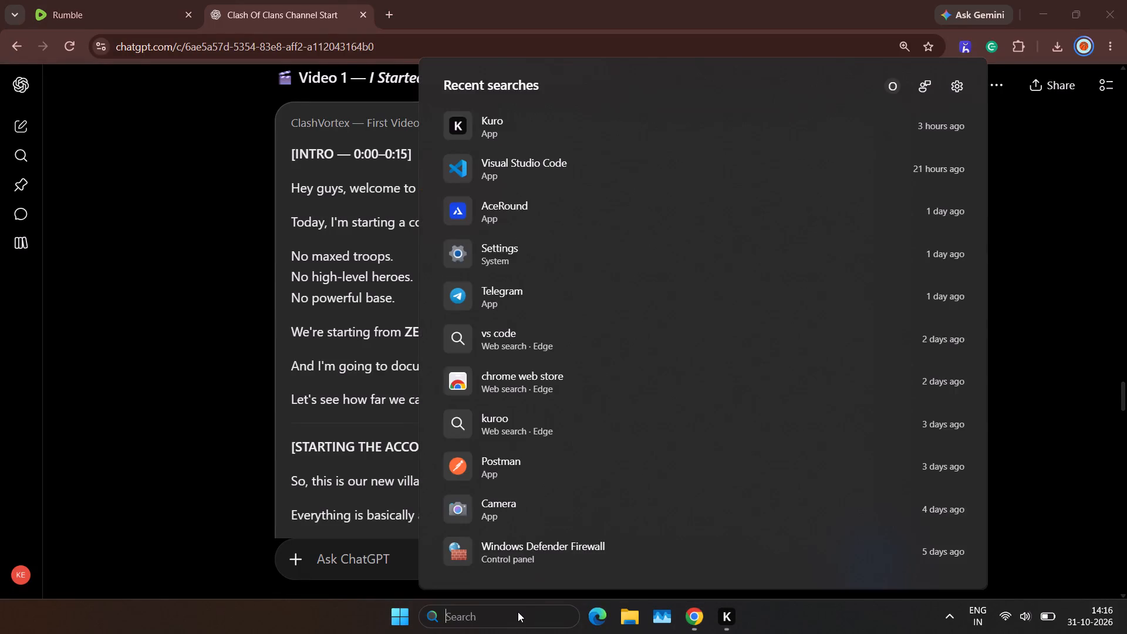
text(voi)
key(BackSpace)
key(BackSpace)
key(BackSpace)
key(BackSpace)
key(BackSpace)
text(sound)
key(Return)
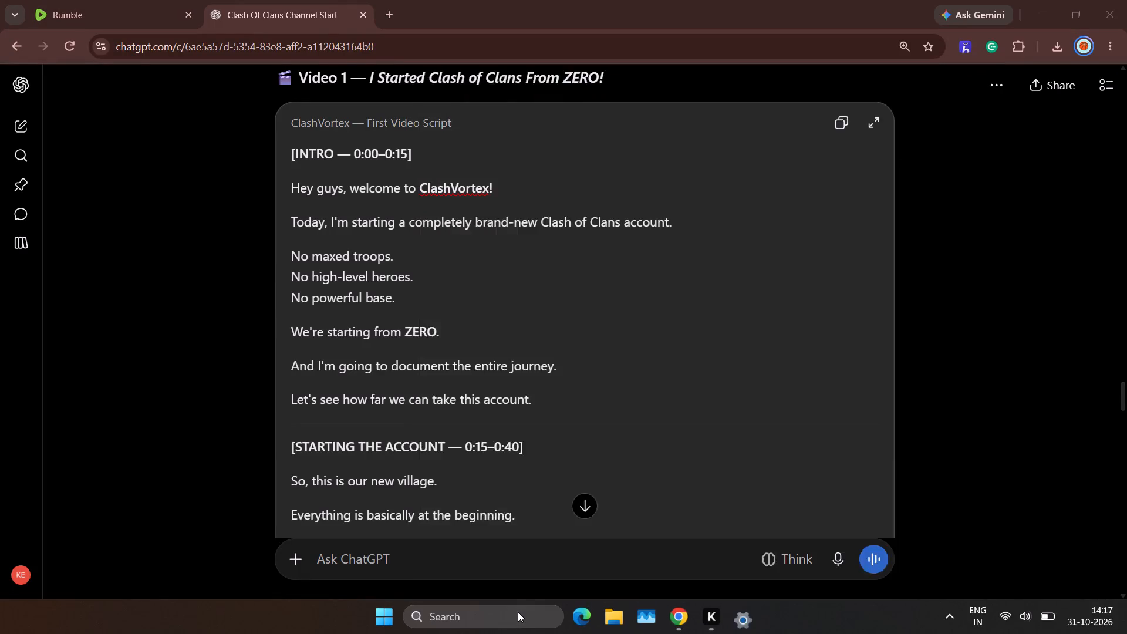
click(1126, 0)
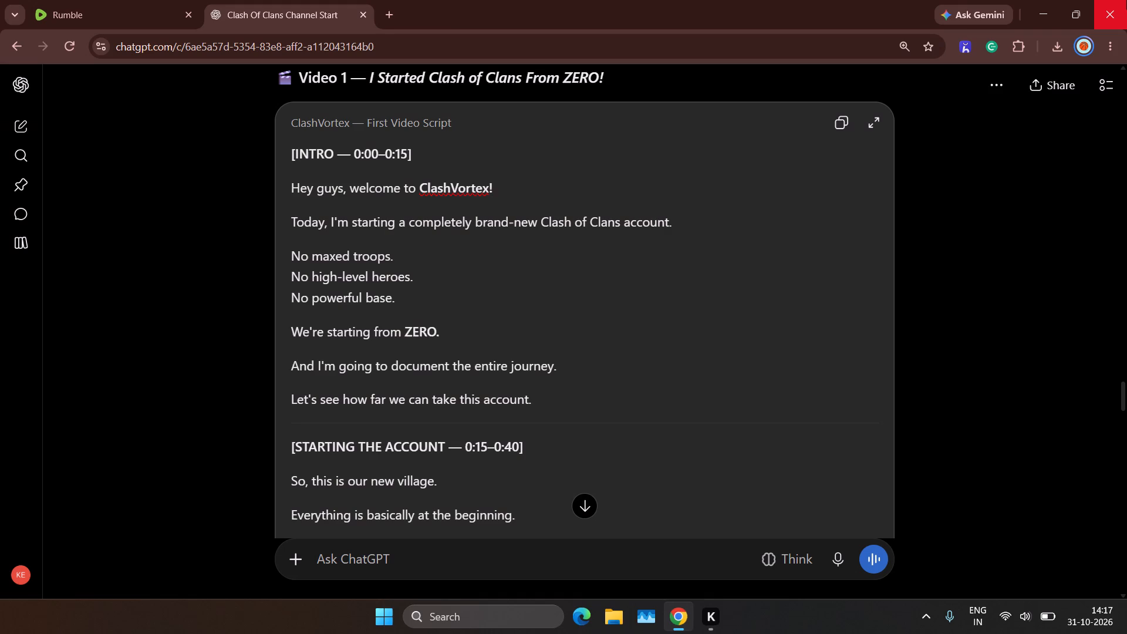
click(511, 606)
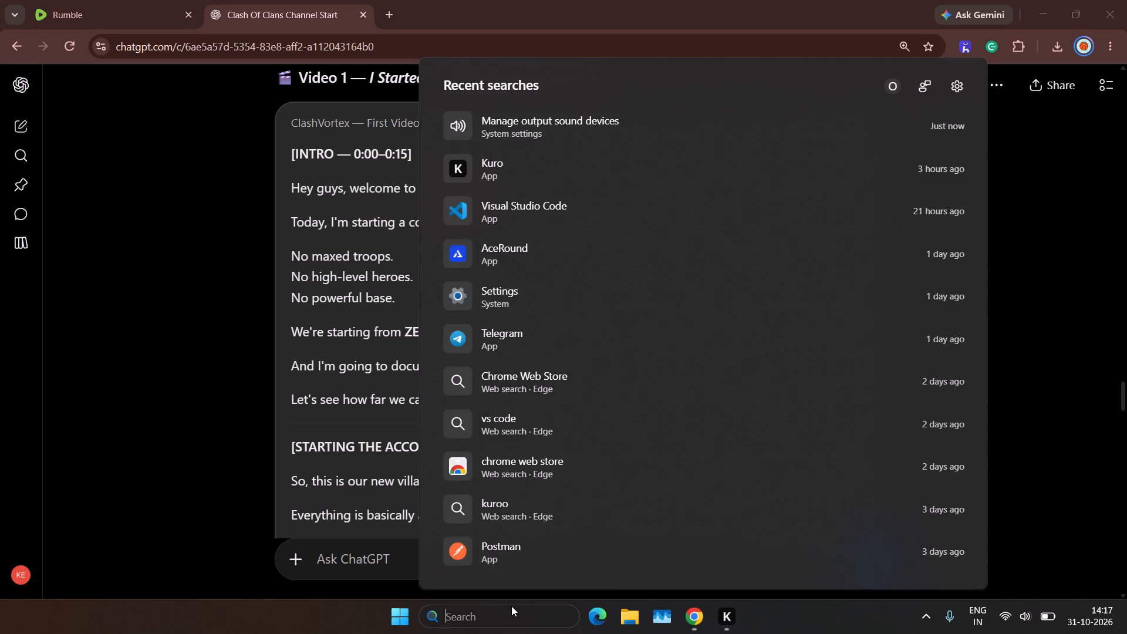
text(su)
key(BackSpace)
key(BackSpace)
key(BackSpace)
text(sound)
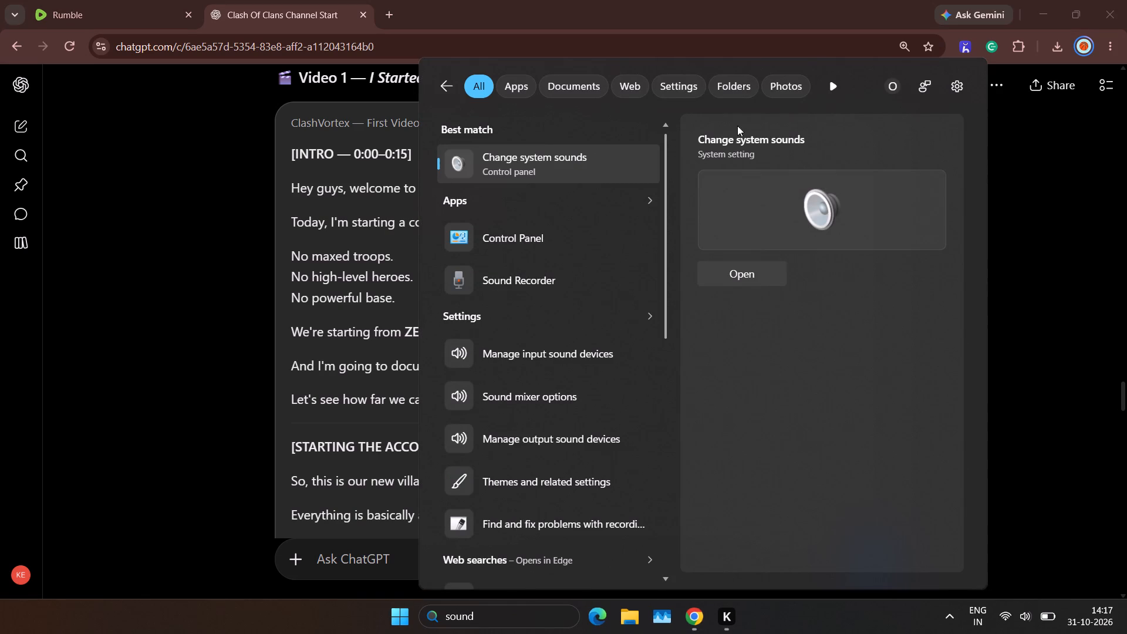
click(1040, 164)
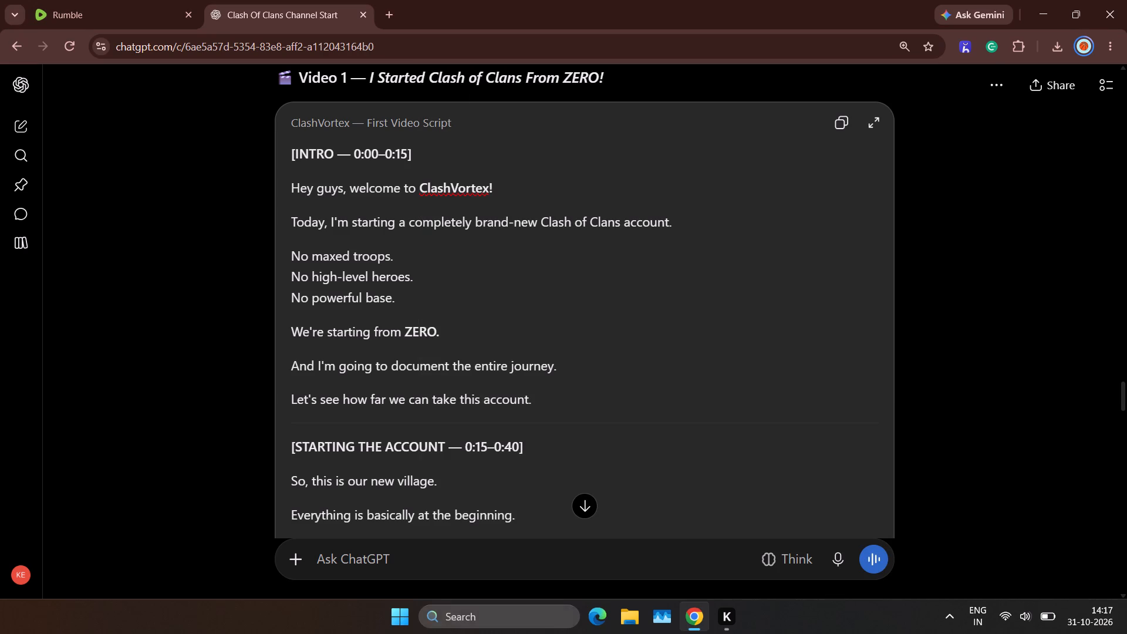
Search Windows for "voice" to find a voice recording app.
click(467, 610)
text(soun)
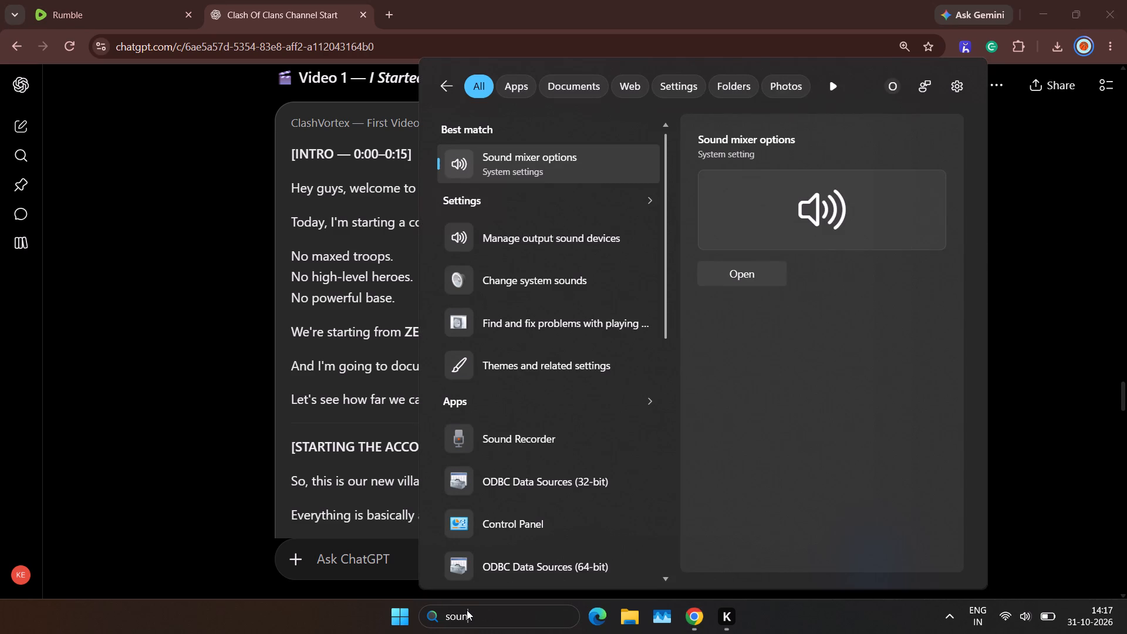
key(BackSpace)
key(BackSpace)
key(BackSpace)
key(BackSpace)
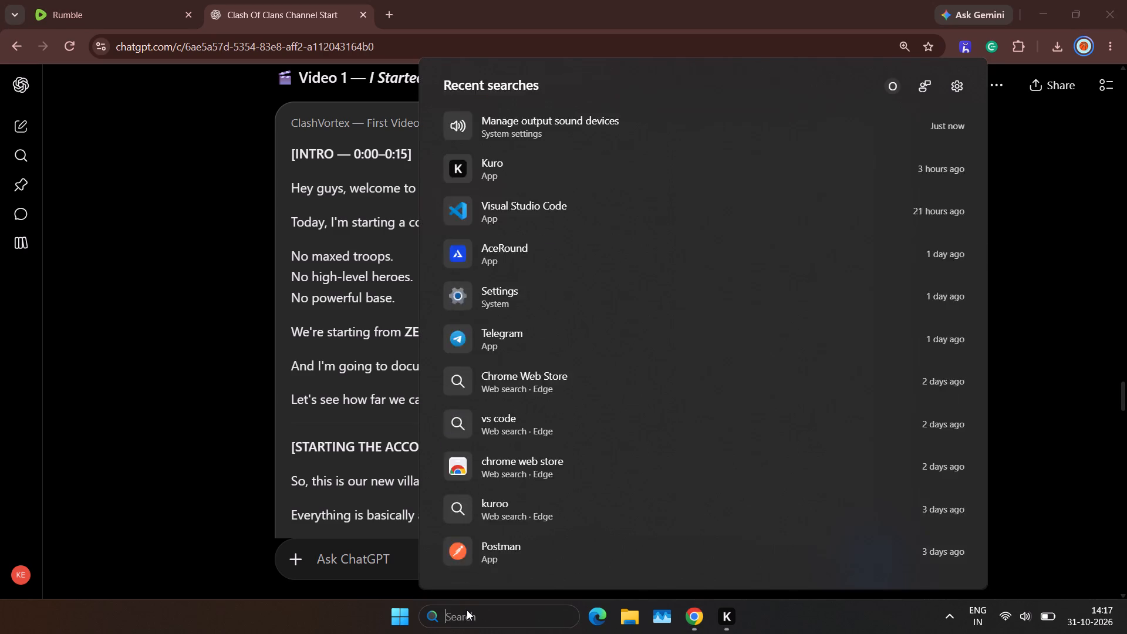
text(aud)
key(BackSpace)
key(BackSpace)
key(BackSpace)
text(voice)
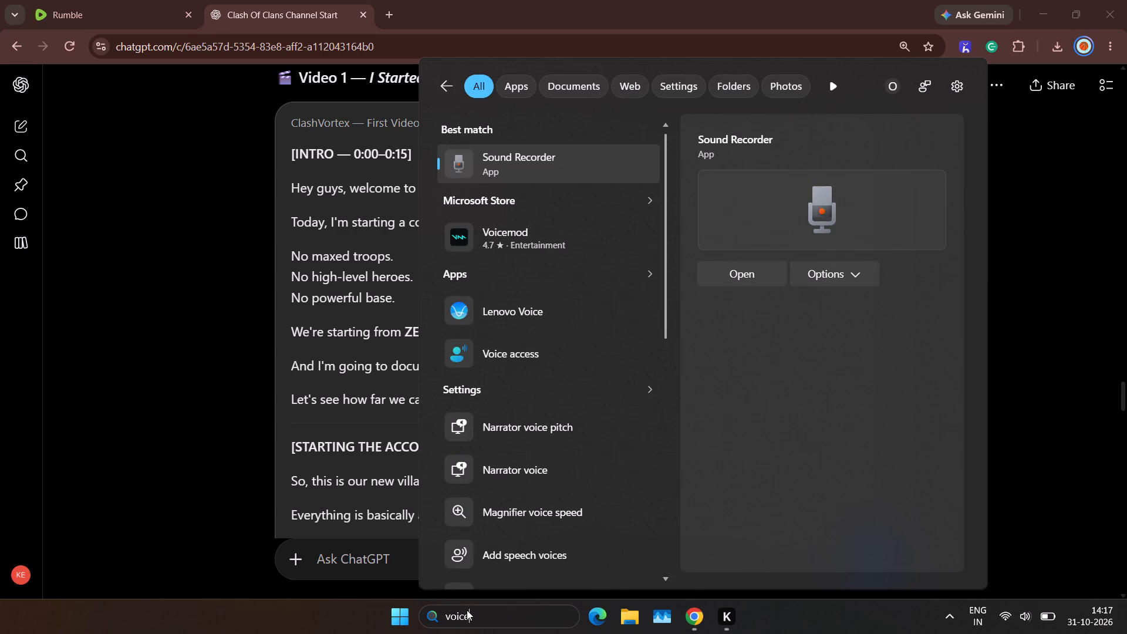
Launch the Sound Recorder app from the Windows search results.
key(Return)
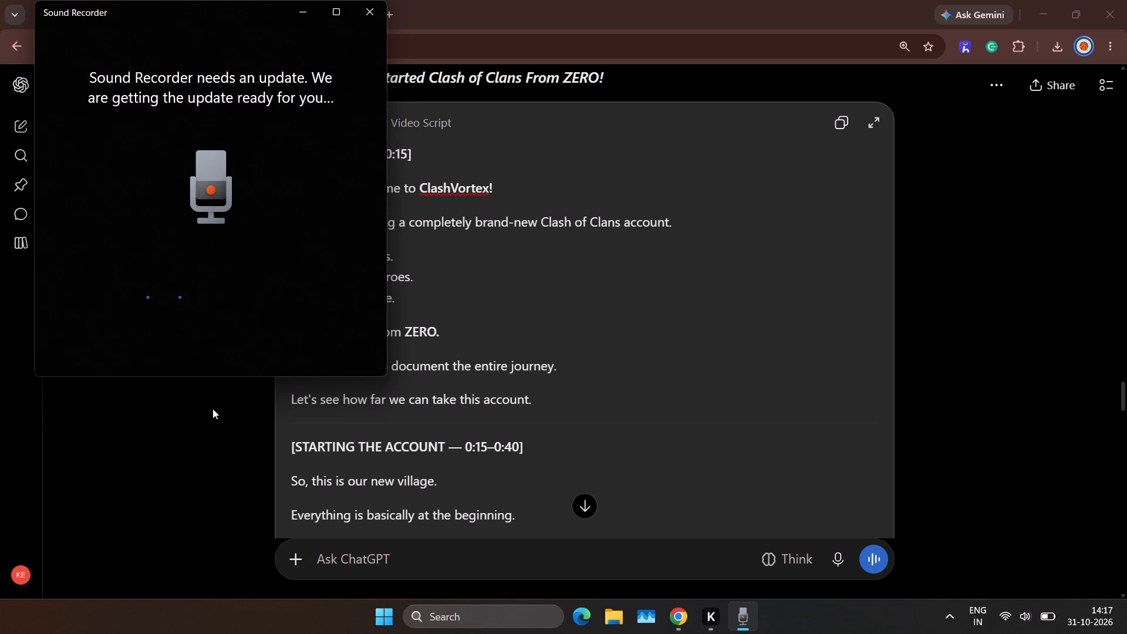
Open the Windows quick settings for network, sound and battery.
click(1011, 622)
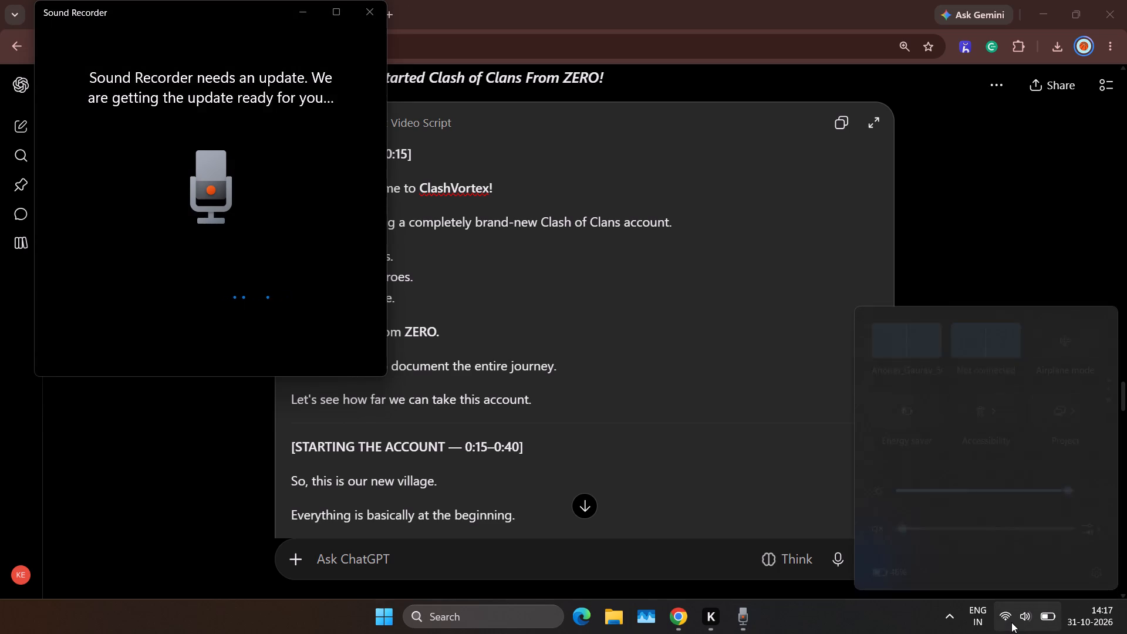
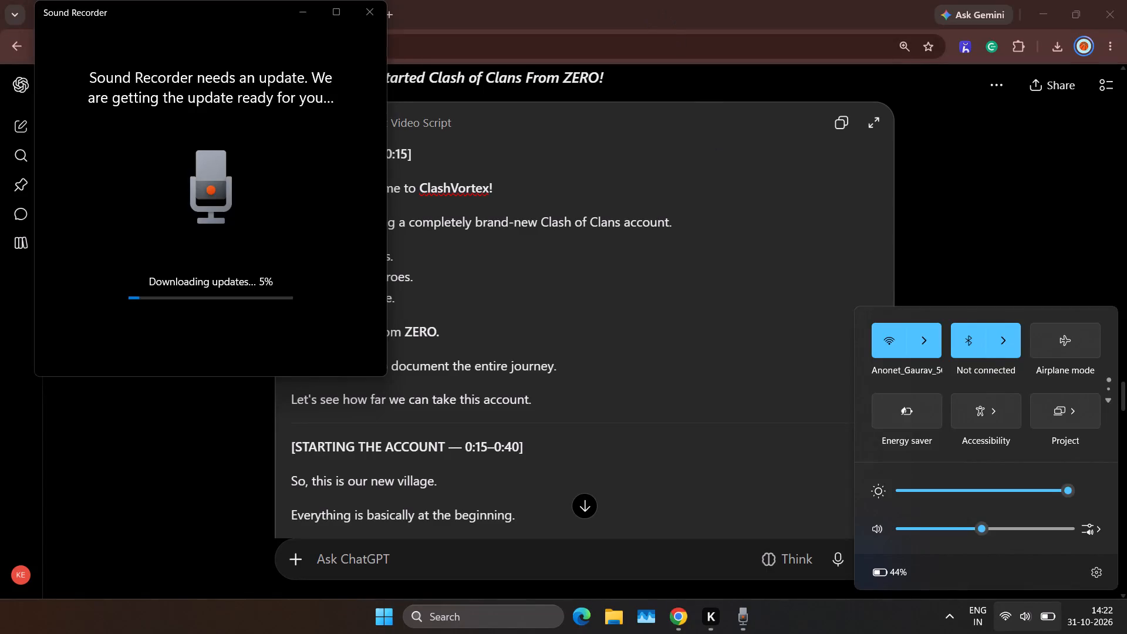
Dismiss the quick settings and switch back to the ClashVortex first video script in the ChatGPT conversation in Chrome.
click(716, 157)
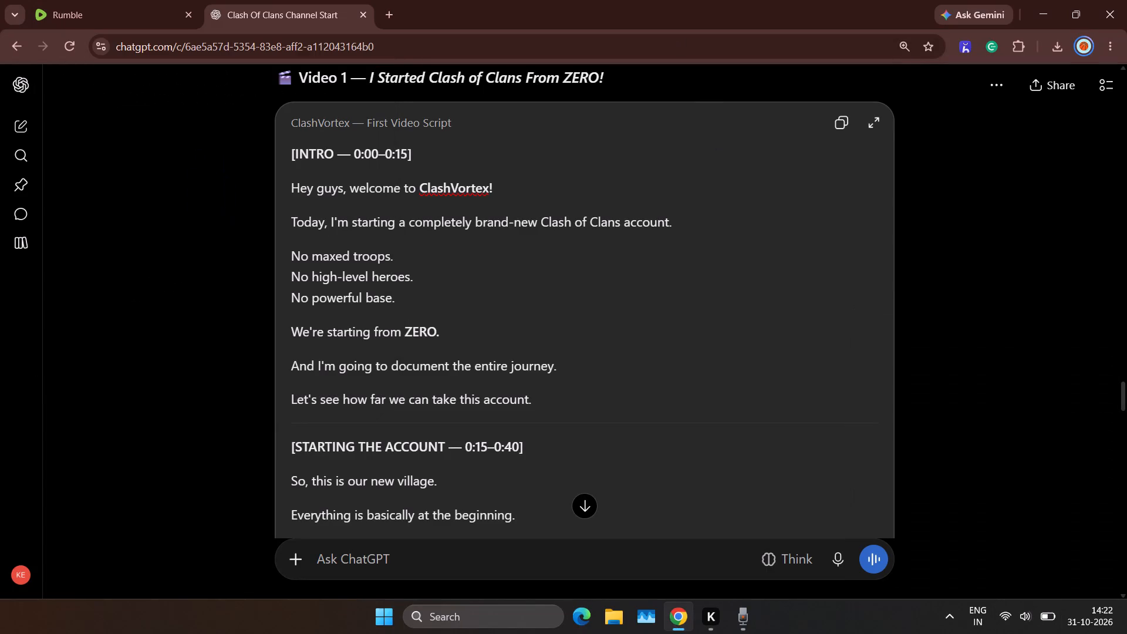
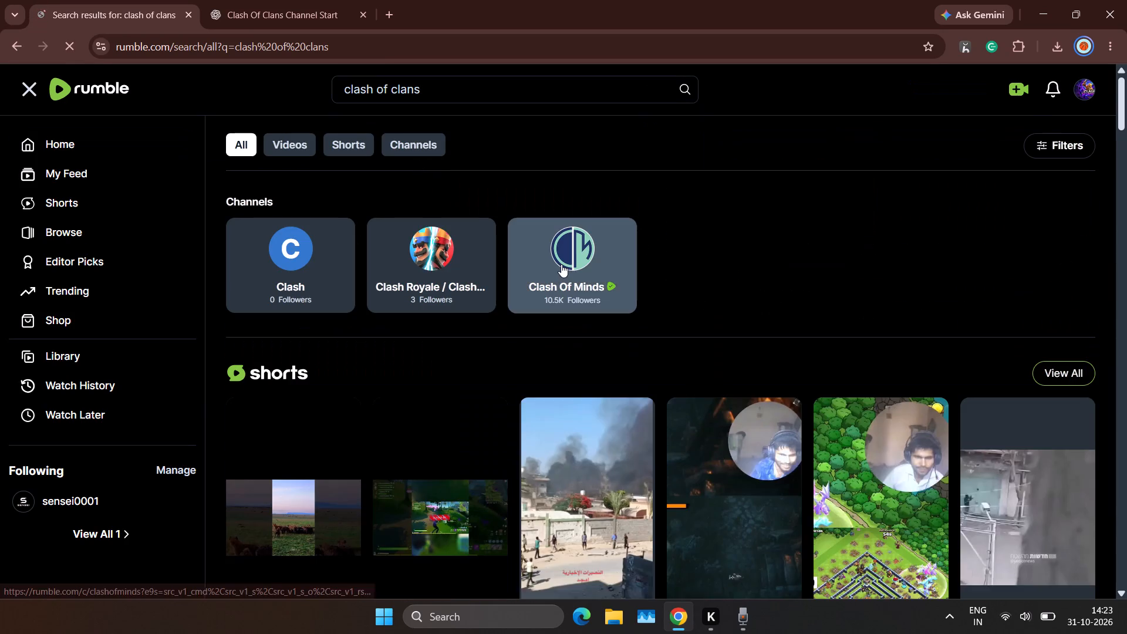
scroll(561, 264, down, 6)
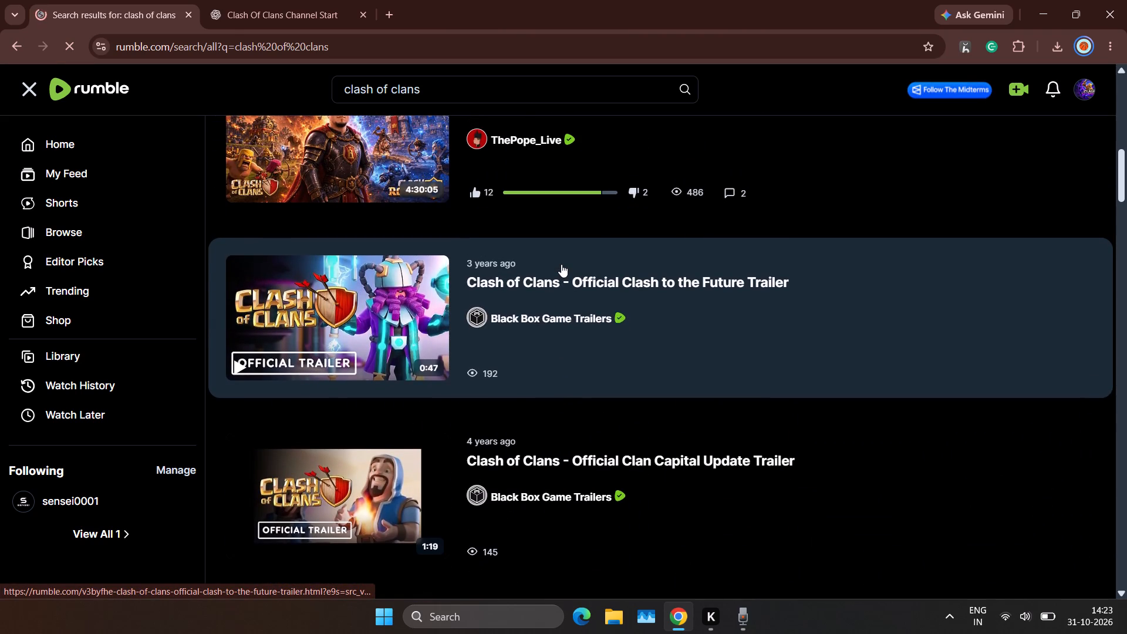
scroll(561, 264, down, 4)
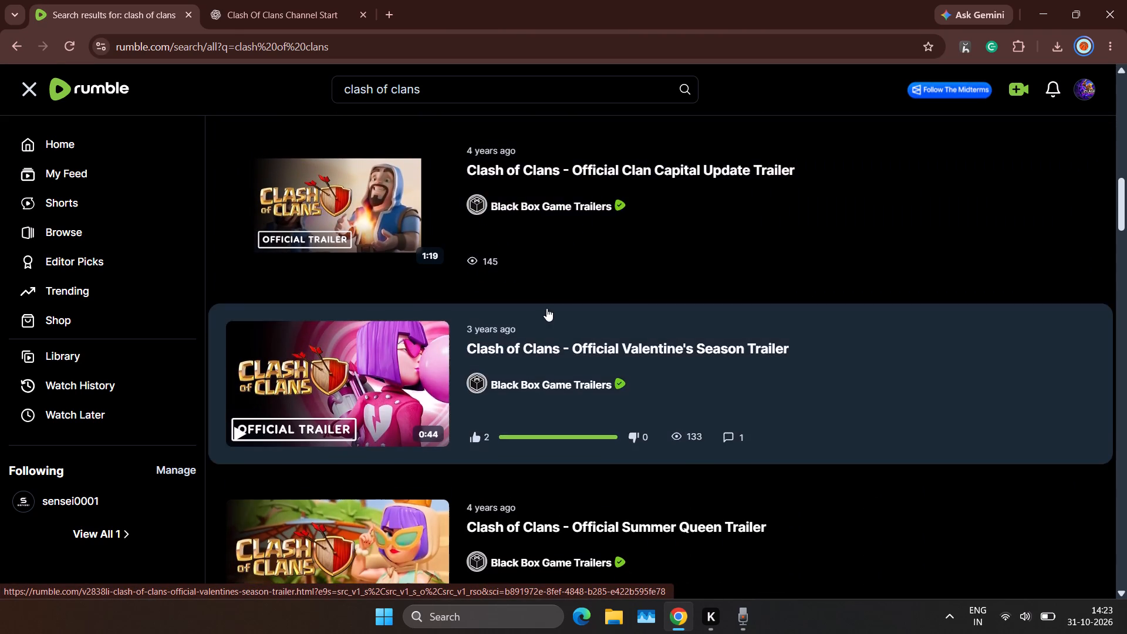
scroll(546, 308, down, 8)
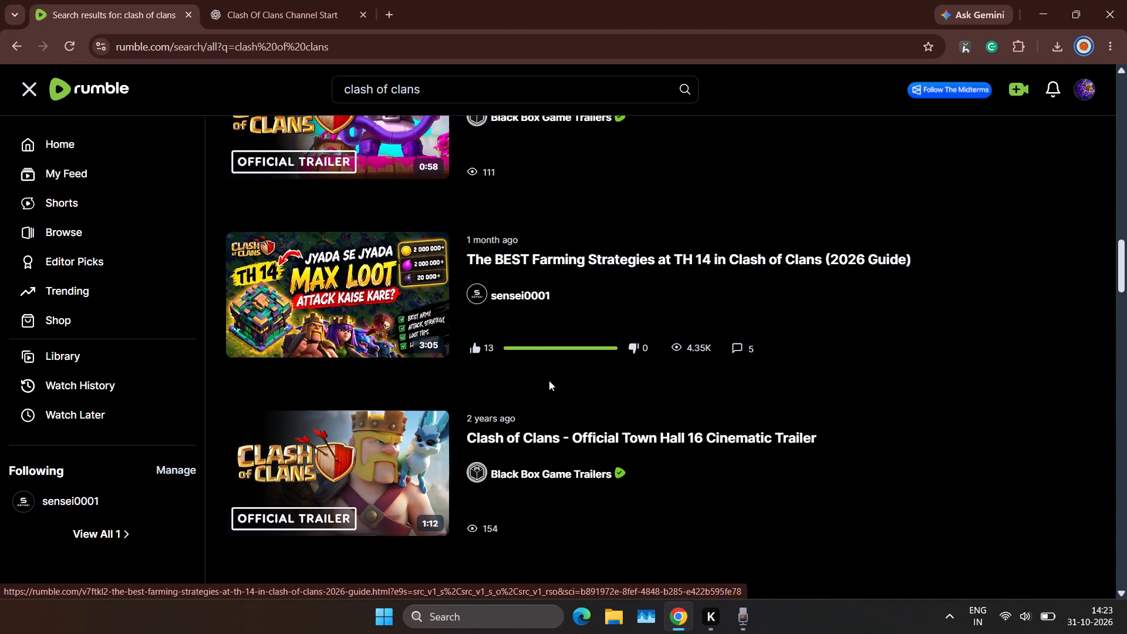
scroll(550, 402, down, 5)
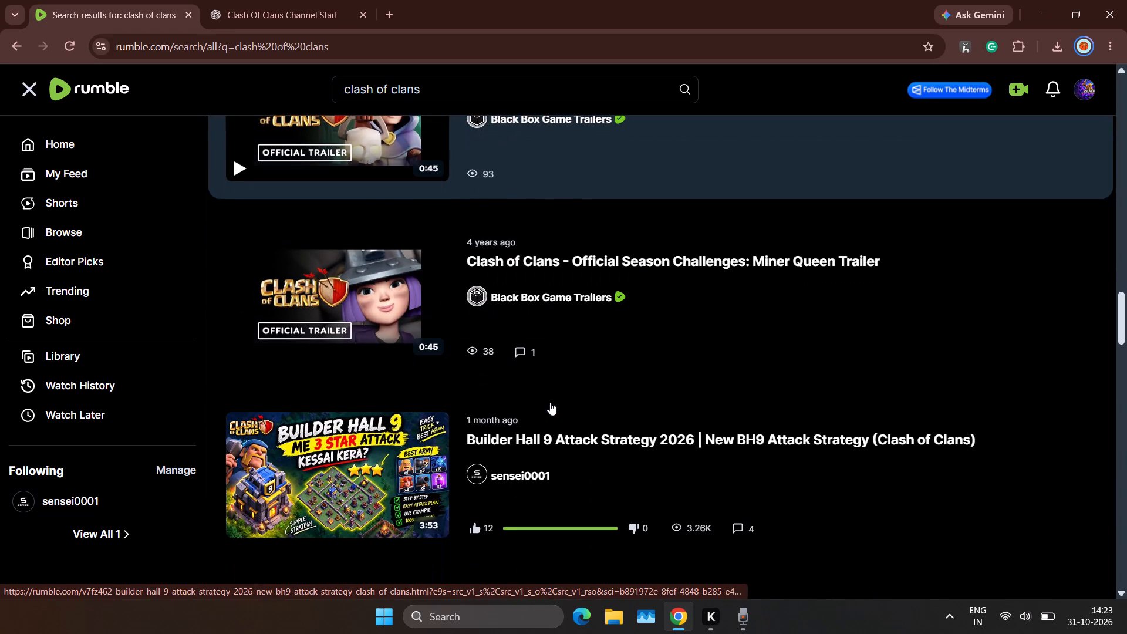
scroll(550, 402, down, 4)
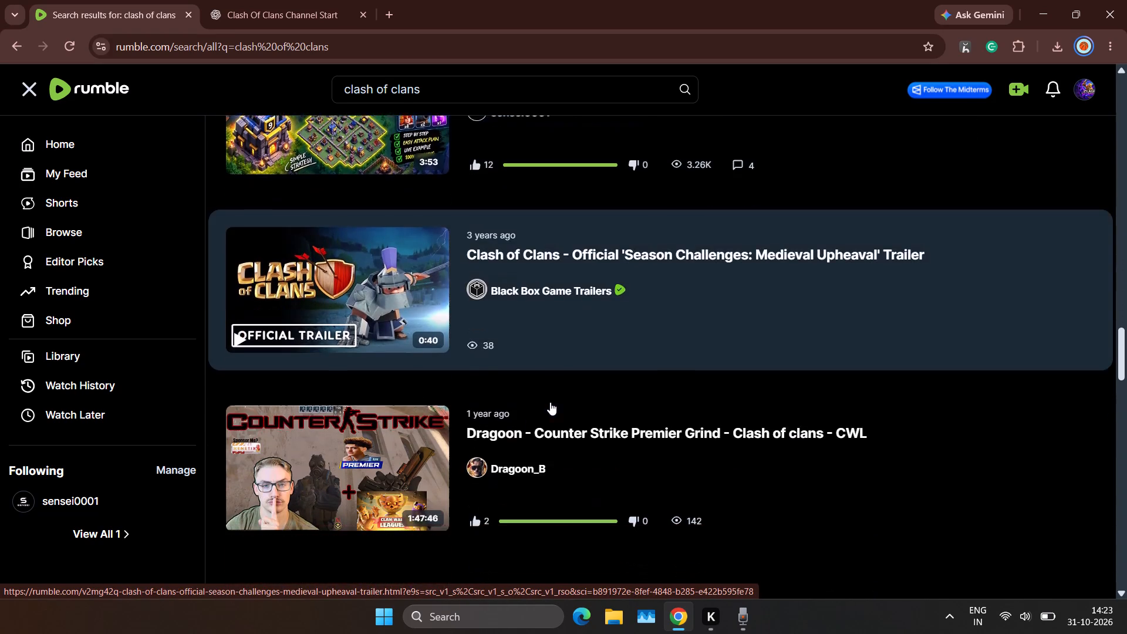
scroll(550, 402, down, 7)
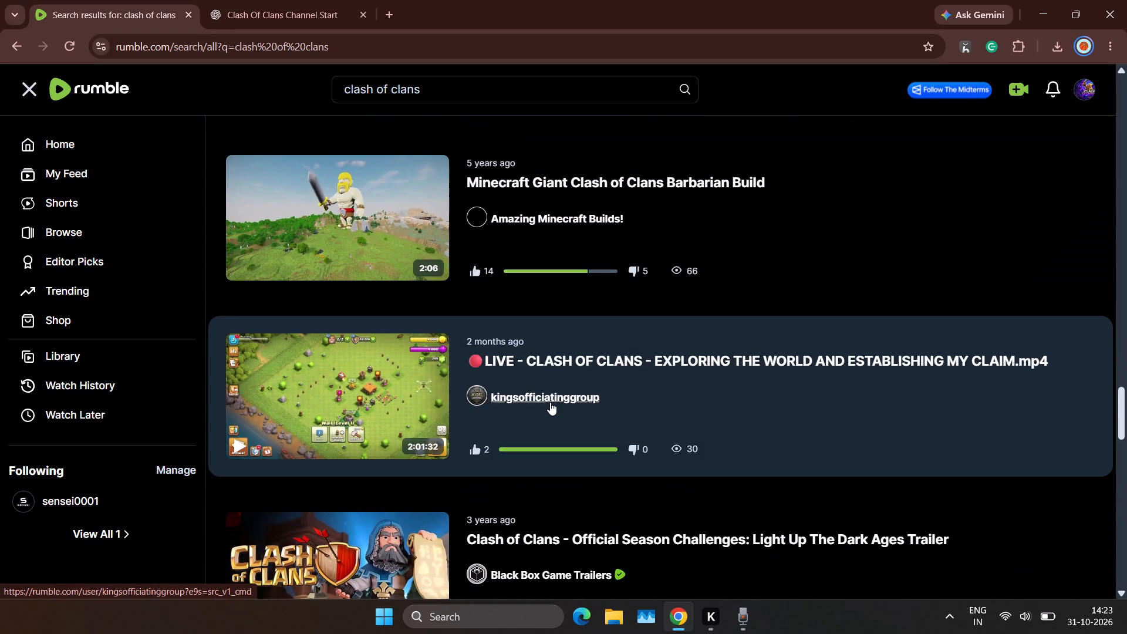
Play the kingsofficiatinggroup video about exploring the world and establishing a claim, check its playback settings, and return to the search results.
click(379, 388)
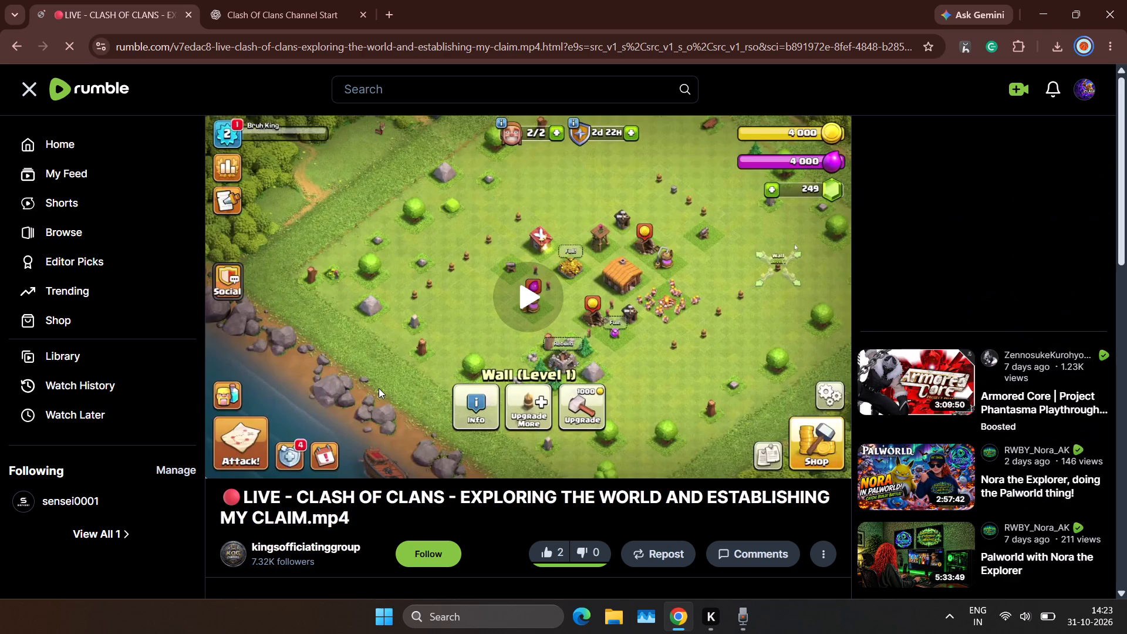
click(539, 272)
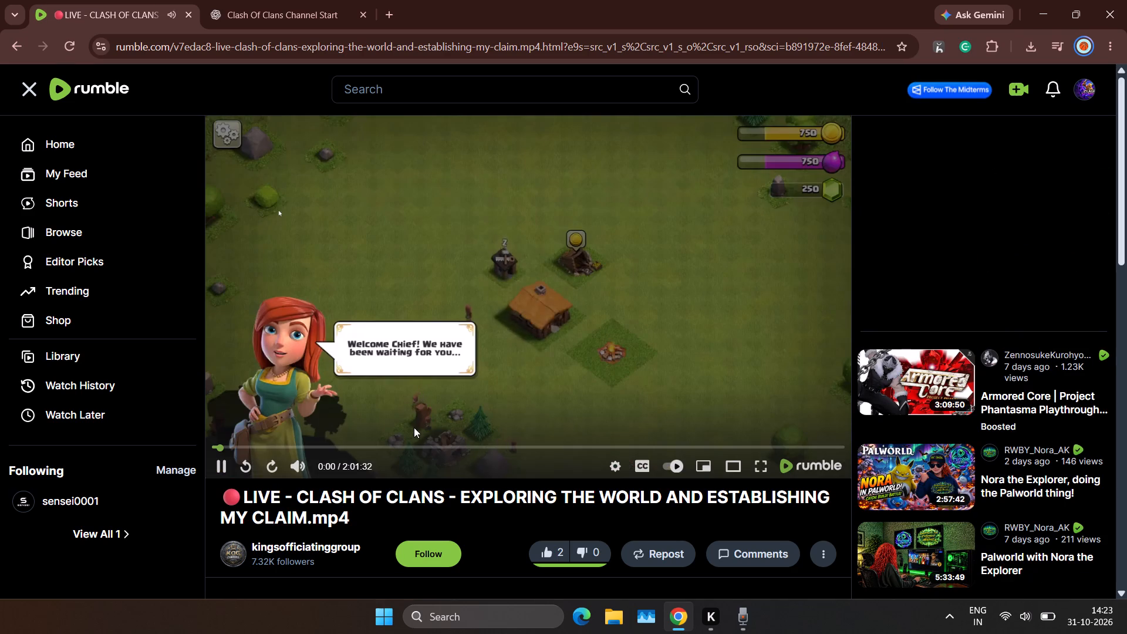
click(610, 471)
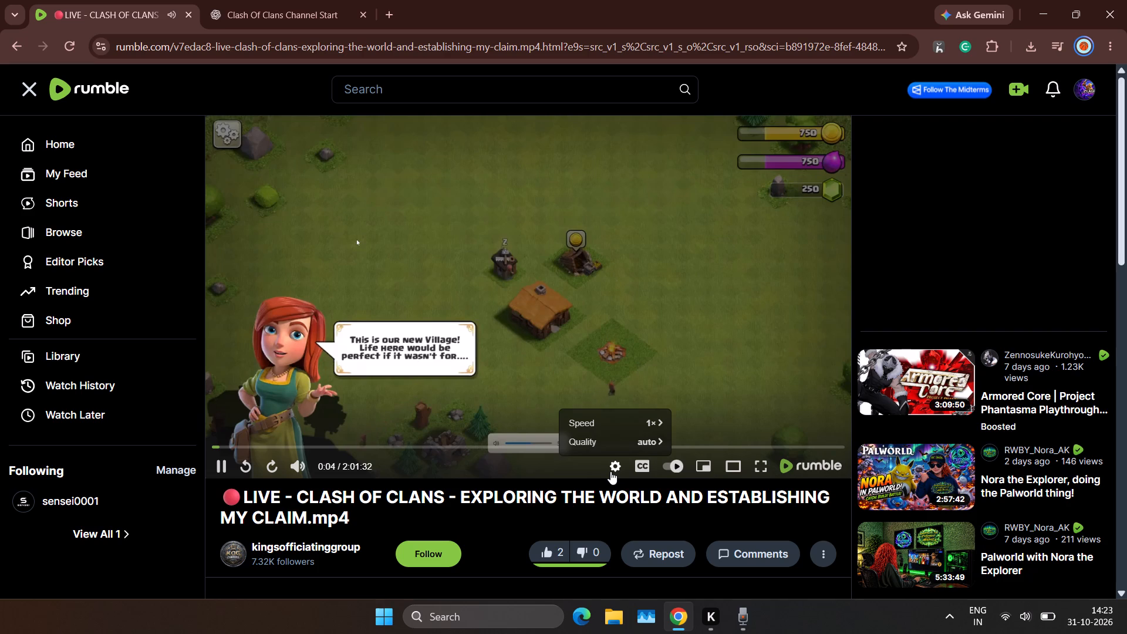
click(21, 41)
Look over the rest of the Rumble results page and return to the ClashVortex script in ChatGPT.
scroll(400, 343, down, 8)
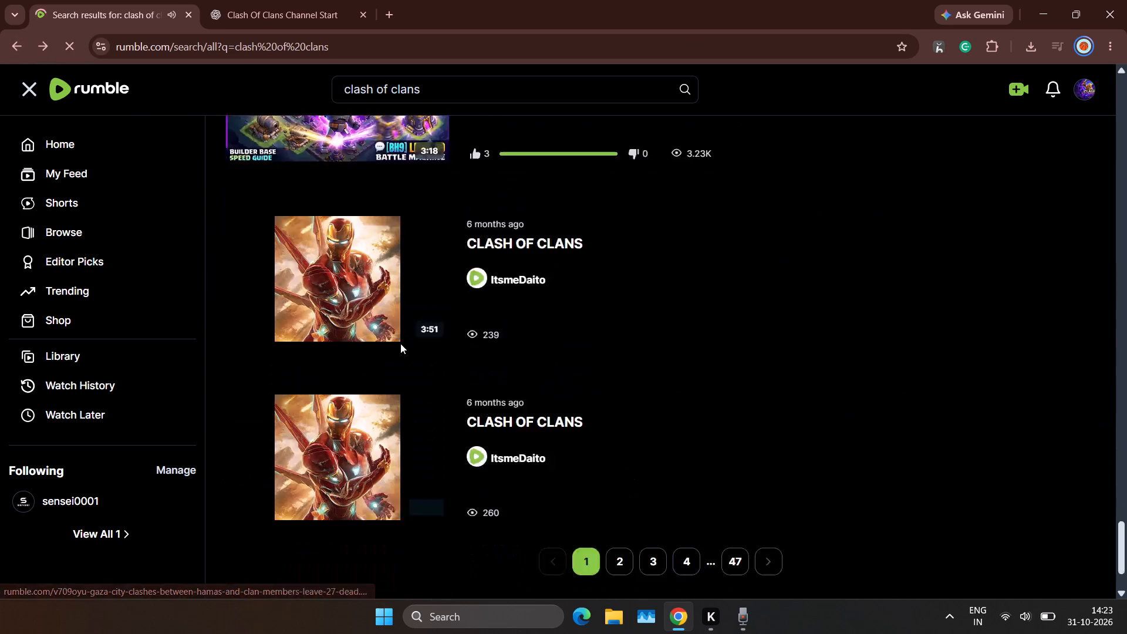
scroll(400, 343, down, 2)
scroll(400, 343, up, 19)
scroll(400, 343, up, 9)
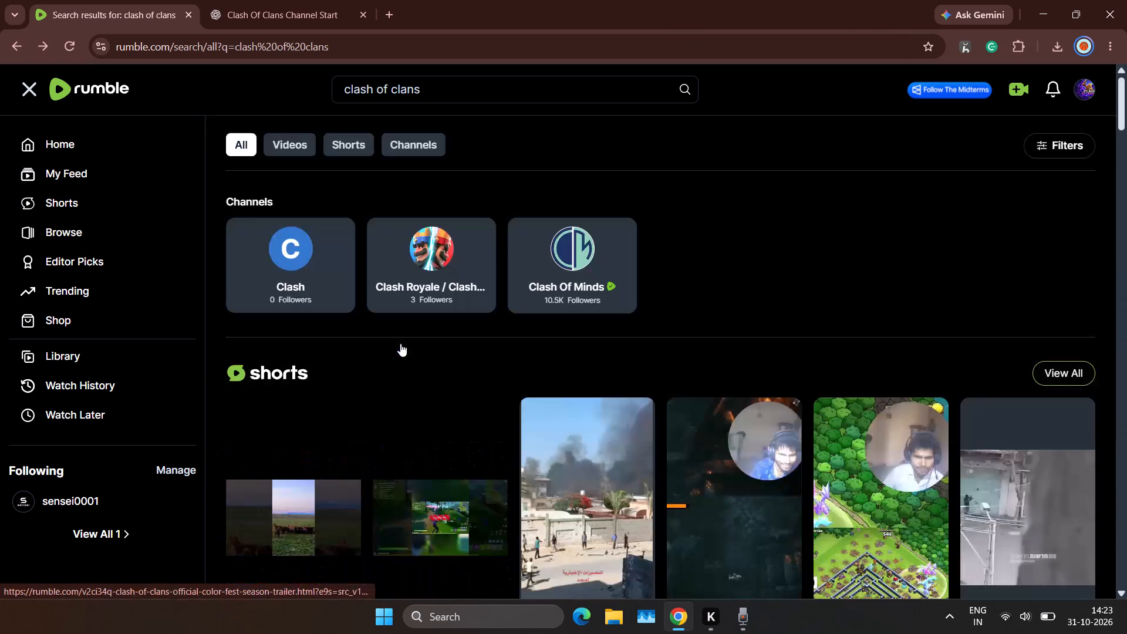
click(314, 0)
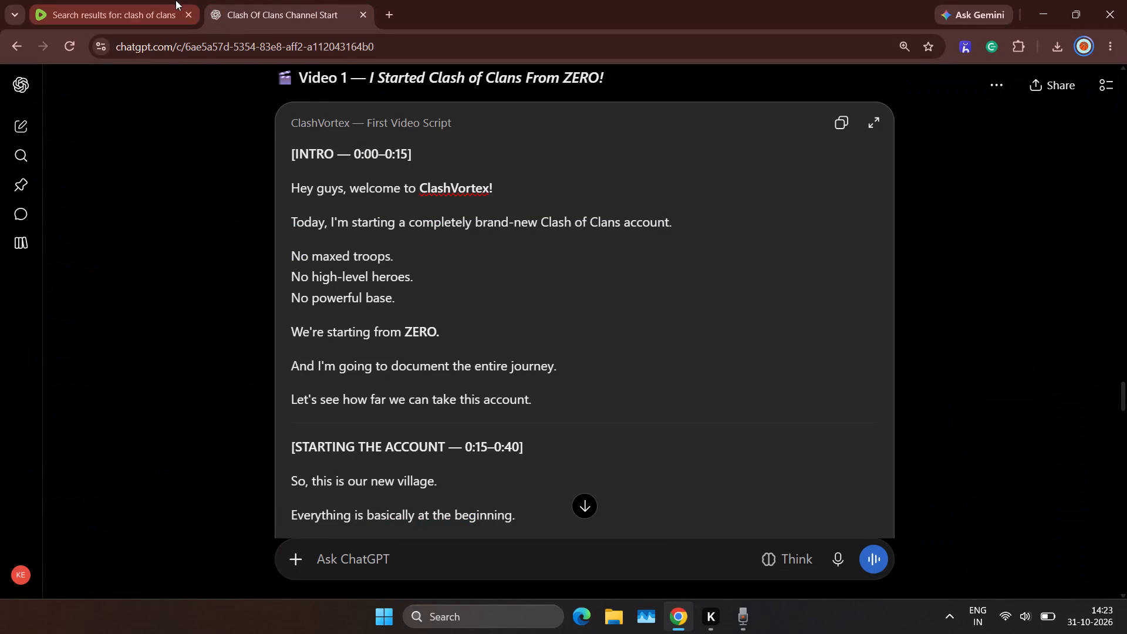
click(176, 0)
click(319, 4)
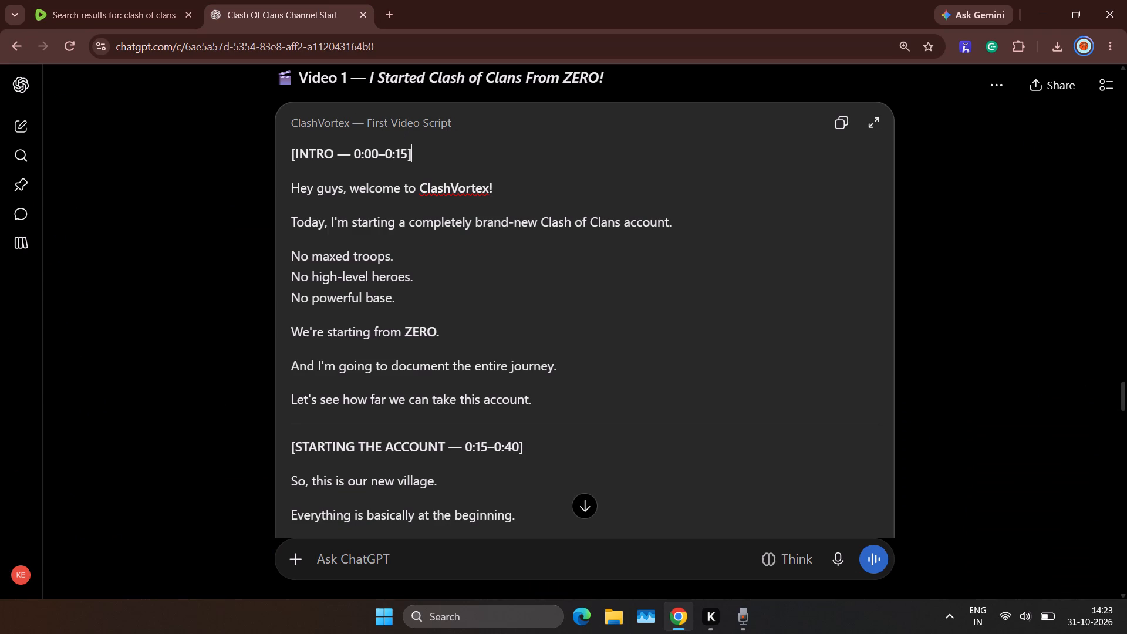
Switch to Sound Recorder to check its update progress.
click(747, 630)
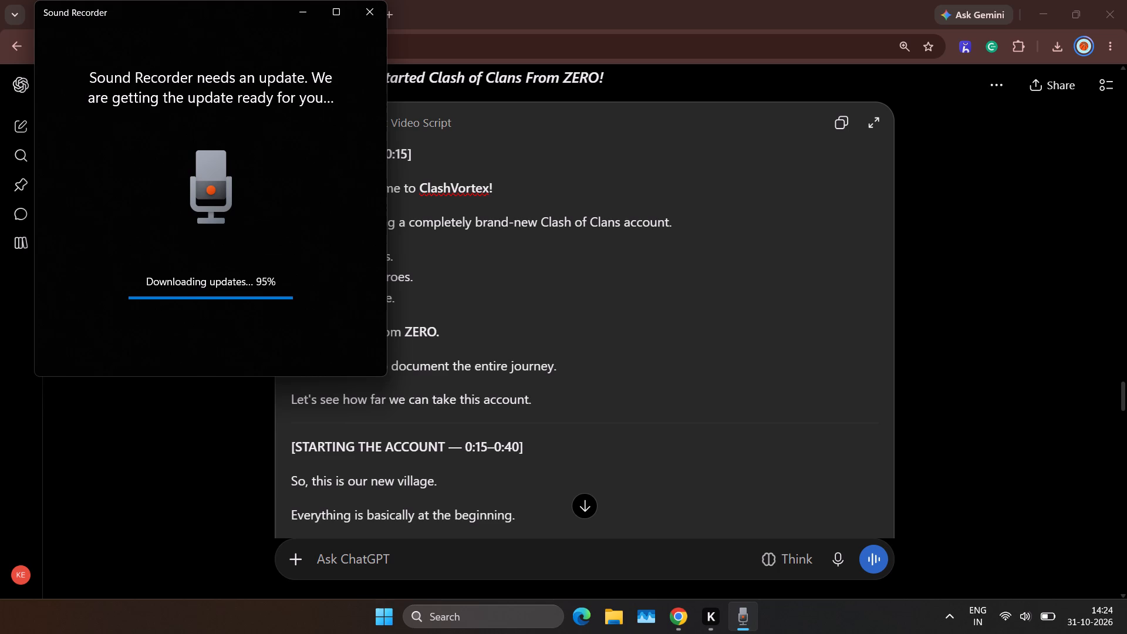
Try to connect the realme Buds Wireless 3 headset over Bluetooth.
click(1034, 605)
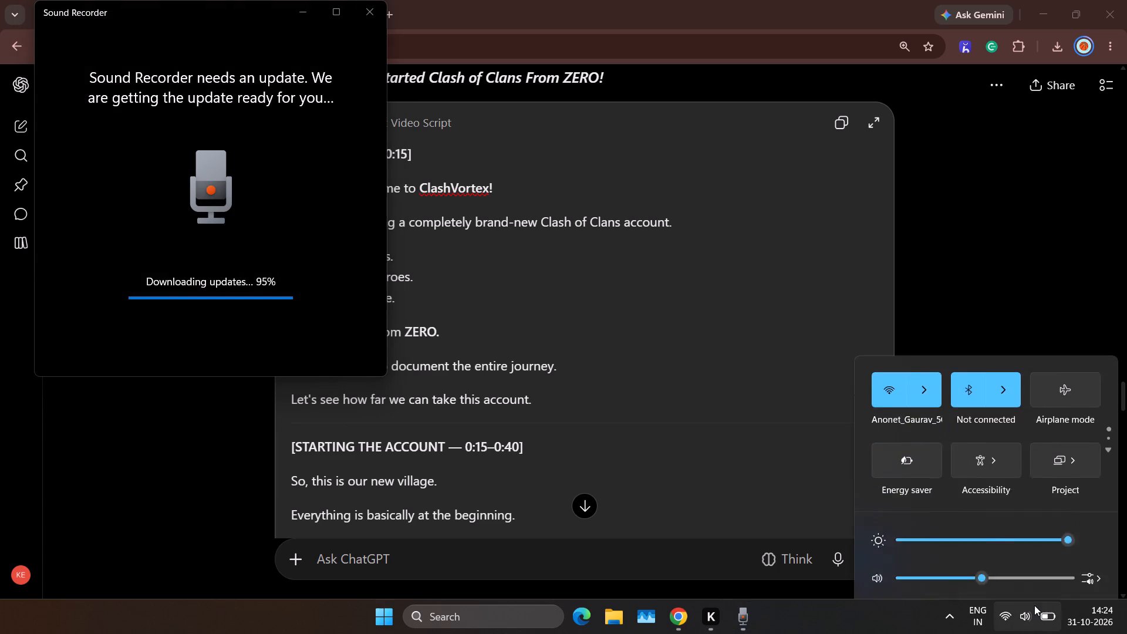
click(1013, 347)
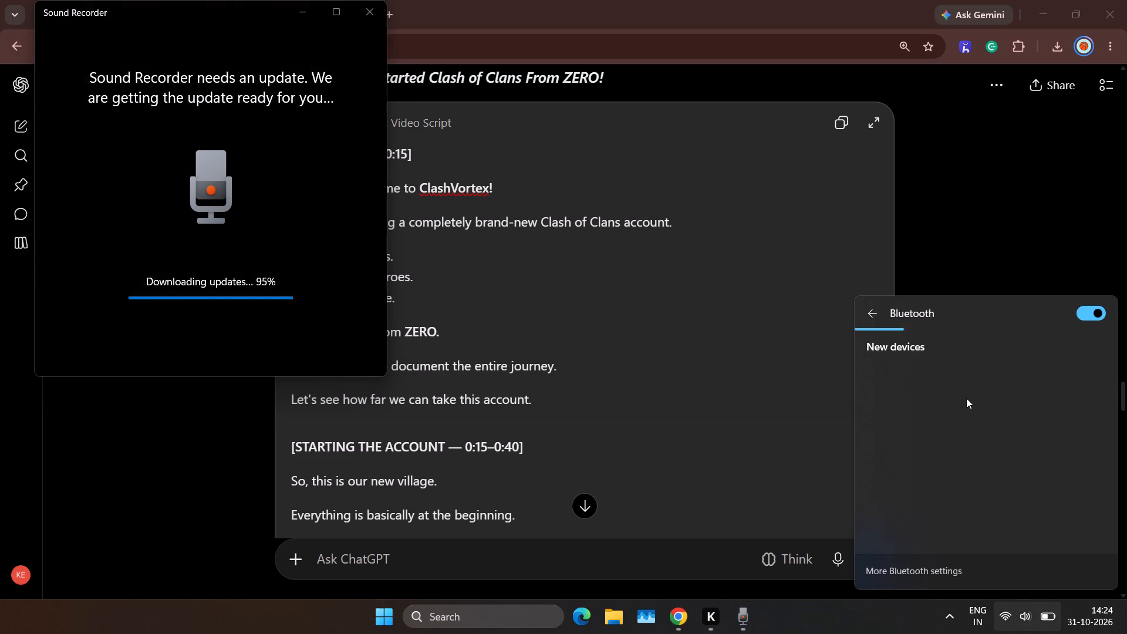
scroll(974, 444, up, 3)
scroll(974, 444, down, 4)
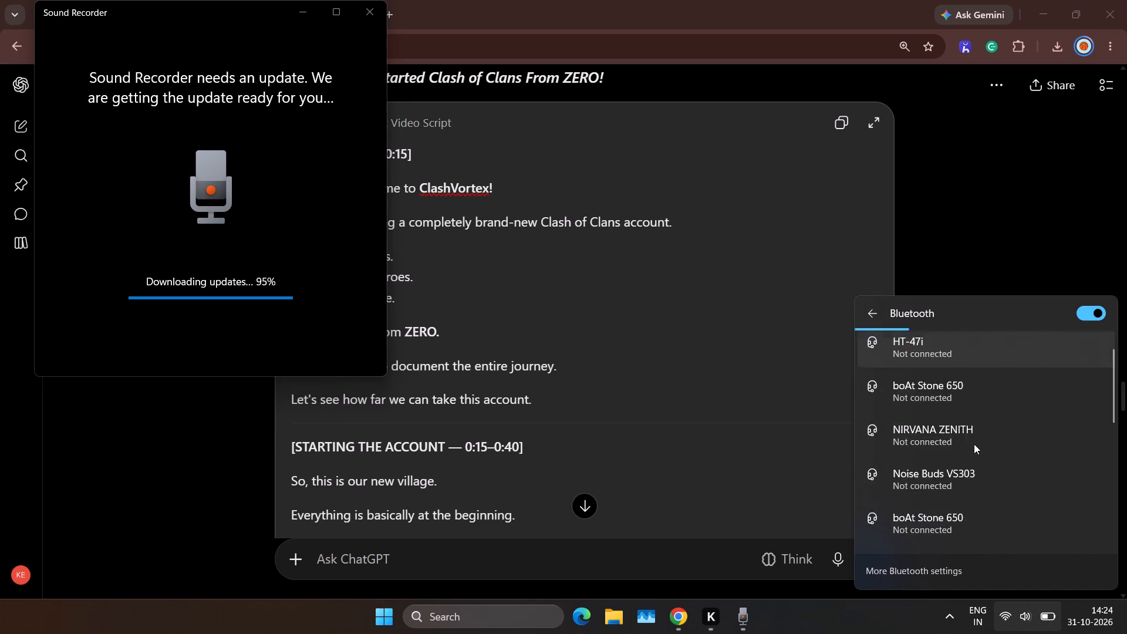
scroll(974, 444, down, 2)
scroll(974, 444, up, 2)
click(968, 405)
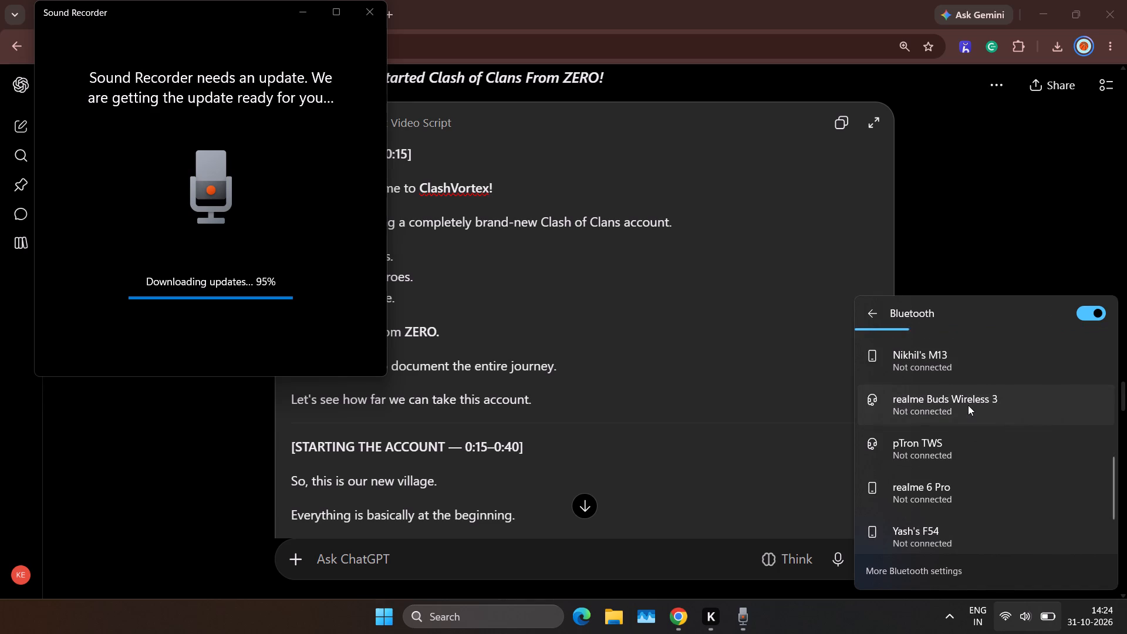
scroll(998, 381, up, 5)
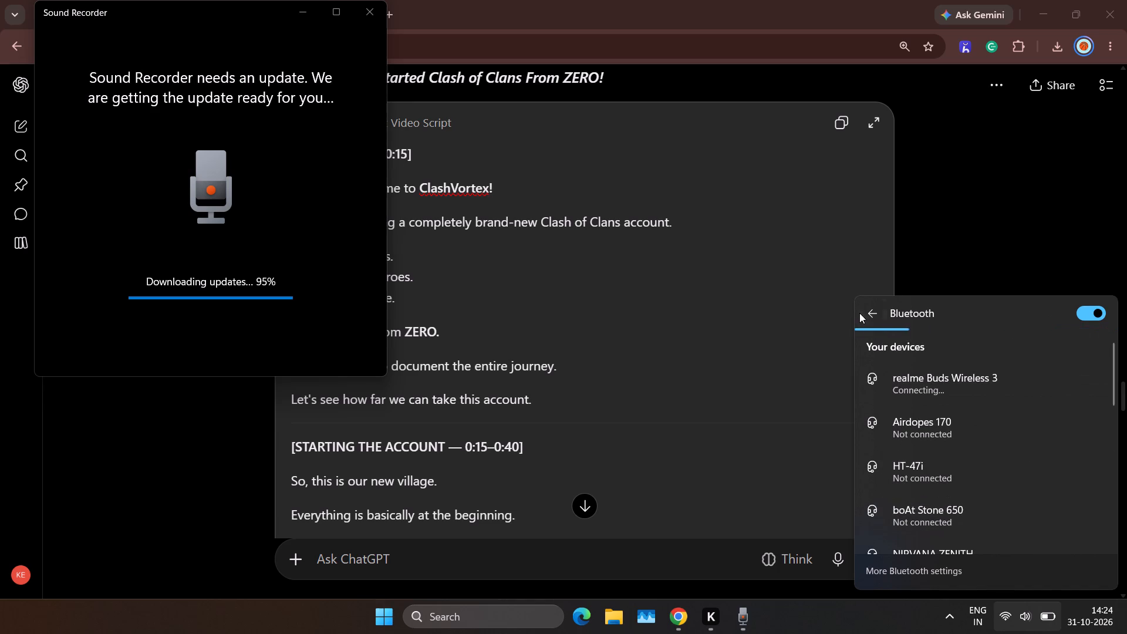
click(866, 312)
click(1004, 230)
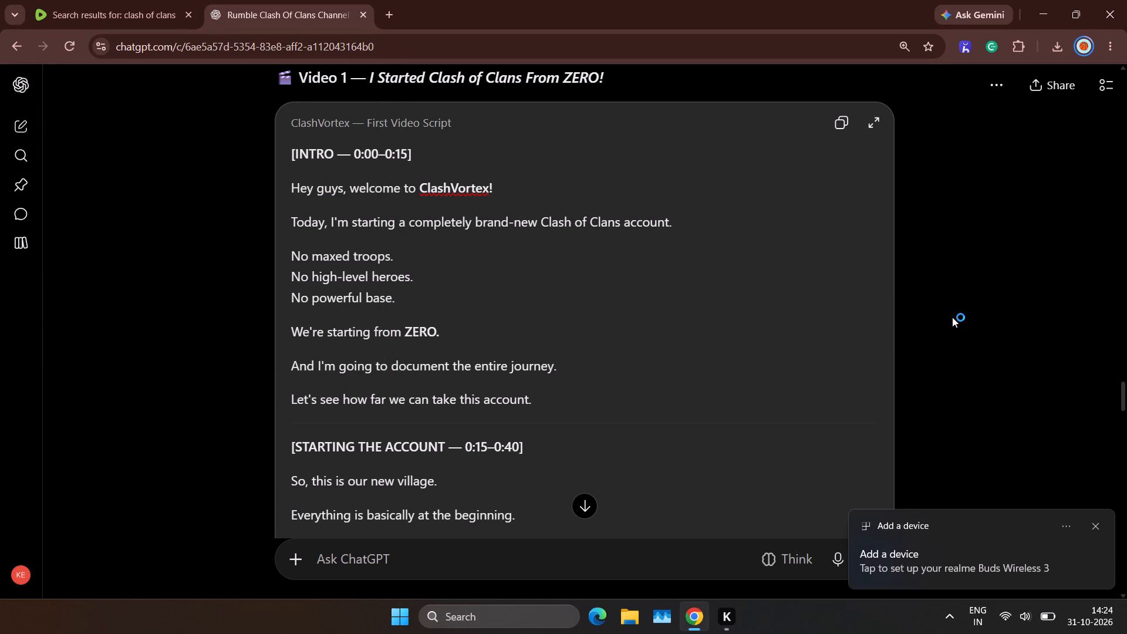
Set up the realme Buds Wireless 3 from the device notification, allowing the pairing request and closing its dialog.
click(906, 574)
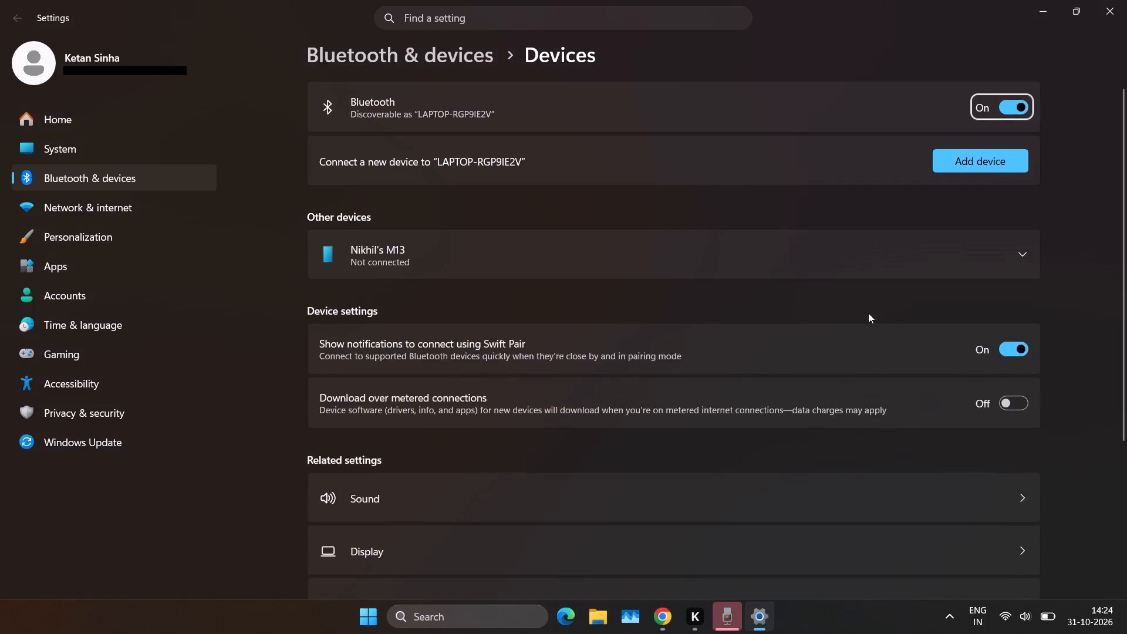
click(528, 307)
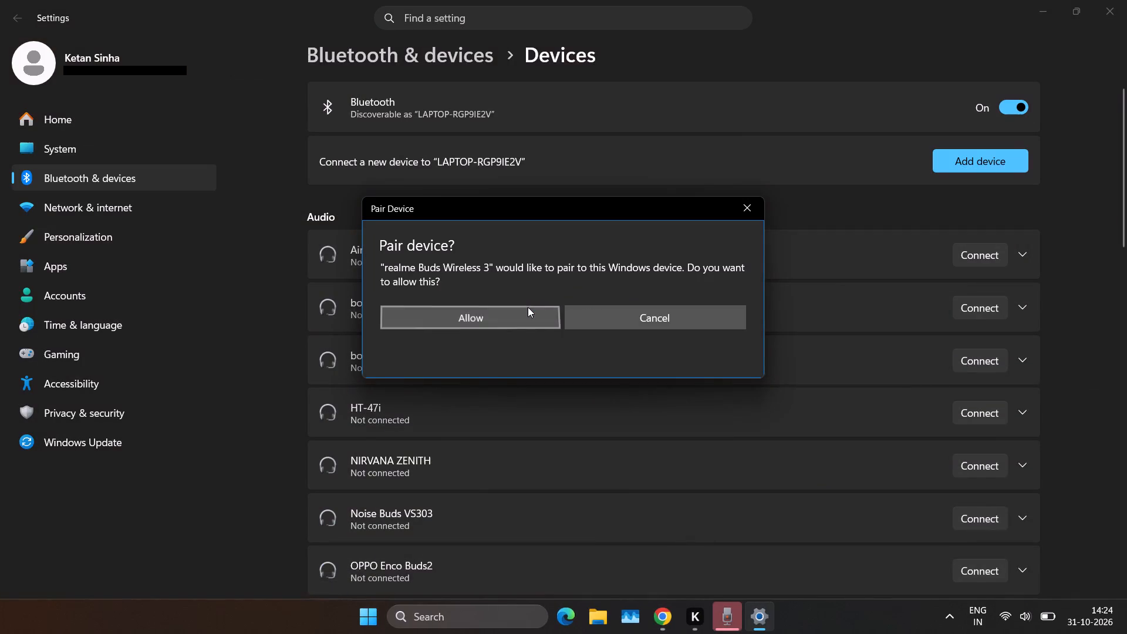
click(752, 211)
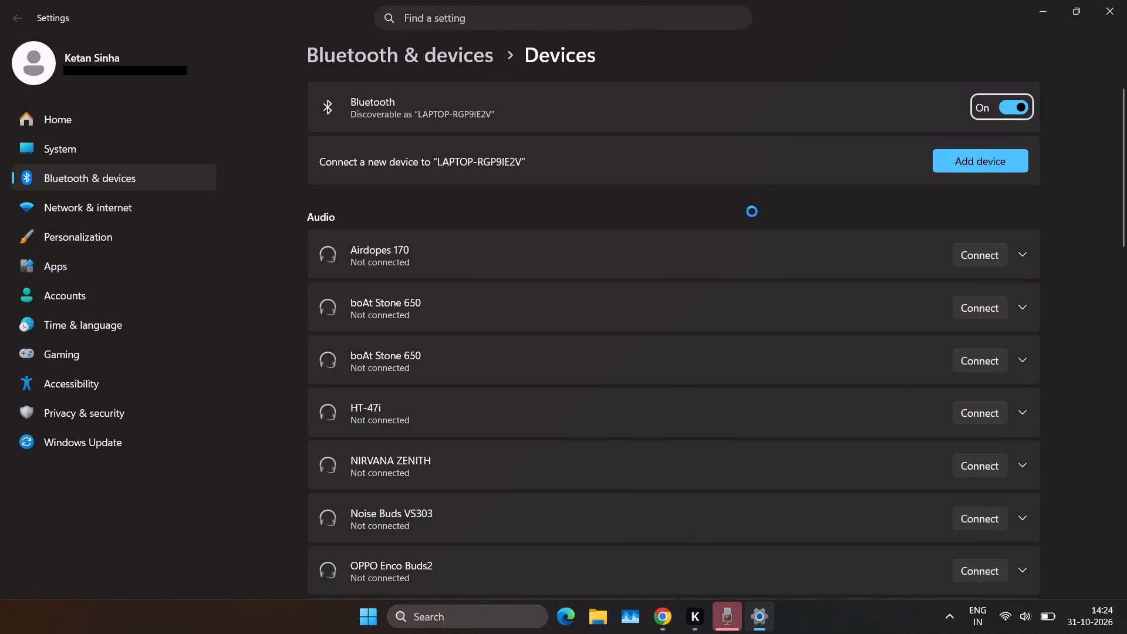
Switch to Sound Recorder.
click(726, 608)
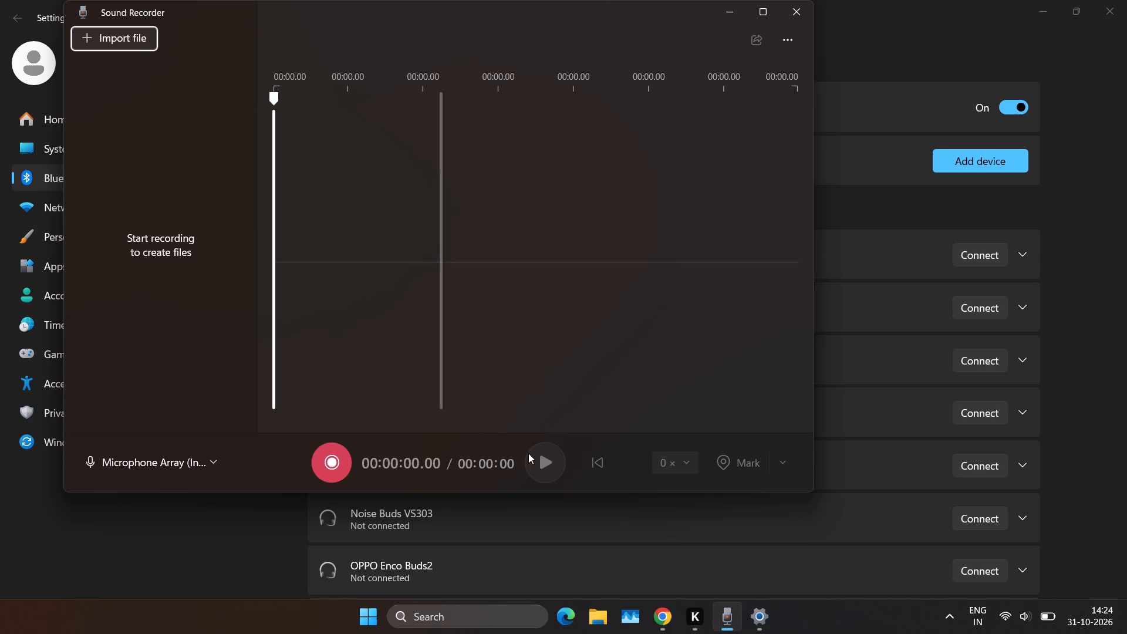
Start a new recording in Sound Recorder with the Microphone Array.
click(549, 475)
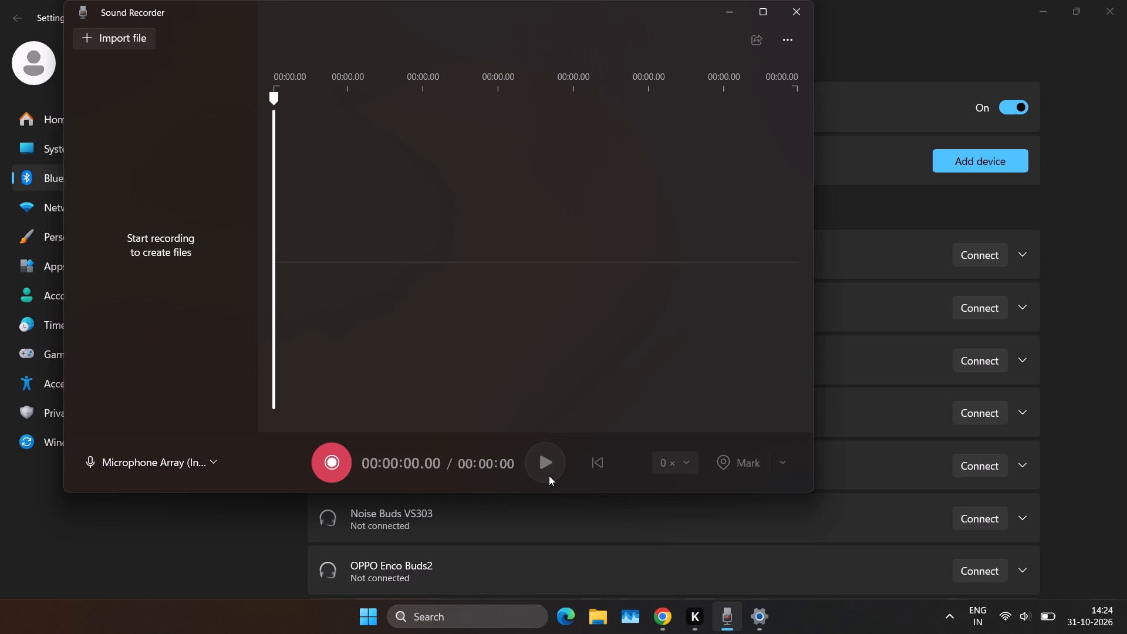
click(549, 467)
click(339, 459)
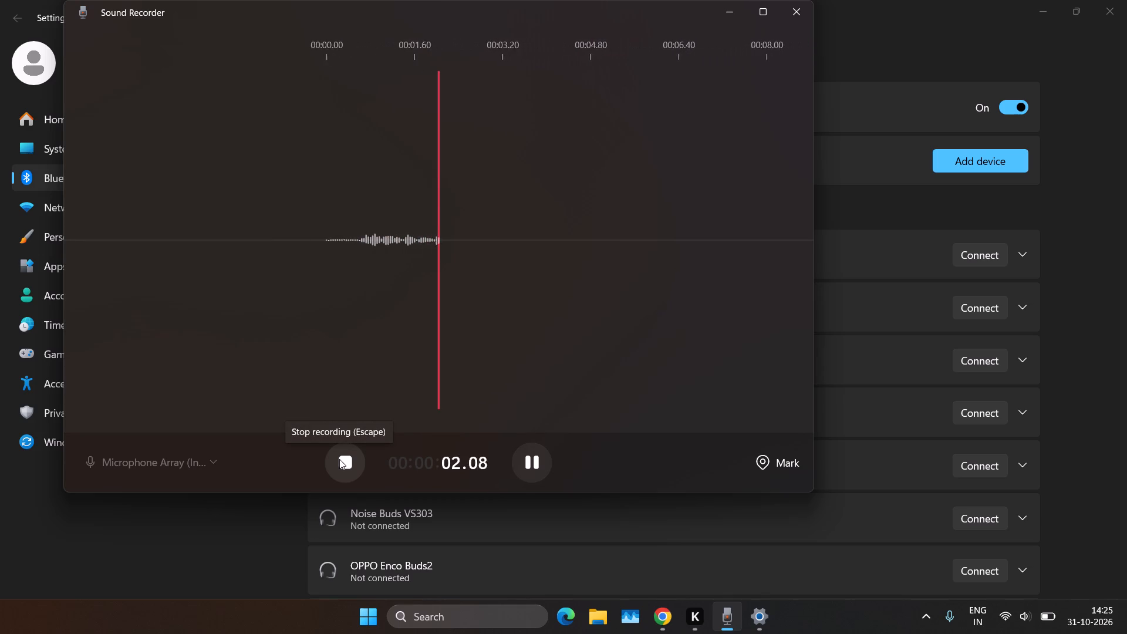
Switch to the ClashVortex script in Chrome and read on through the STARTING THE ACCOUNT section.
click(671, 626)
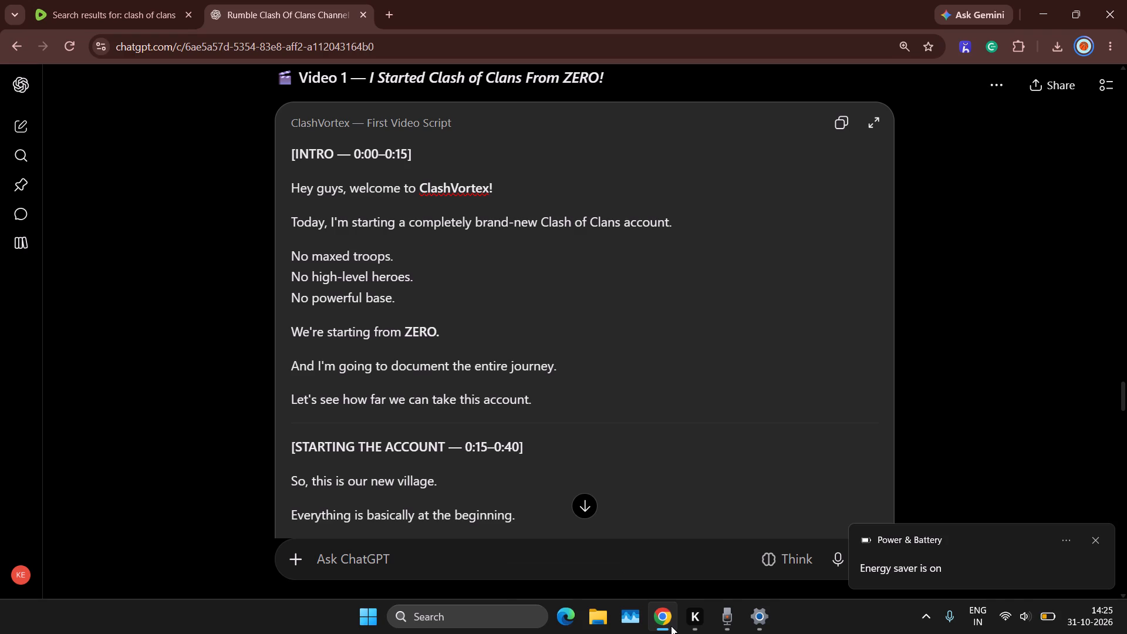
scroll(671, 626, down, 3)
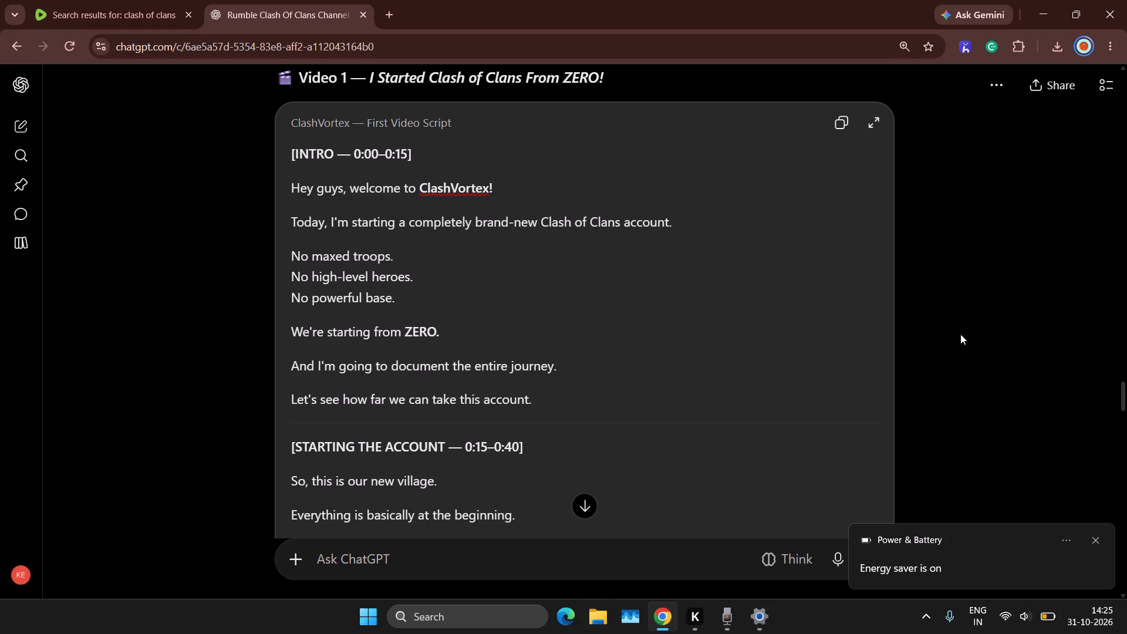
click(960, 334)
scroll(960, 334, down, 4)
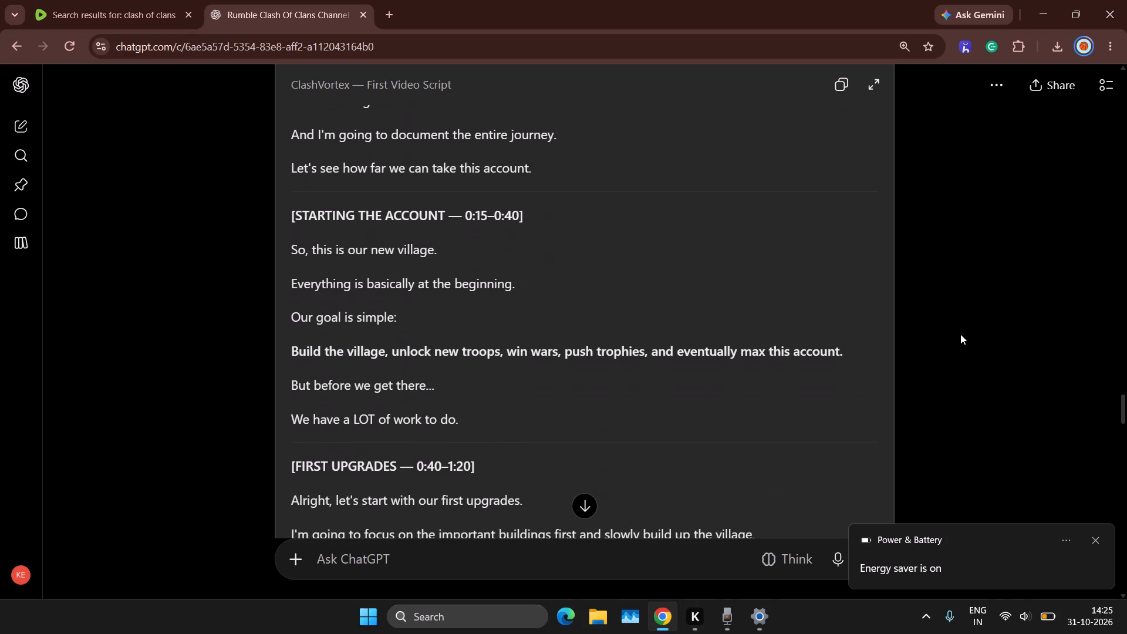
Return to Sound Recorder, pause the narration recording and resume it.
click(734, 612)
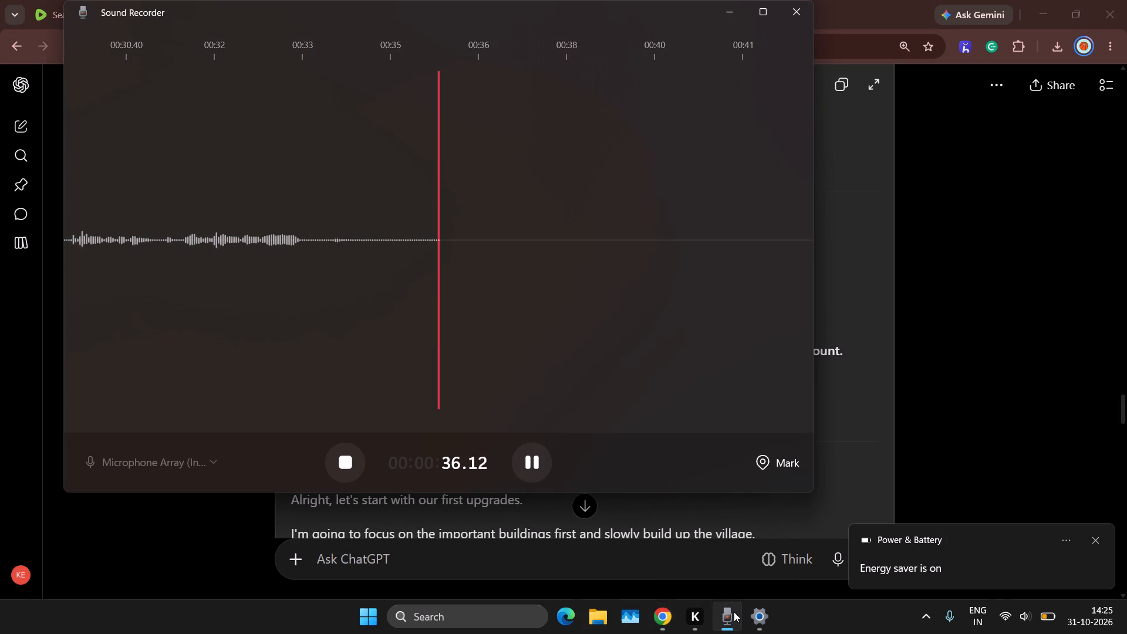
click(535, 479)
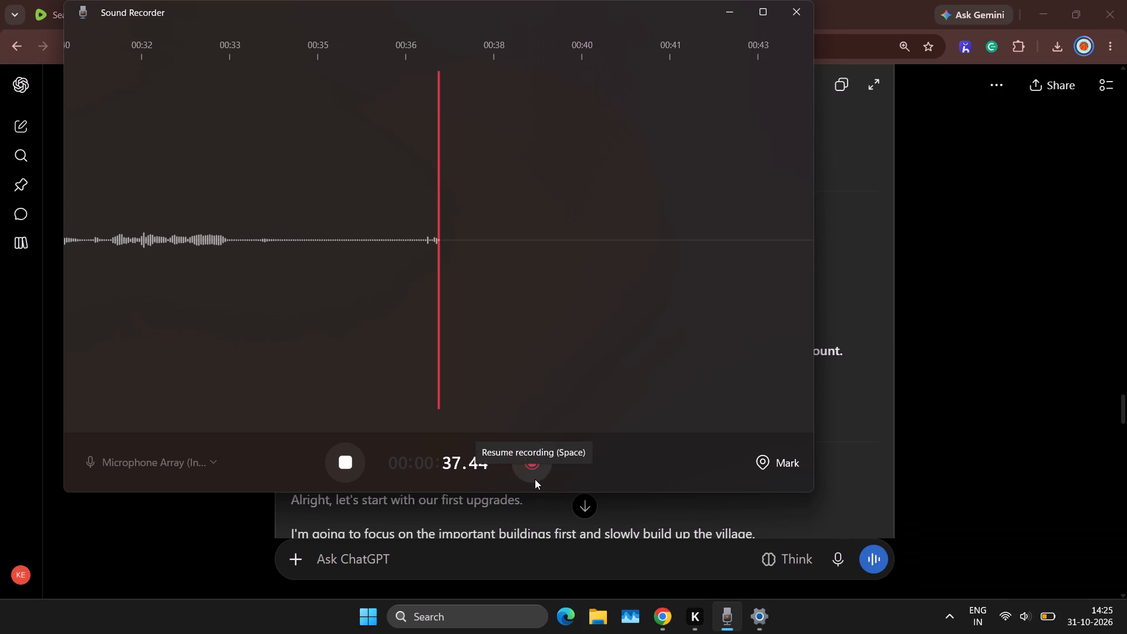
click(535, 479)
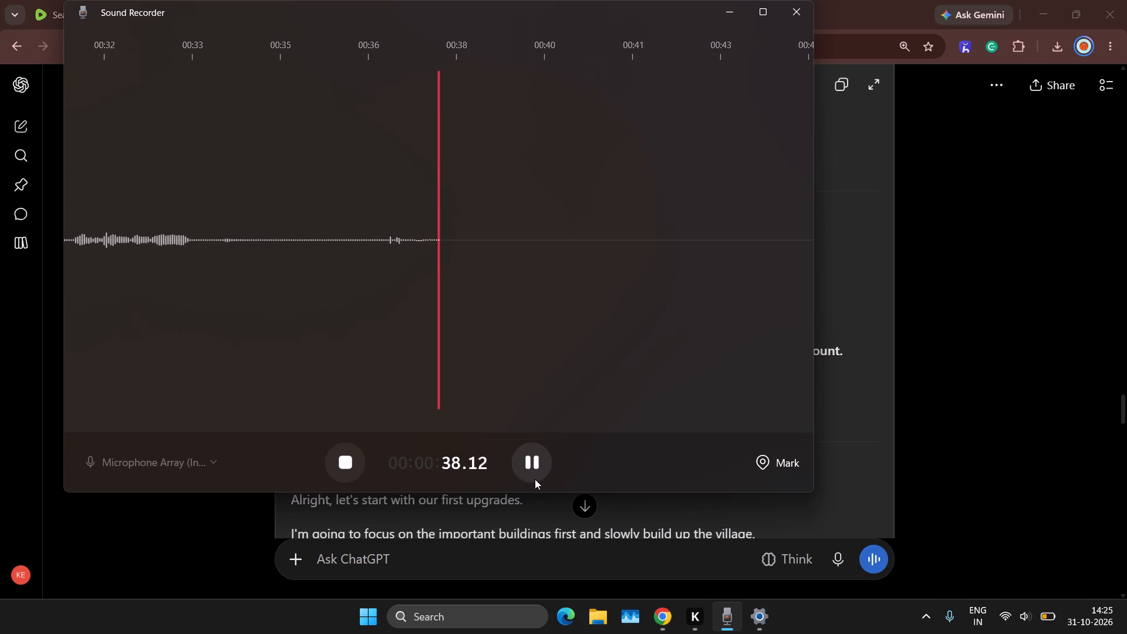
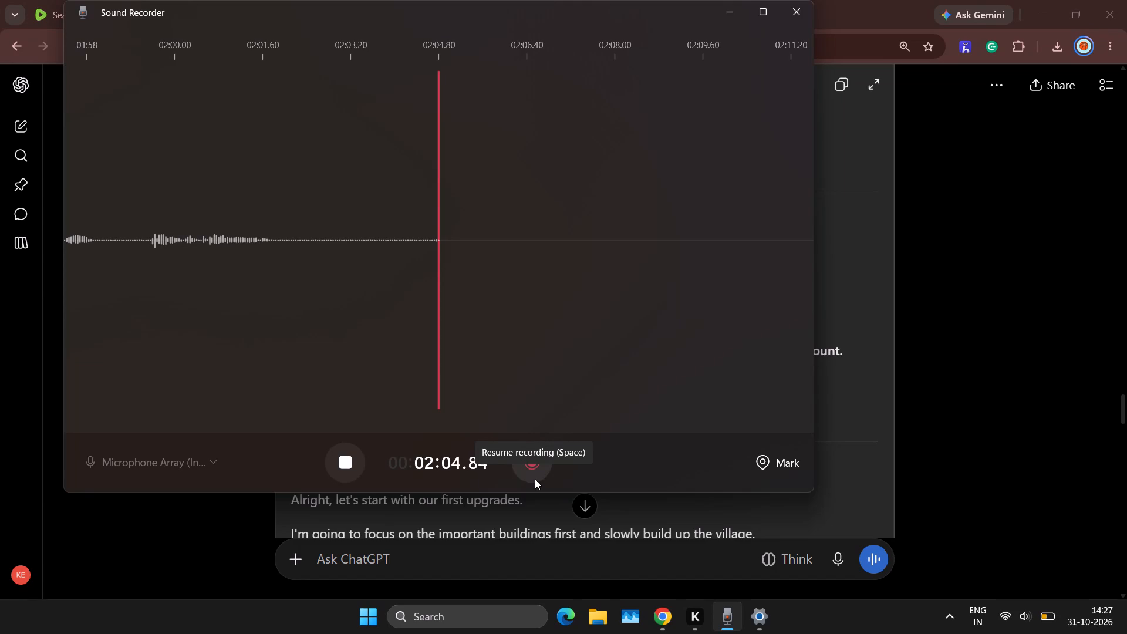
Resume the paused narration recording.
click(535, 479)
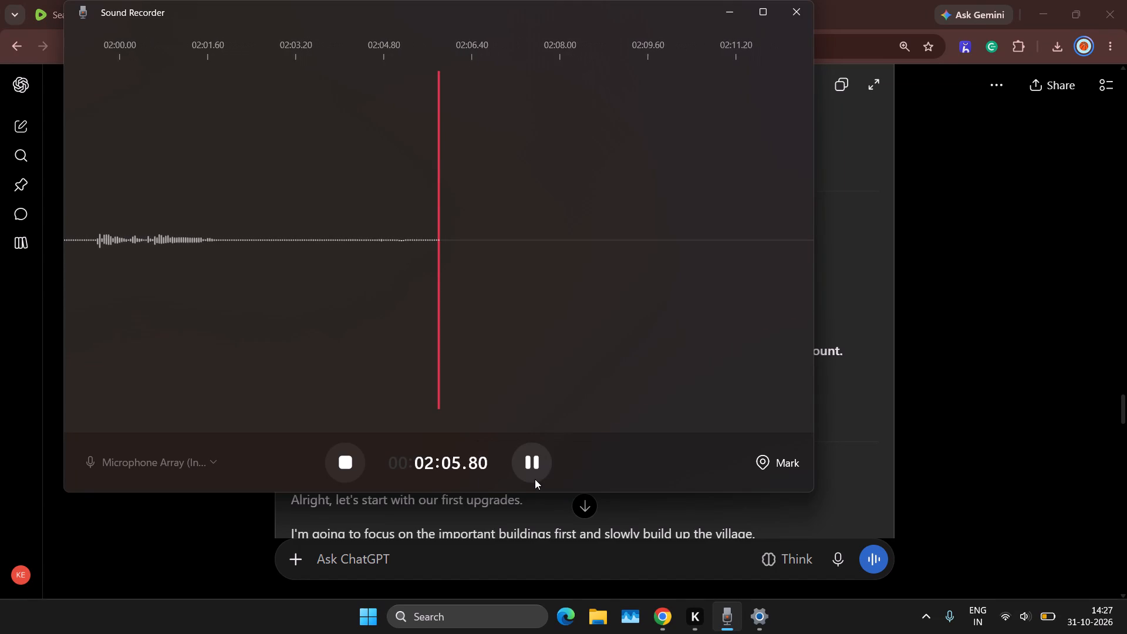
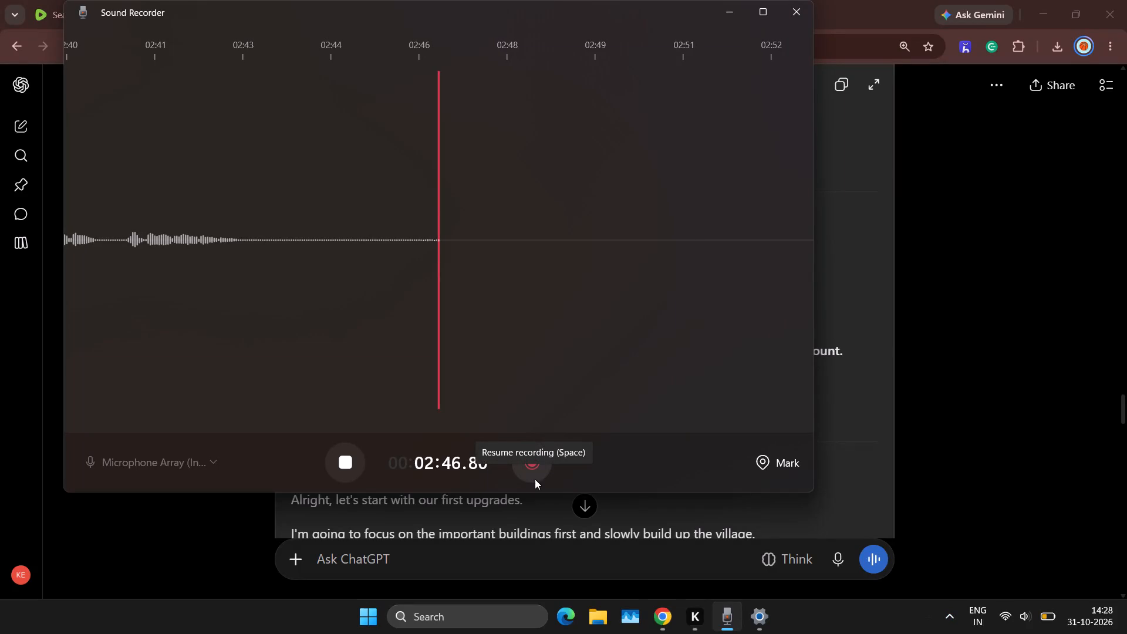
Resume the paused narration recording to continue with the script.
click(535, 479)
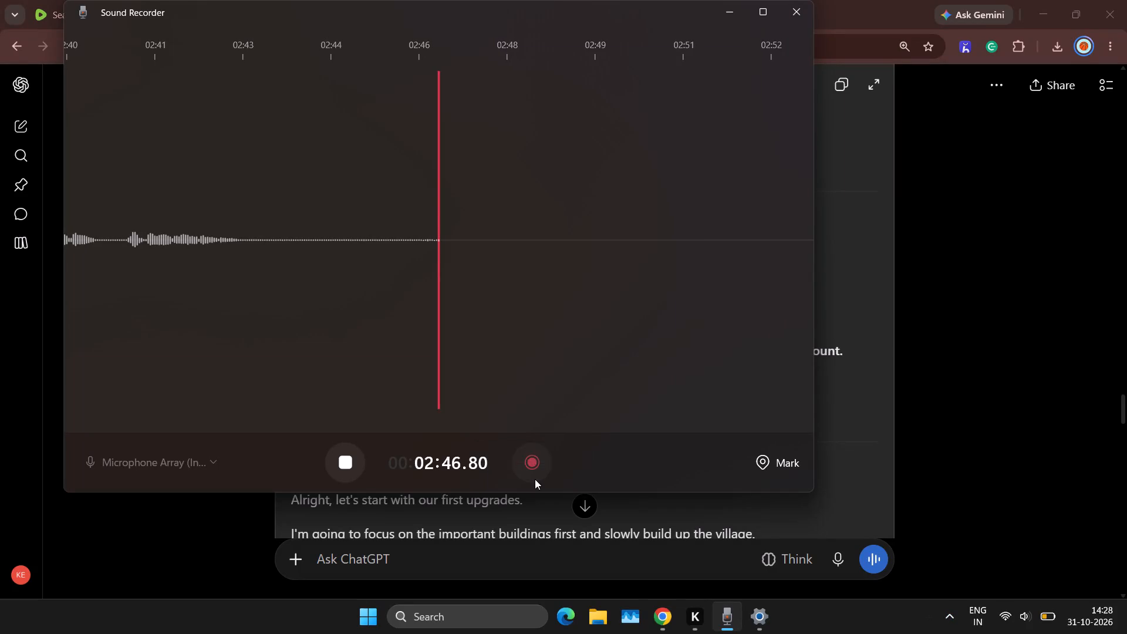
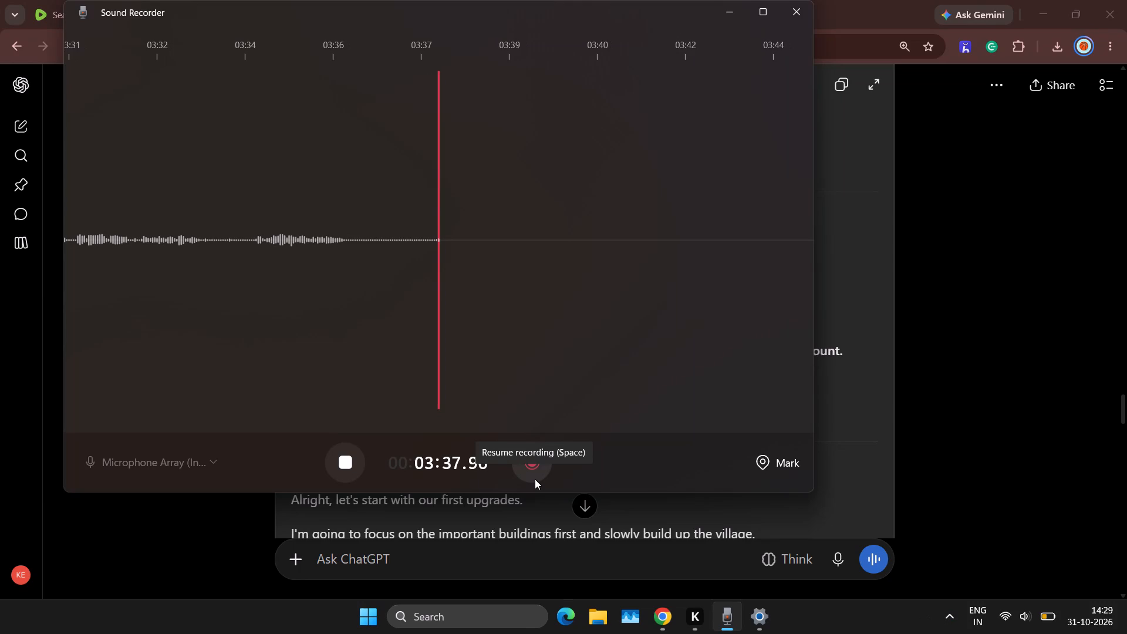
Resume the paused narration recording to capture the next lines of the script.
click(535, 479)
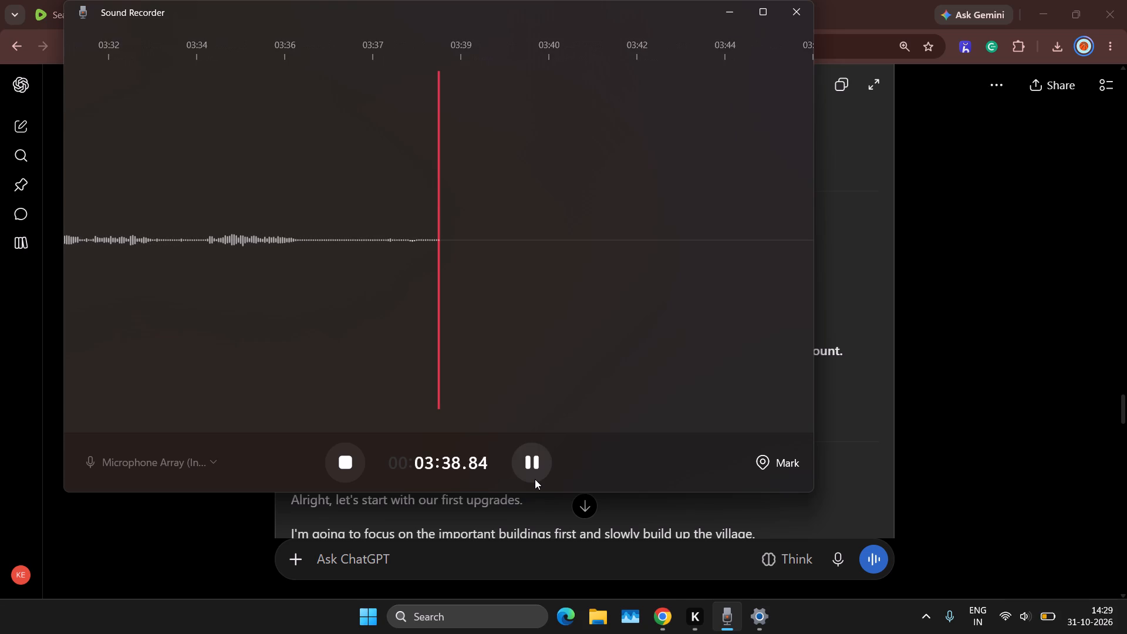
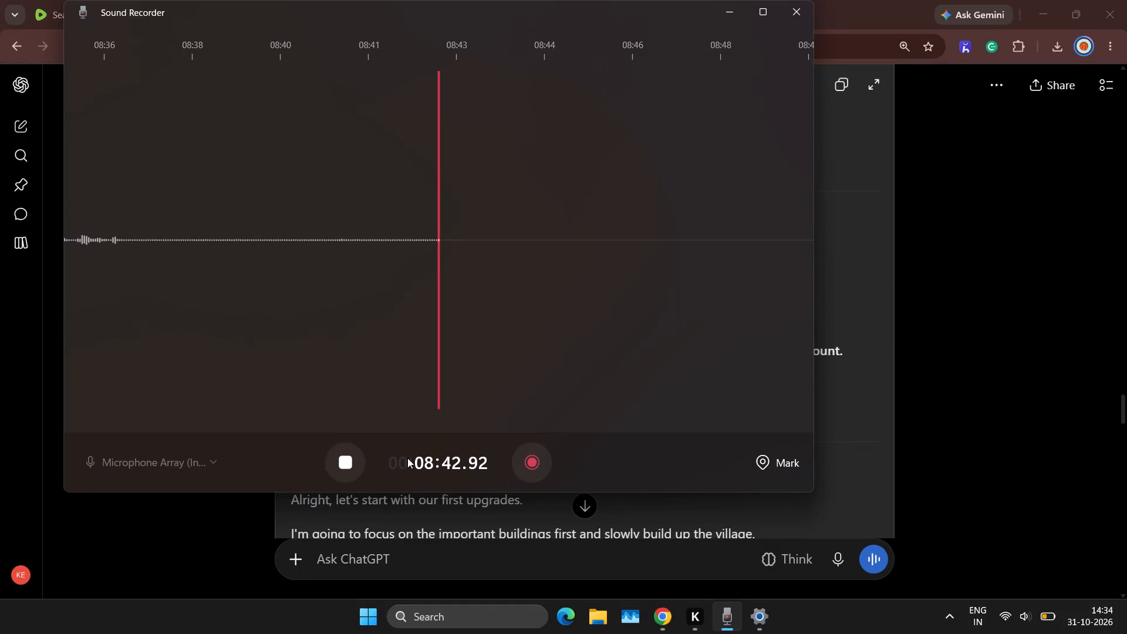
Stop the narration recording so it is saved.
click(343, 454)
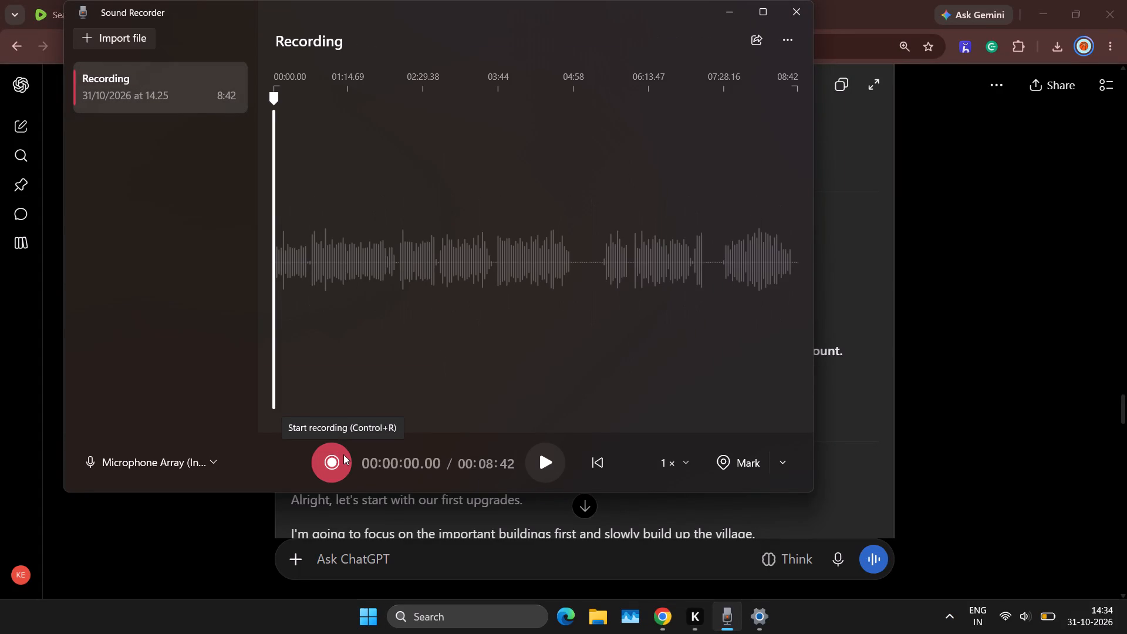
Play back the first few seconds of the saved recording and pause it.
click(553, 457)
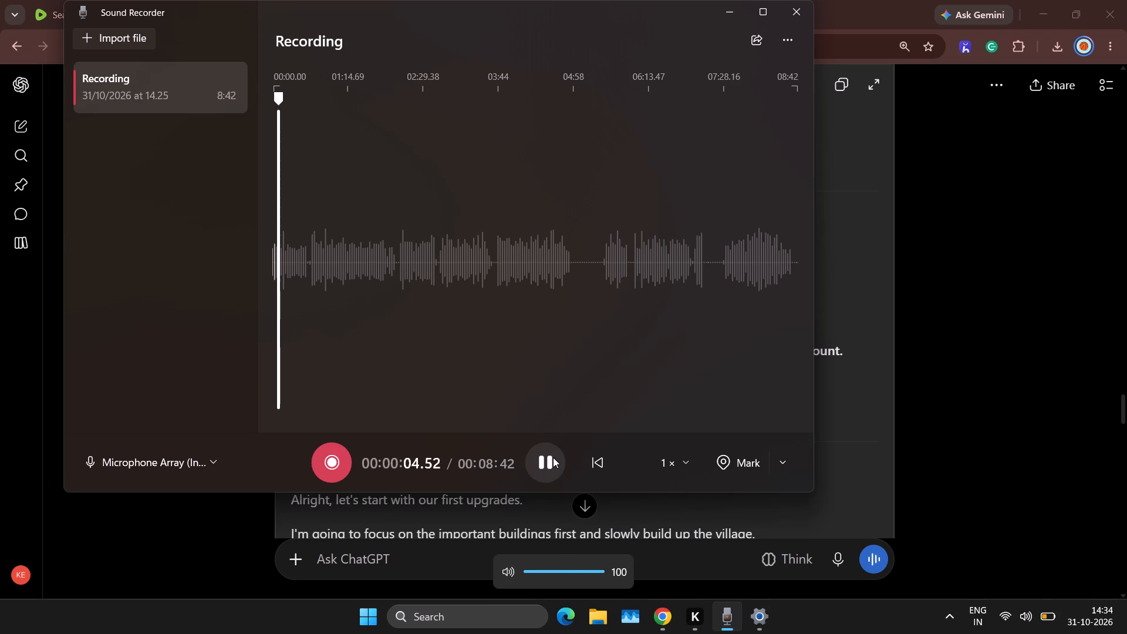
click(553, 457)
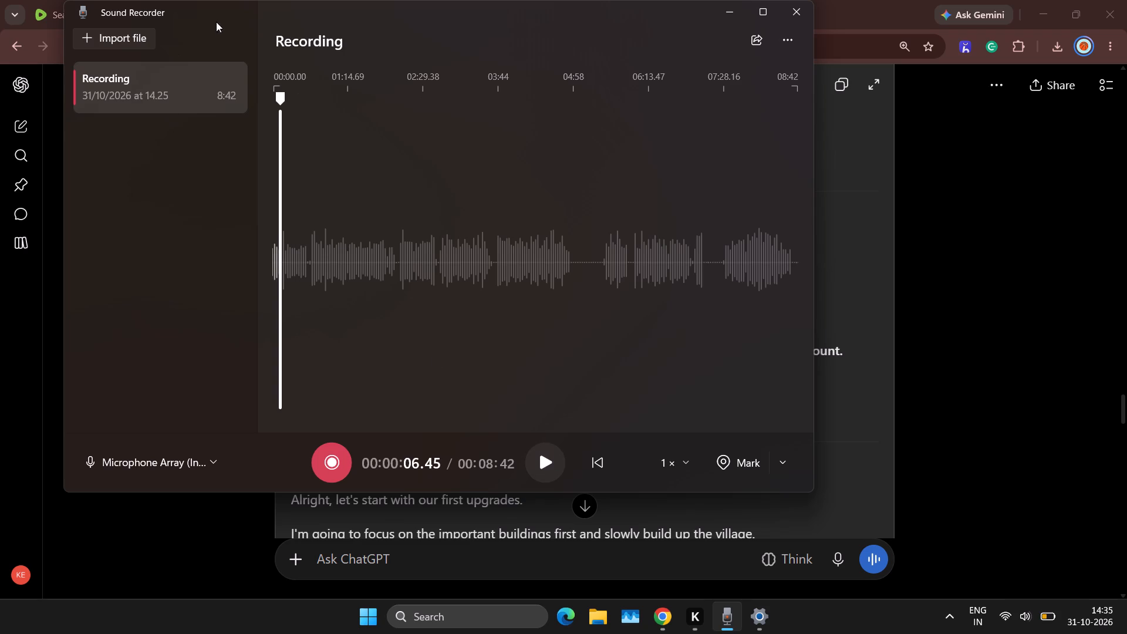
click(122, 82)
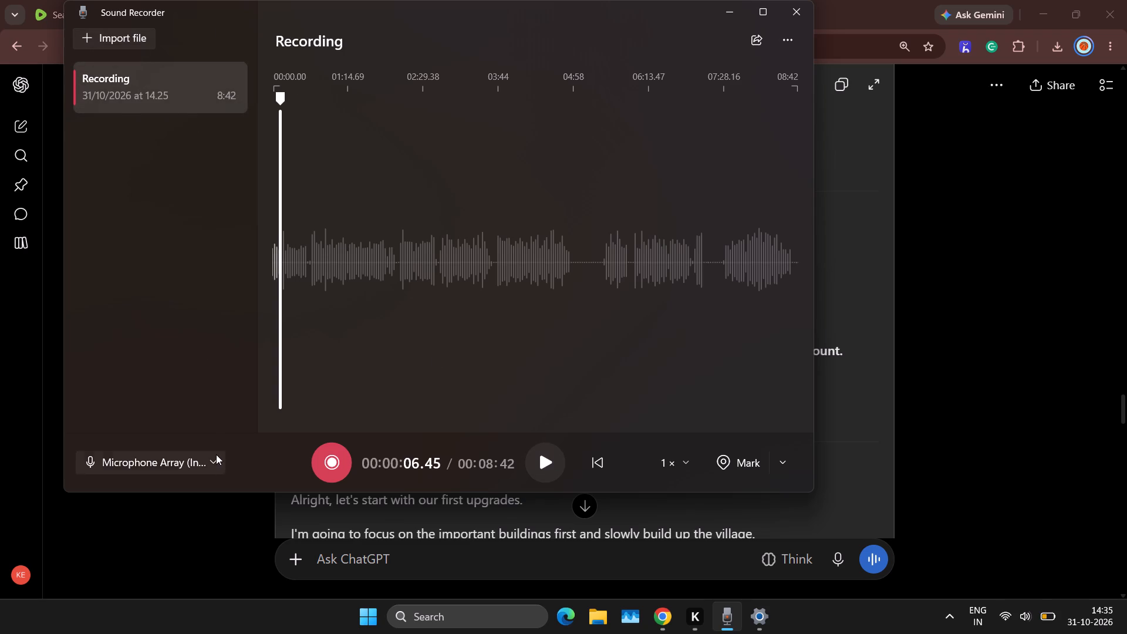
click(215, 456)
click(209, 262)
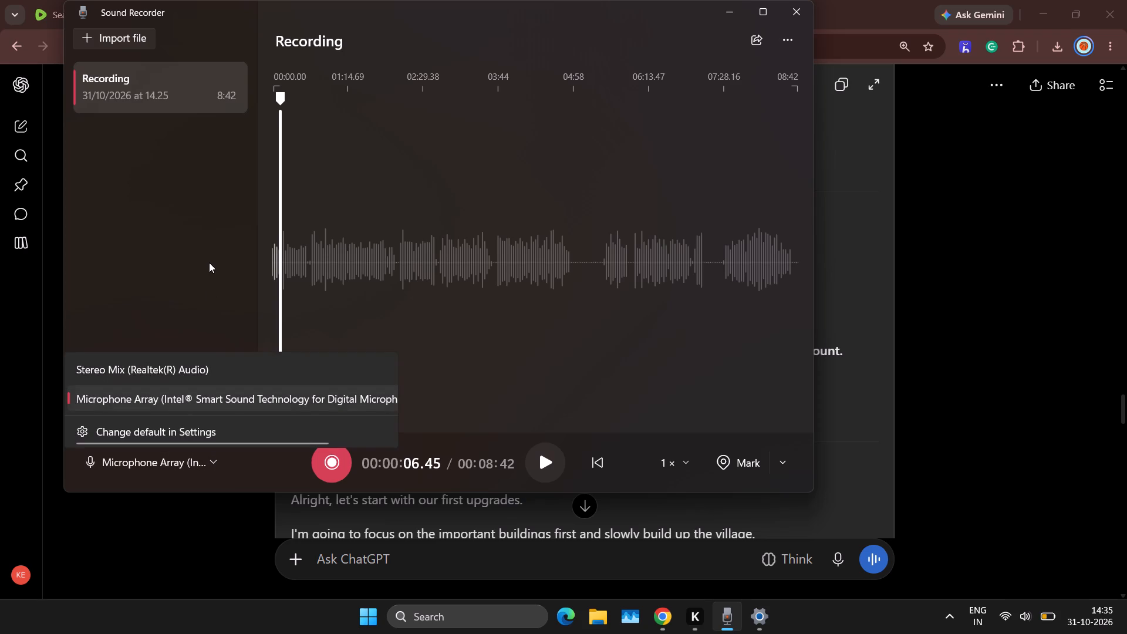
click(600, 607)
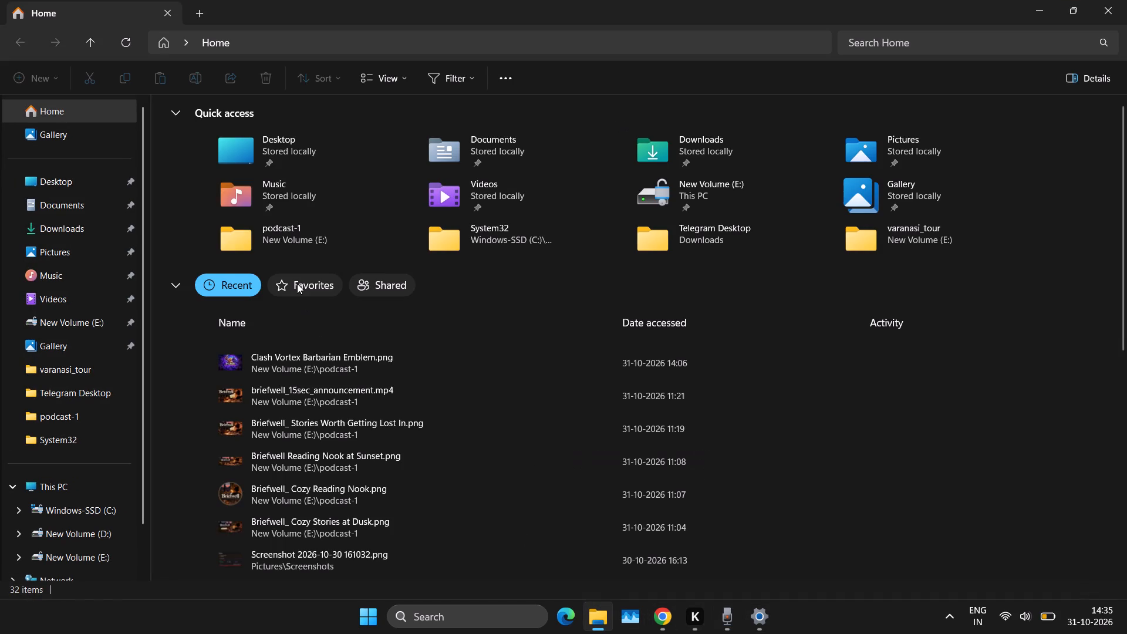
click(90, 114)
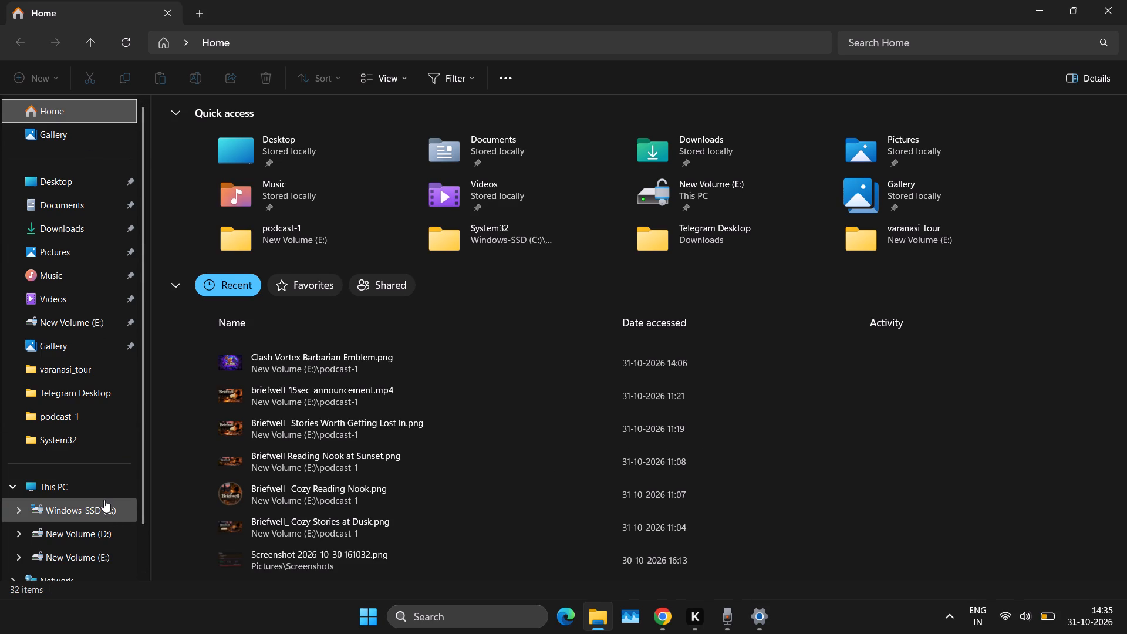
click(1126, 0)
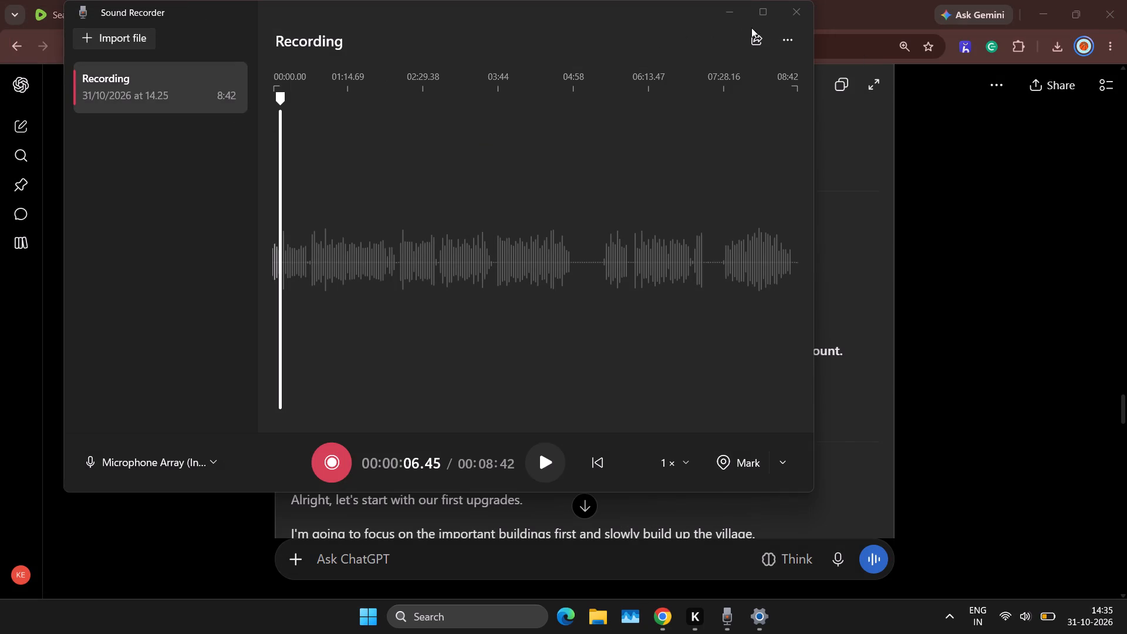
Show the saved recording's file in its folder, check it there, and close the folder window.
click(781, 33)
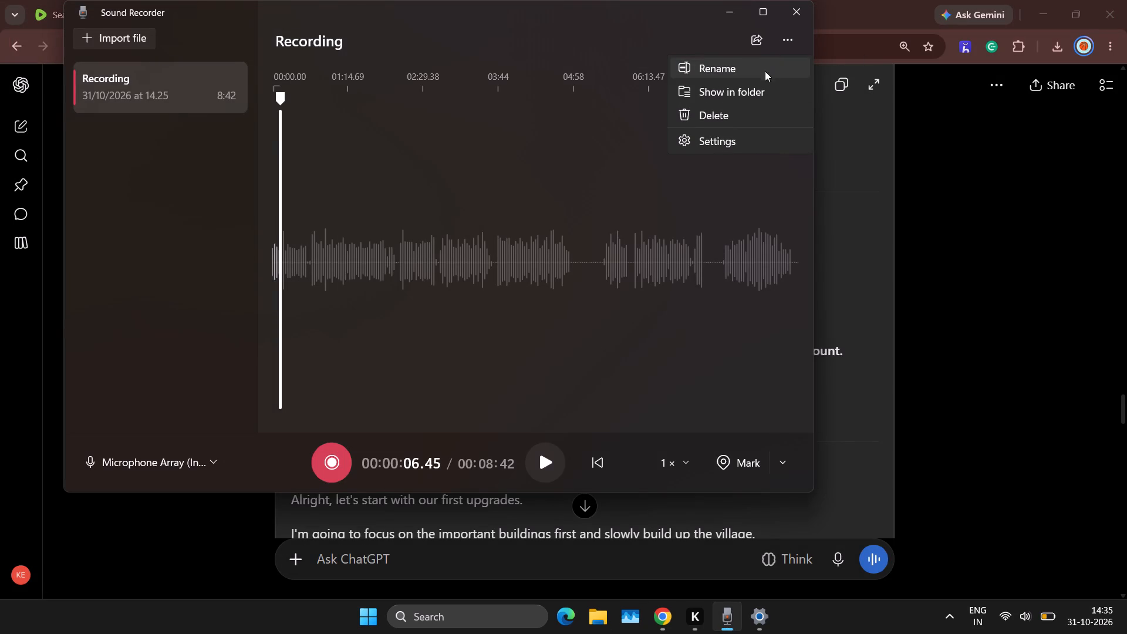
click(758, 86)
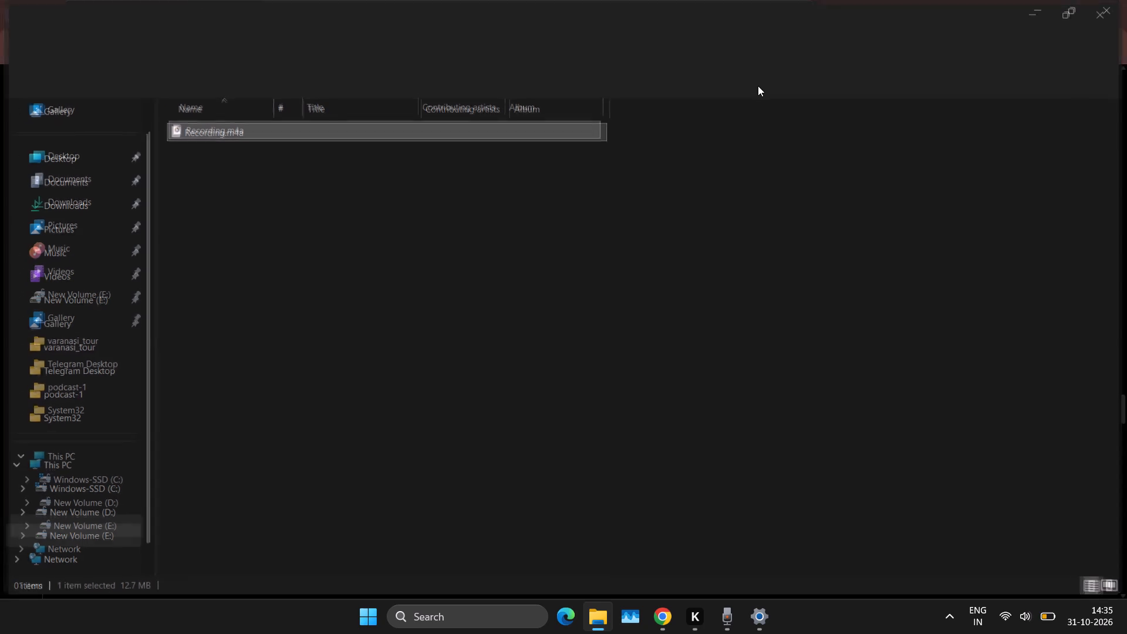
right_click(462, 132)
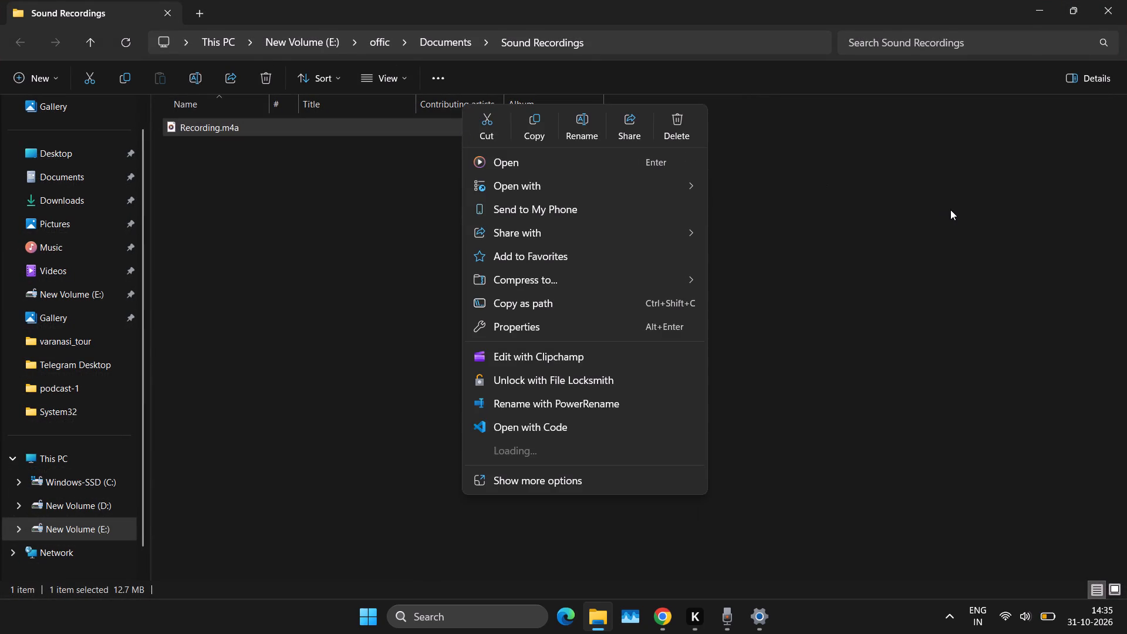
click(950, 210)
click(1126, 0)
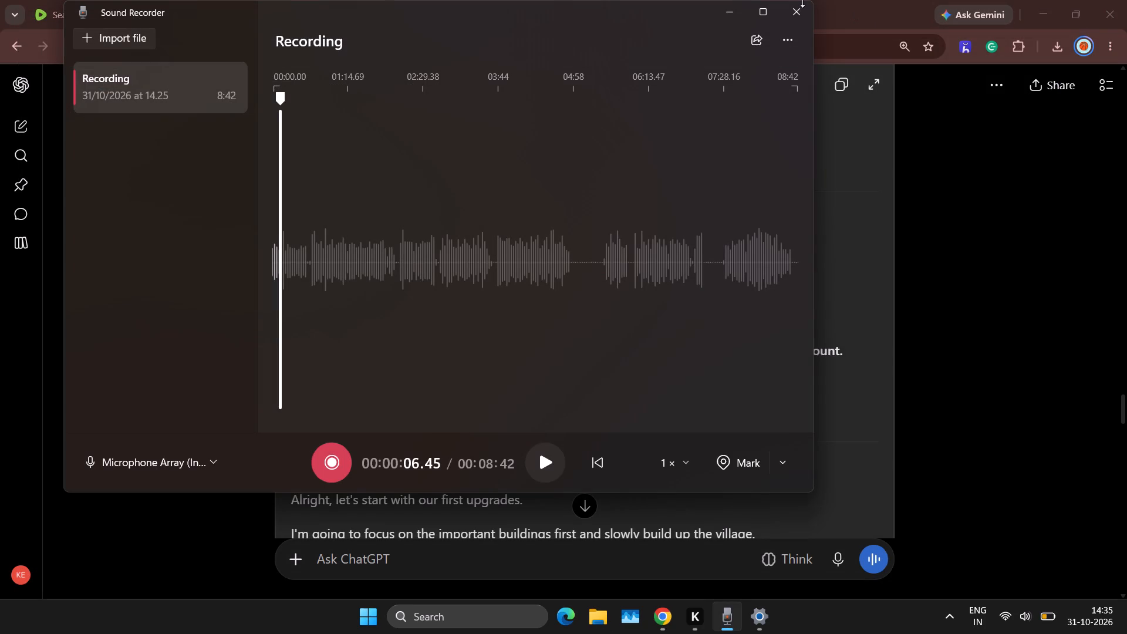
Close Sound Recorder.
click(802, 1)
click(803, 4)
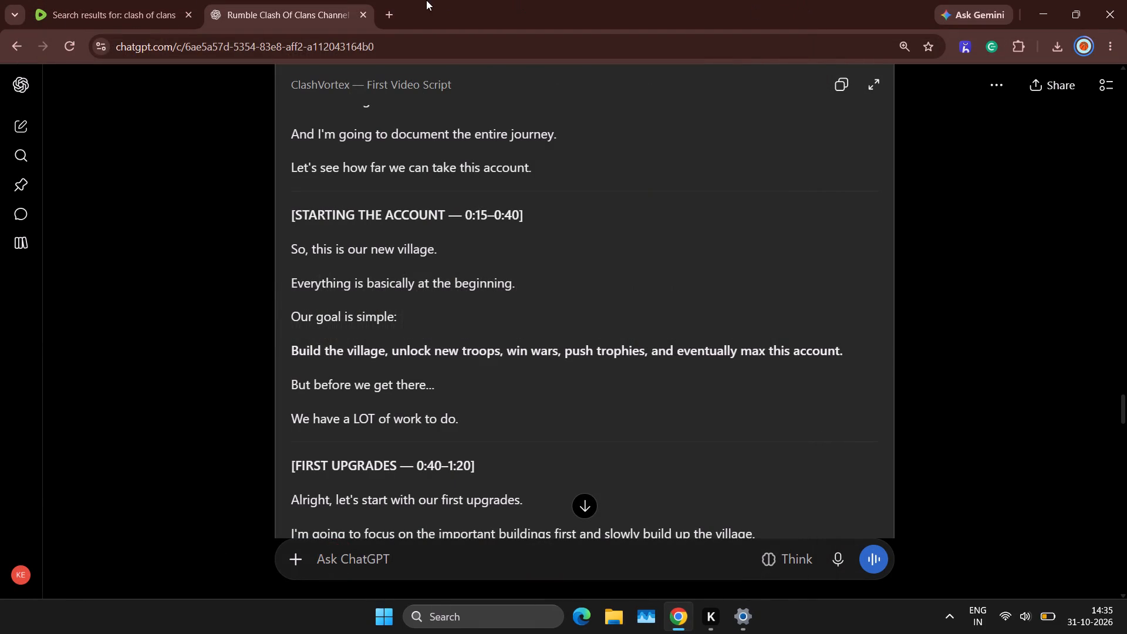
Open a new browser tab in Chrome and close the ChatGPT tab with the video script.
click(391, 0)
click(367, 15)
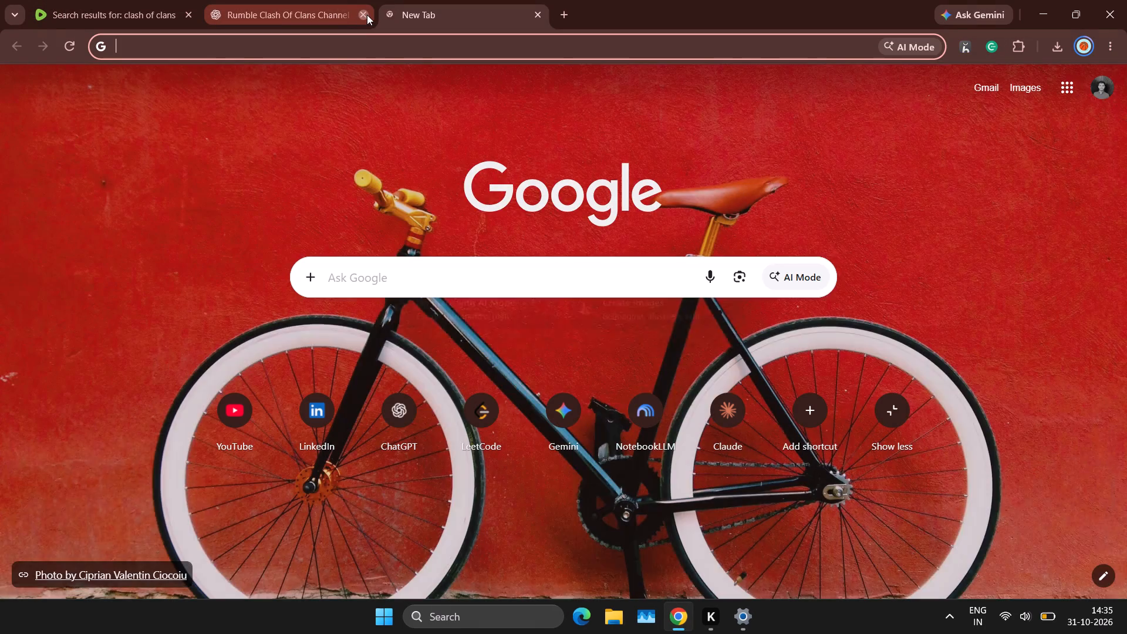
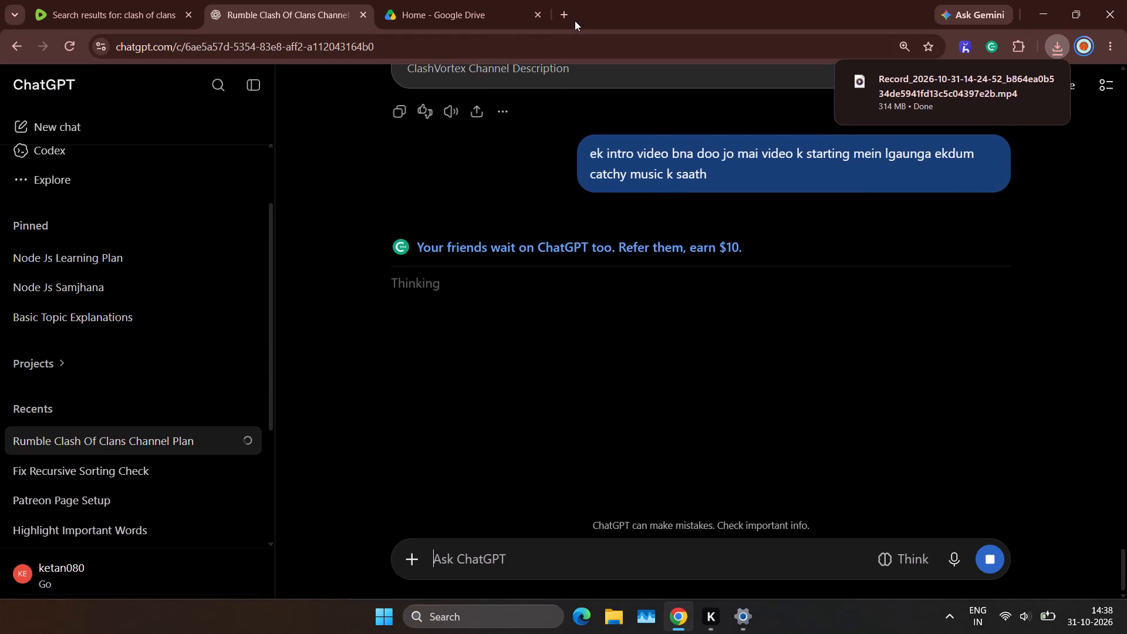
Open Clipchamp in a new tab, place it beside the ChatGPT tab, and sign in.
click(562, 12)
text(clip)
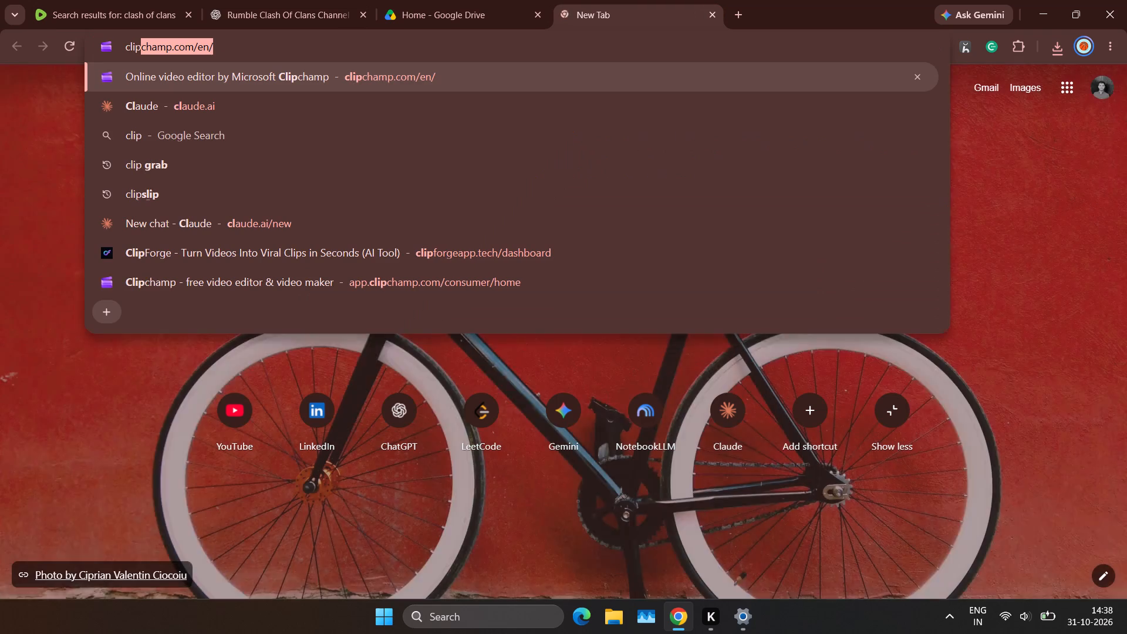
key(Return)
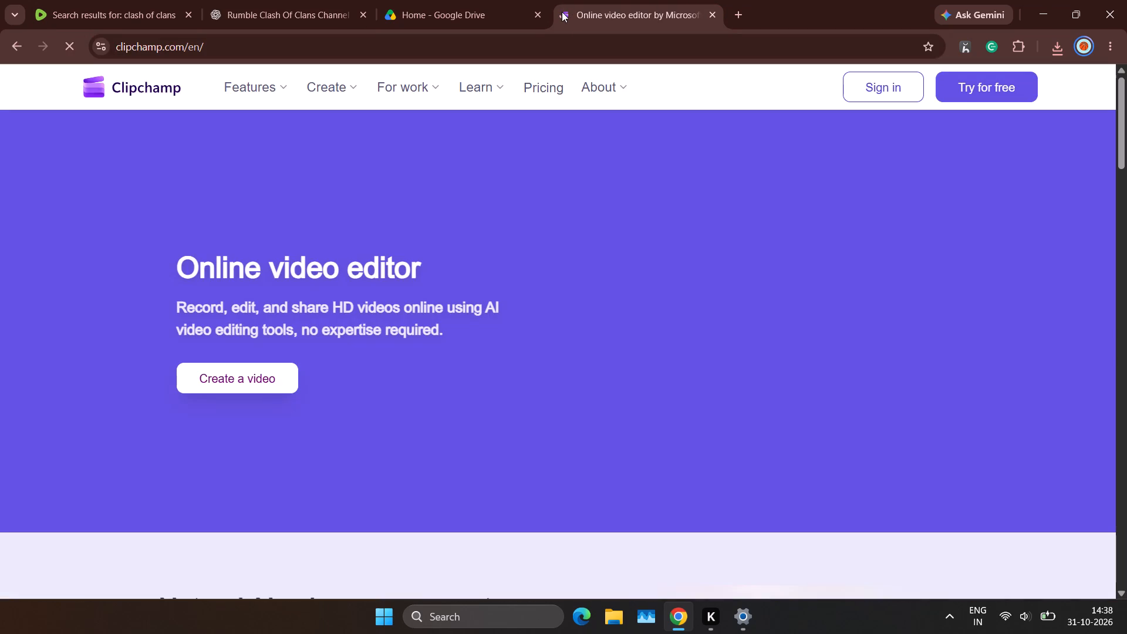
click(328, 0)
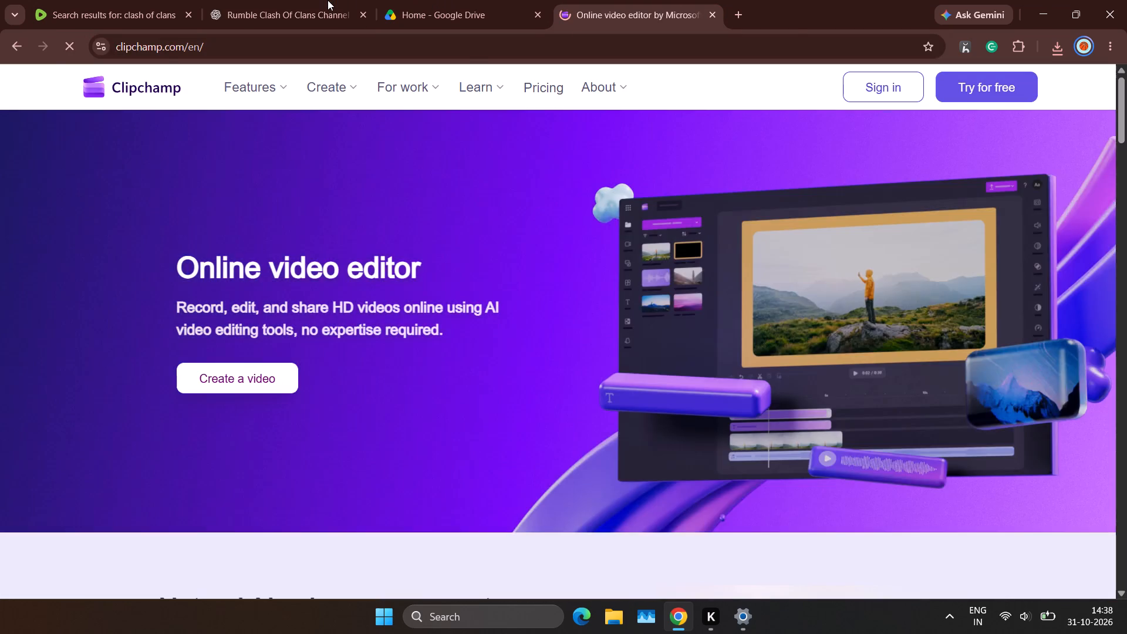
click(328, 0)
click(585, 0)
drag(585, 0, 441, 0)
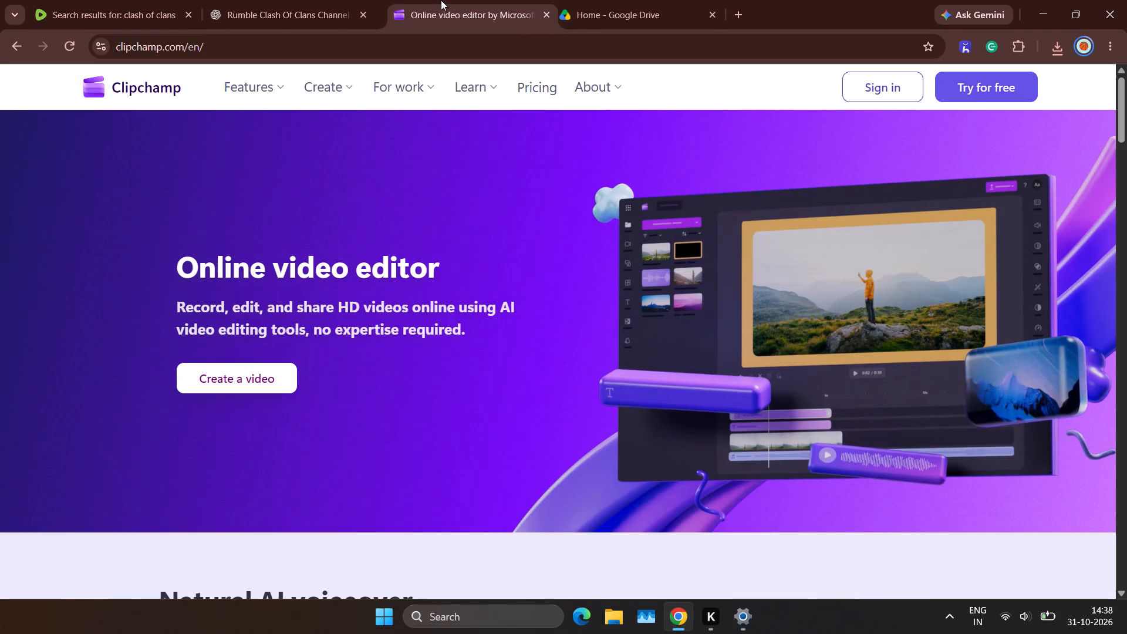
click(872, 80)
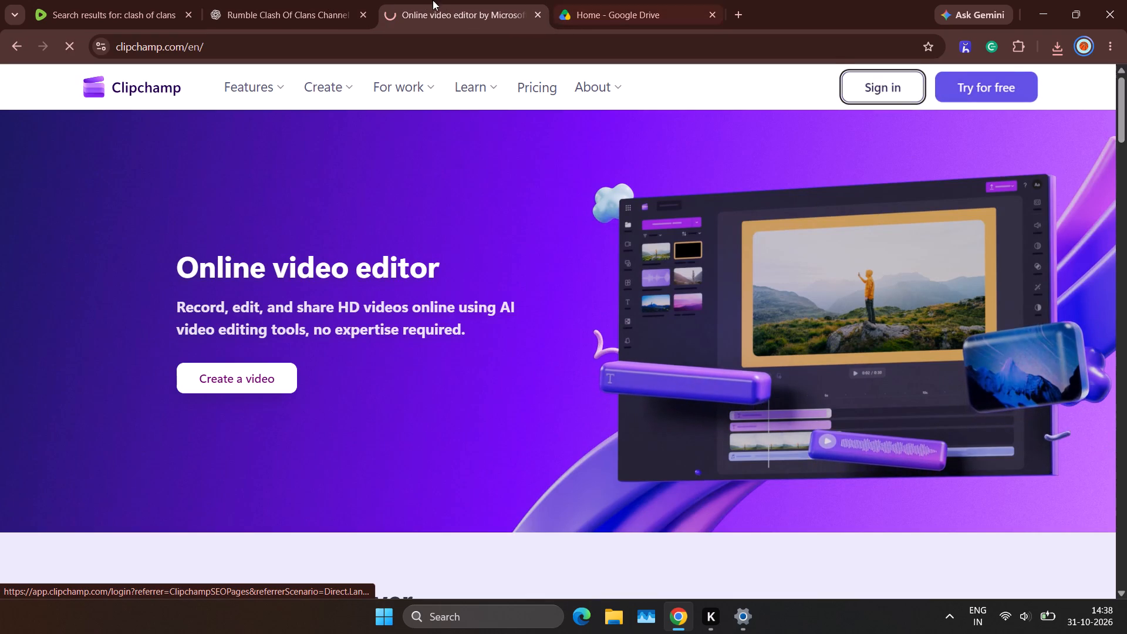
click(333, 0)
click(439, 0)
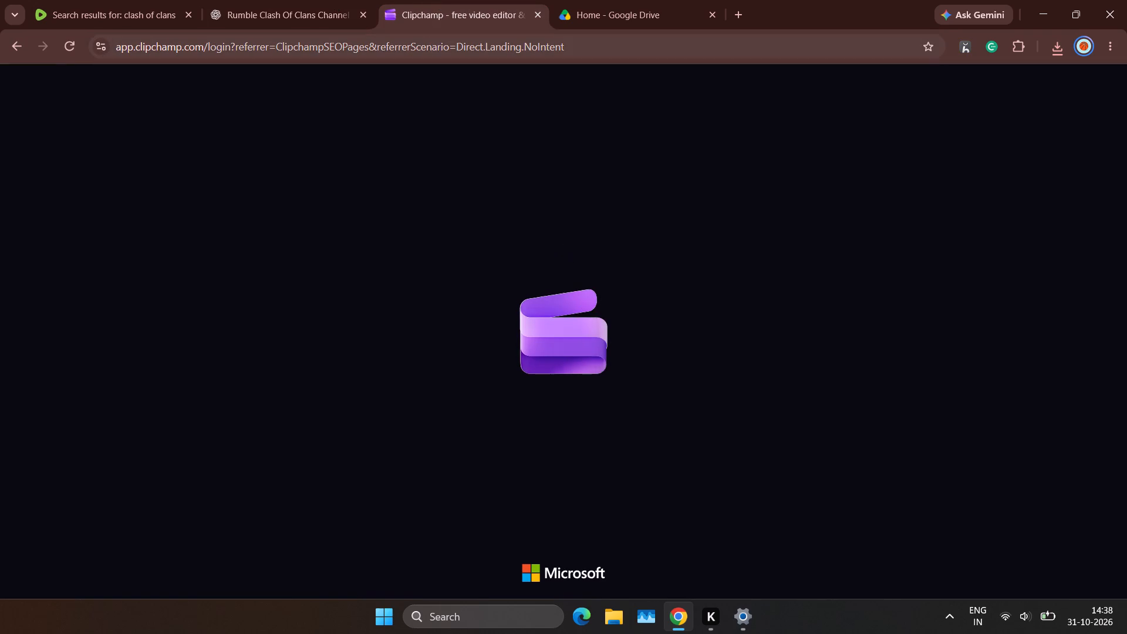
Download the ClashVortex intro video from the ChatGPT reply and play it in Media Player to check it.
click(297, 6)
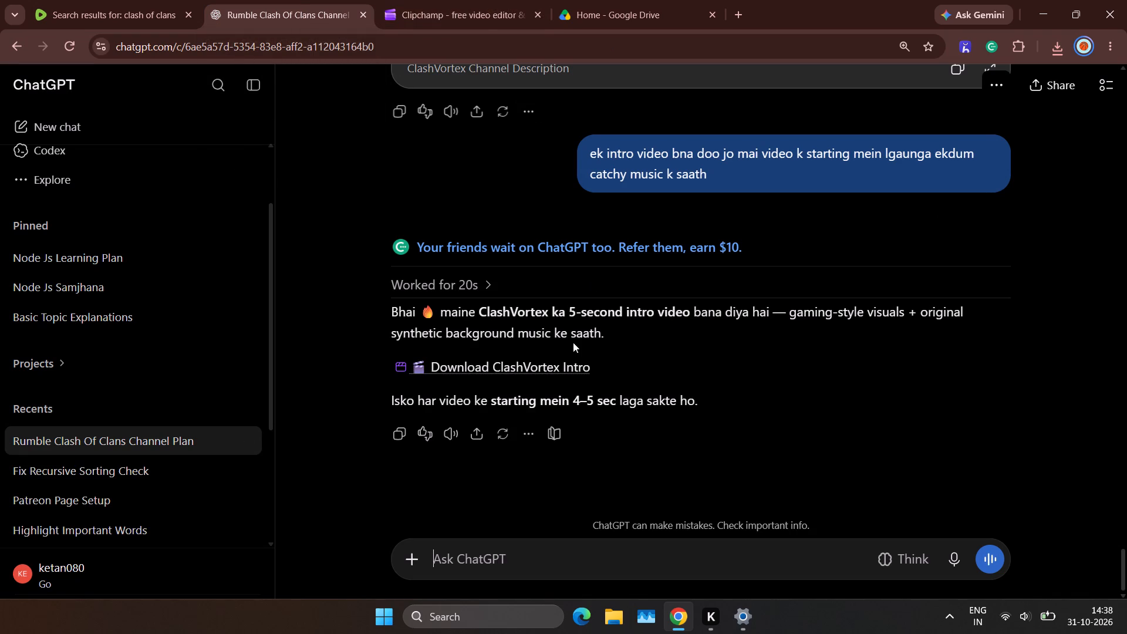
click(552, 360)
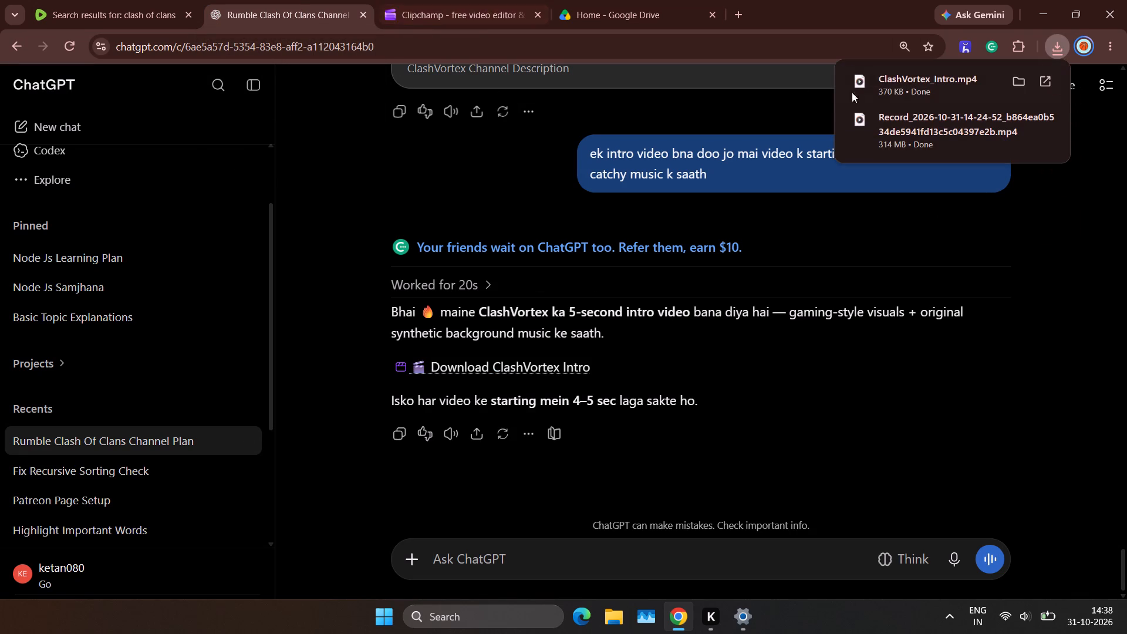
click(885, 80)
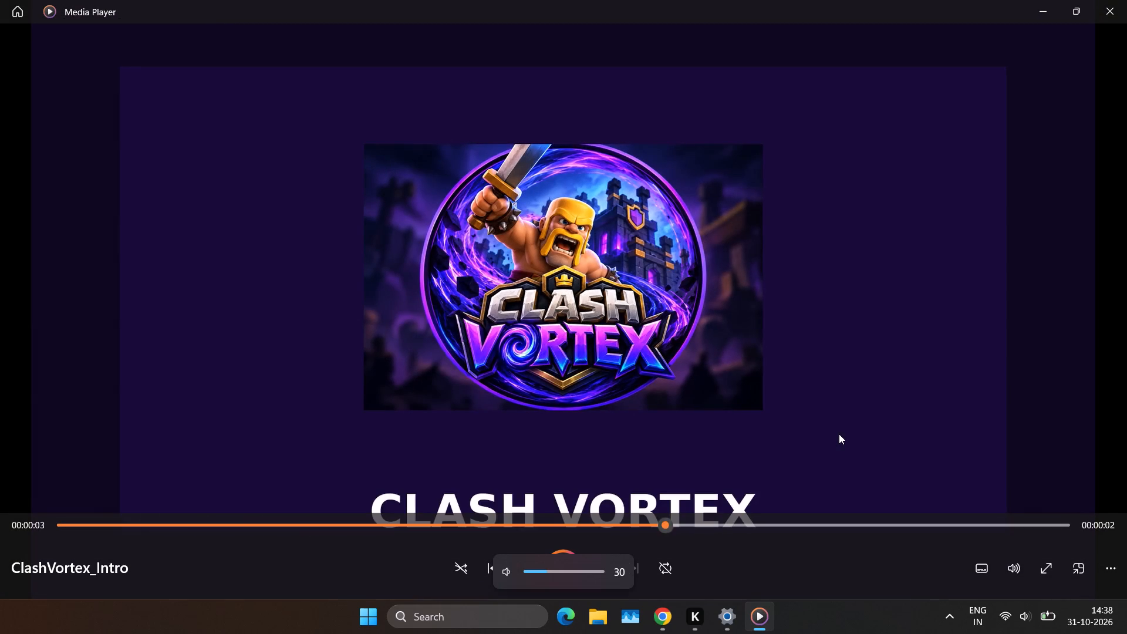
scroll(839, 434, up, 1)
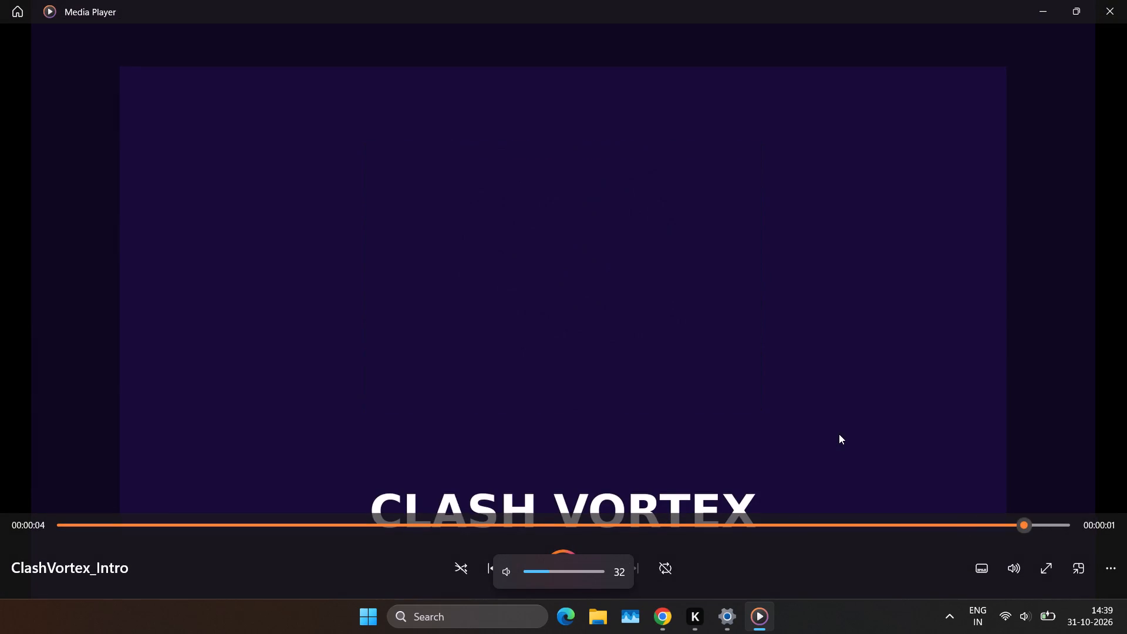
click(1126, 0)
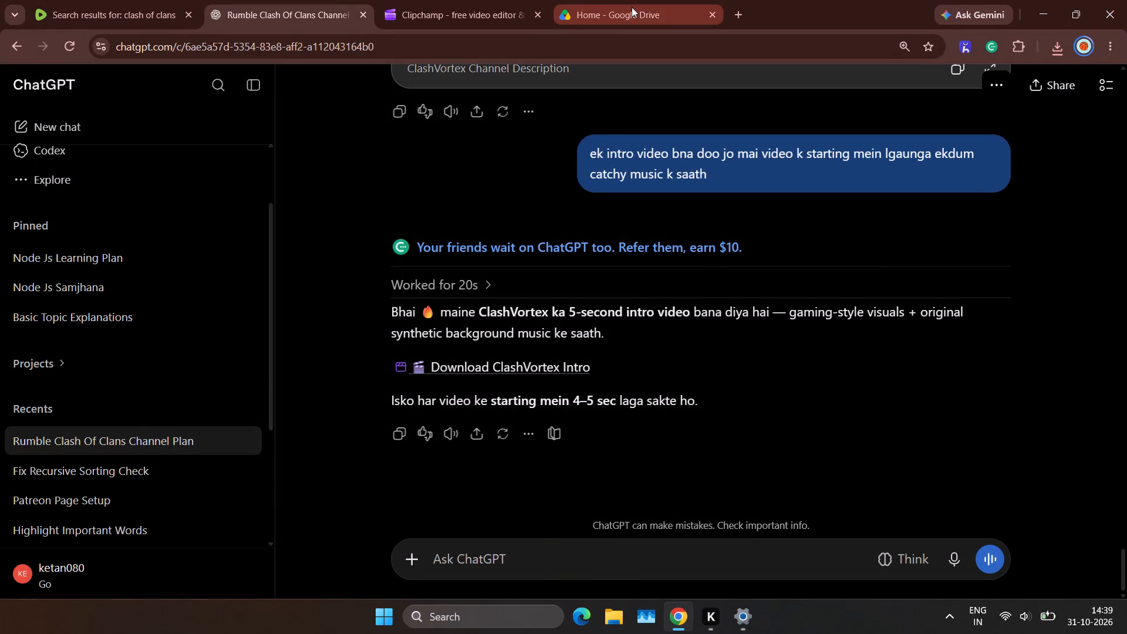
Close the Google Drive tab and search Google for "supercell intro video download".
click(632, 7)
click(738, 22)
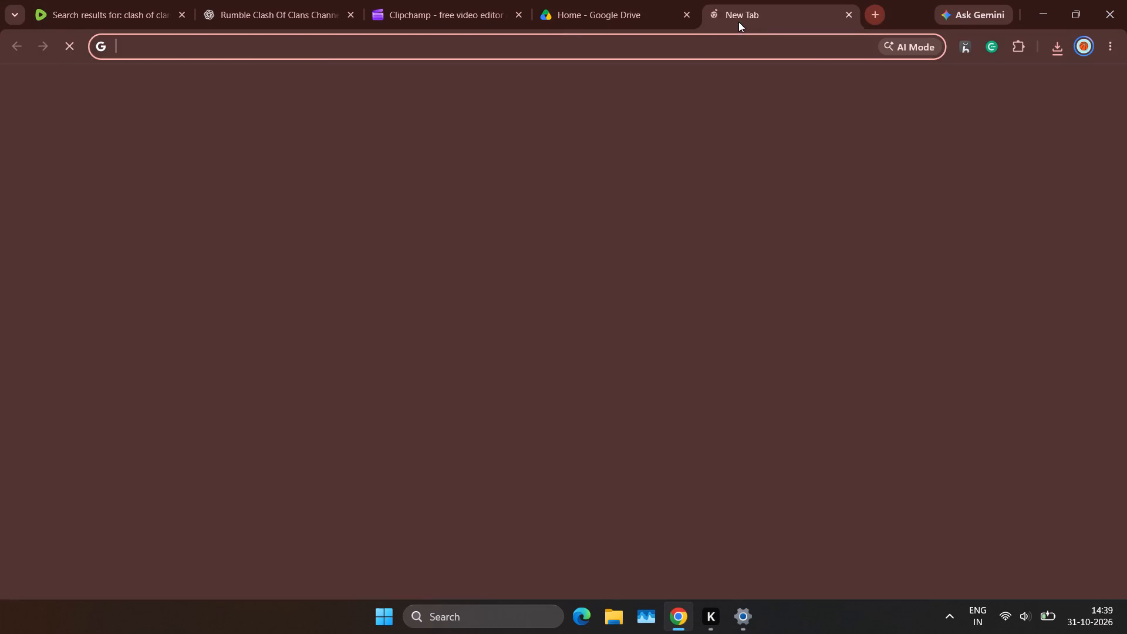
text(sp)
key(BackSpace)
text(uper)
click(681, 17)
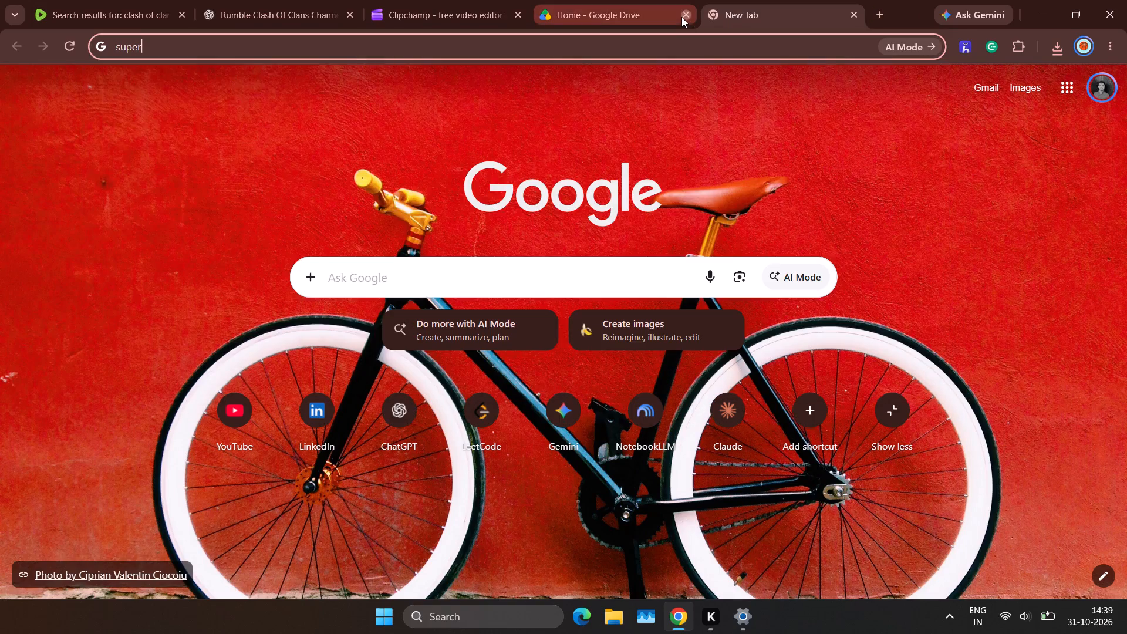
text(cell intro video down)
key(Up)
key(Down)
key(Down)
key(Return)
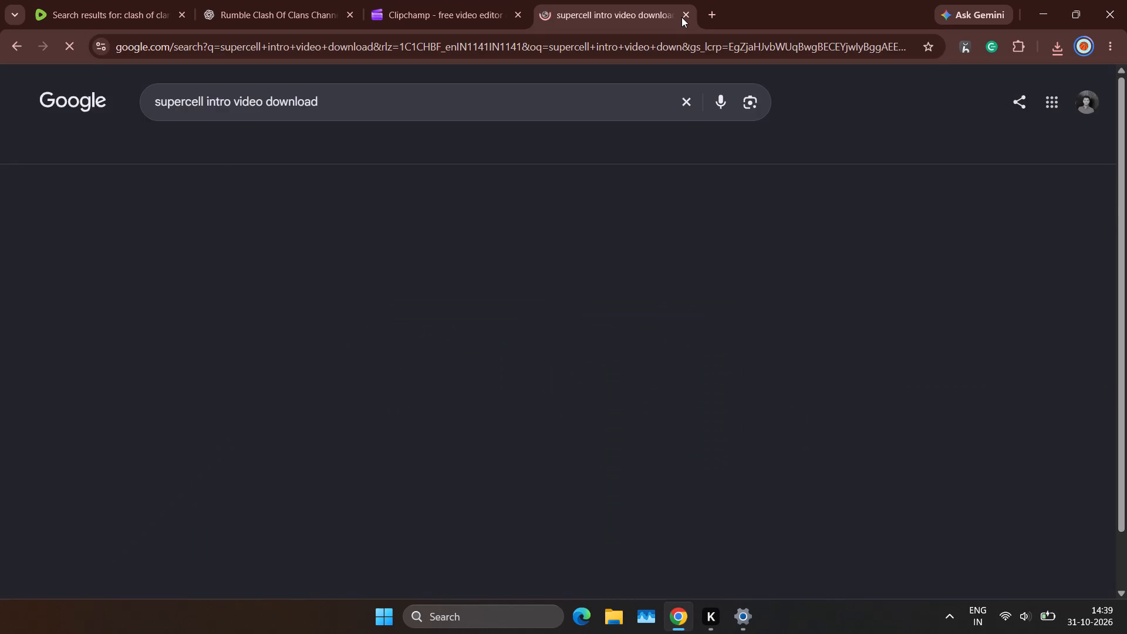
Examine Pixabay's Supercell stock videos for a usable intro clip, and return to the search results.
scroll(380, 354, down, 2)
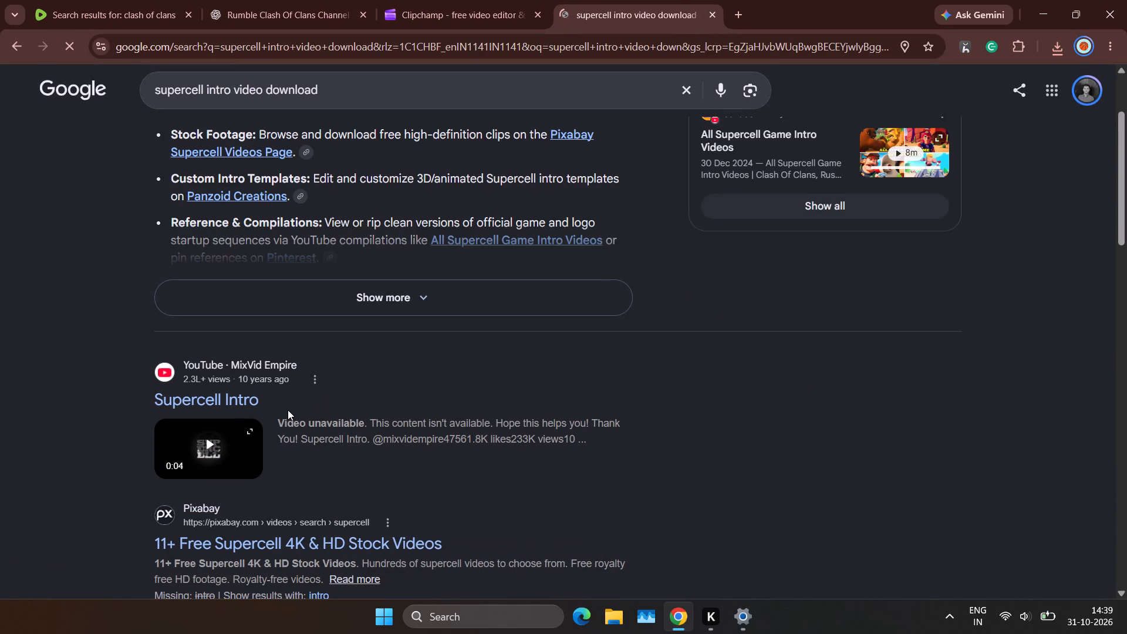
scroll(288, 410, up, 4)
scroll(298, 394, down, 3)
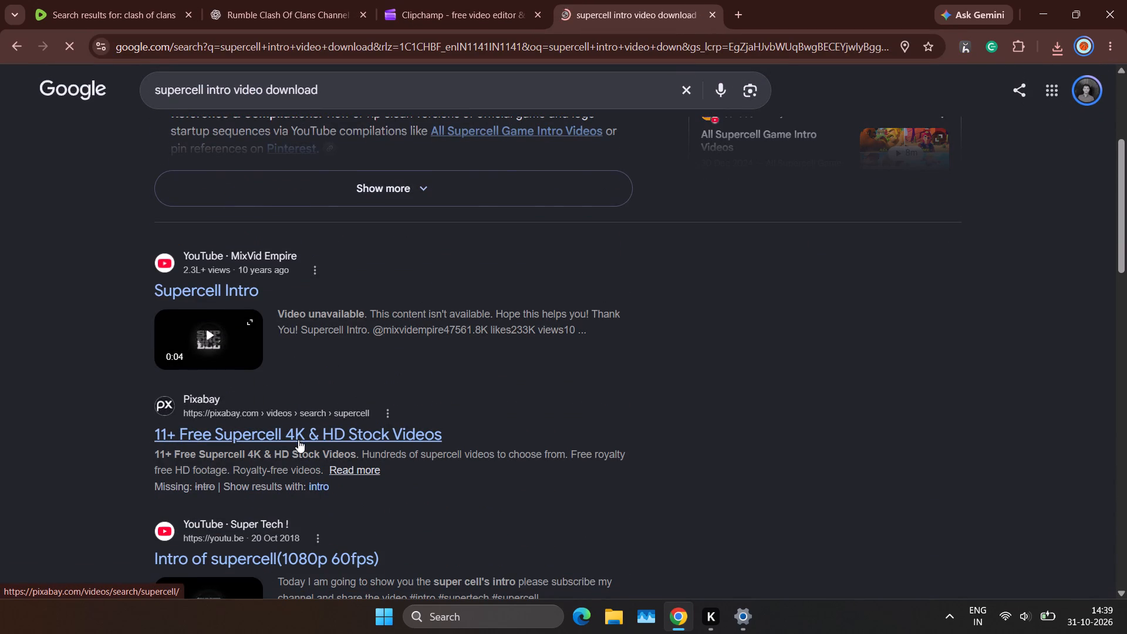
click(298, 440)
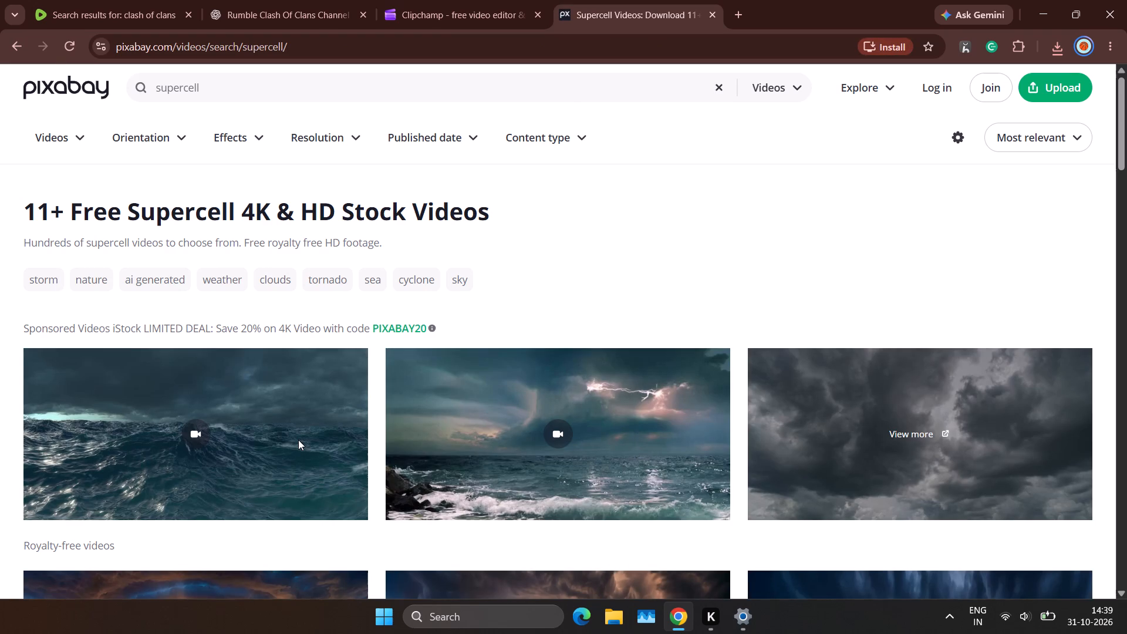
scroll(298, 440, down, 1)
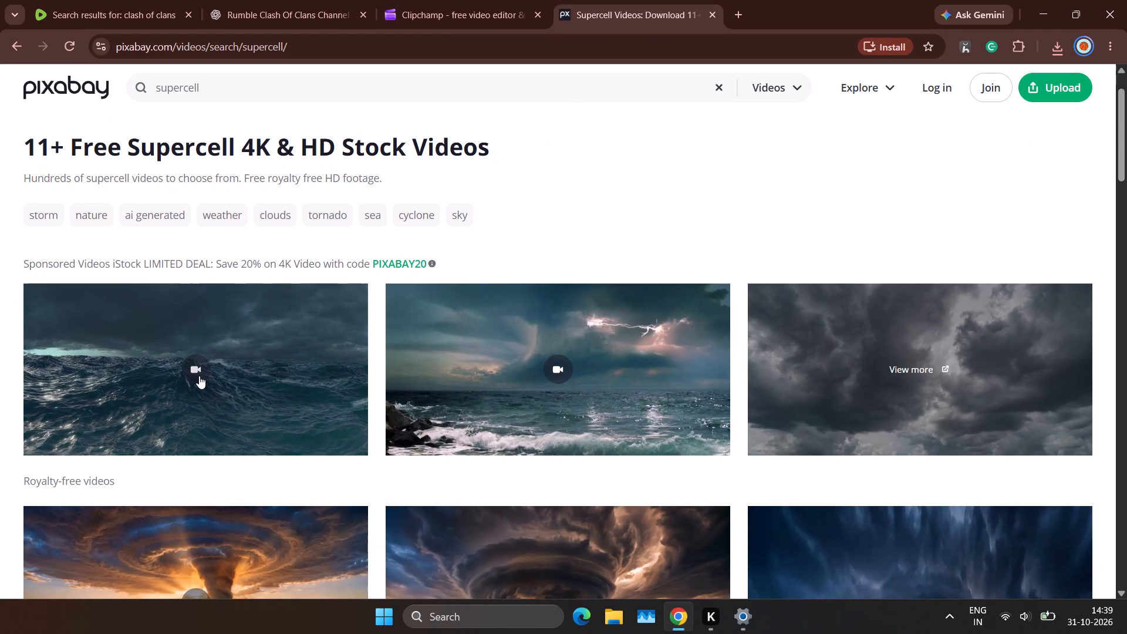
scroll(199, 376, down, 3)
scroll(199, 376, up, 1)
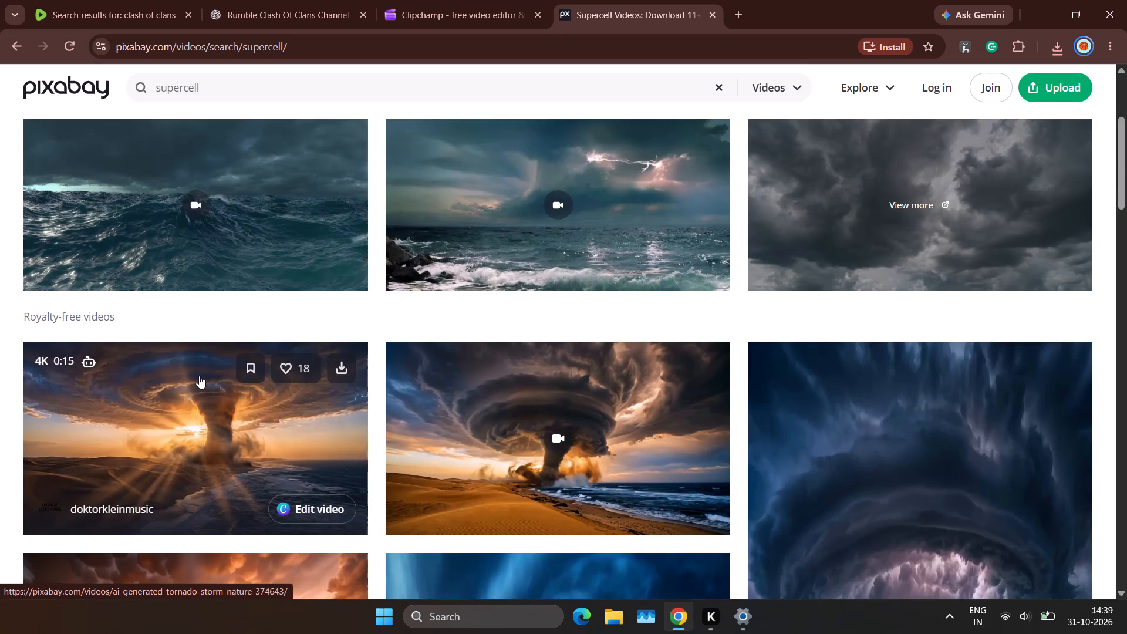
click(0, 49)
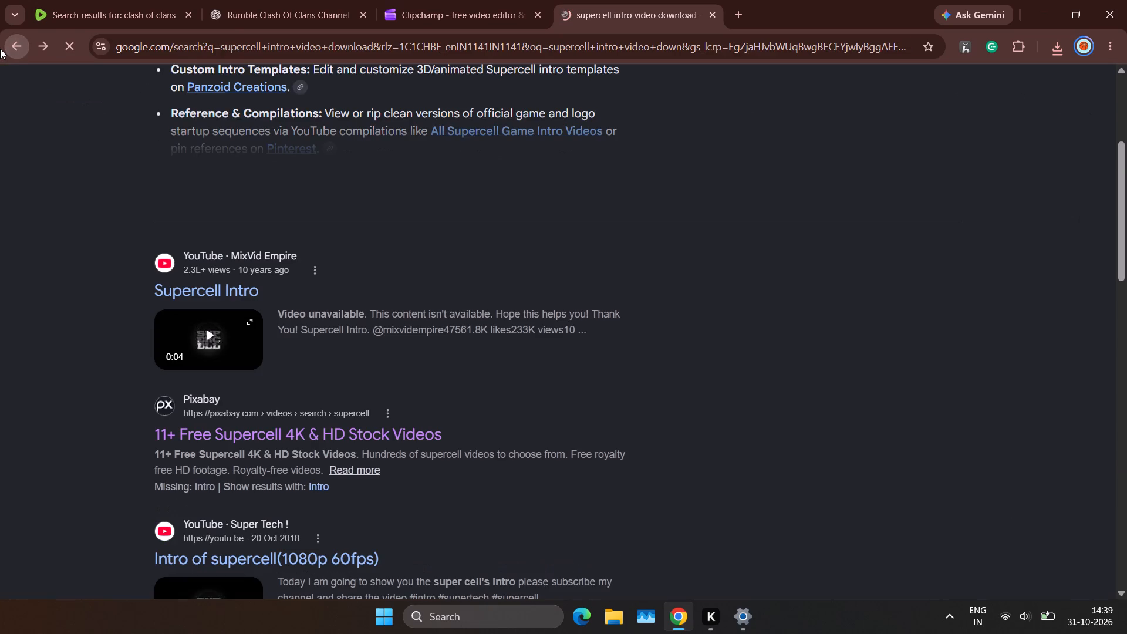
Look through the remaining search results and the Pinterest pin "Intro of supercell(1080p 60fps)" for a downloadable Supercell intro.
scroll(0, 49, down, 4)
scroll(64, 209, down, 2)
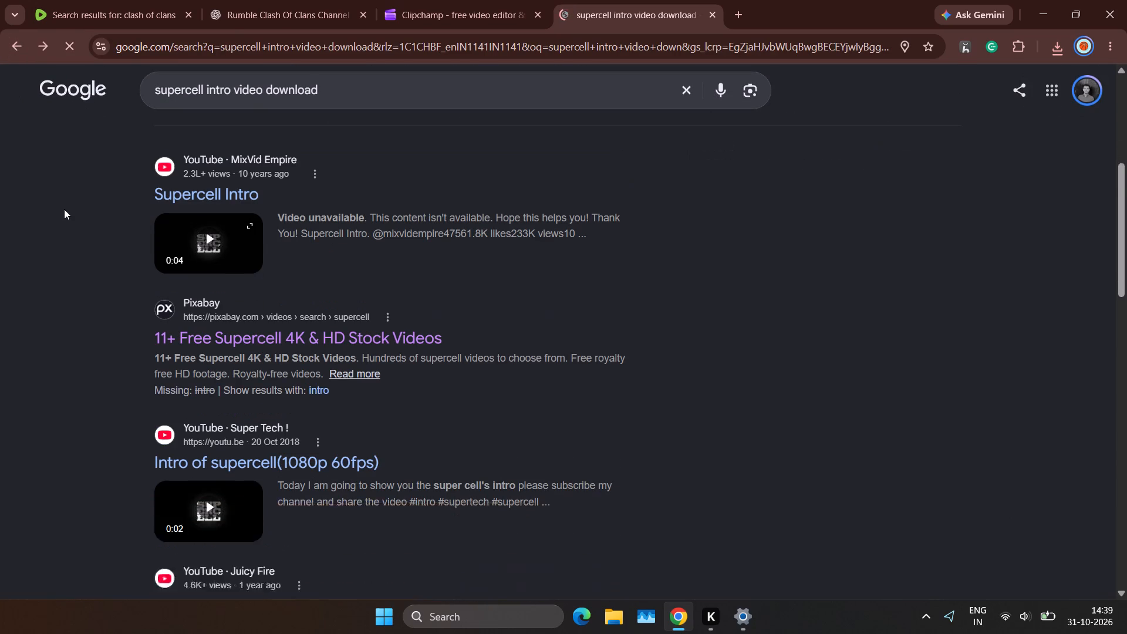
scroll(64, 209, down, 1)
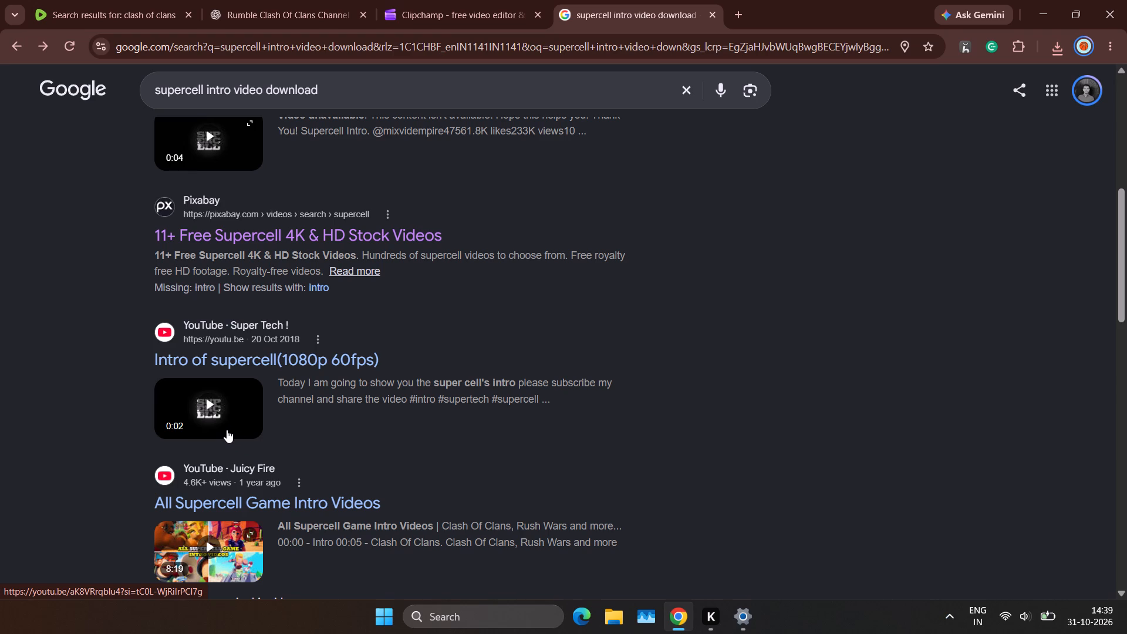
scroll(227, 430, down, 3)
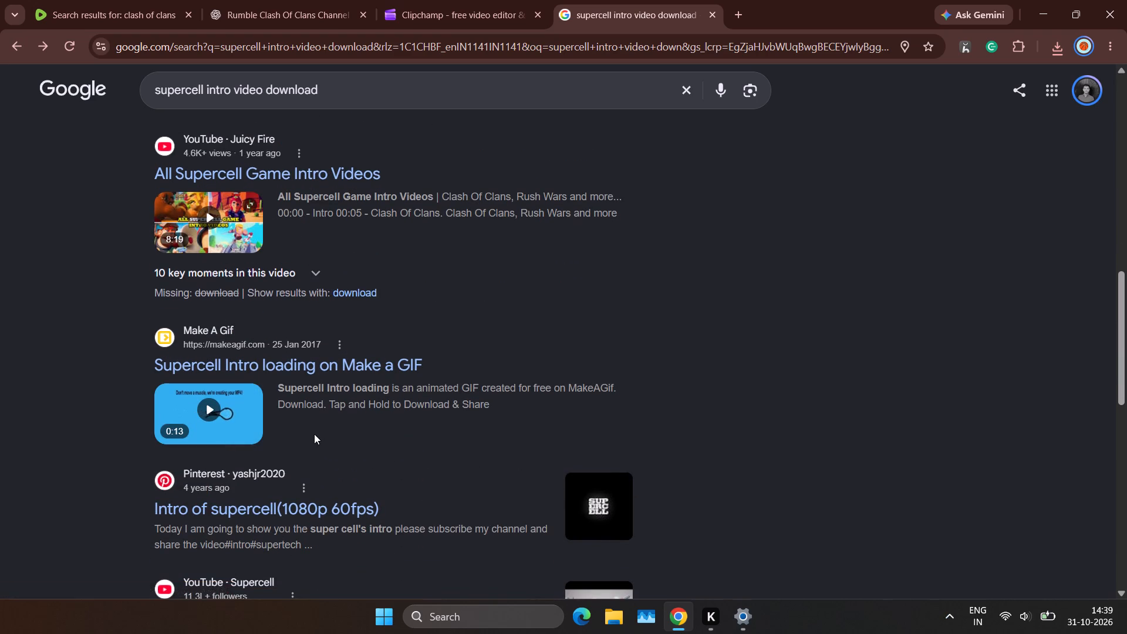
scroll(314, 434, down, 3)
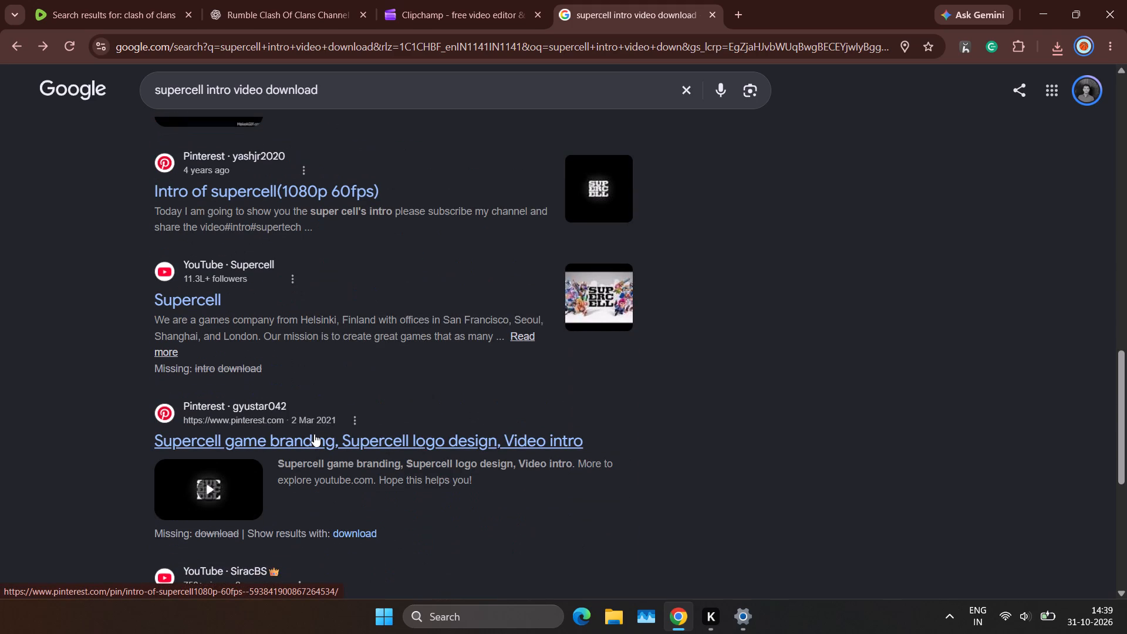
click(304, 189)
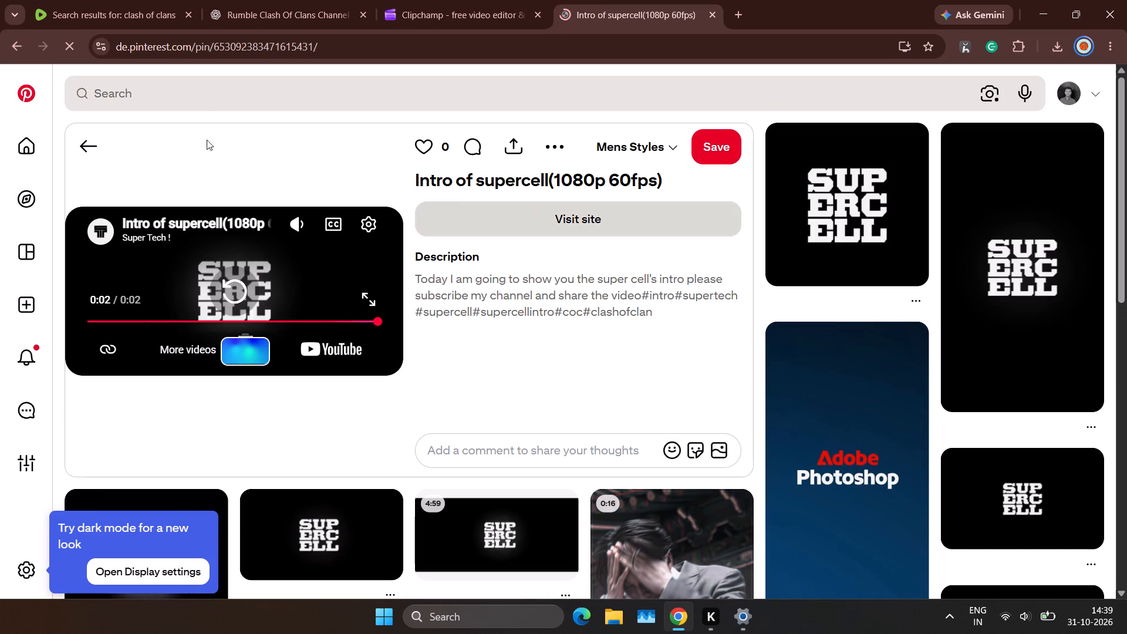
click(8, 42)
scroll(373, 272, down, 1)
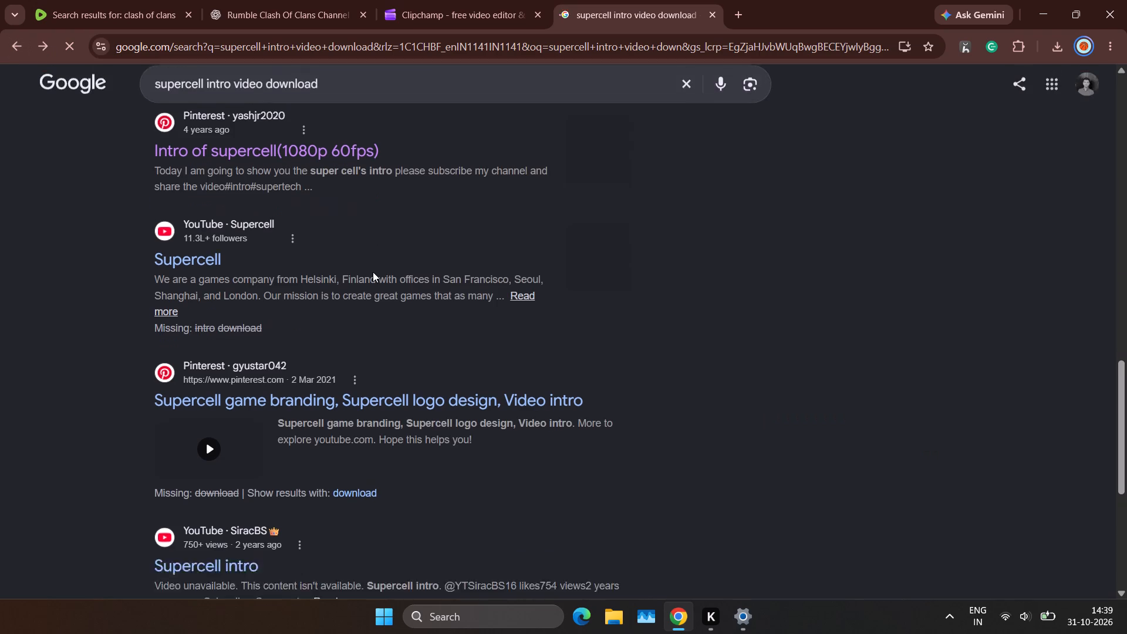
scroll(373, 272, down, 2)
scroll(373, 272, up, 12)
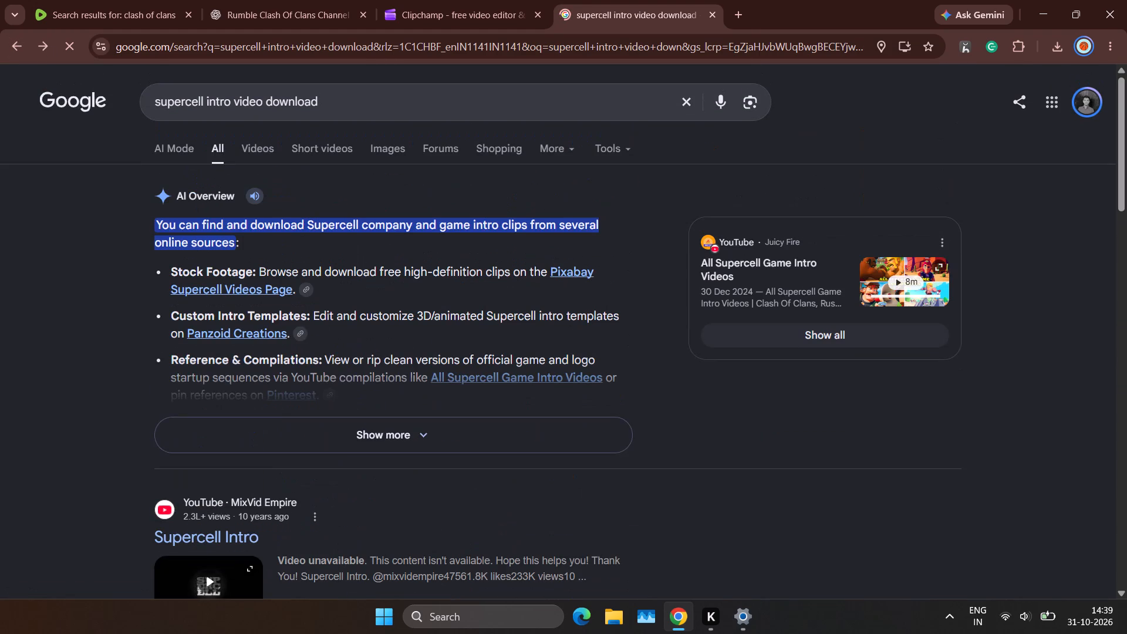
Create a new video project from scratch in Clipchamp.
click(513, 0)
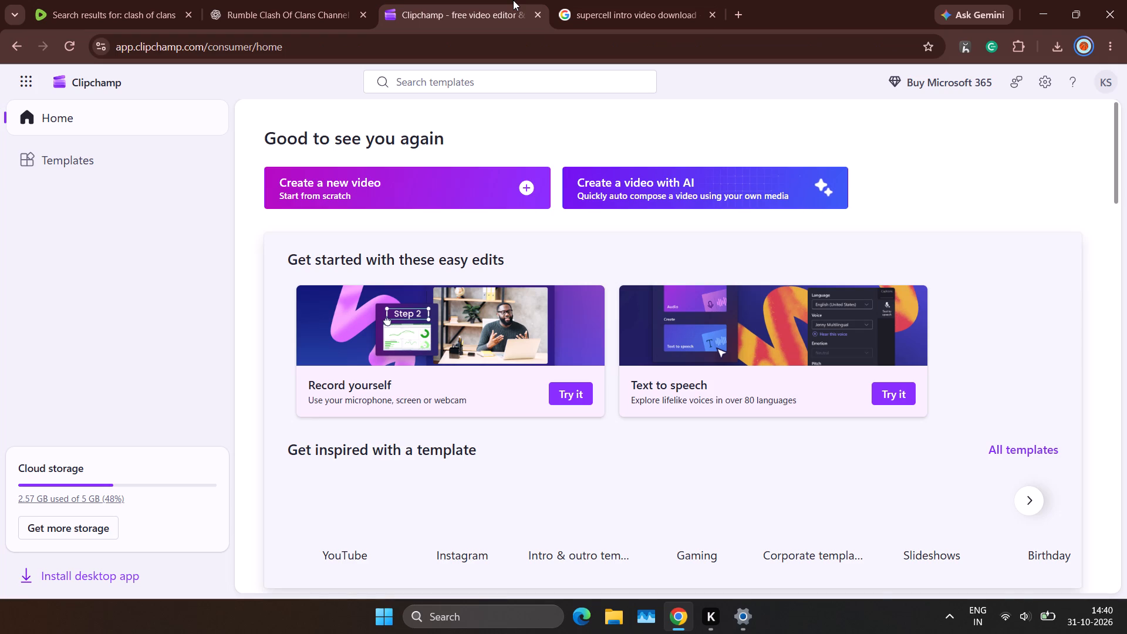
click(525, 180)
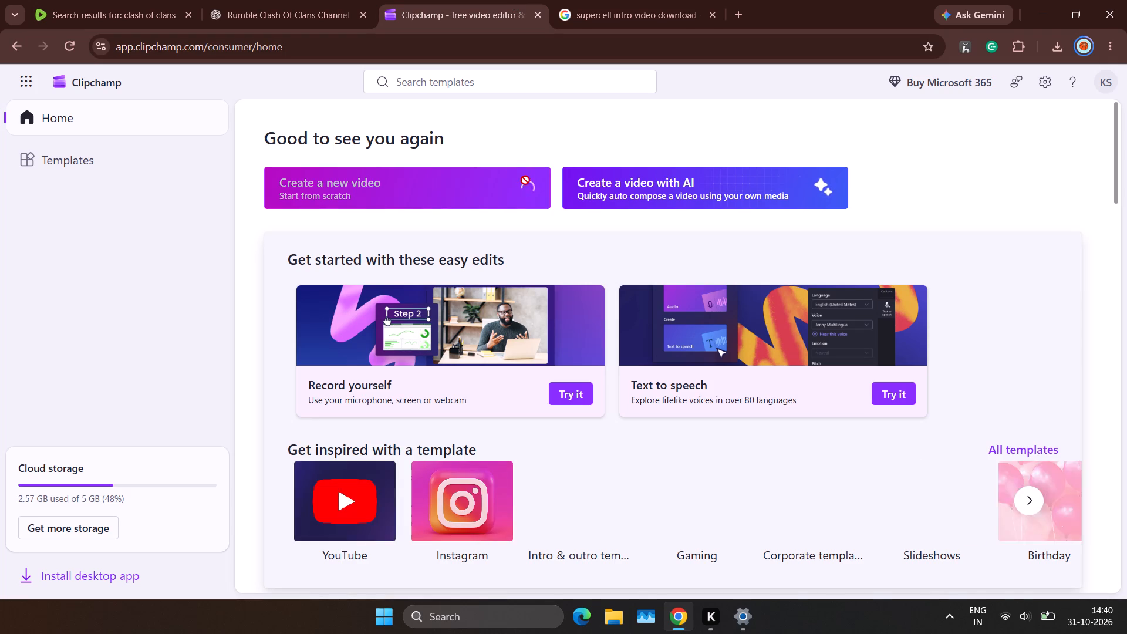
click(298, 0)
click(433, 8)
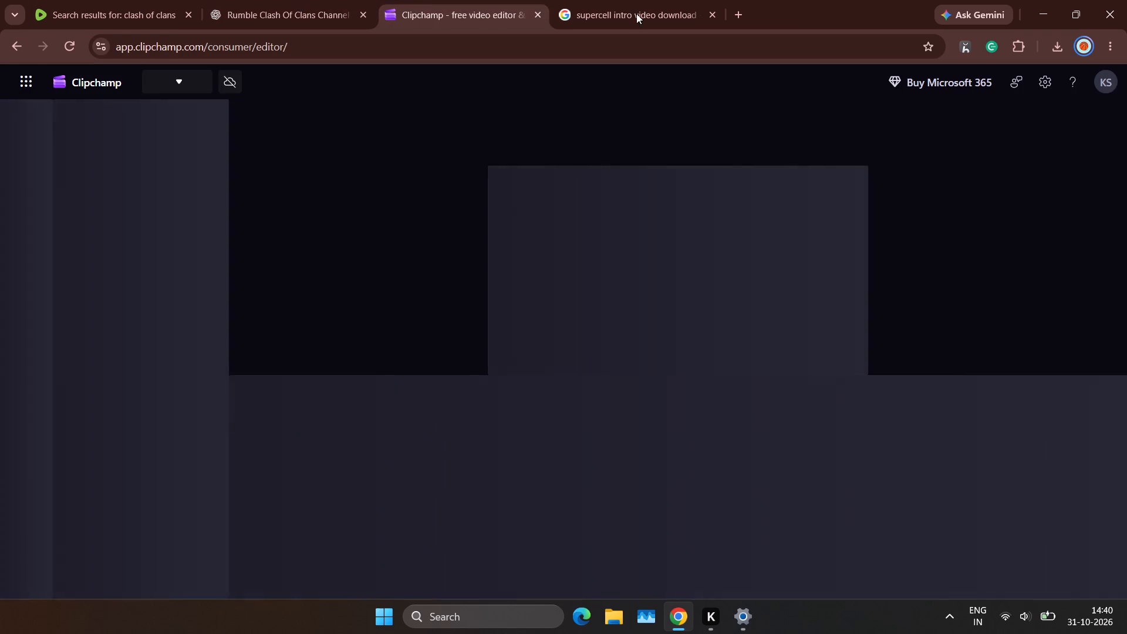
Search Google for "party popper sound effect" and open Pixabay's free popper sound effects page.
click(684, 18)
click(682, 101)
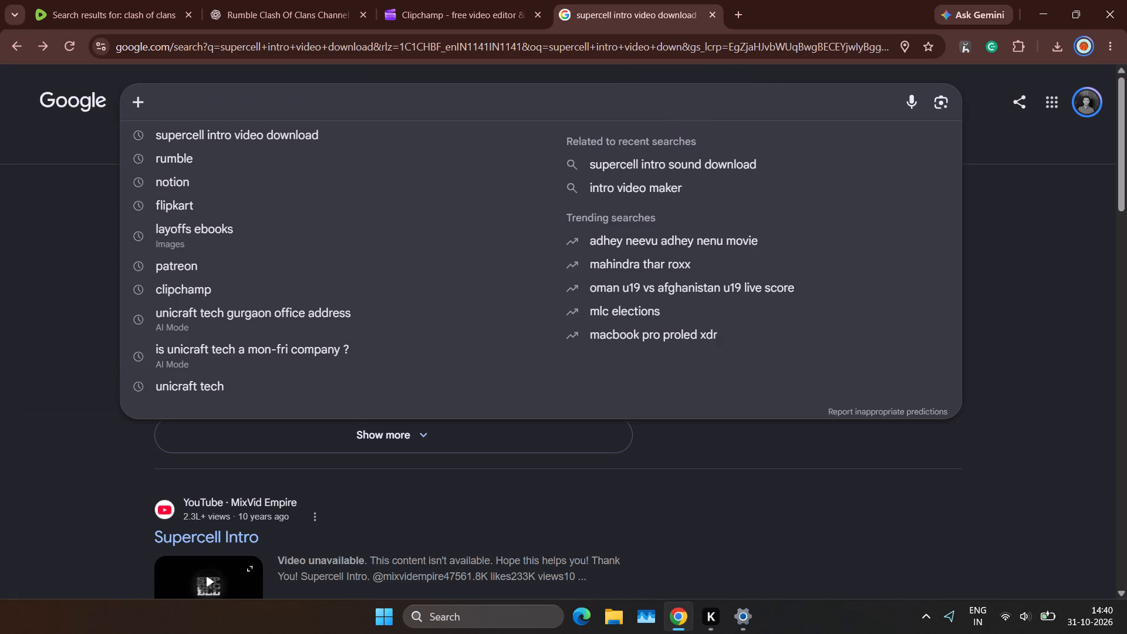
text(party poo)
key(Down)
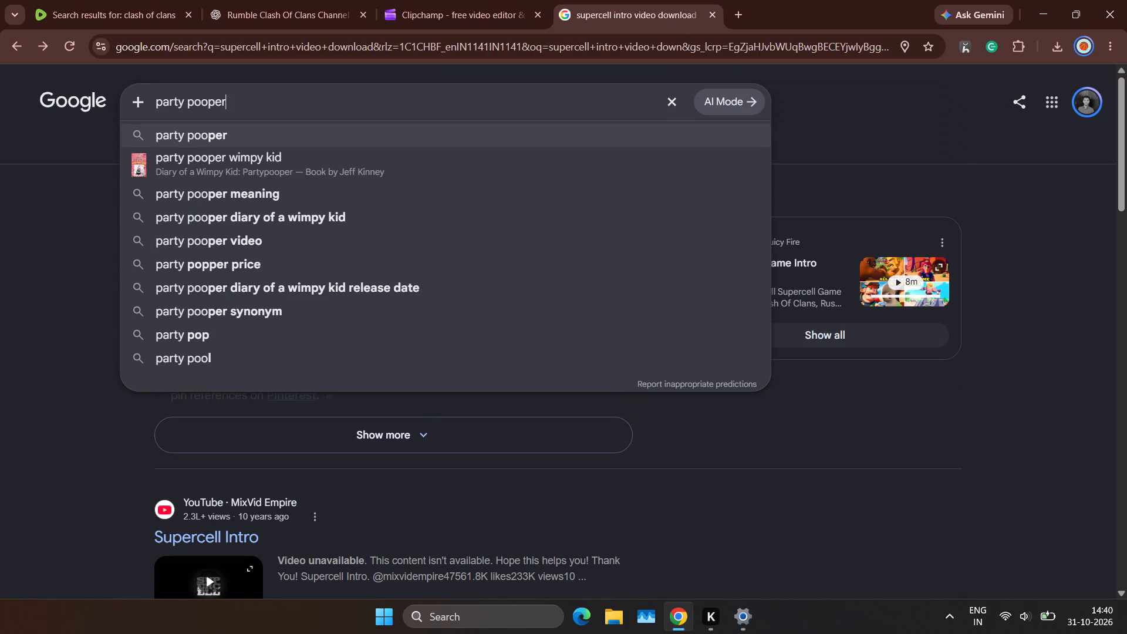
key(space)
text(soundd)
key(Down)
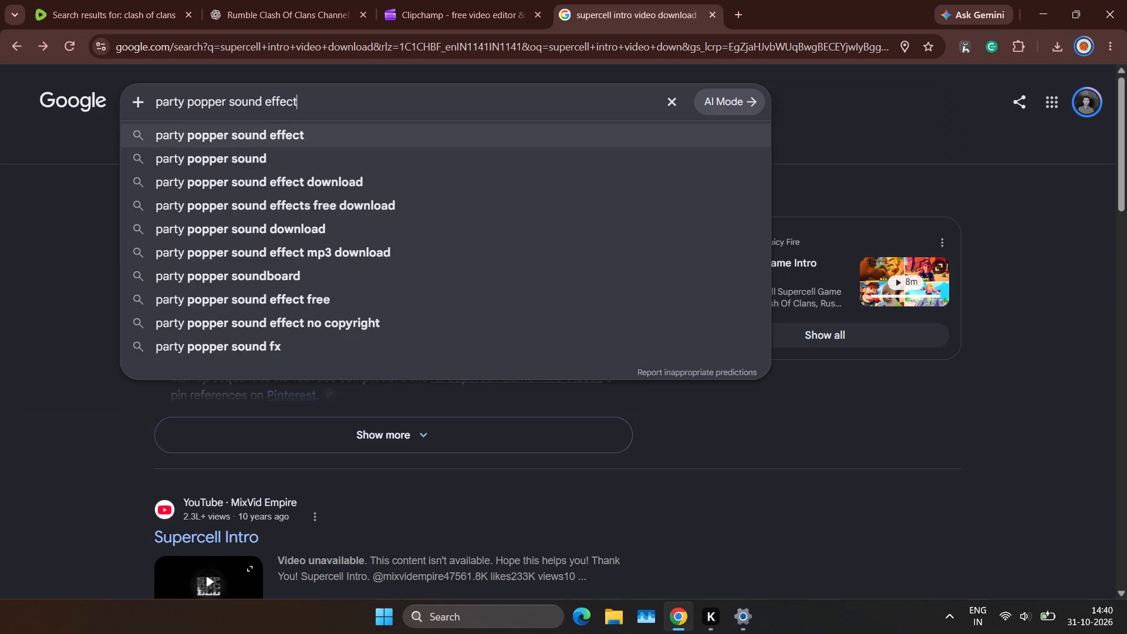
key(Return)
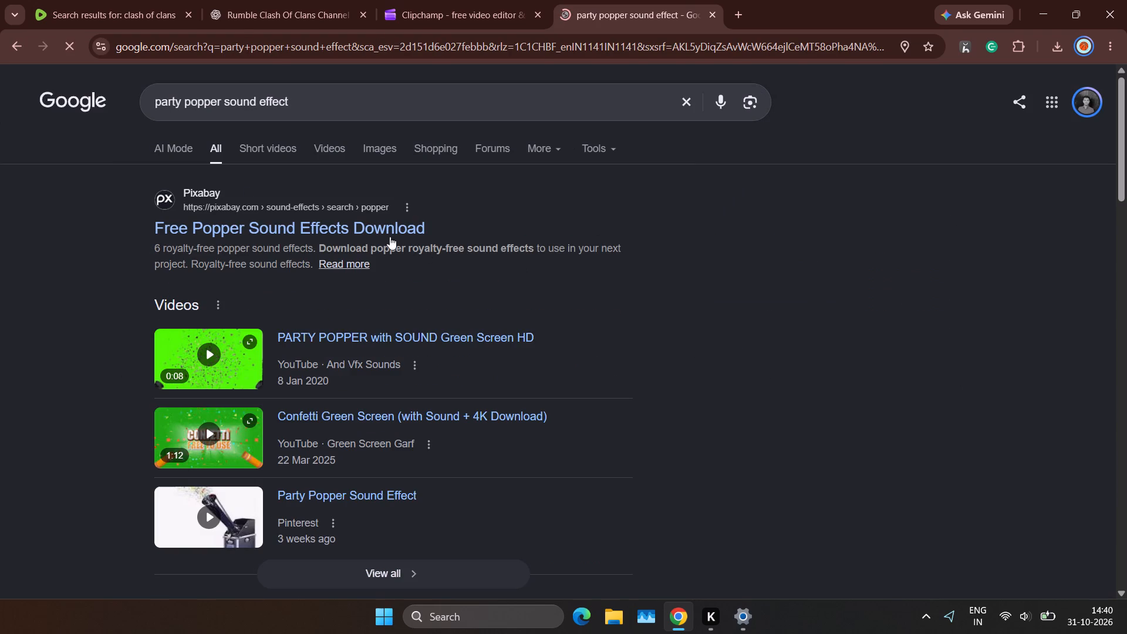
click(378, 227)
click(531, 0)
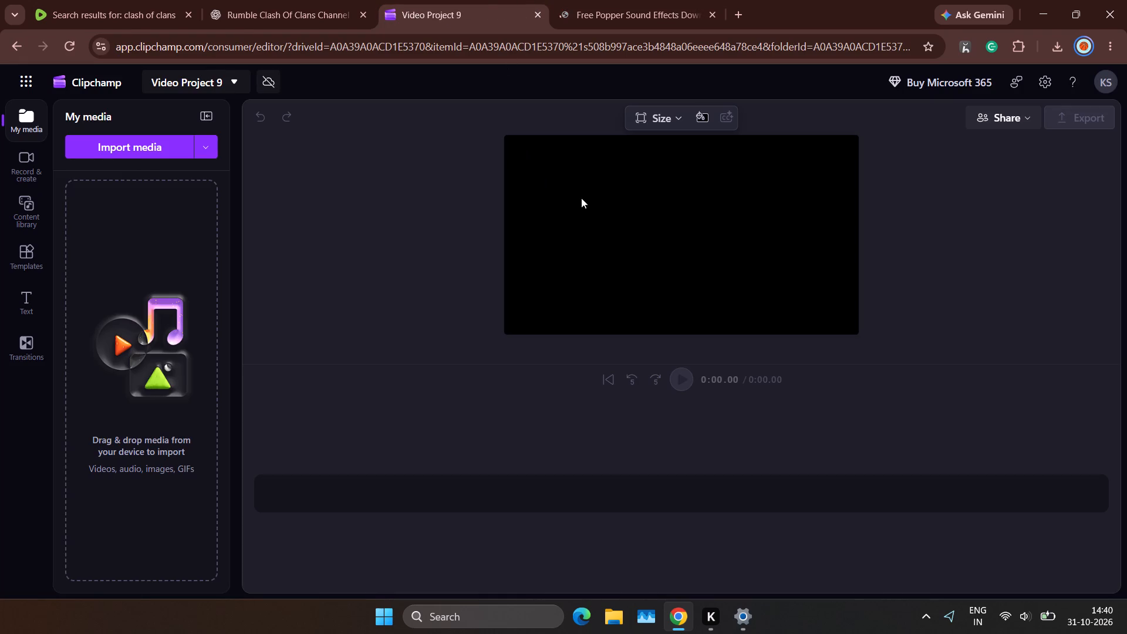
click(1058, 45)
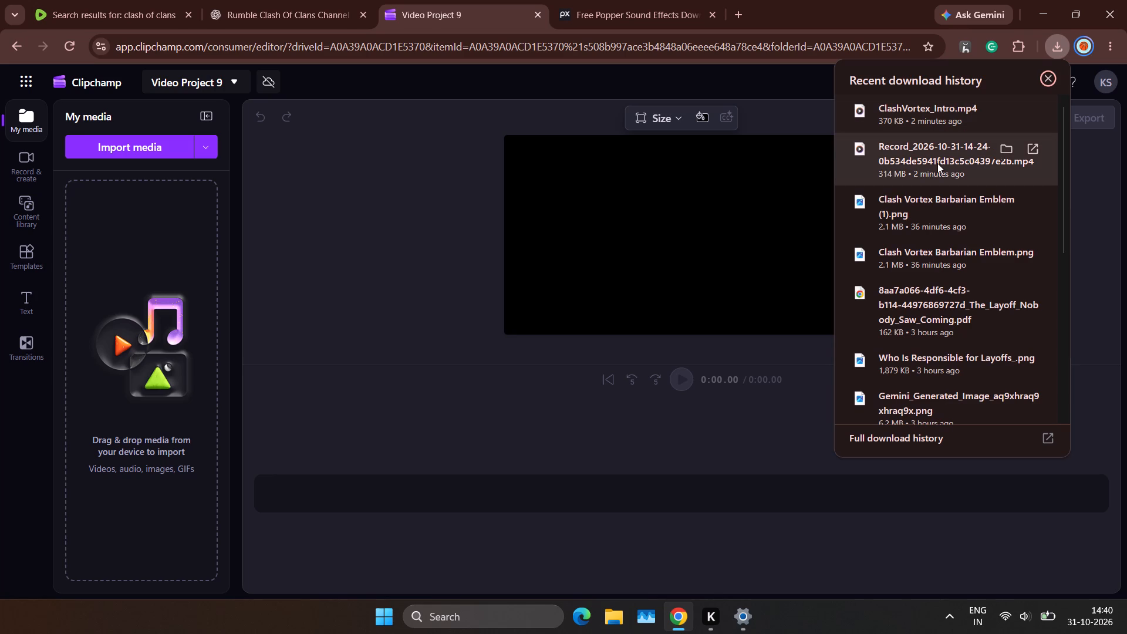
drag(937, 163, 177, 222)
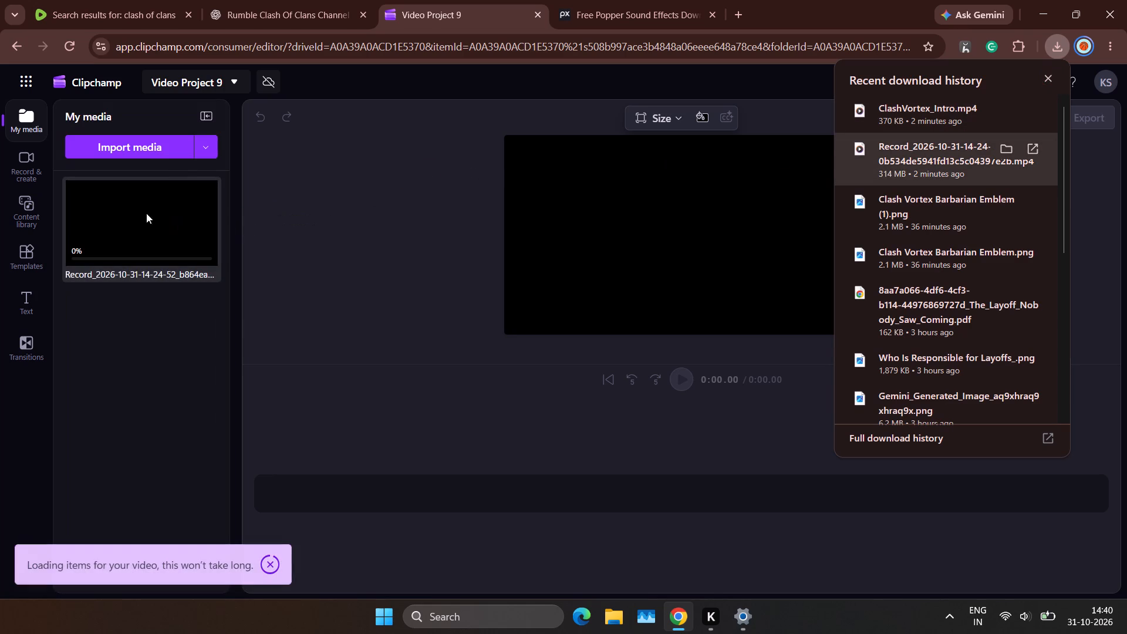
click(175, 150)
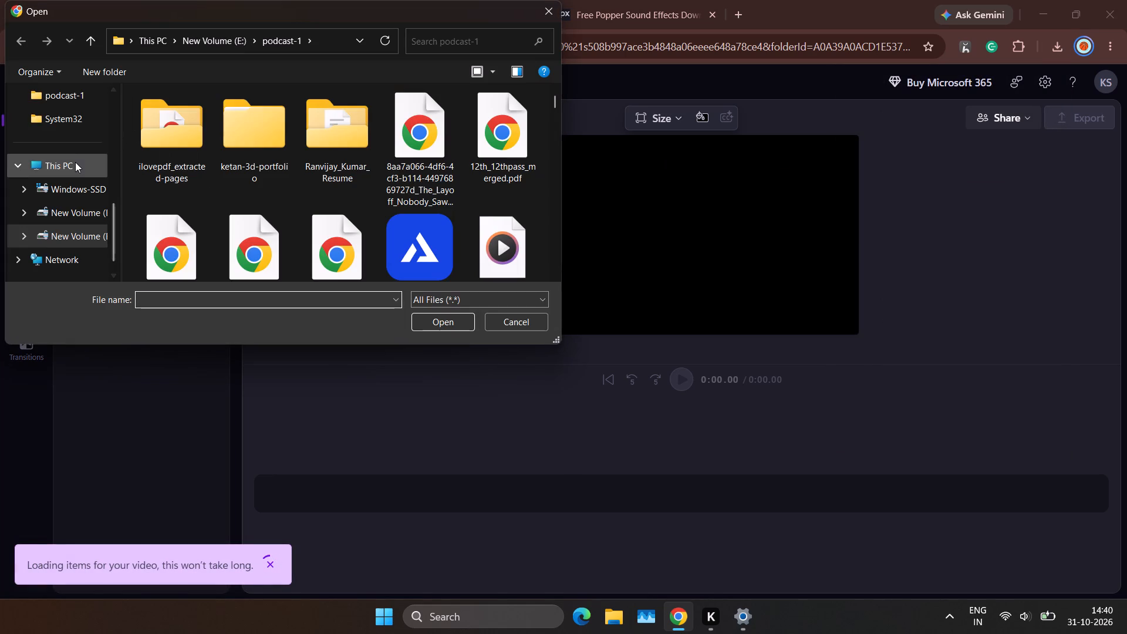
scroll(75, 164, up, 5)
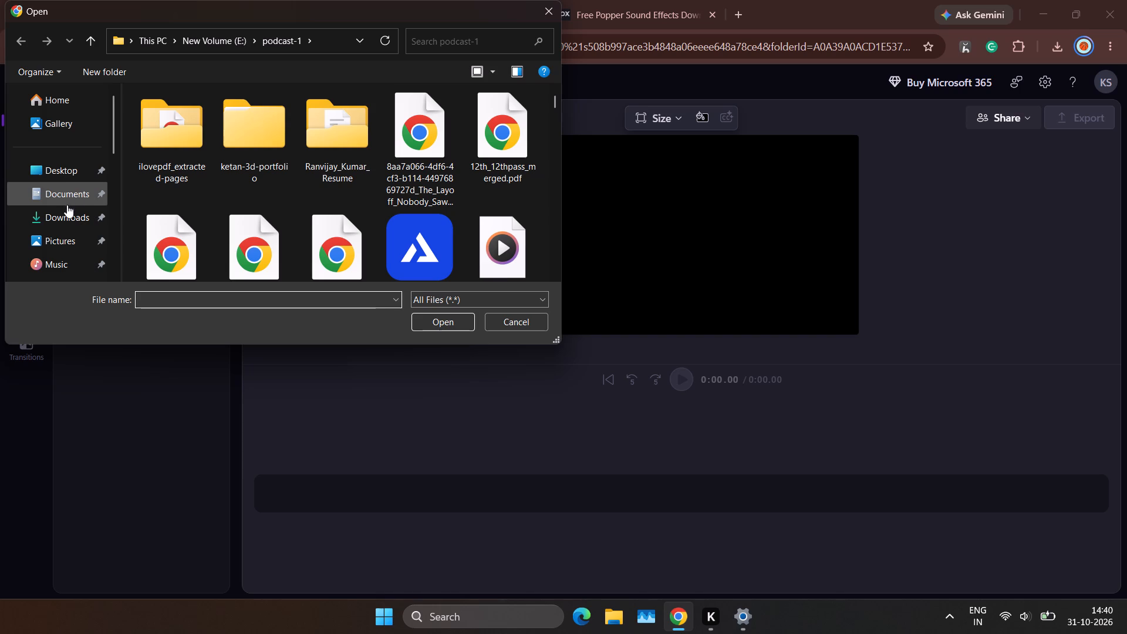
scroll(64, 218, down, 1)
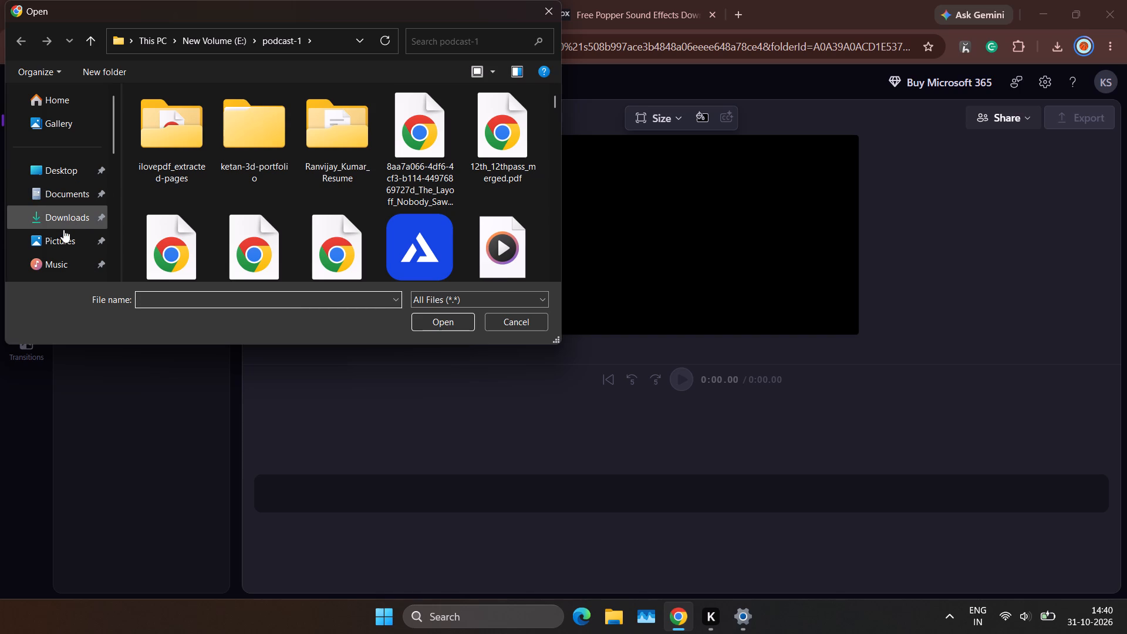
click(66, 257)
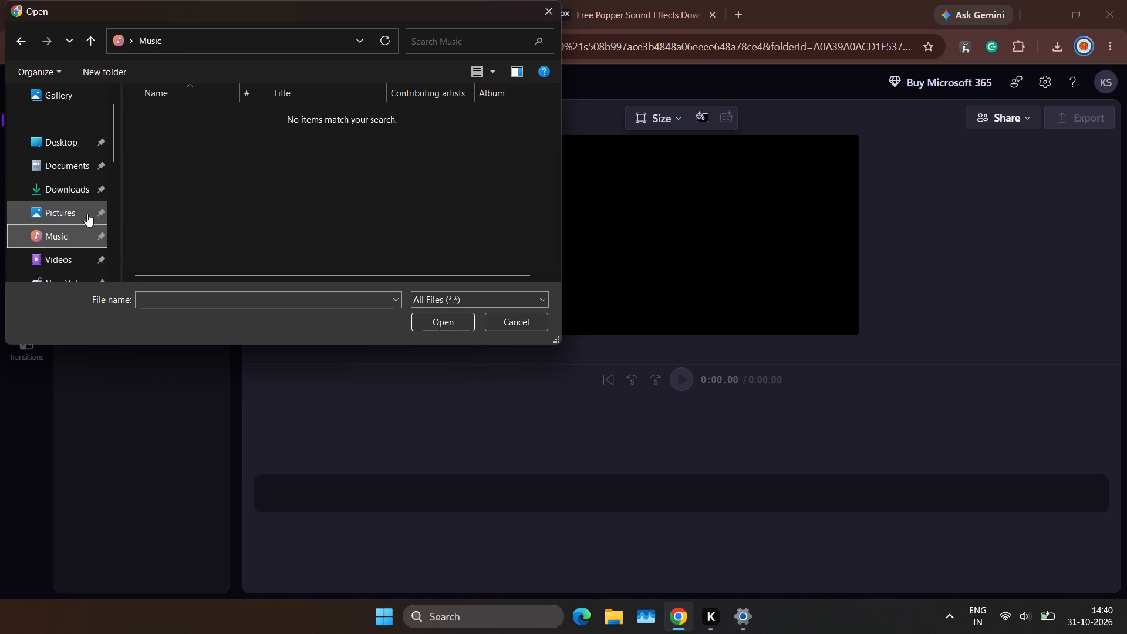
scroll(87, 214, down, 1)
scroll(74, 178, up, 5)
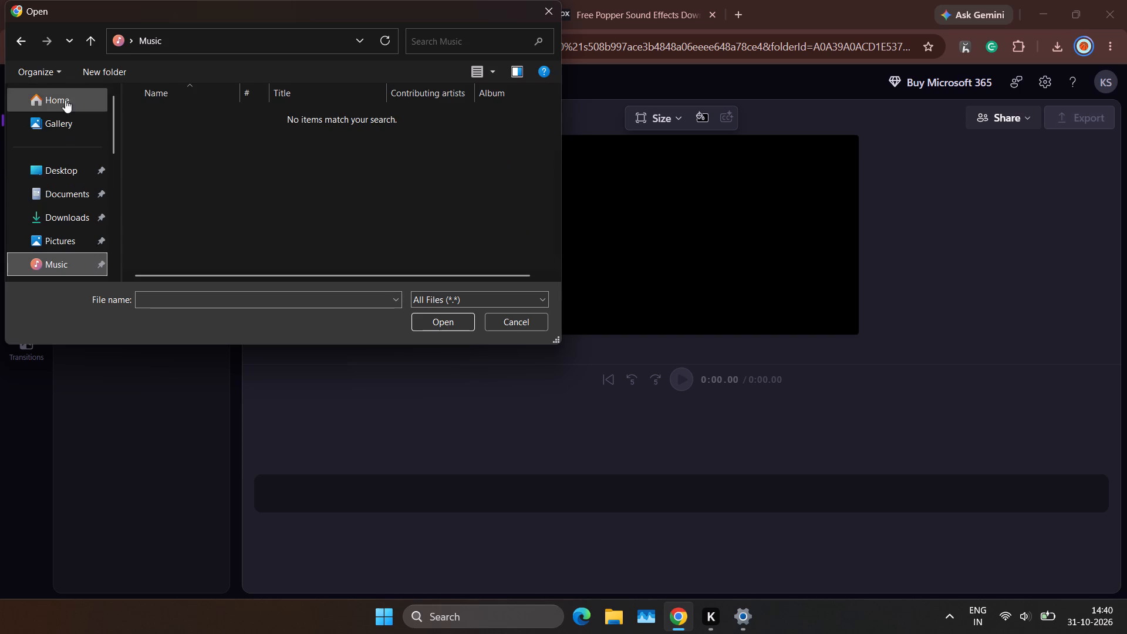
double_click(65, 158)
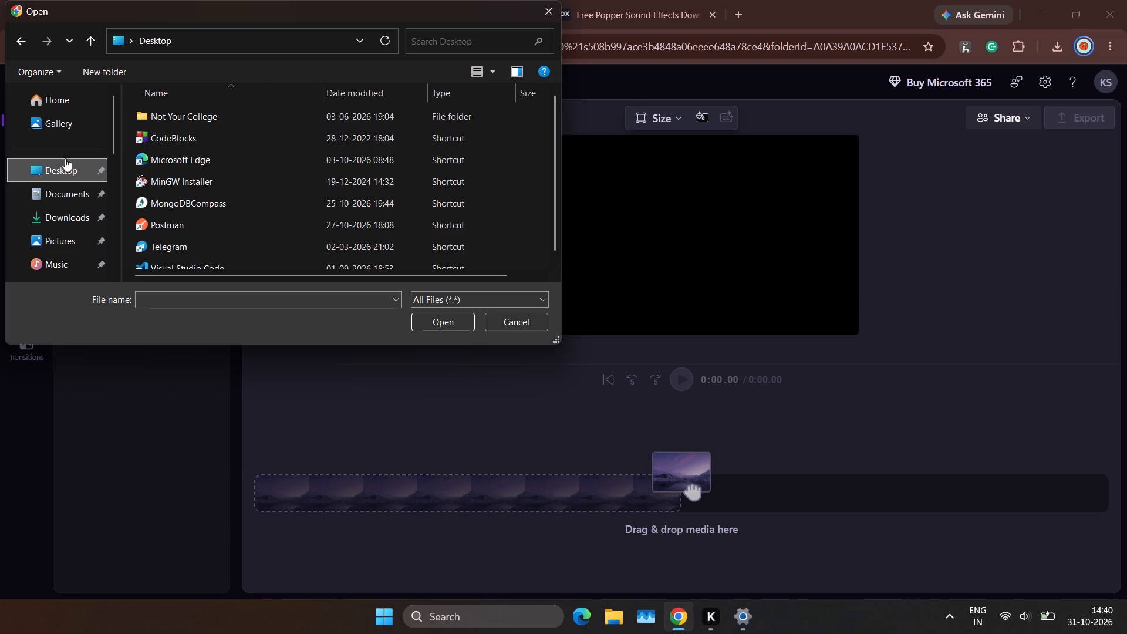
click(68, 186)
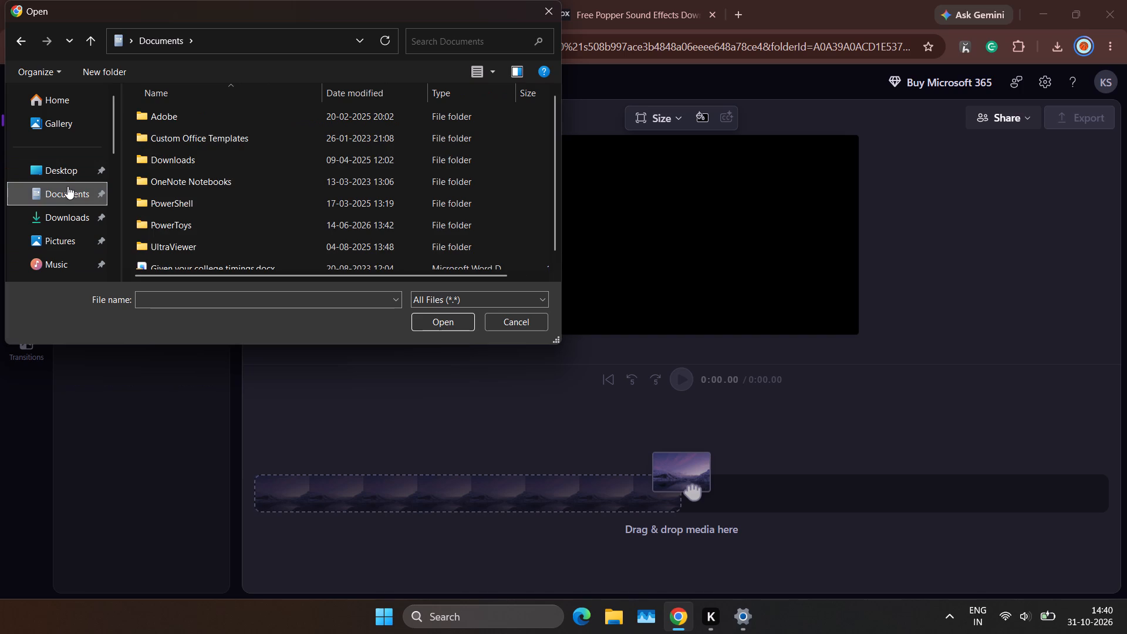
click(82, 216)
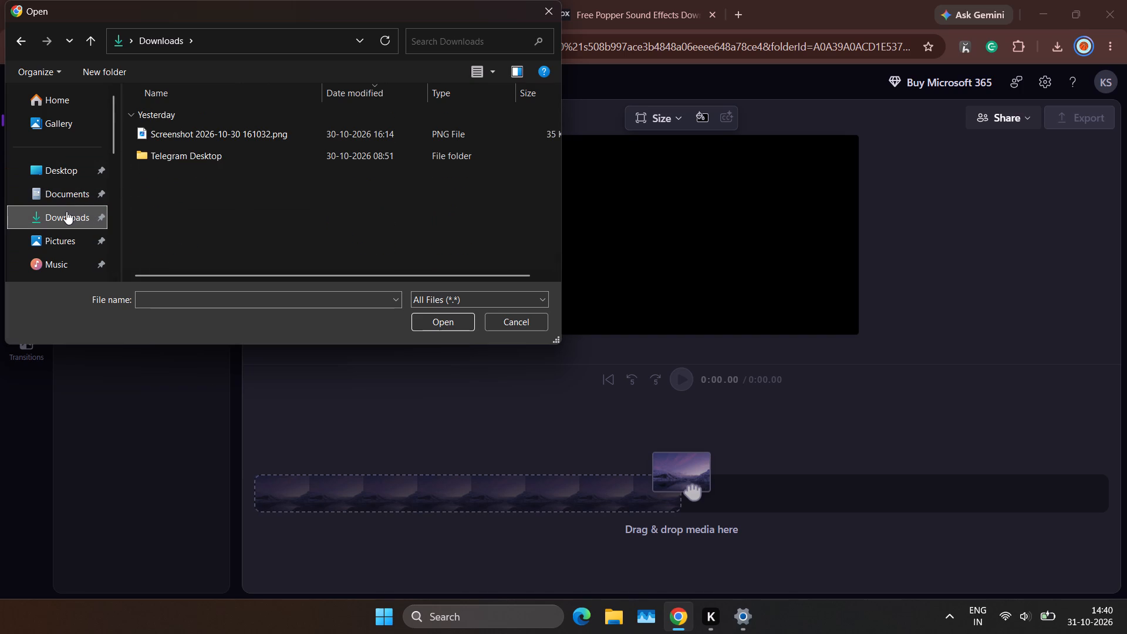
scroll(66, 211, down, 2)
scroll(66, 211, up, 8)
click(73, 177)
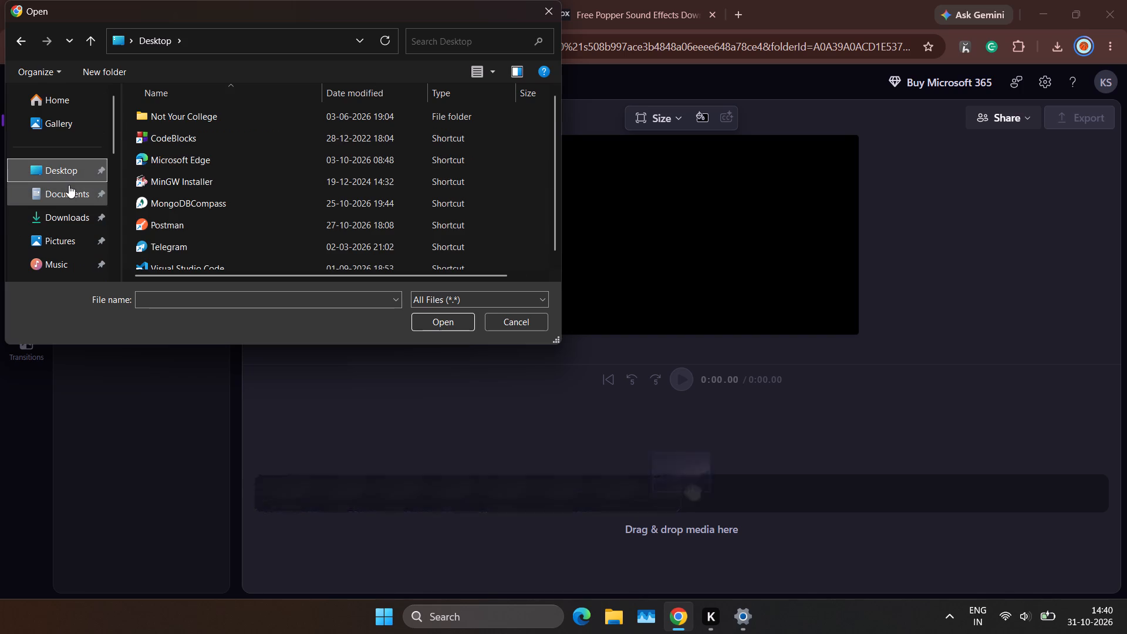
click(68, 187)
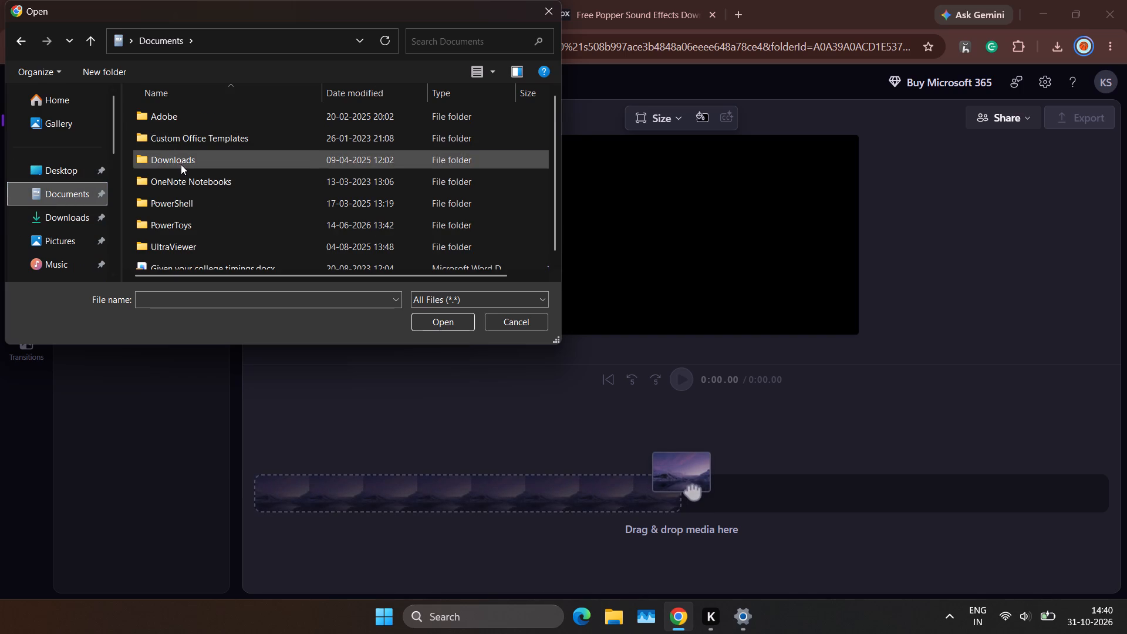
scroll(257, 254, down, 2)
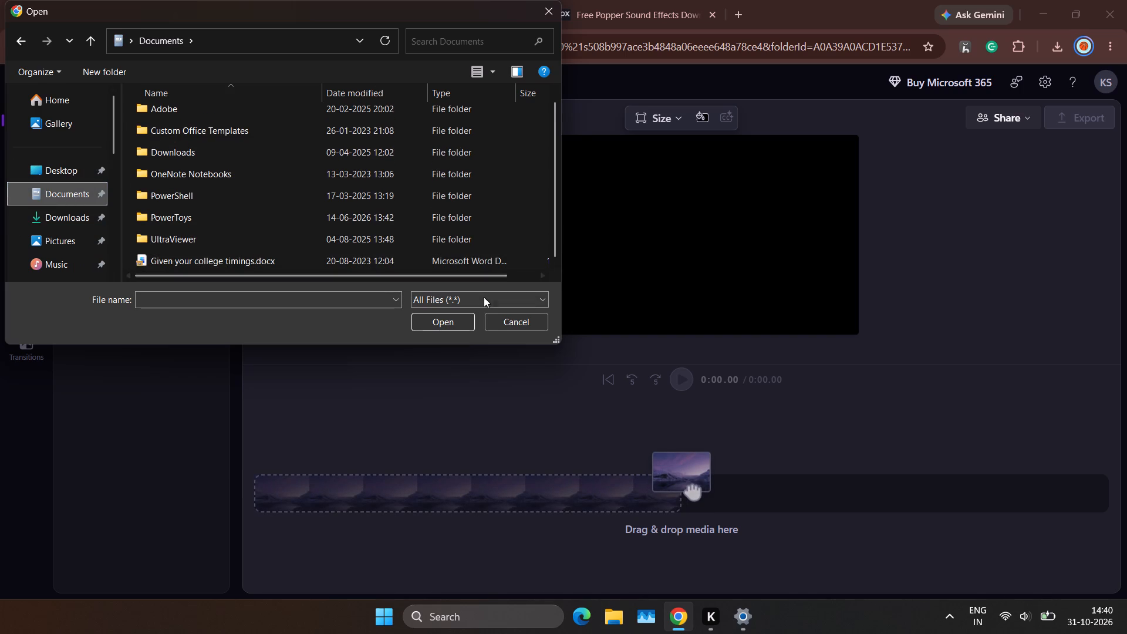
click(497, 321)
Open the Sound Recorder app's recordings folder and import the narration file Recording.m4a into the Clipchamp project's media.
click(471, 606)
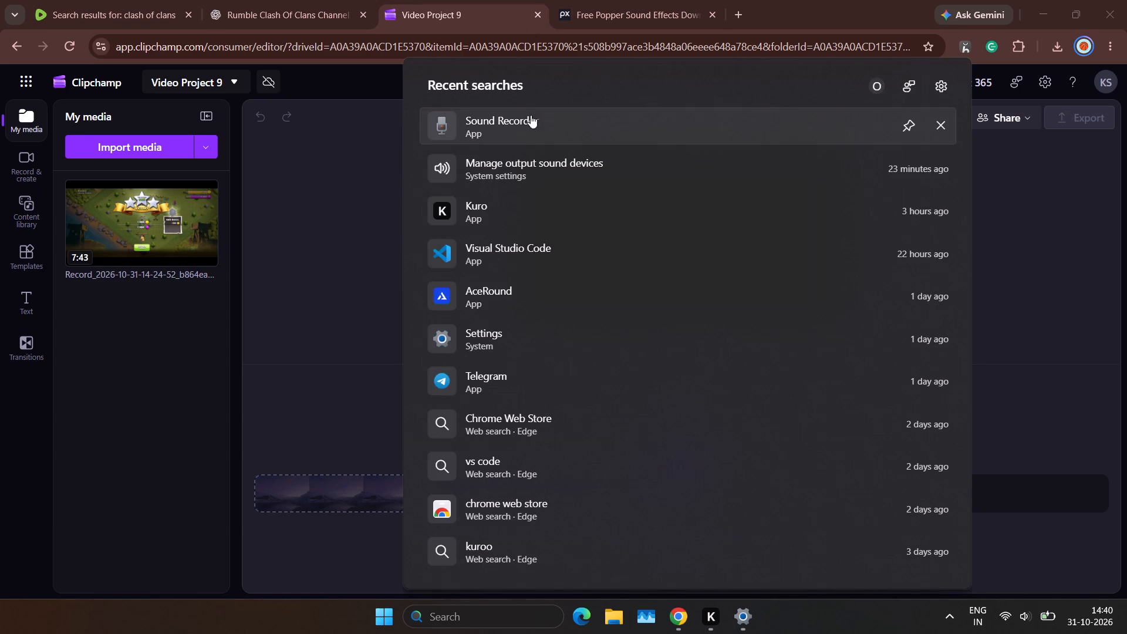
click(536, 127)
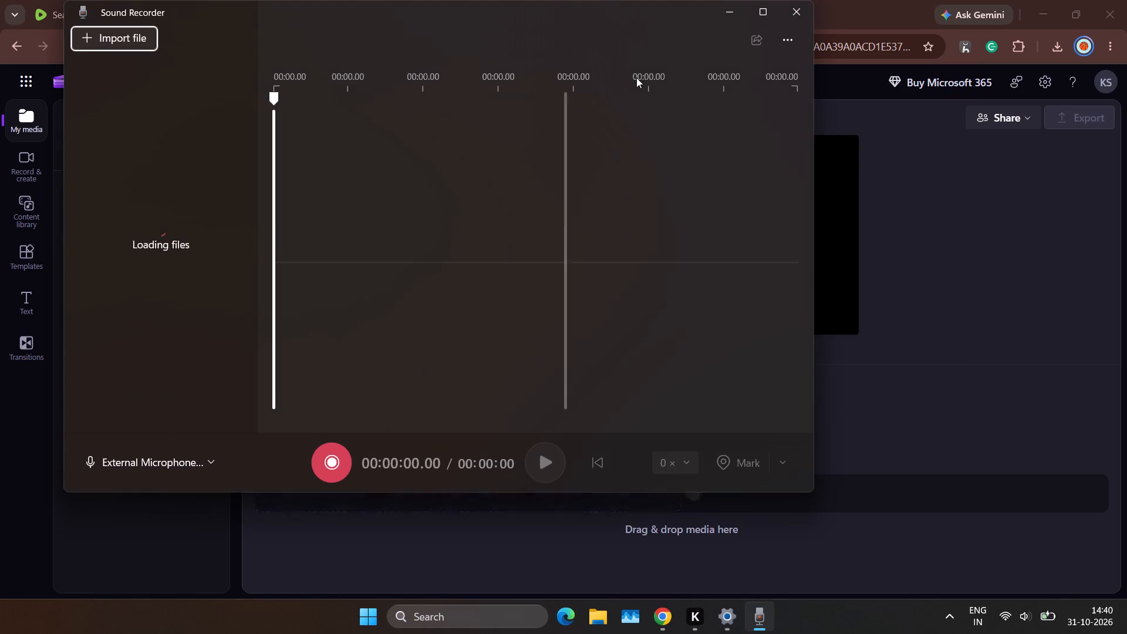
click(788, 33)
click(748, 92)
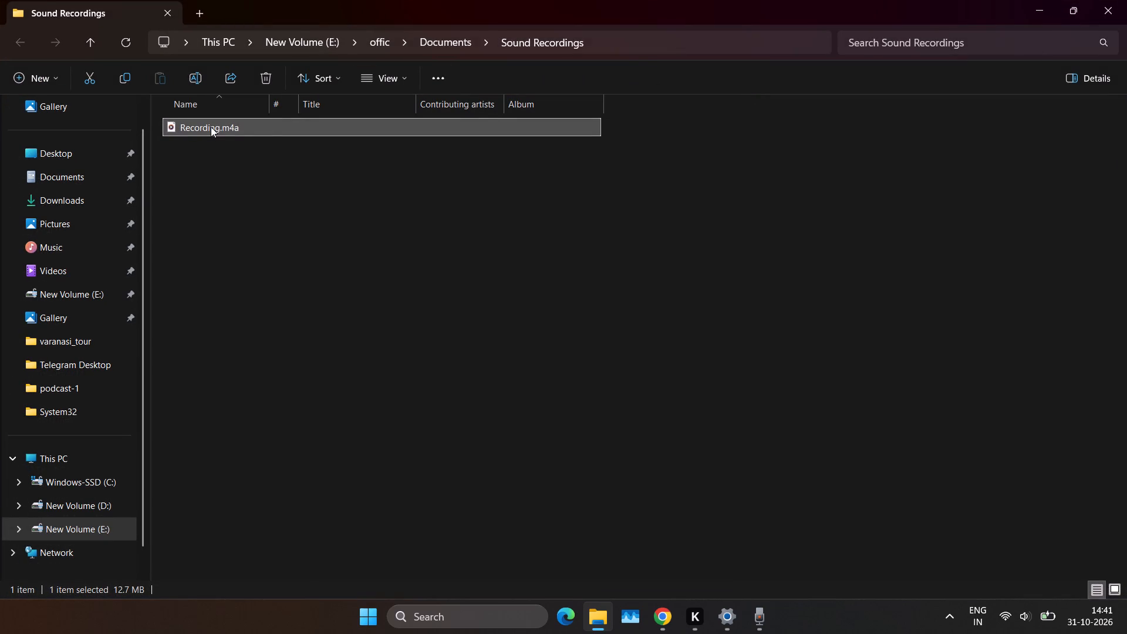
drag(211, 127, 574, 499)
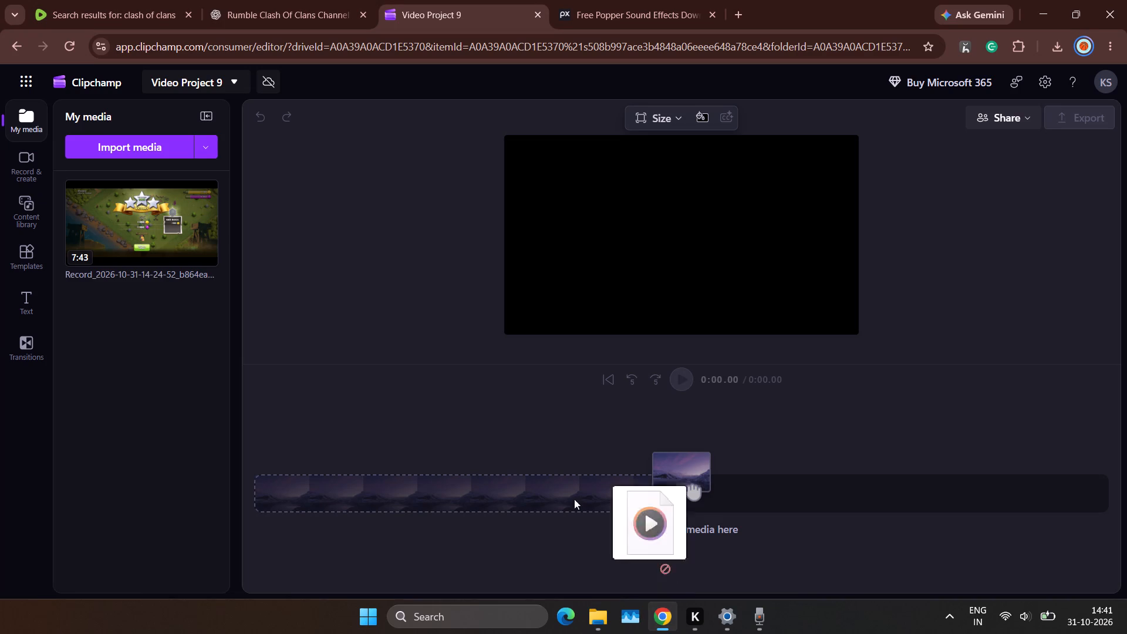
drag(574, 499, 153, 282)
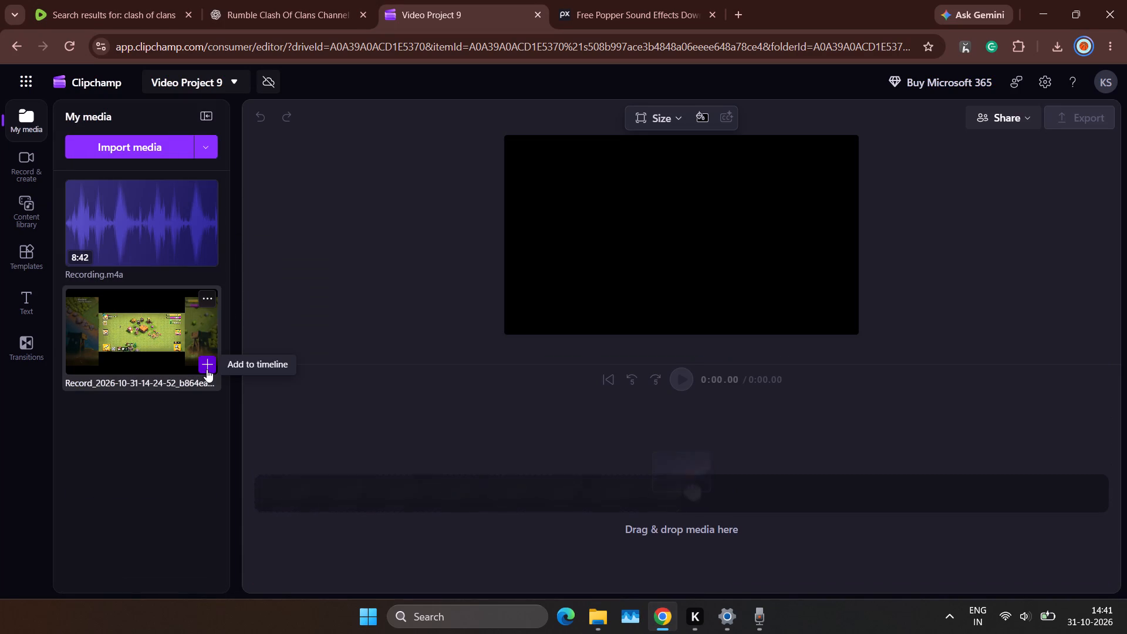
Add the gameplay recording to the timeline and make it fill the video frame.
click(207, 369)
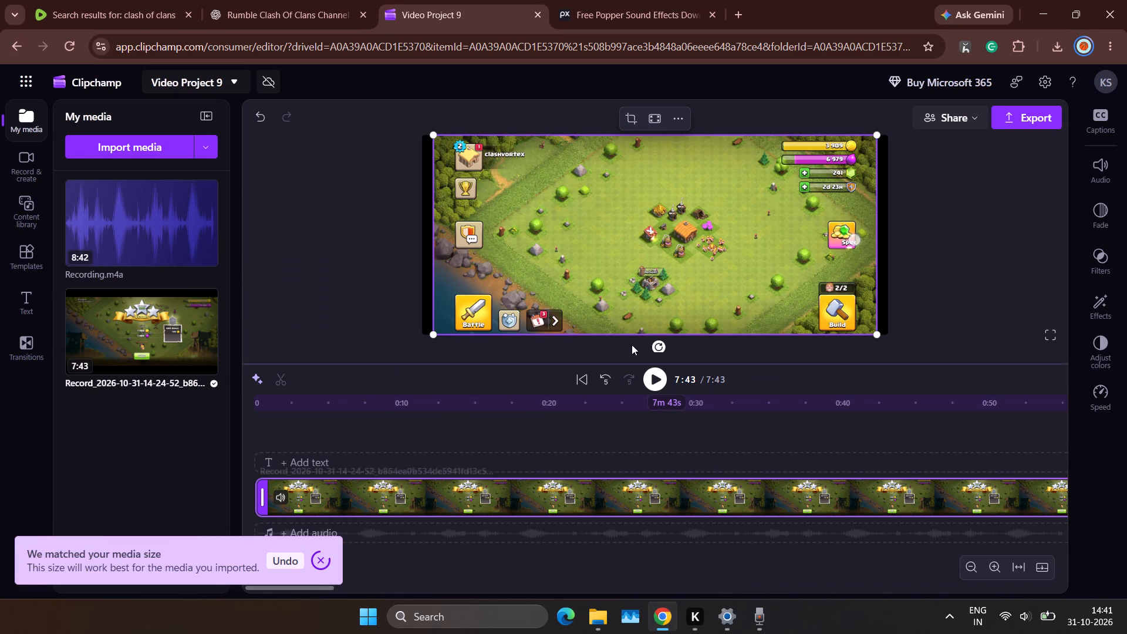
click(674, 118)
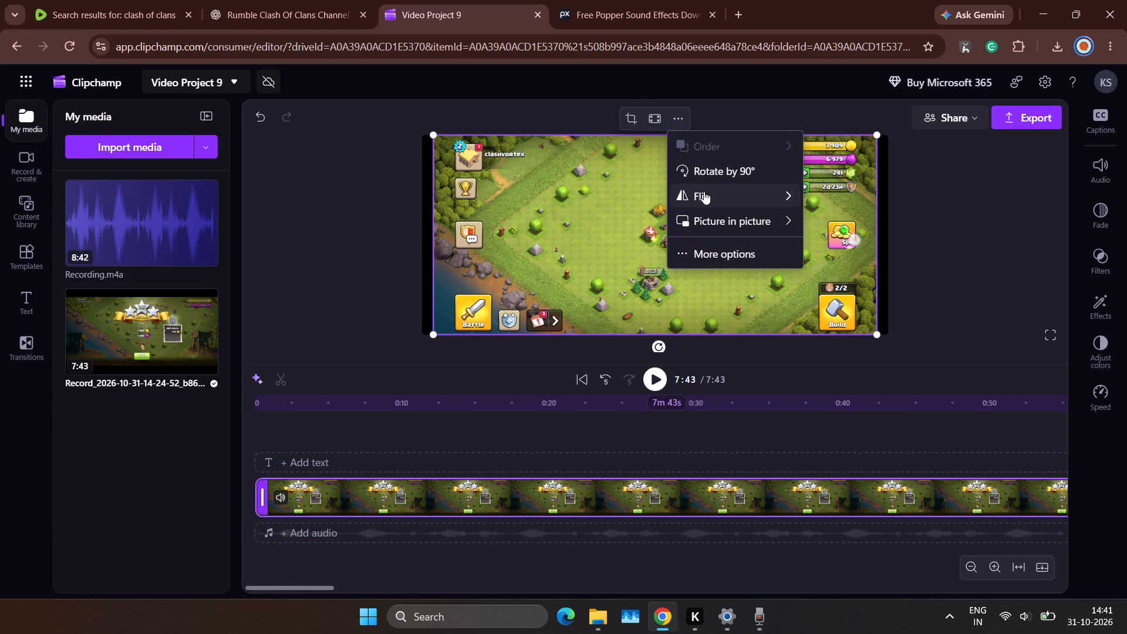
click(724, 258)
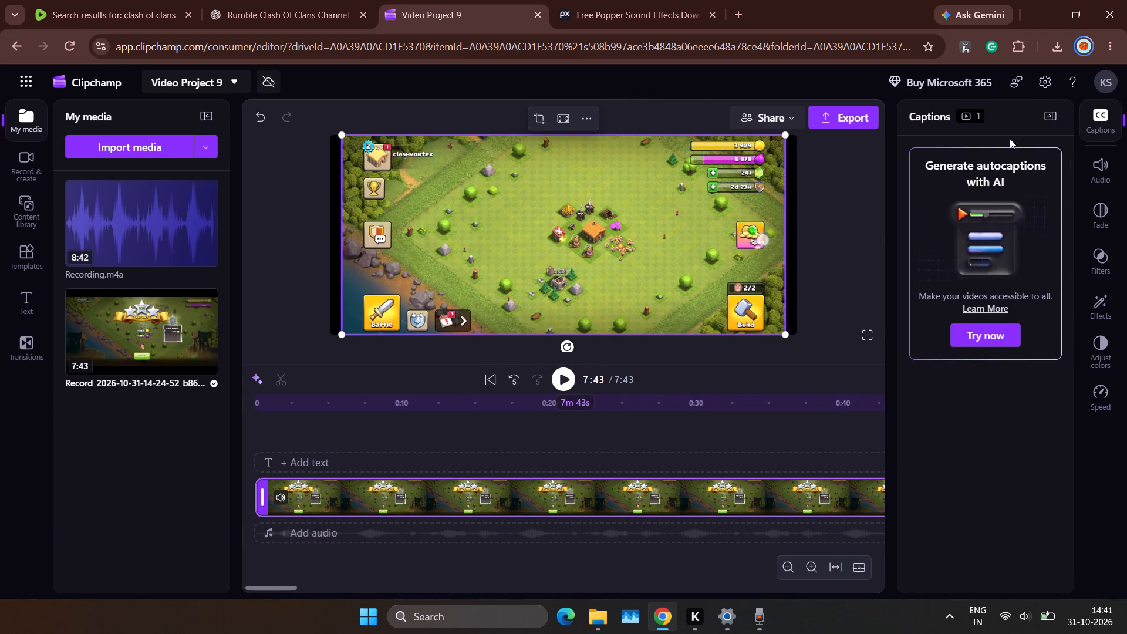
click(578, 125)
click(564, 120)
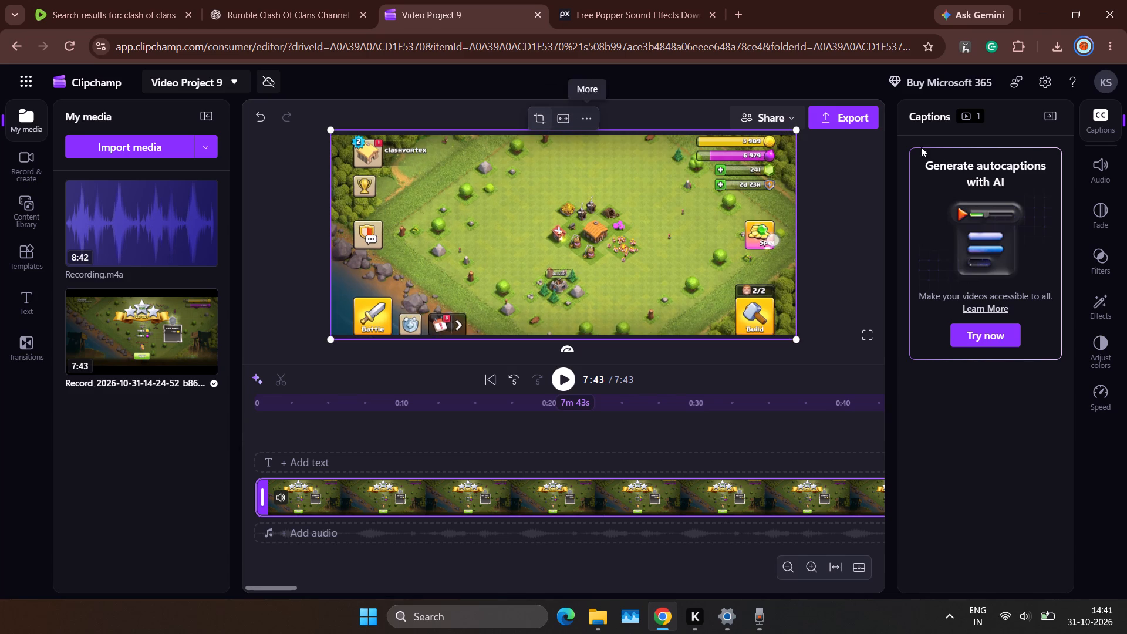
click(1098, 116)
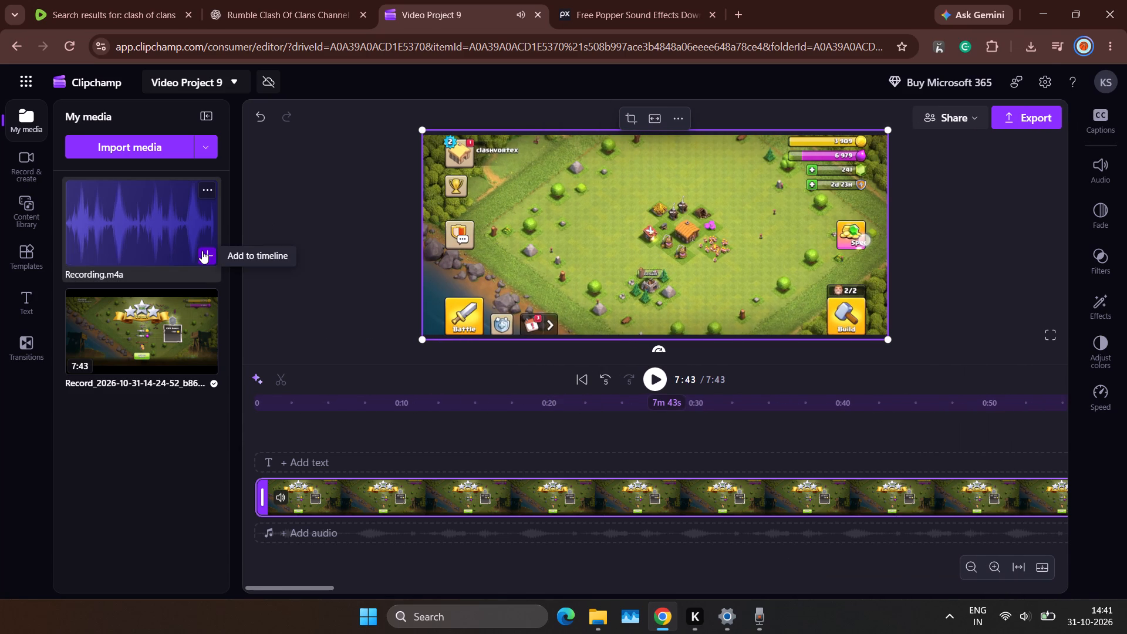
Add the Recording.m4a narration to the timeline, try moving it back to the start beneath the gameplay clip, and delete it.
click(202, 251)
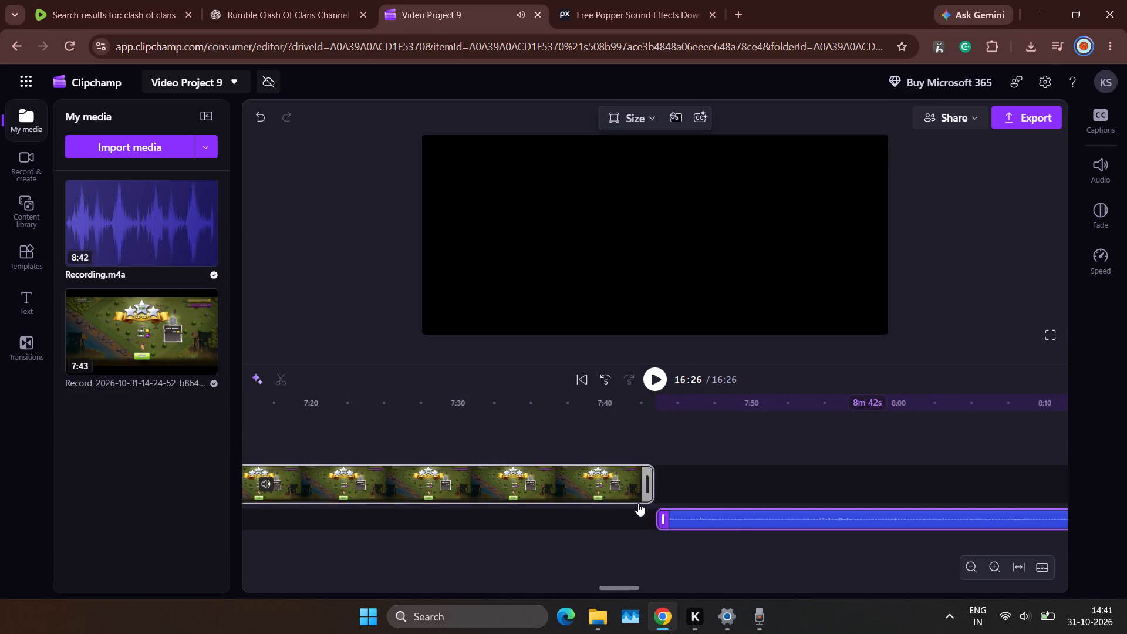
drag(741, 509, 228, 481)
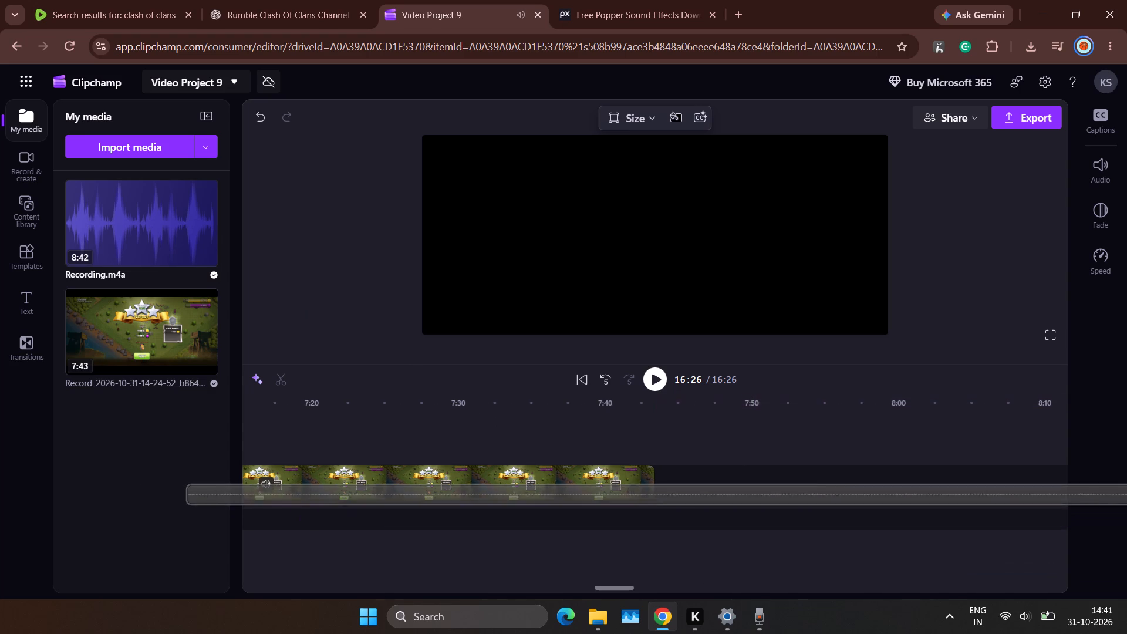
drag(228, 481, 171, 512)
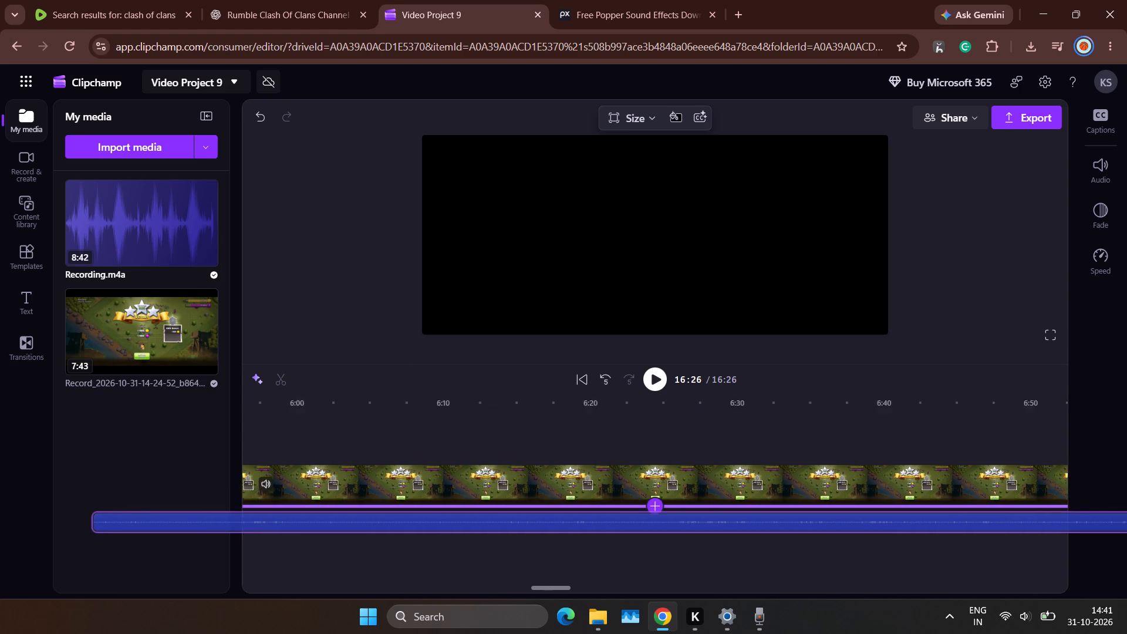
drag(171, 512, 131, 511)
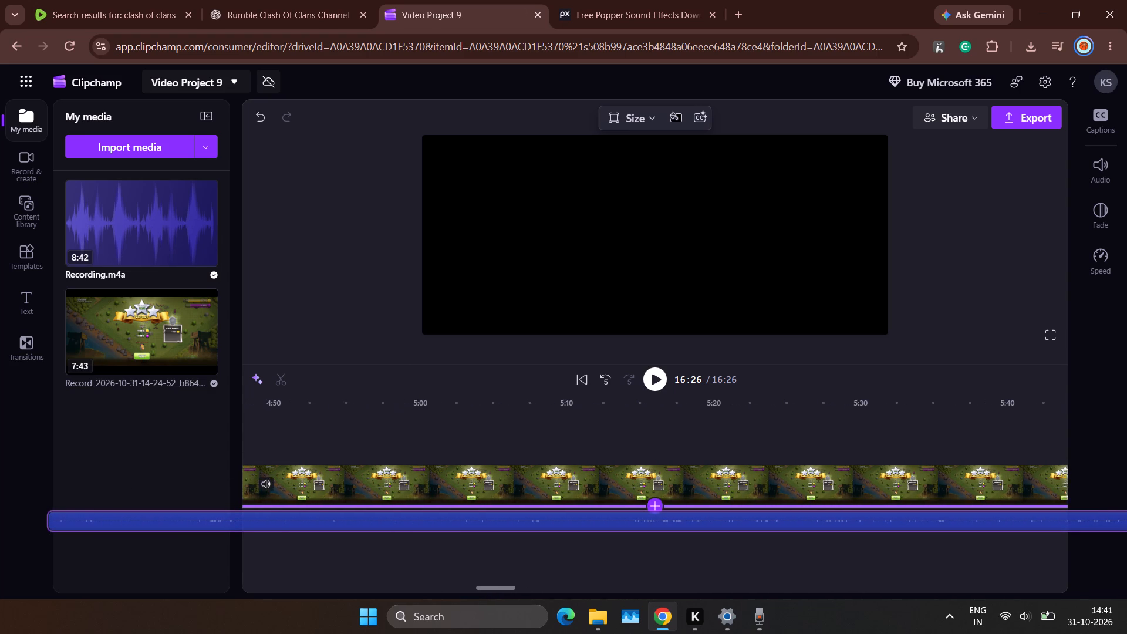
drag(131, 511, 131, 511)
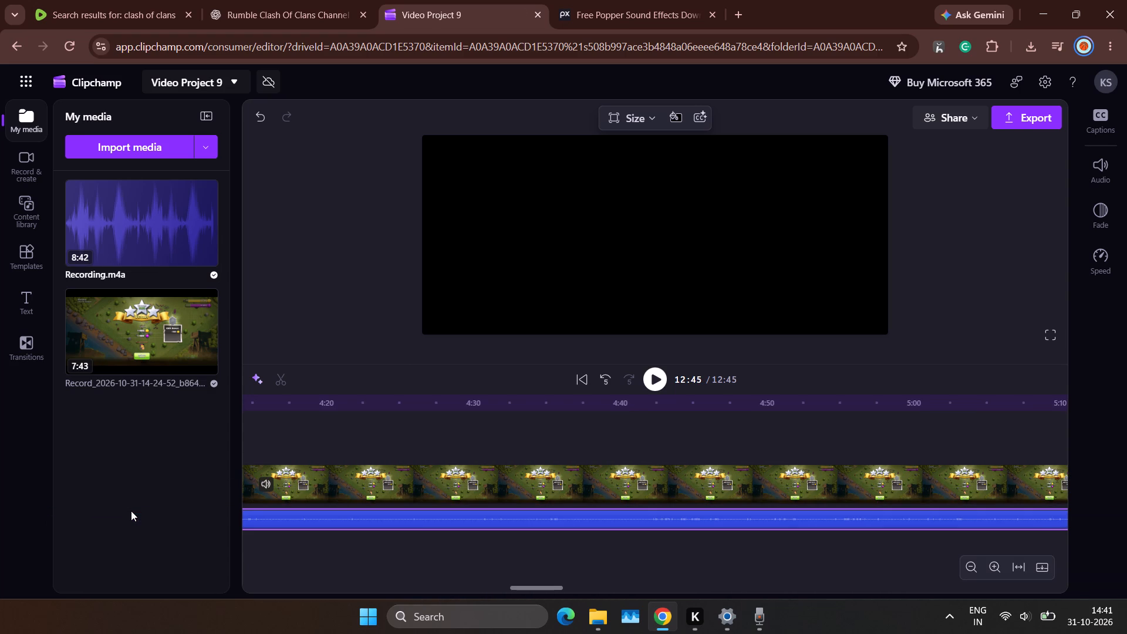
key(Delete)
Add the Recording.m4a narration to the timeline at 0:00, beneath the gameplay clip.
scroll(287, 545, right, 13)
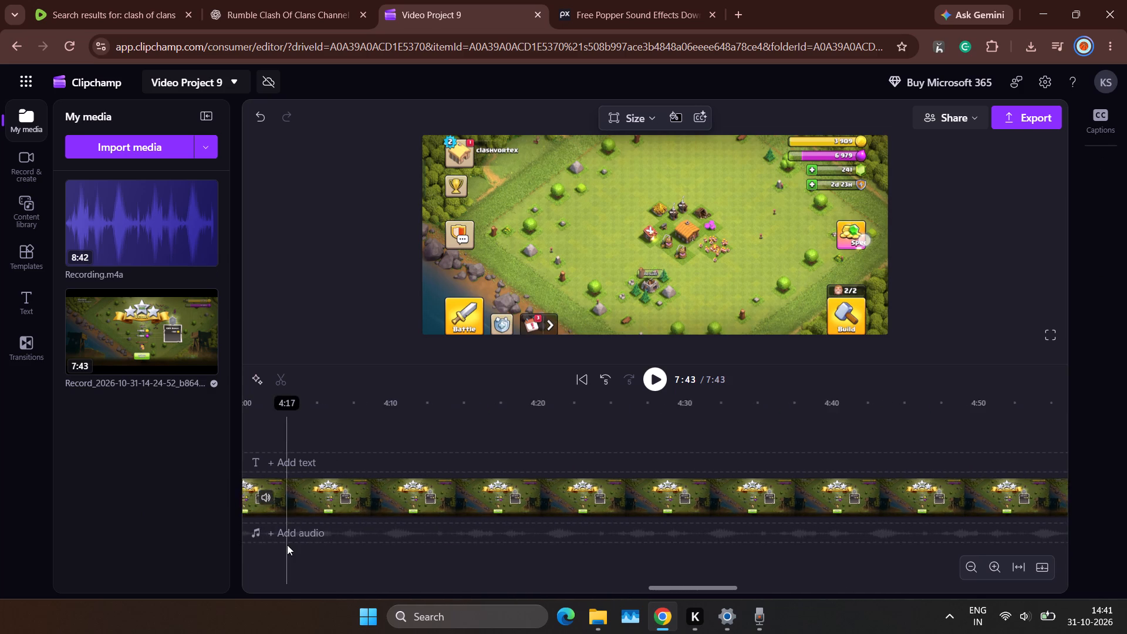
scroll(287, 545, right, 1)
scroll(287, 545, right, 20)
scroll(287, 545, right, 2)
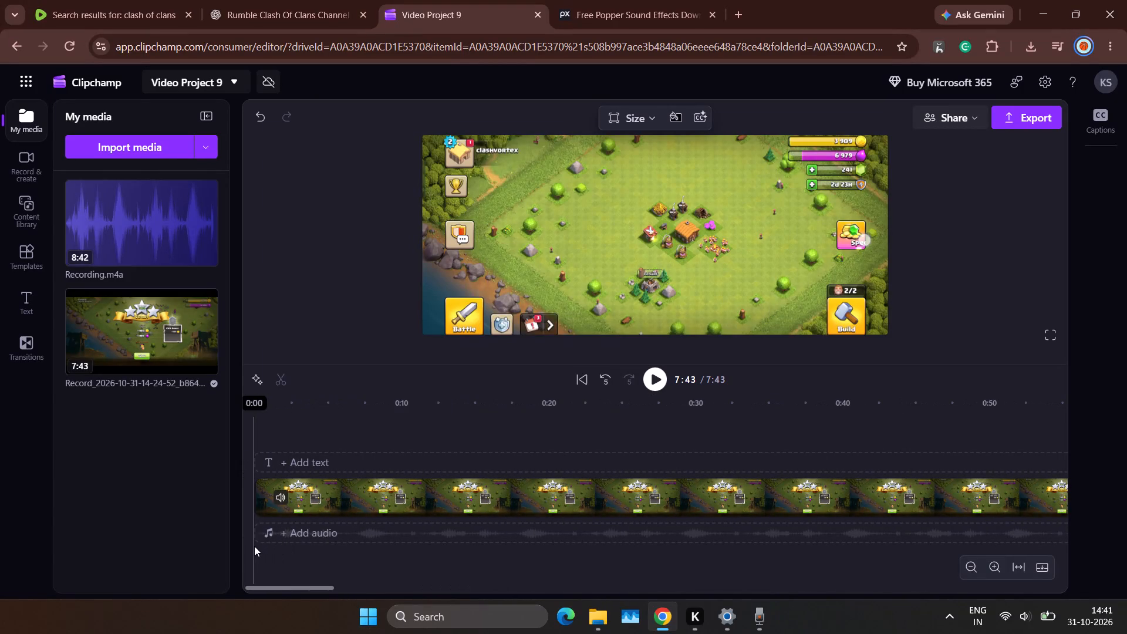
click(254, 546)
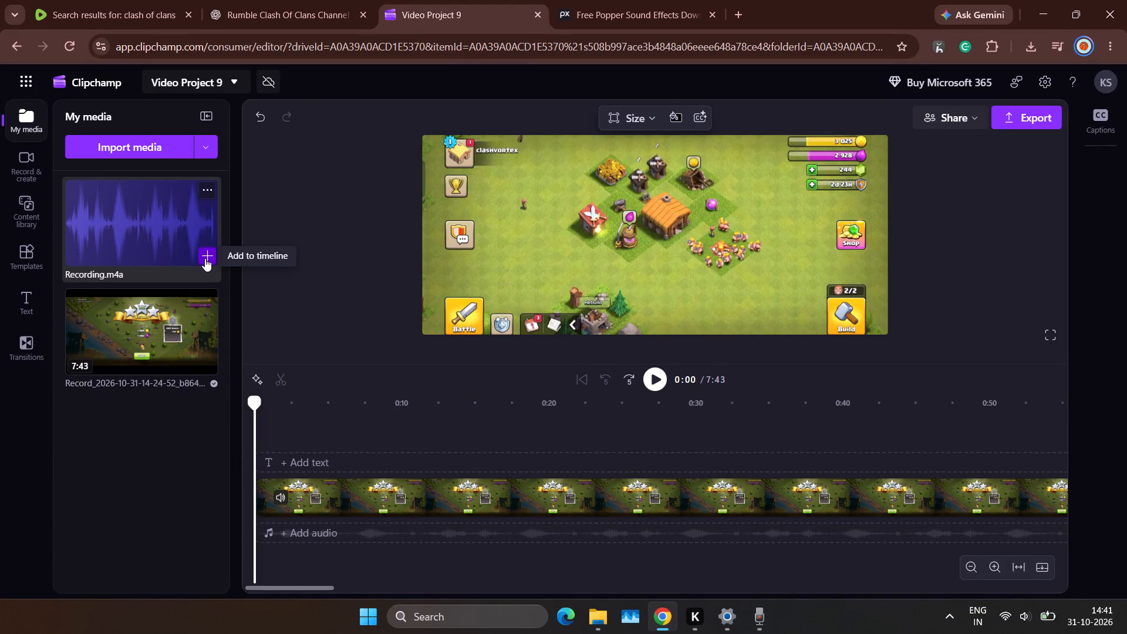
click(205, 258)
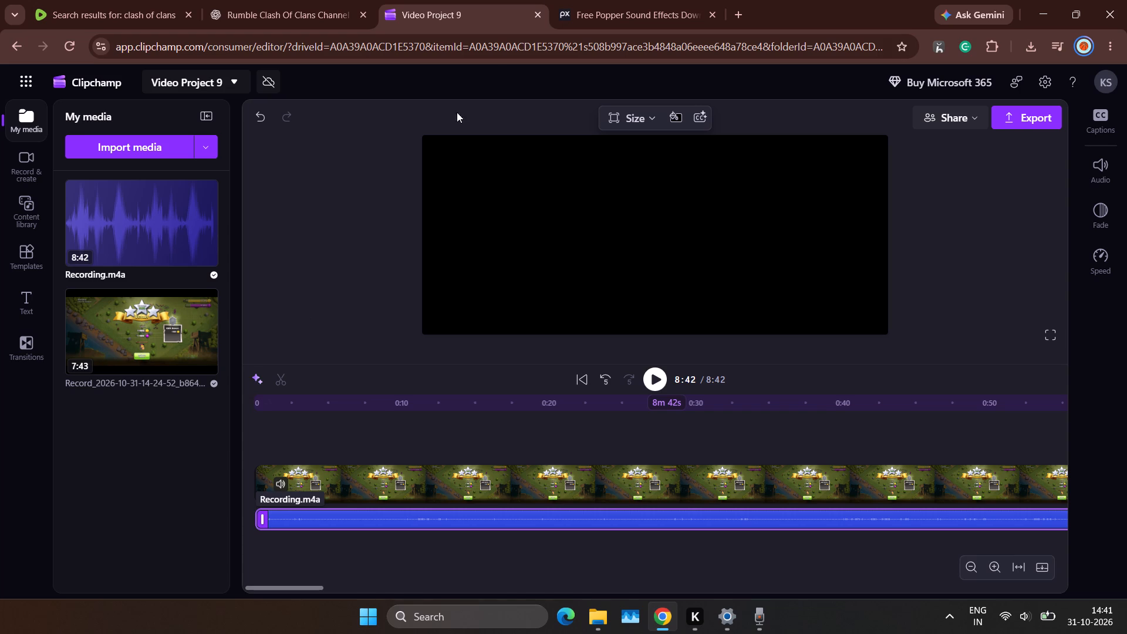
Play the project from the start and split the Recording.m4a narration at about 0:03.
click(664, 379)
scroll(469, 454, right, 9)
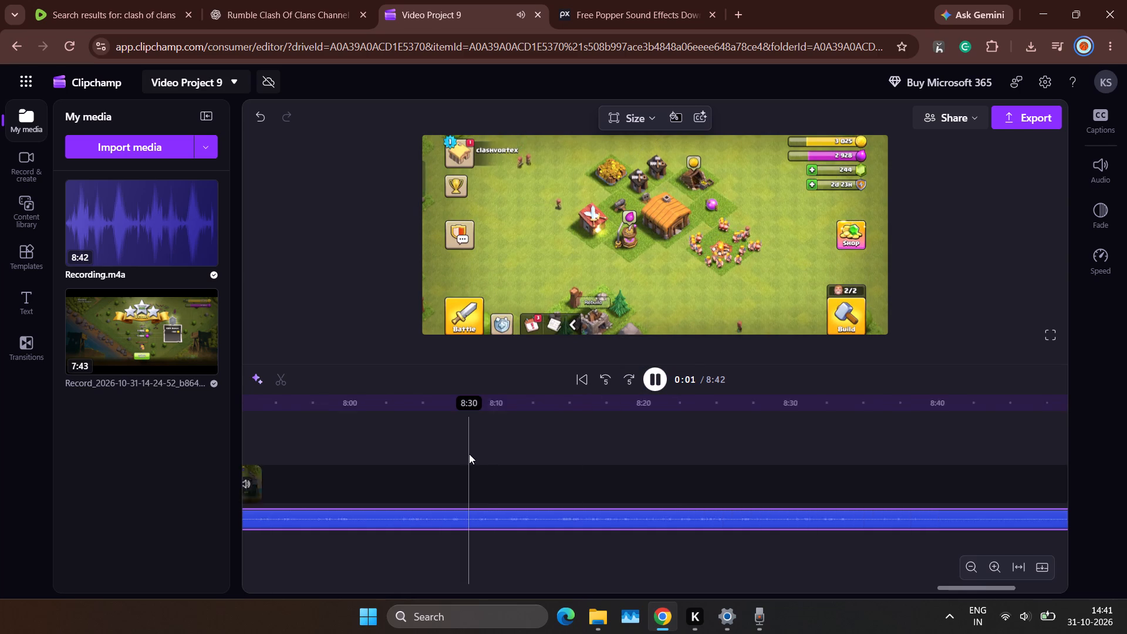
scroll(469, 454, right, 15)
scroll(469, 454, right, 12)
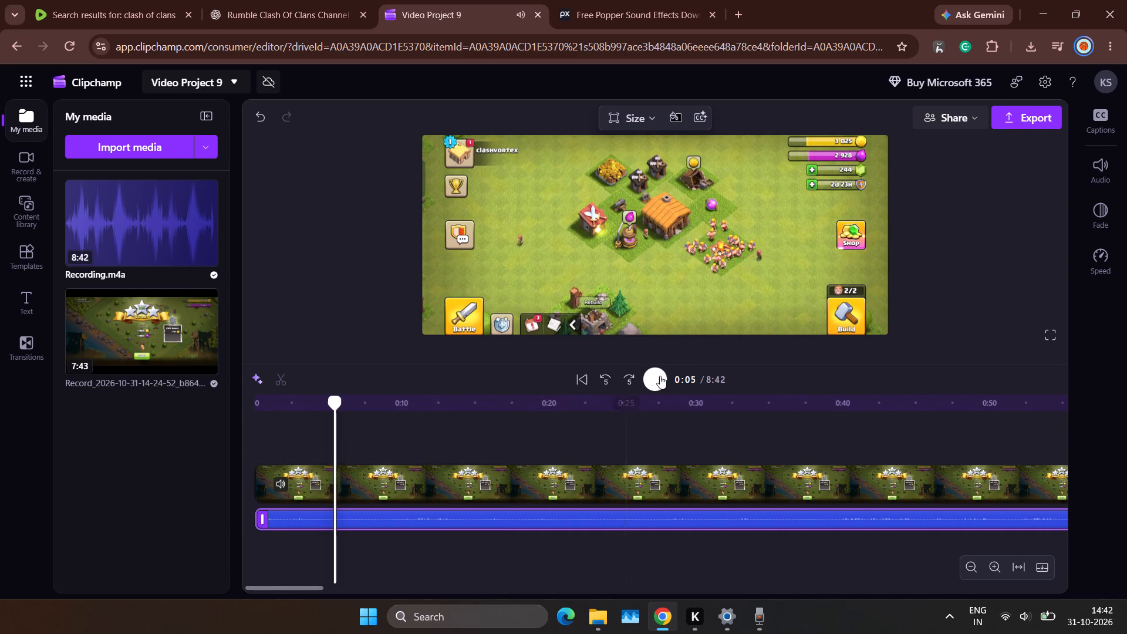
click(251, 426)
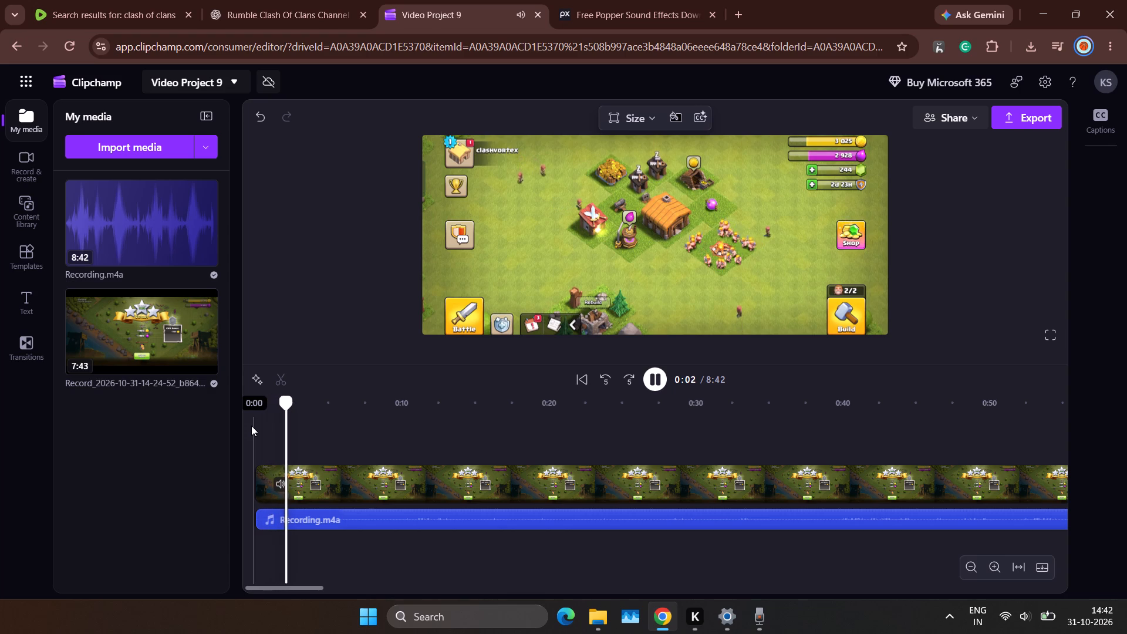
key(space)
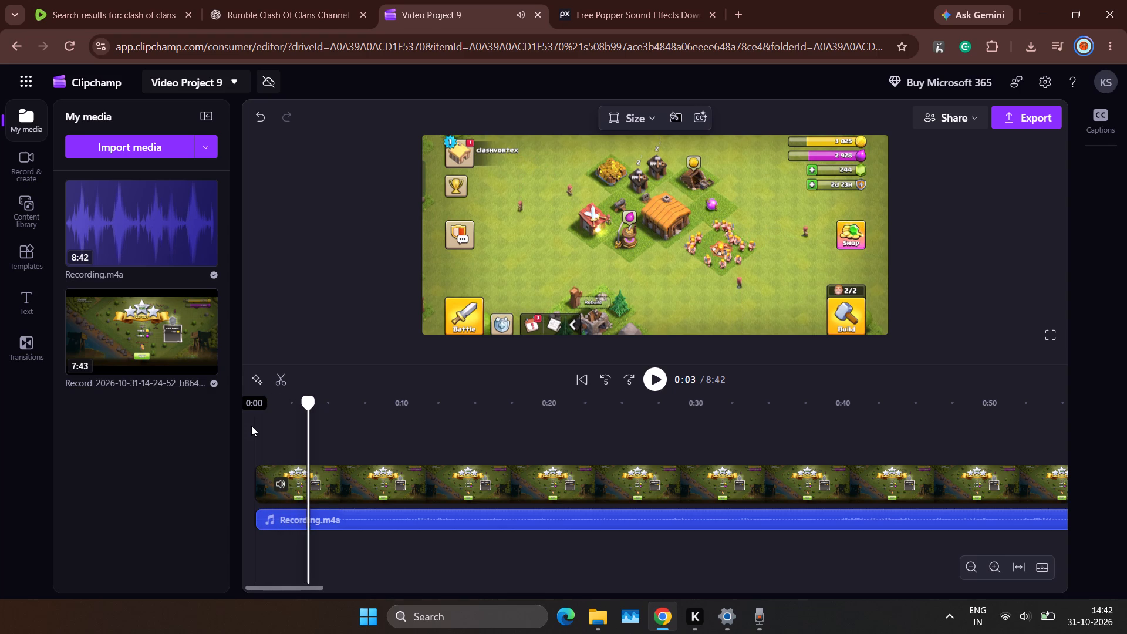
click(340, 515)
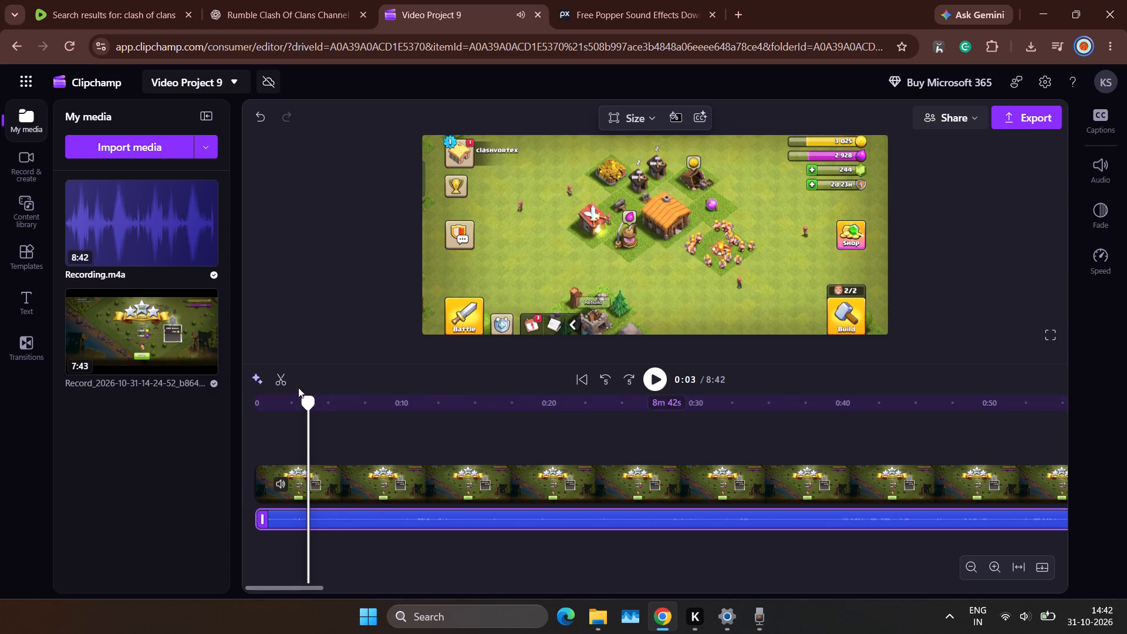
click(284, 388)
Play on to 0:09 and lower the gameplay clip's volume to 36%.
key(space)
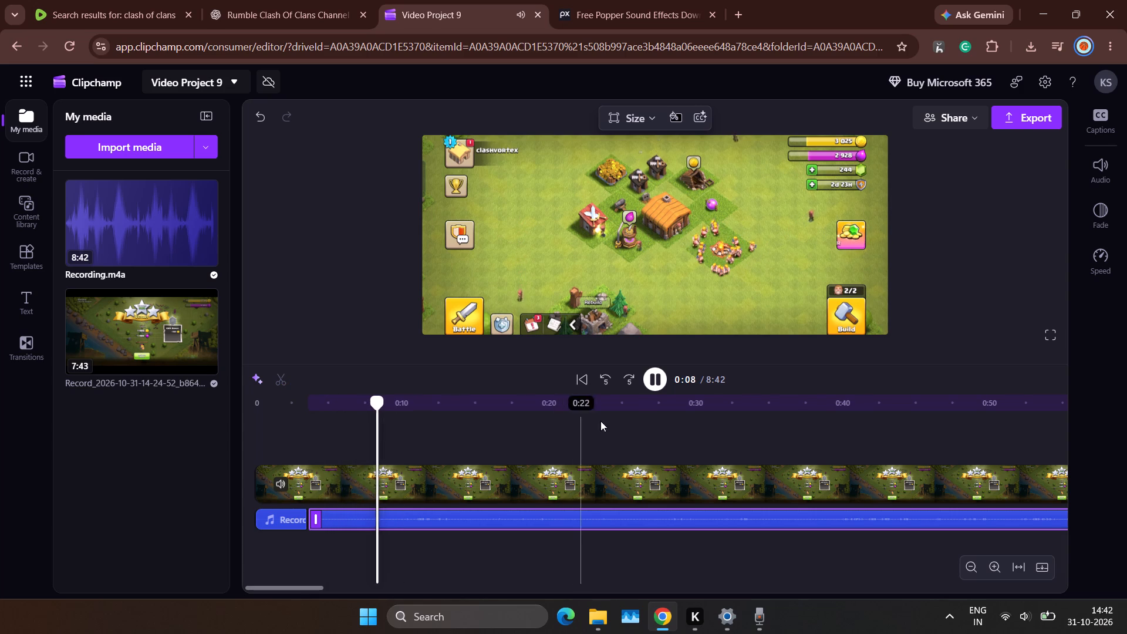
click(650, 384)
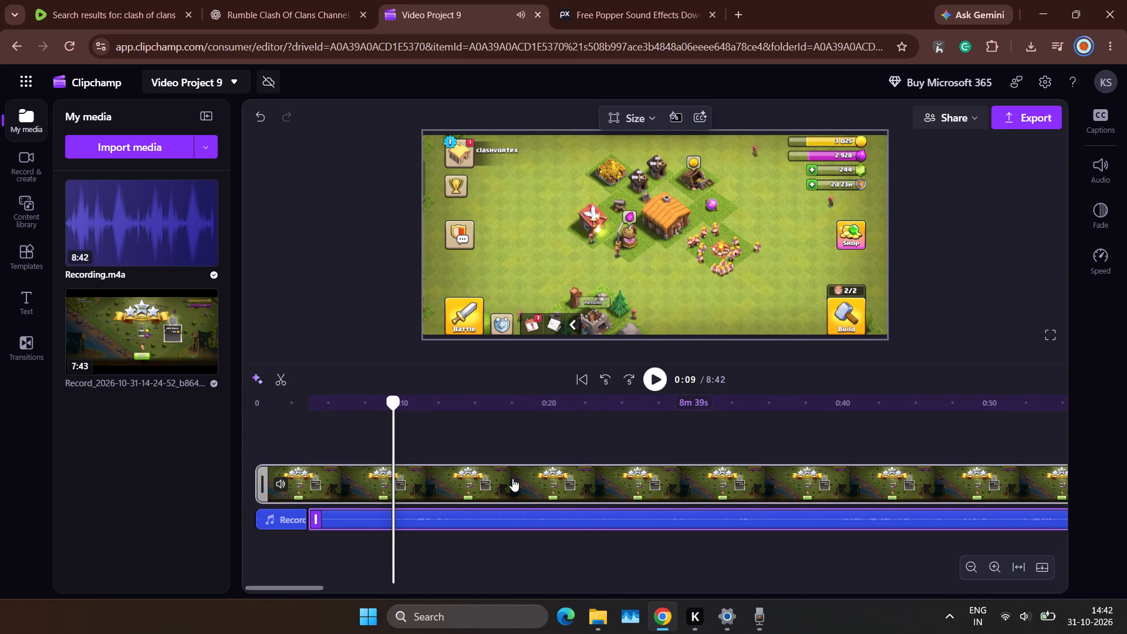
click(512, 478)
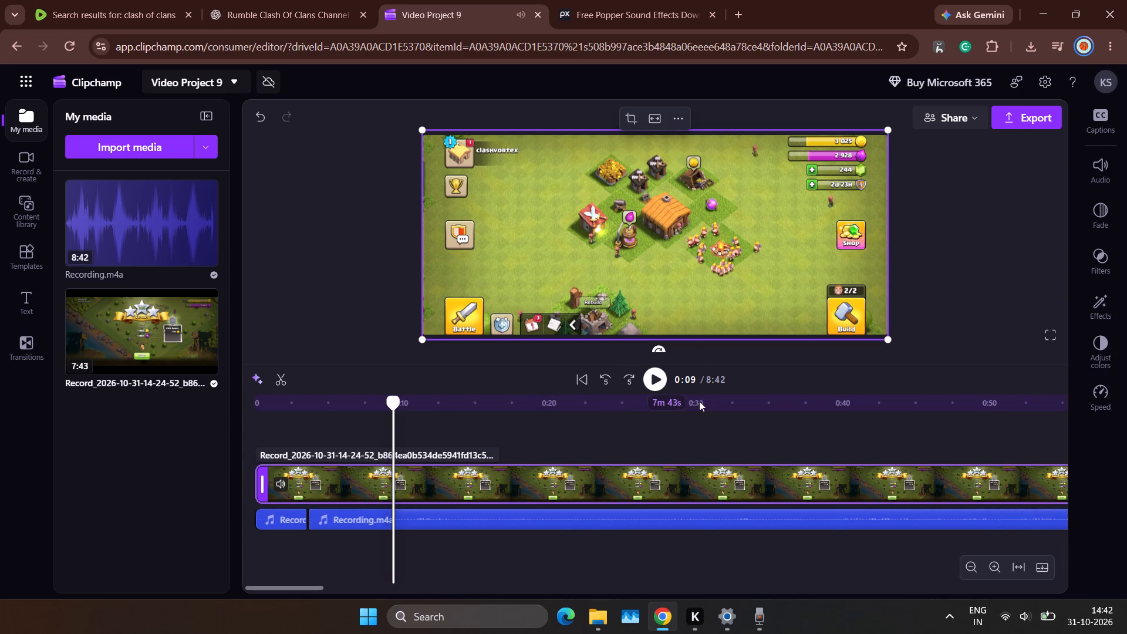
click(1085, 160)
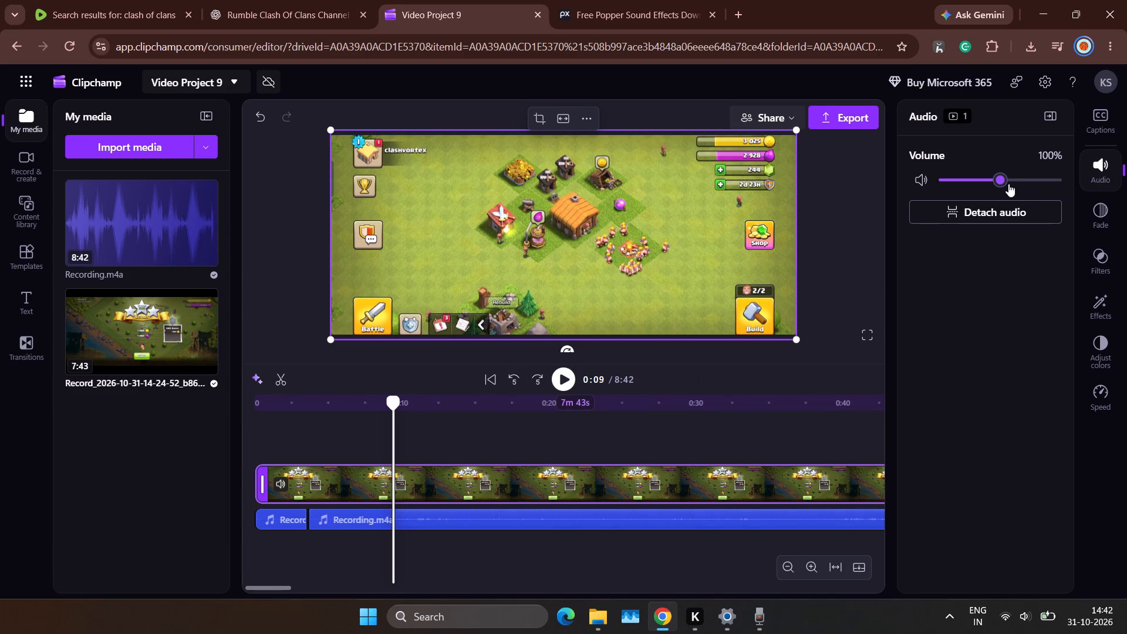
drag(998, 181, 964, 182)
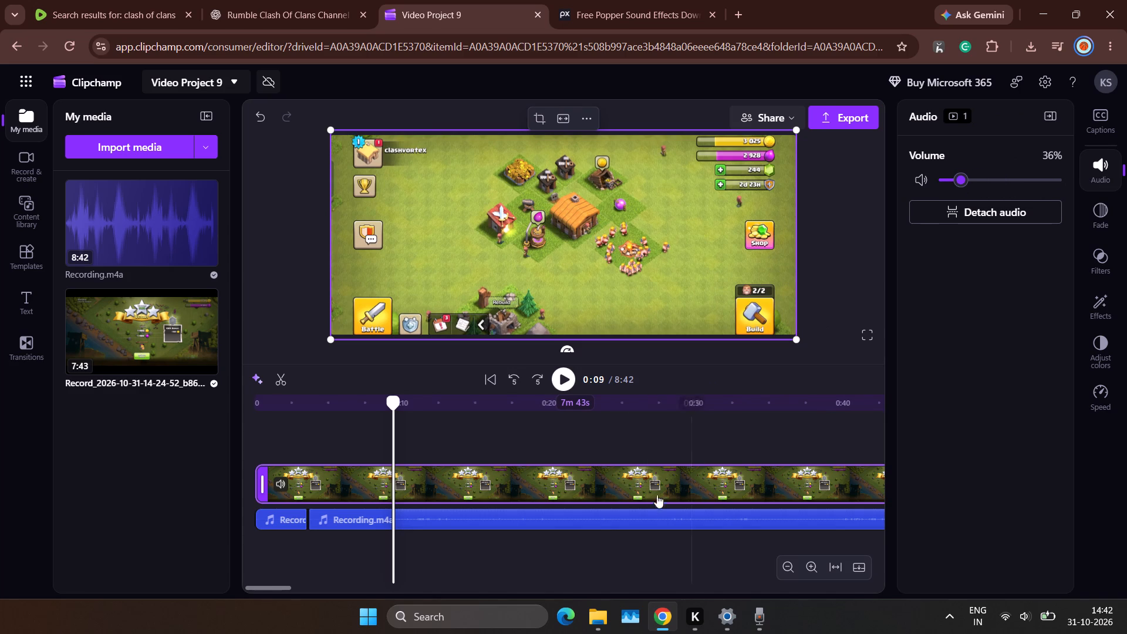
Set the volume of the narration segment that starts at 0:03 to 200%.
click(615, 522)
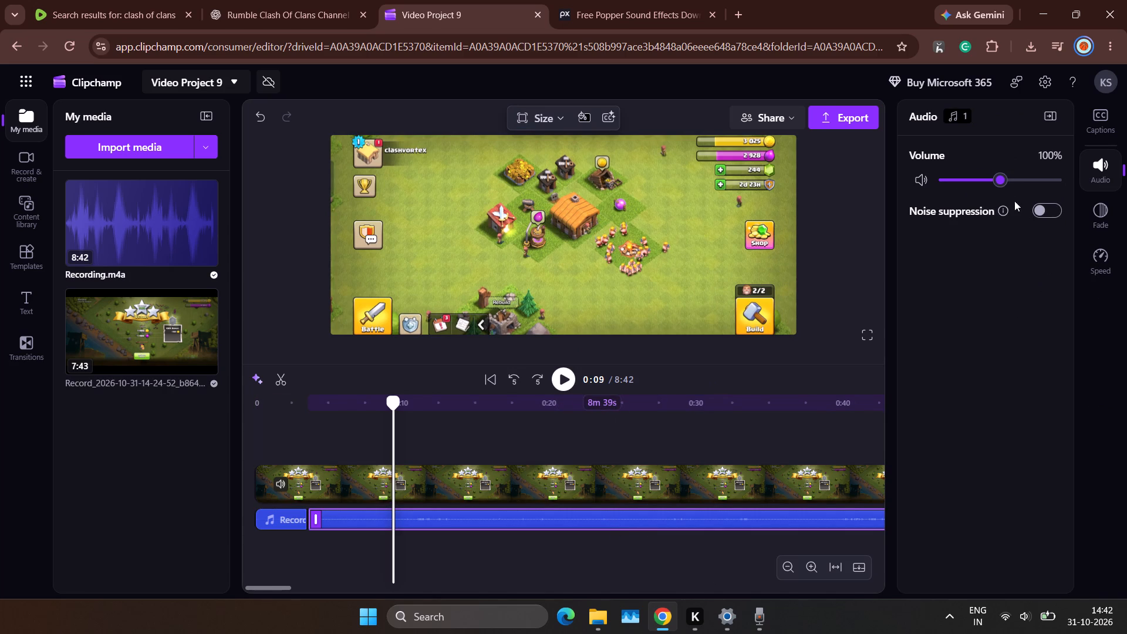
drag(997, 182, 1085, 178)
click(1061, 211)
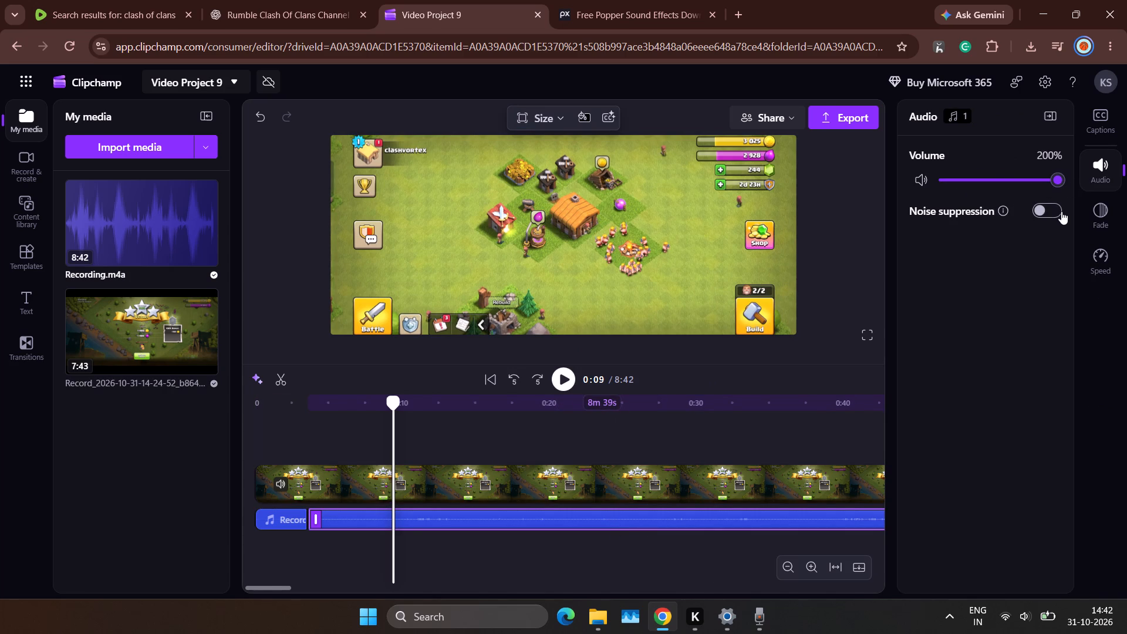
click(1100, 164)
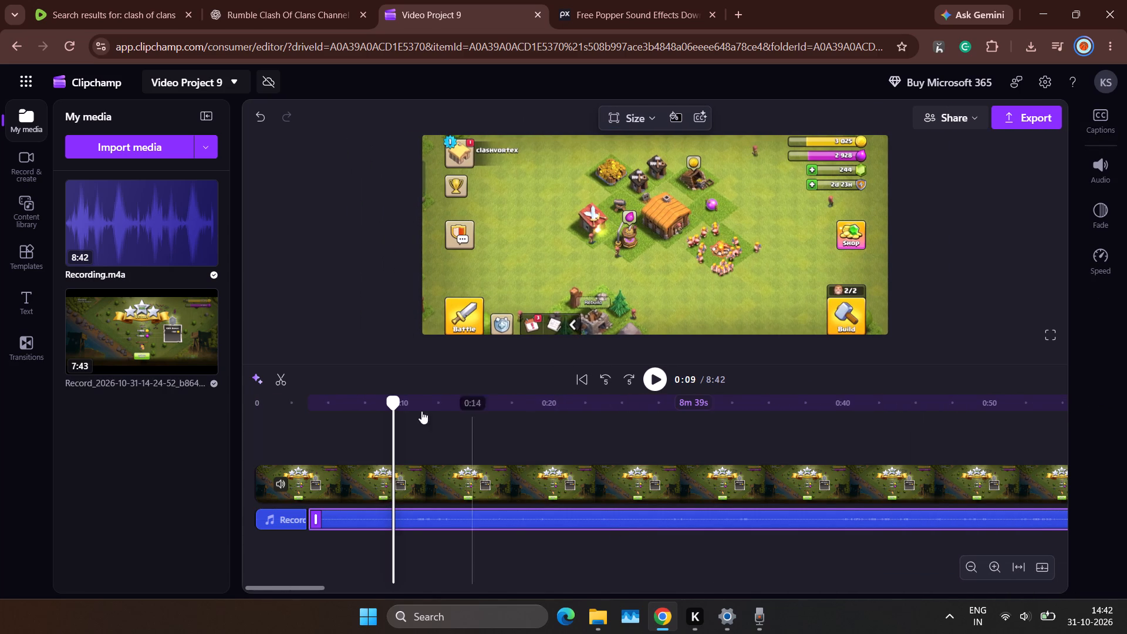
Listen through the narration to find the cut point and split its second segment at about 0:12.
click(301, 399)
key(space)
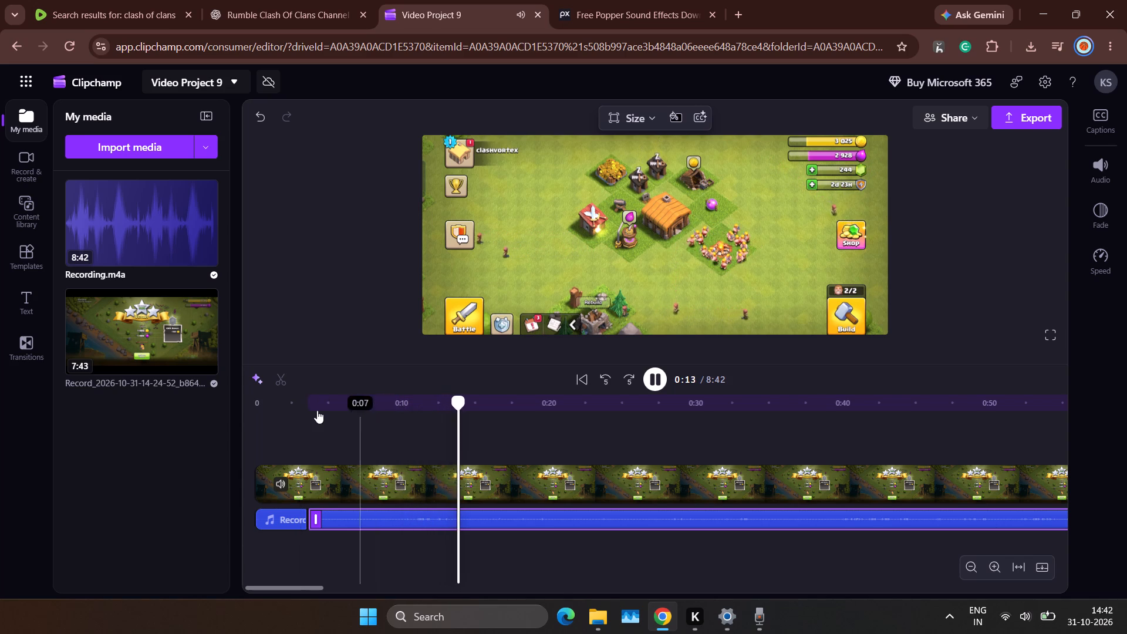
click(309, 409)
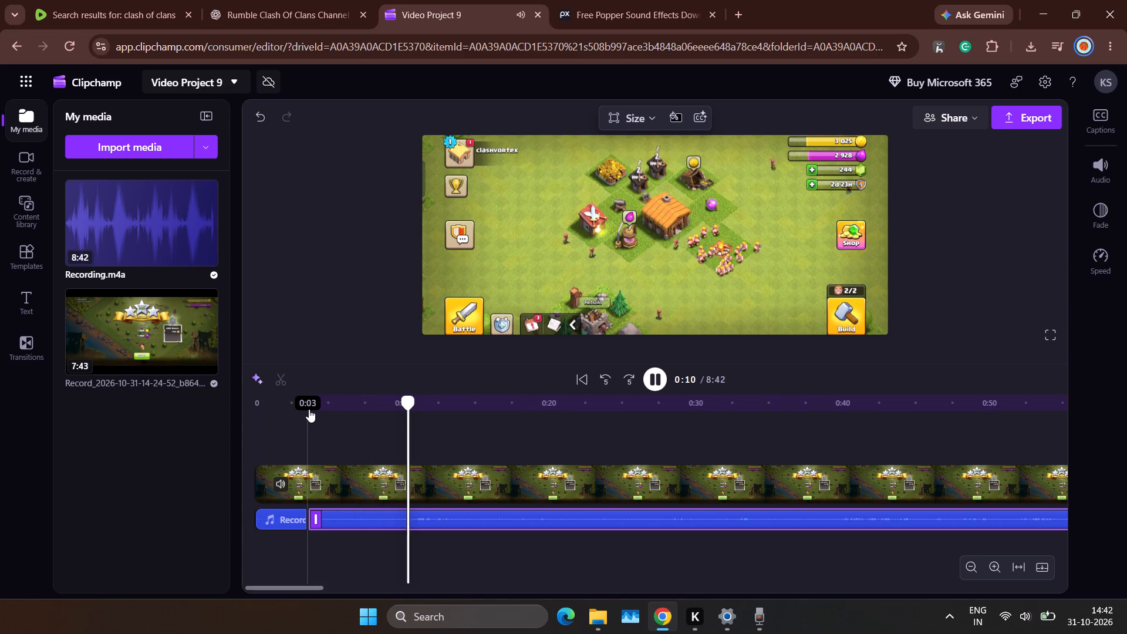
key(space)
key(space)
key(space)
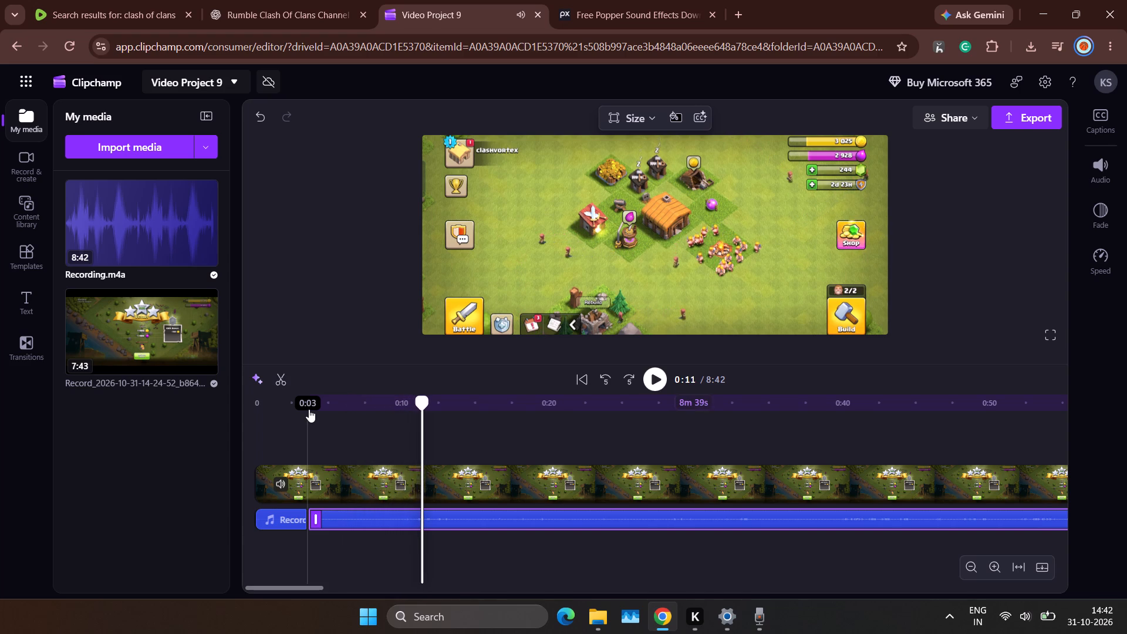
key(space)
key(space)
key(space)
key(space)
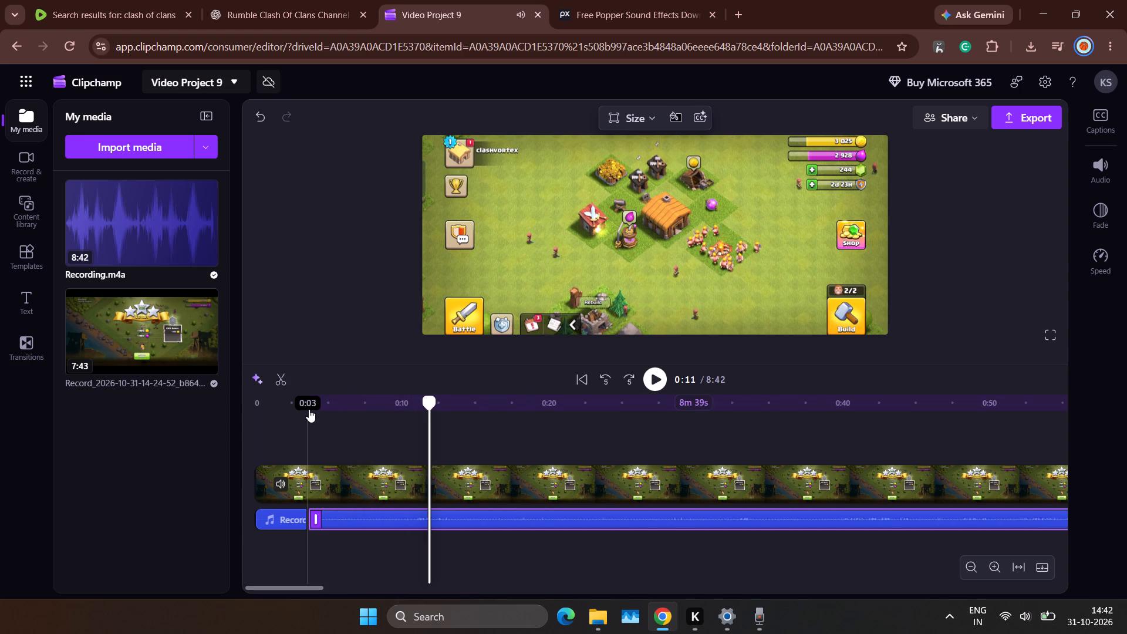
key(space)
key(space)
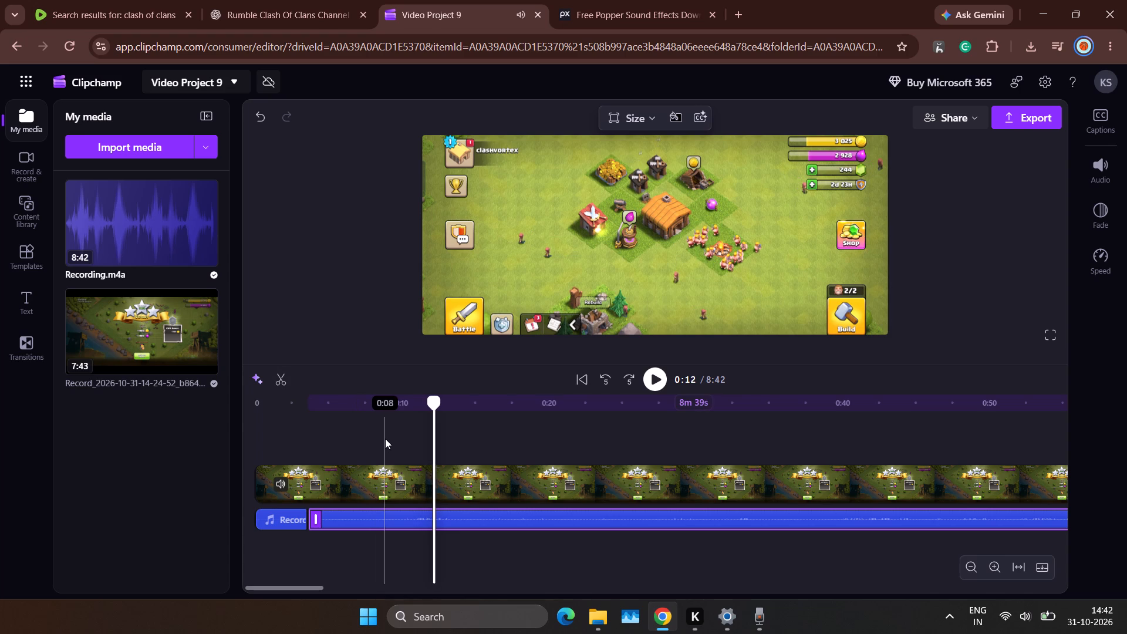
click(288, 377)
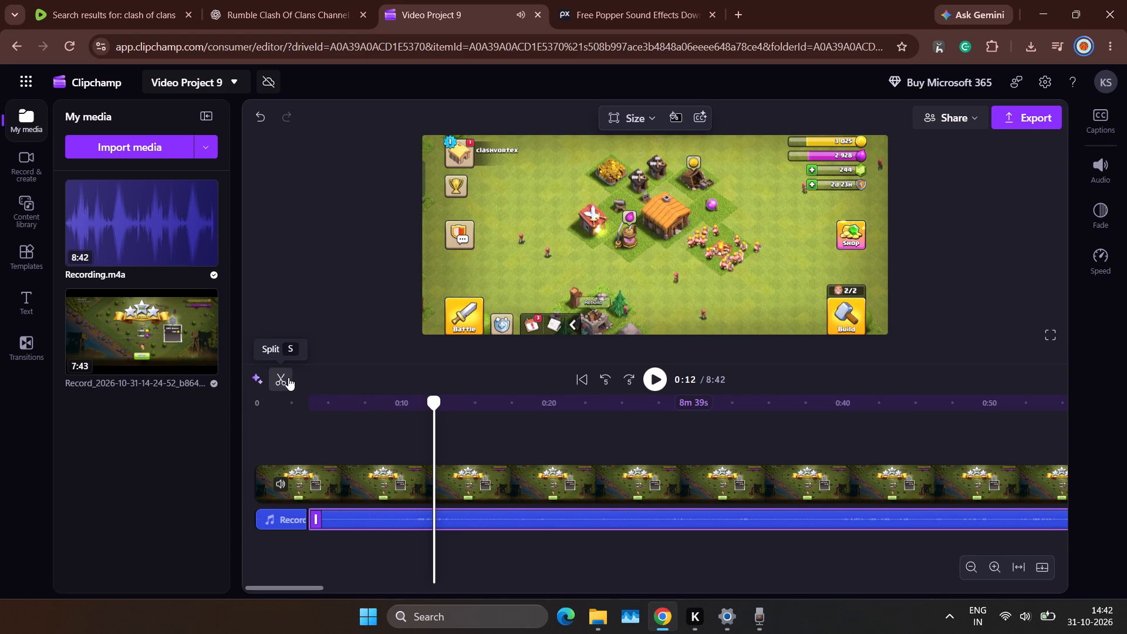
Silence the gameplay clip by setting its volume to 0%.
key(space)
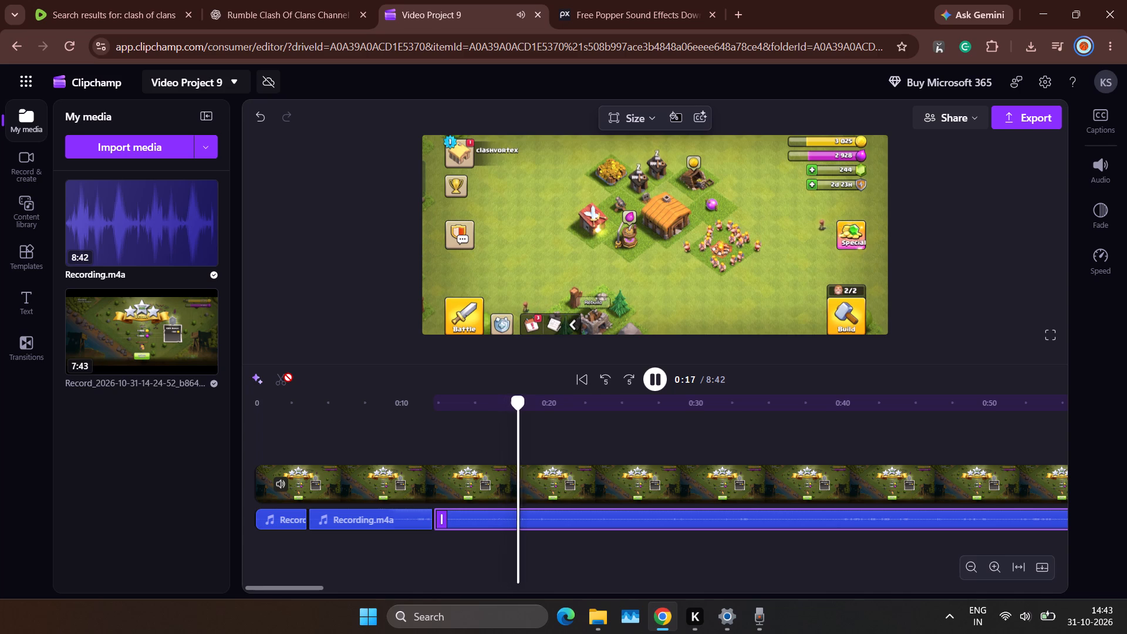
click(371, 468)
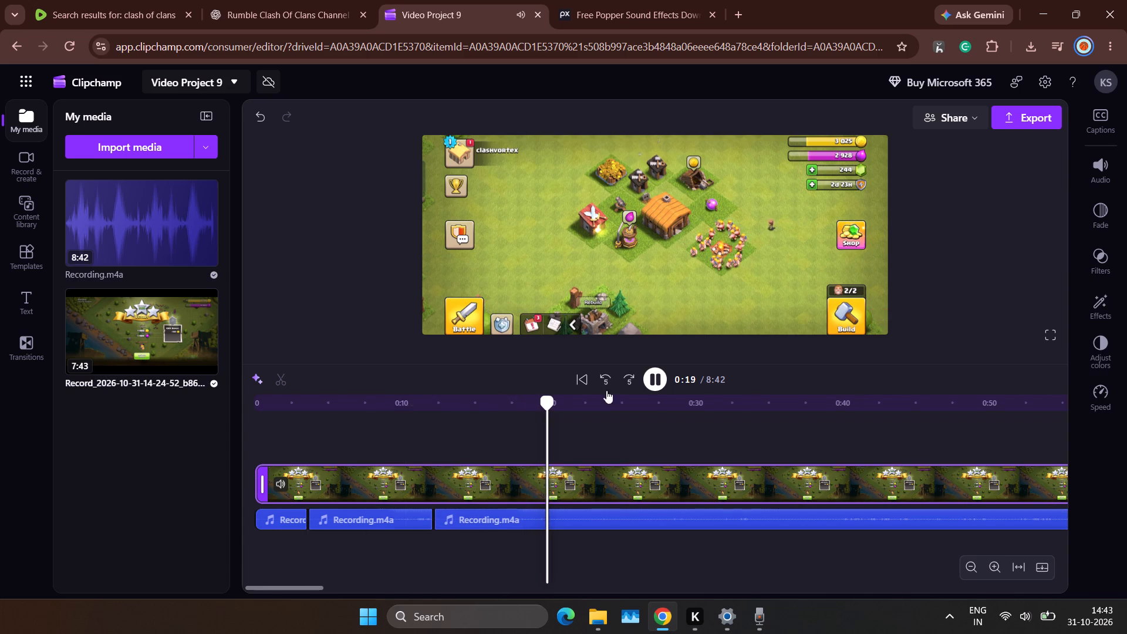
click(1097, 183)
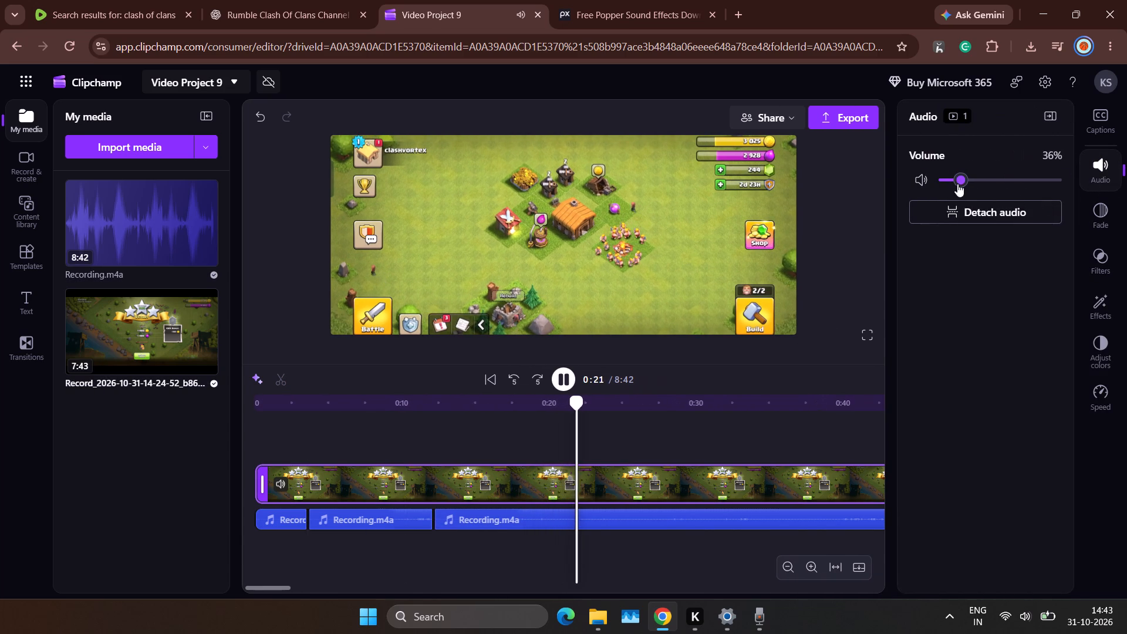
drag(957, 181, 922, 184)
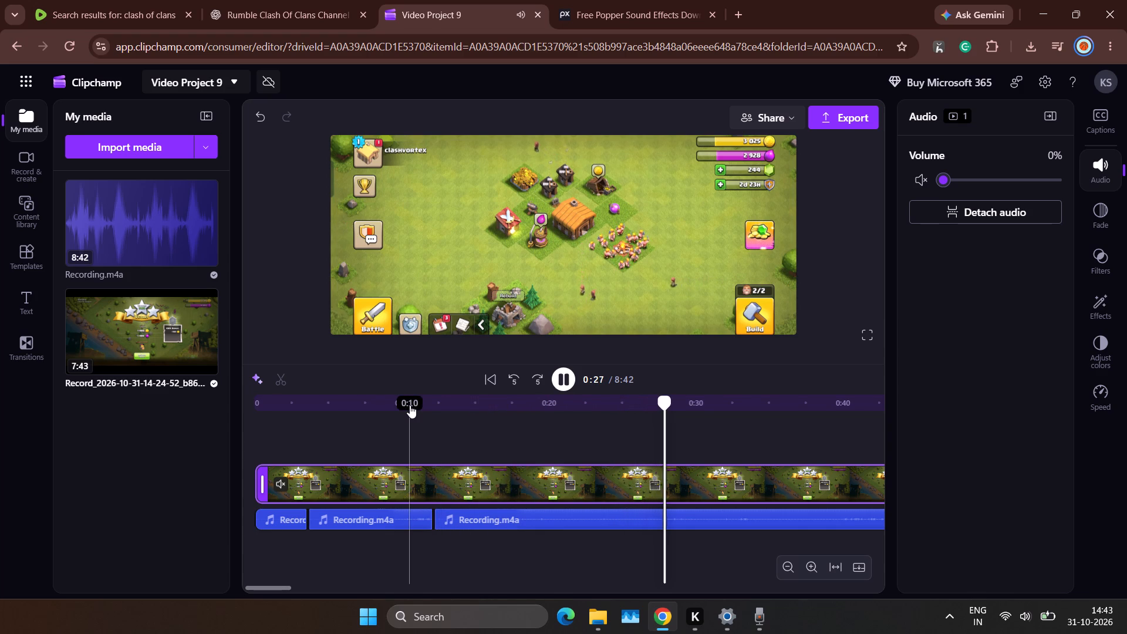
click(1102, 176)
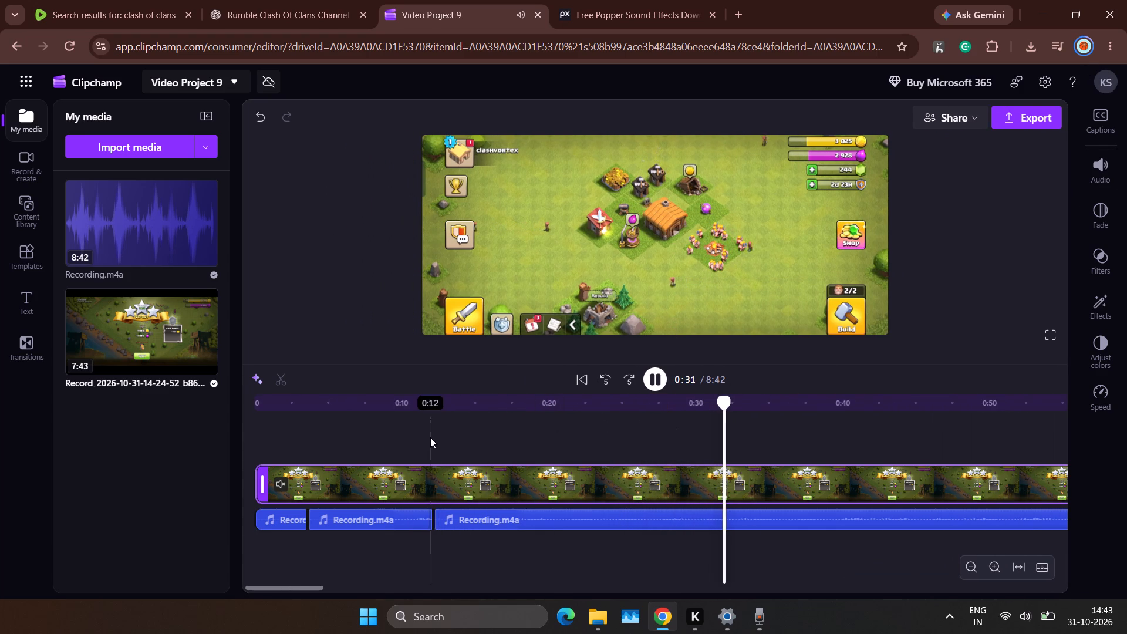
Split both the gameplay clip and the narration at about 0:24 and again at about 0:31.
click(585, 410)
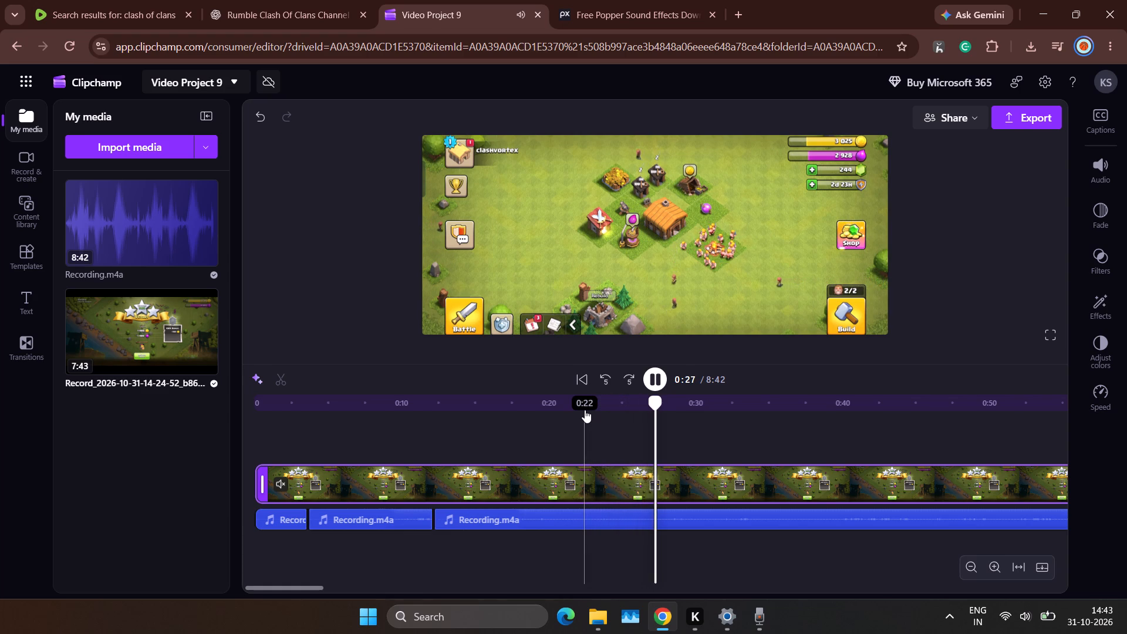
click(519, 421)
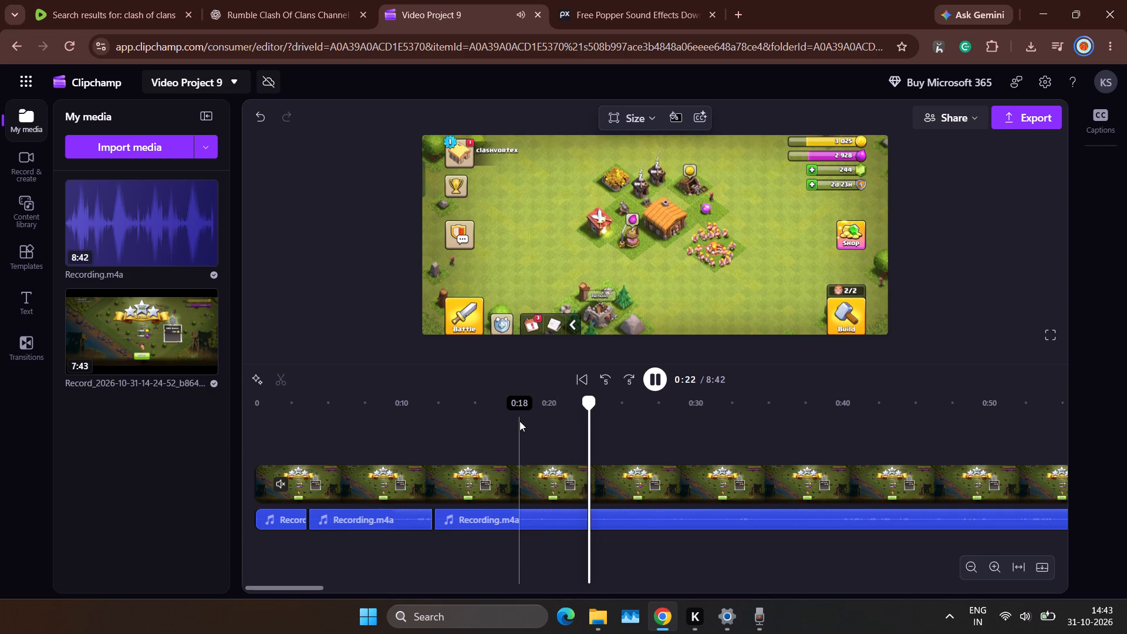
key(space)
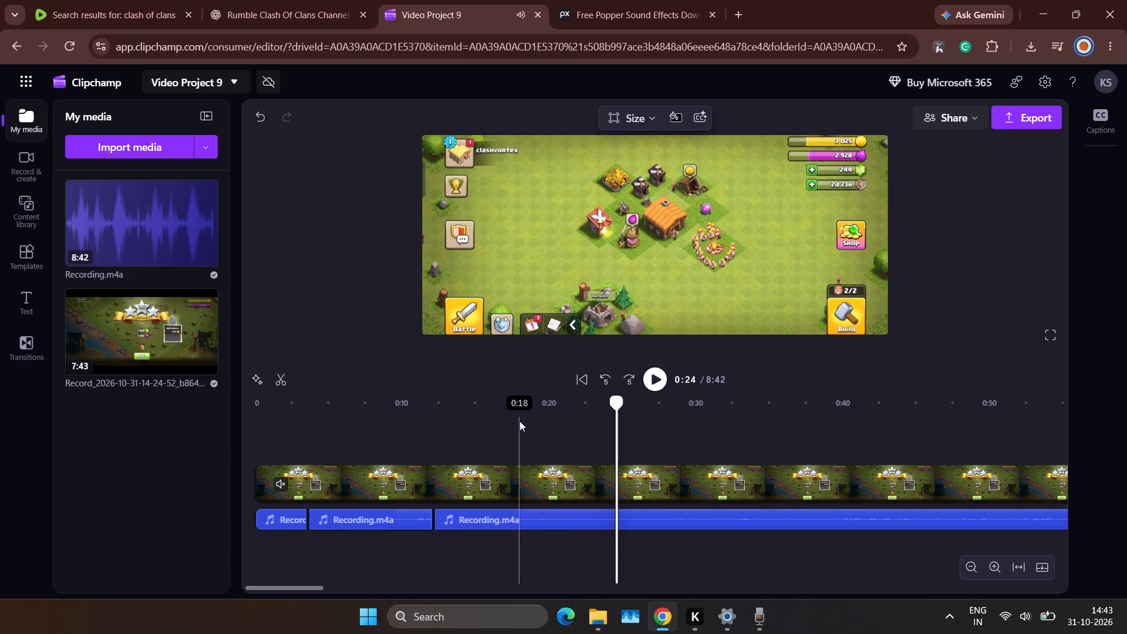
click(286, 377)
key(space)
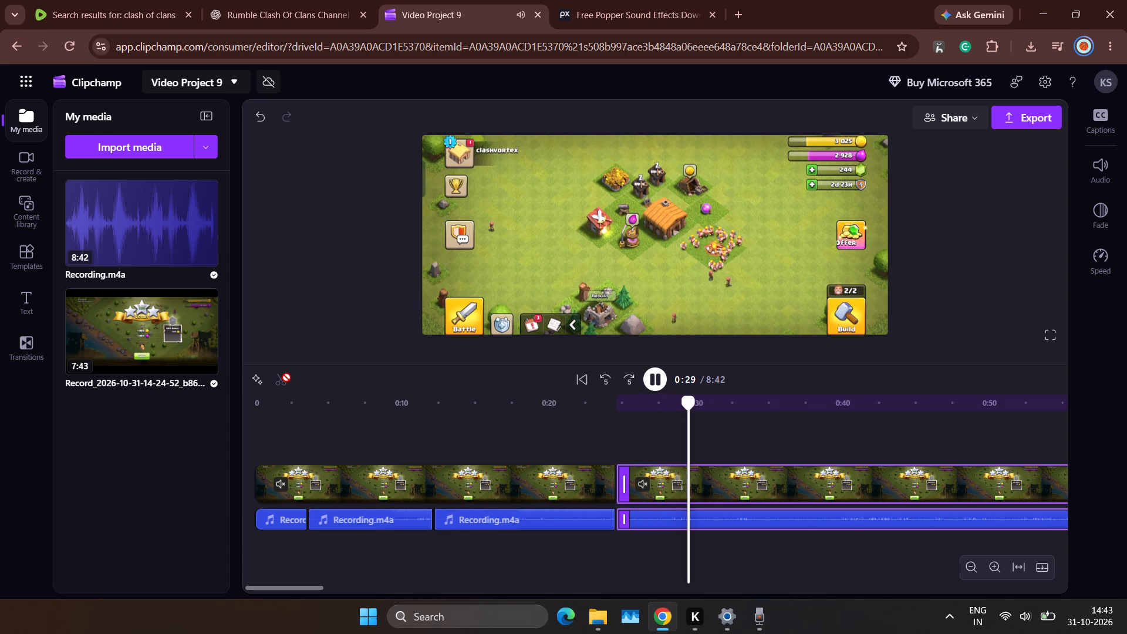
key(space)
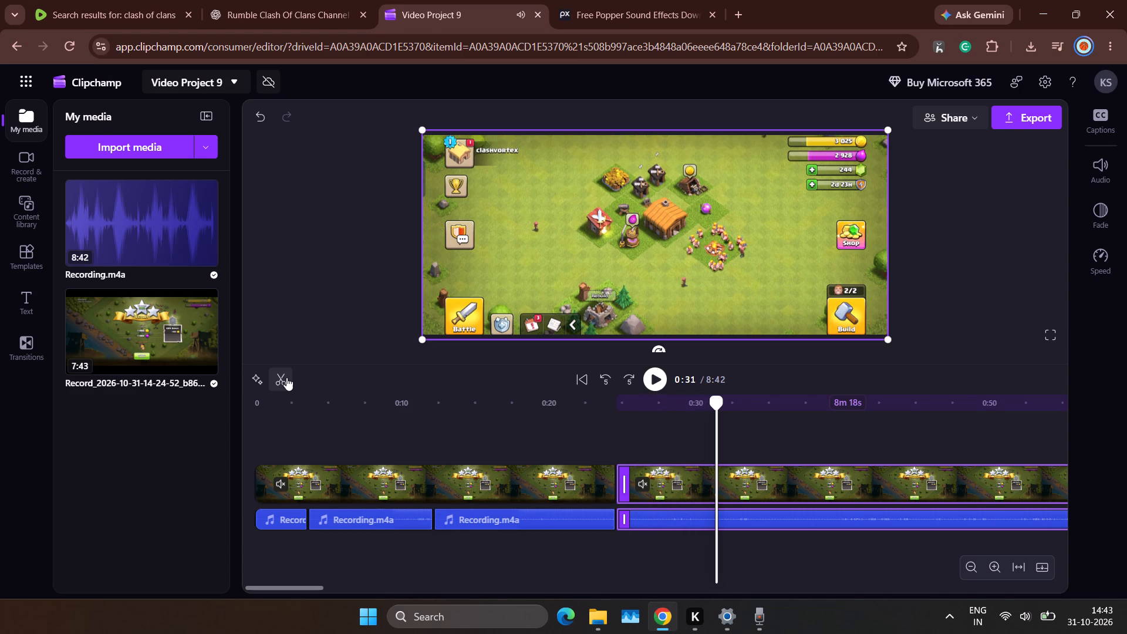
click(285, 377)
Delete the narration segment between 0:24 and 0:31 and close the gap by moving the remaining narration back to 0:24.
key(space)
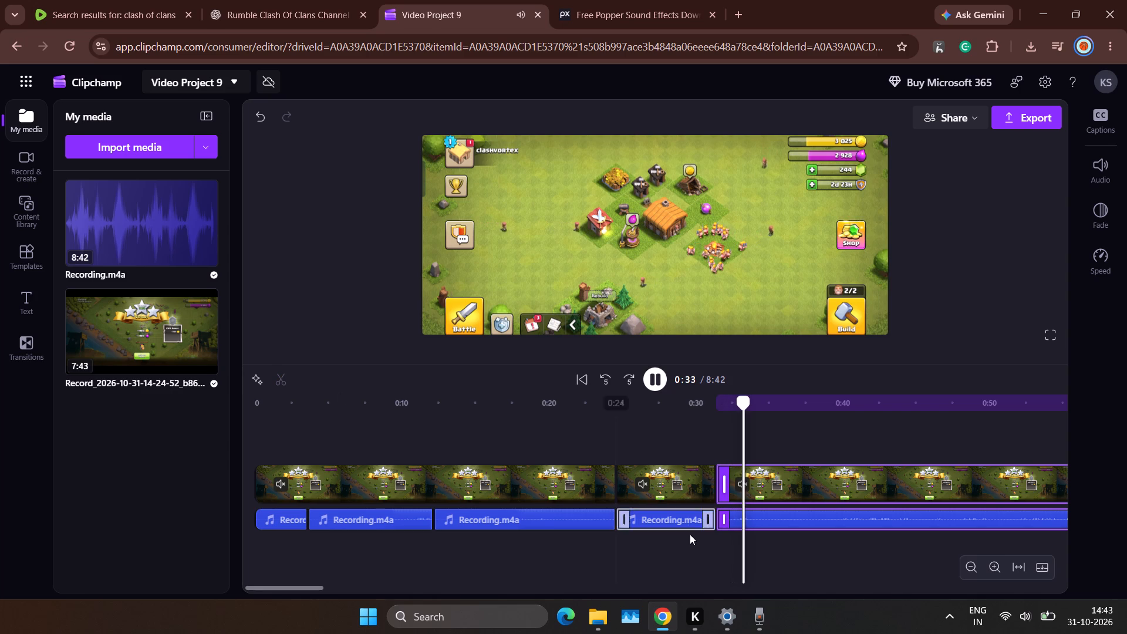
click(665, 514)
key(Delete)
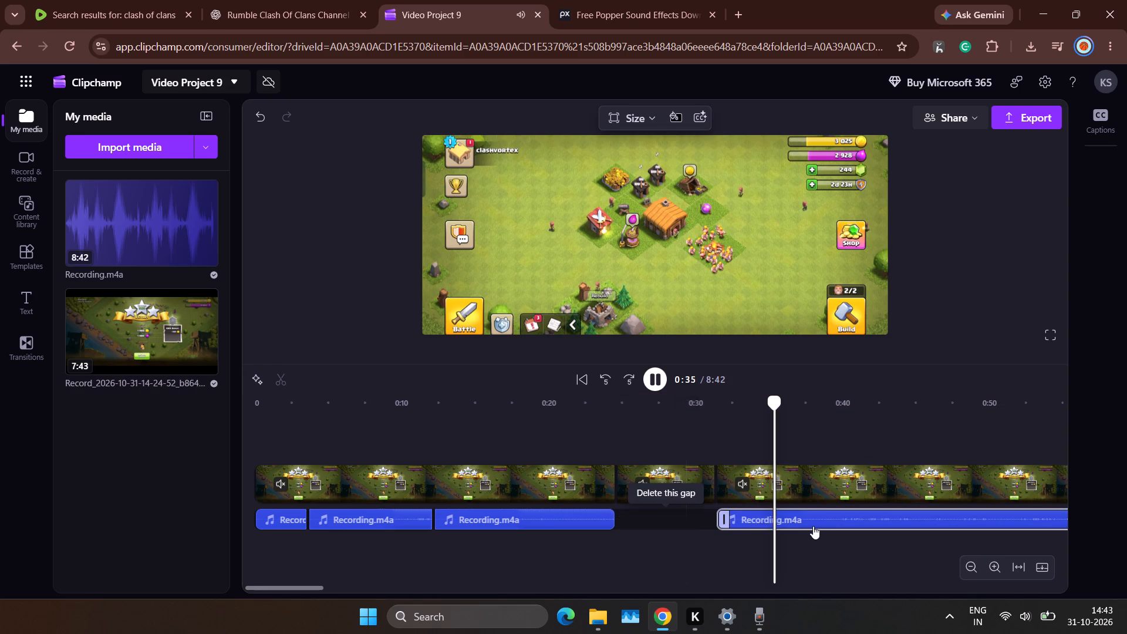
drag(832, 519, 726, 524)
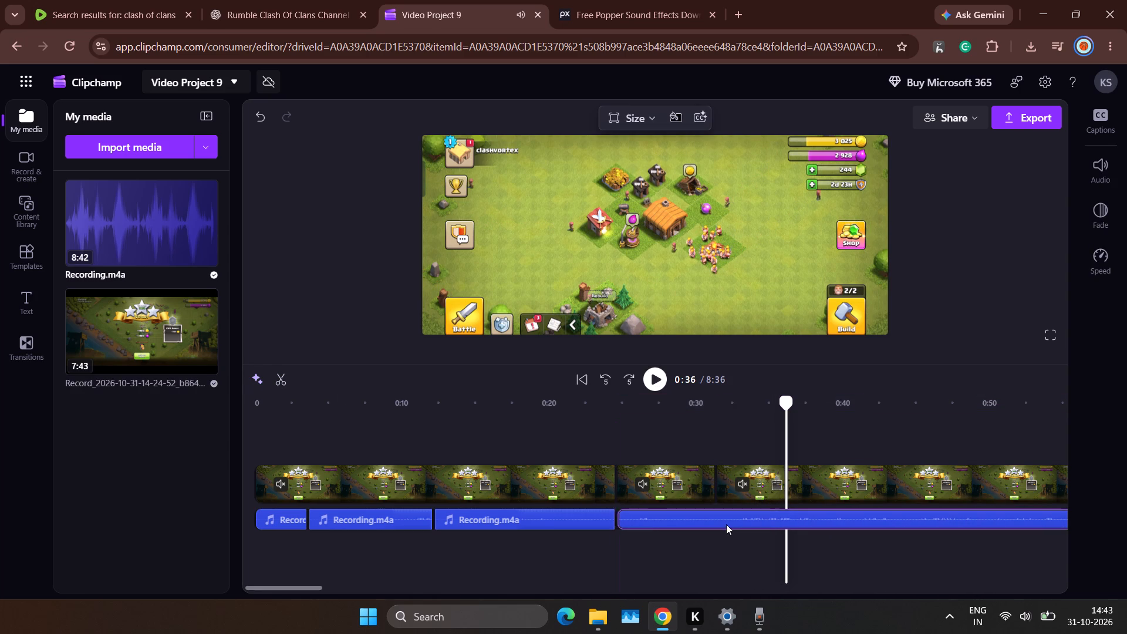
Listen through the narration for the cut point and split its last segment at about 0:32.
click(530, 428)
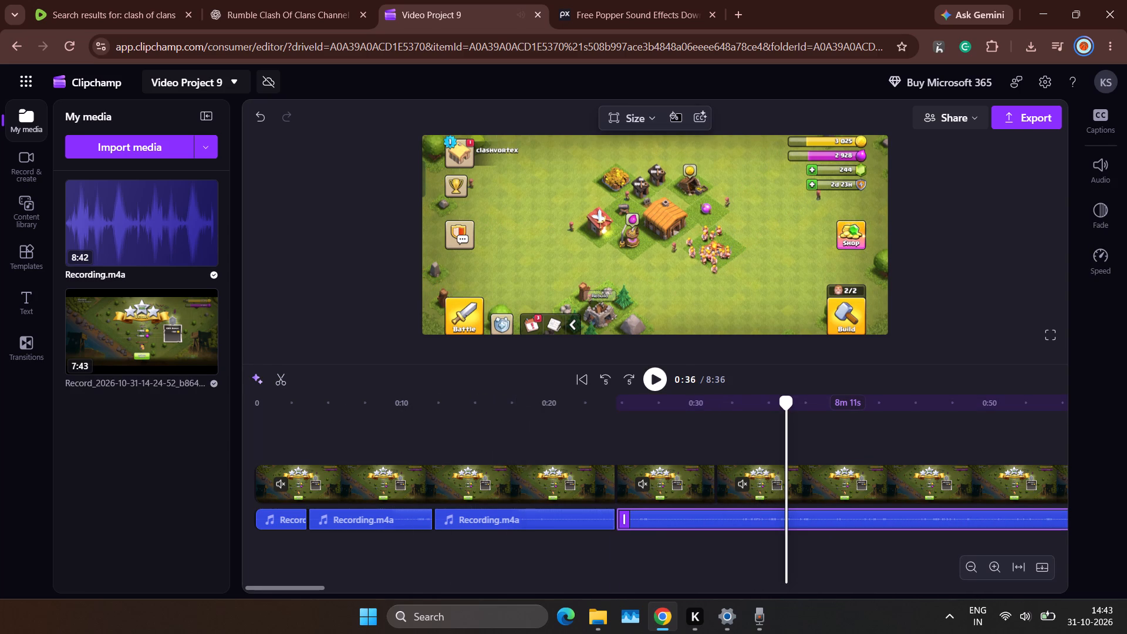
key(space)
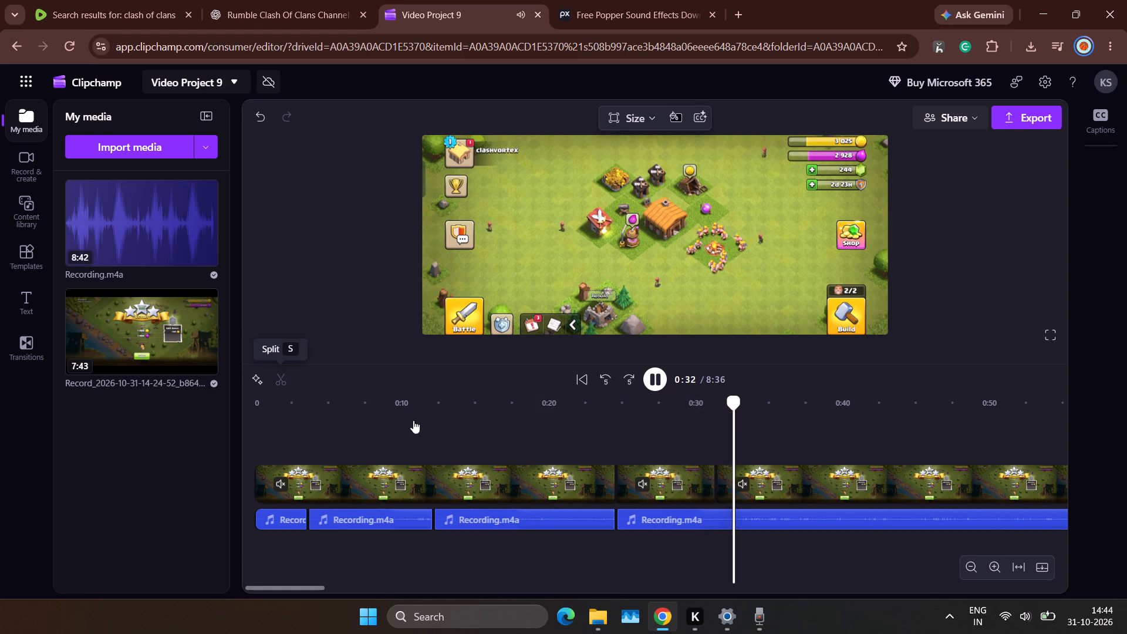
click(665, 514)
key(space)
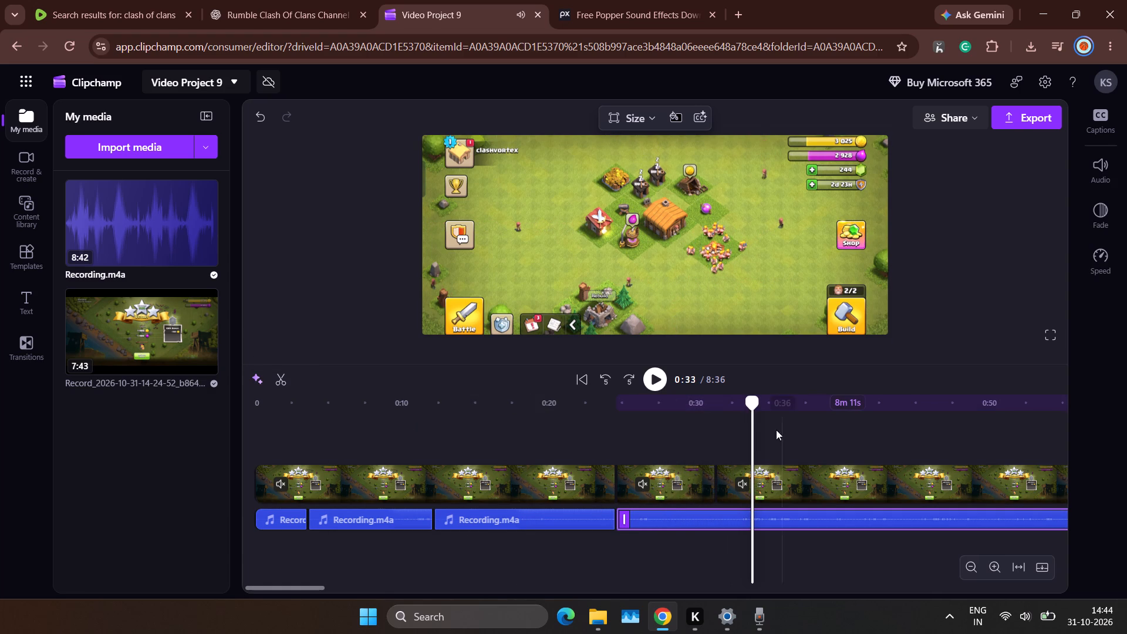
drag(753, 403, 738, 403)
click(287, 377)
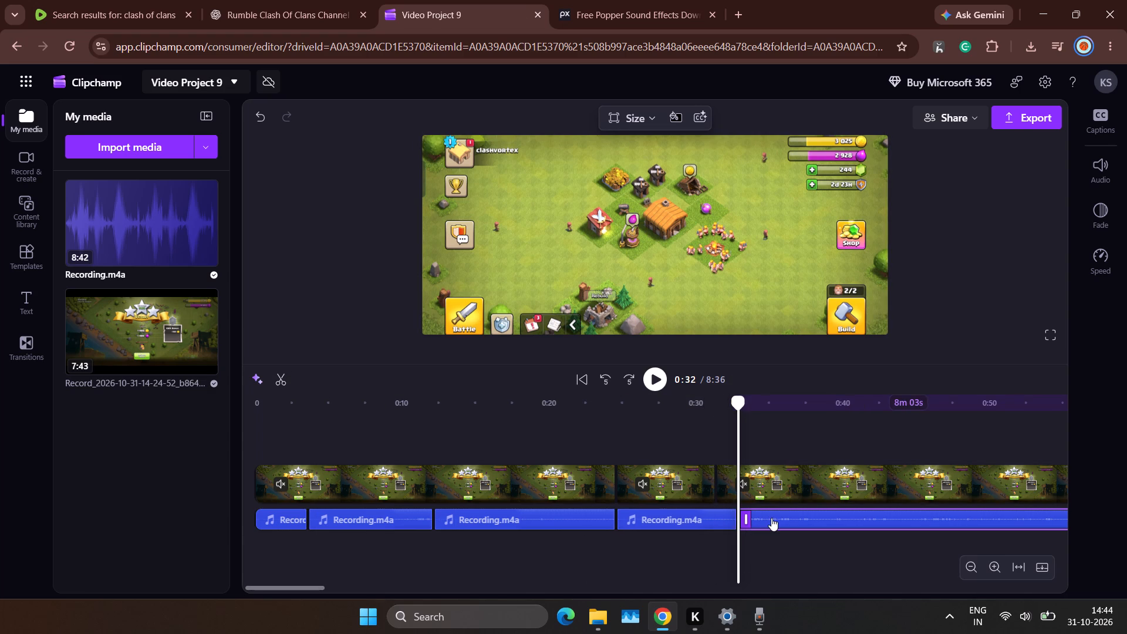
Delete the narration segment between 0:24 and 0:32 and move the remaining narration back to 0:24 to close the gap.
click(699, 520)
key(Delete)
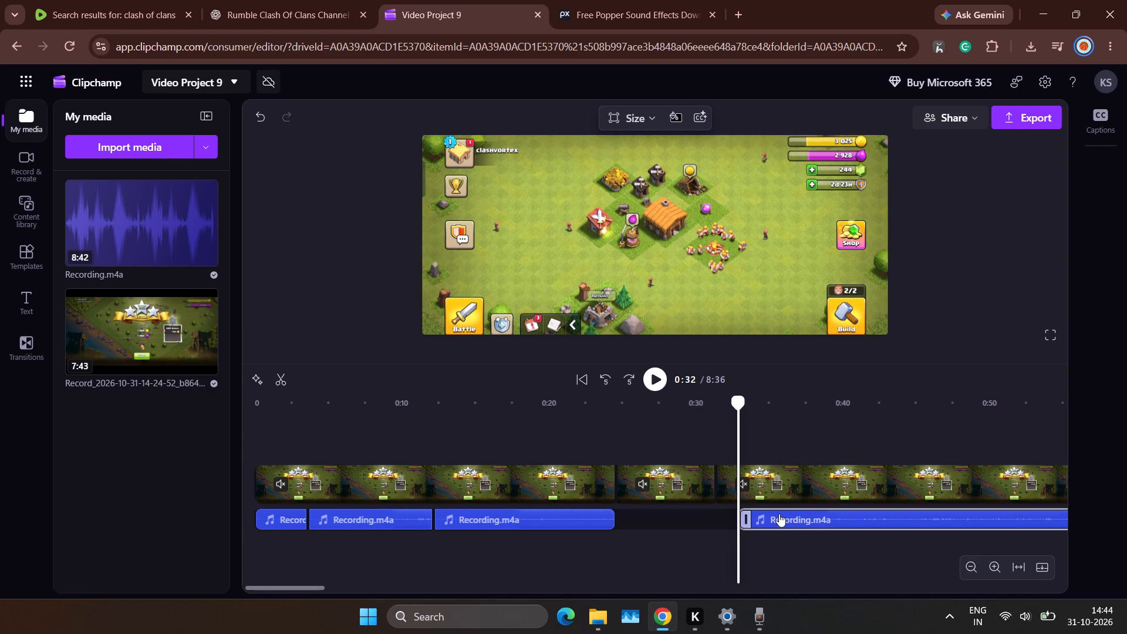
drag(779, 514, 652, 515)
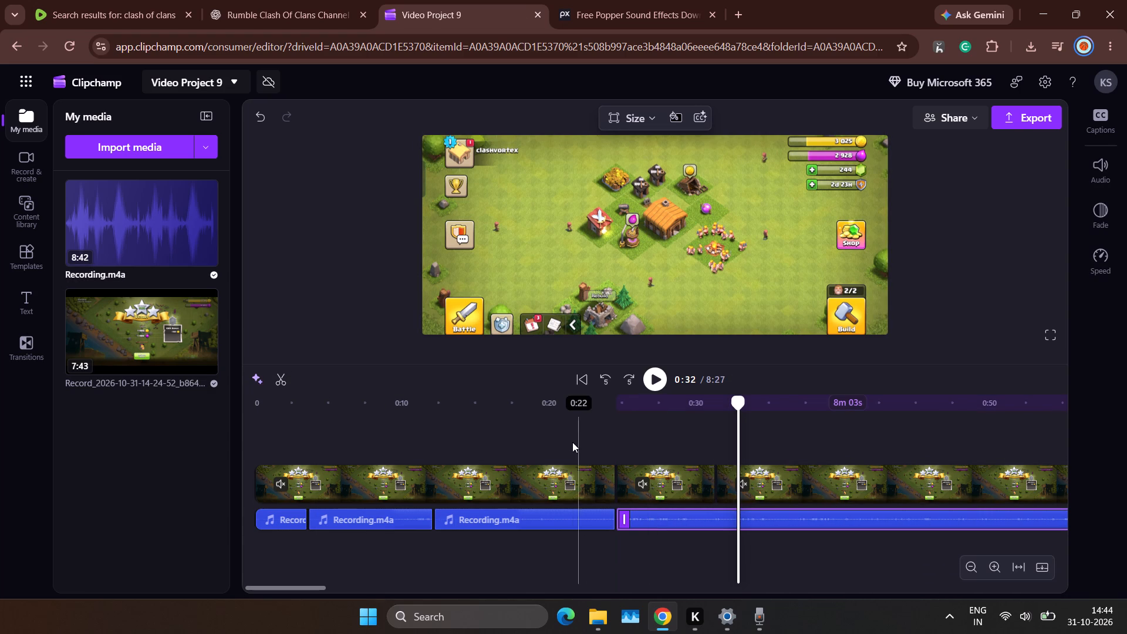
Listen to the narration across the new join and split its last segment at about 0:35.
click(570, 439)
key(space)
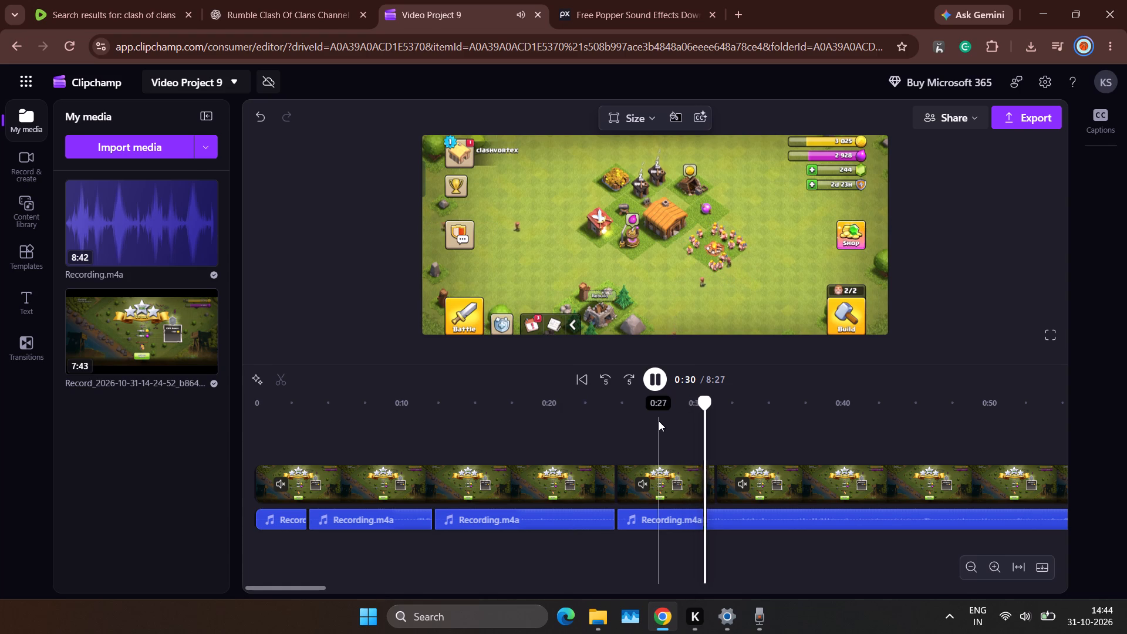
scroll(659, 421, left, 2)
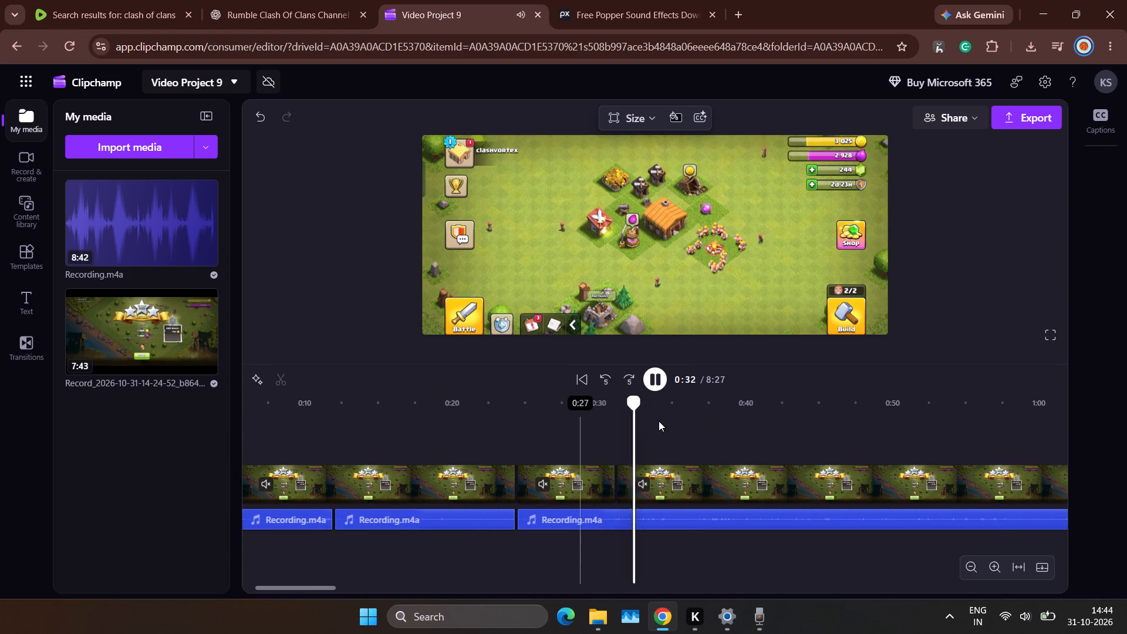
scroll(659, 421, left, 1)
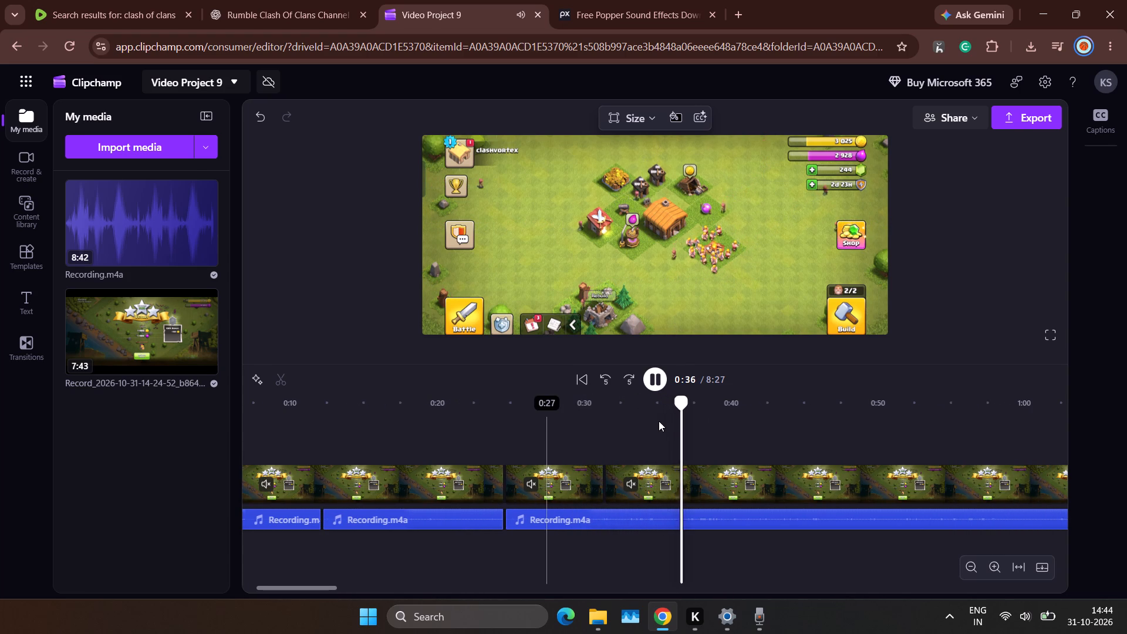
click(592, 410)
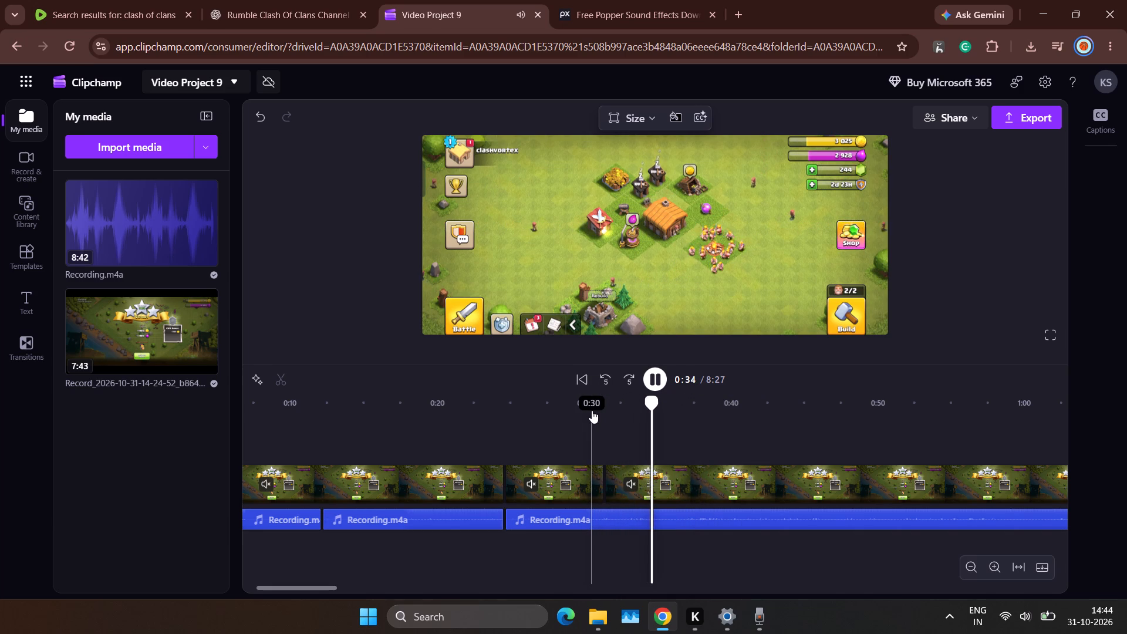
click(635, 509)
key(space)
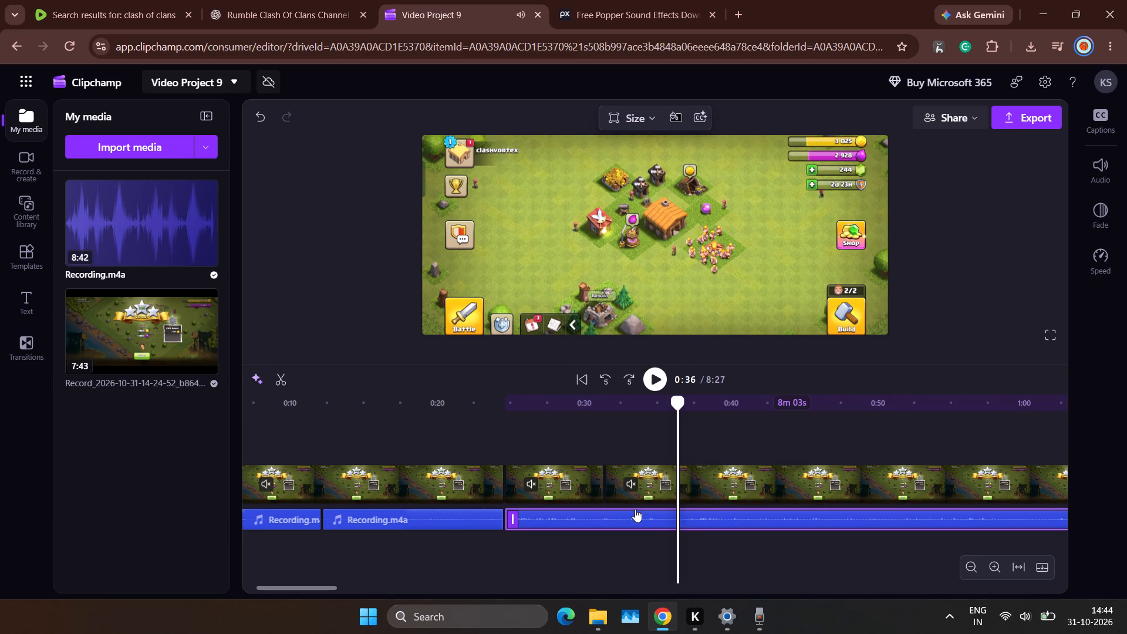
drag(676, 413, 649, 419)
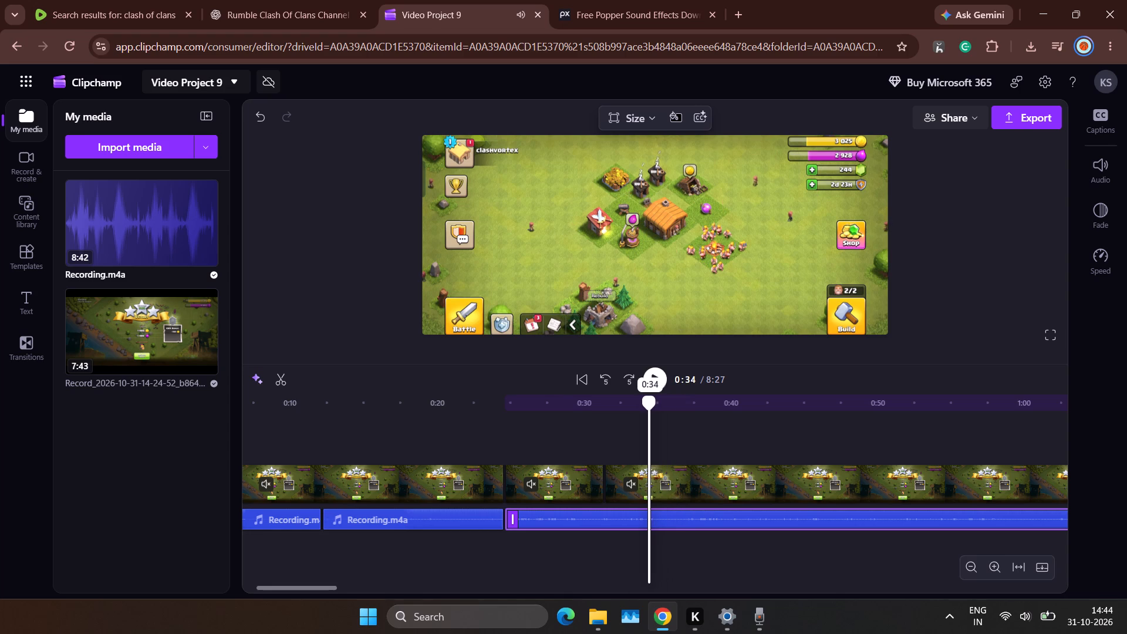
key(space)
key(space)
key(space)
key(space)
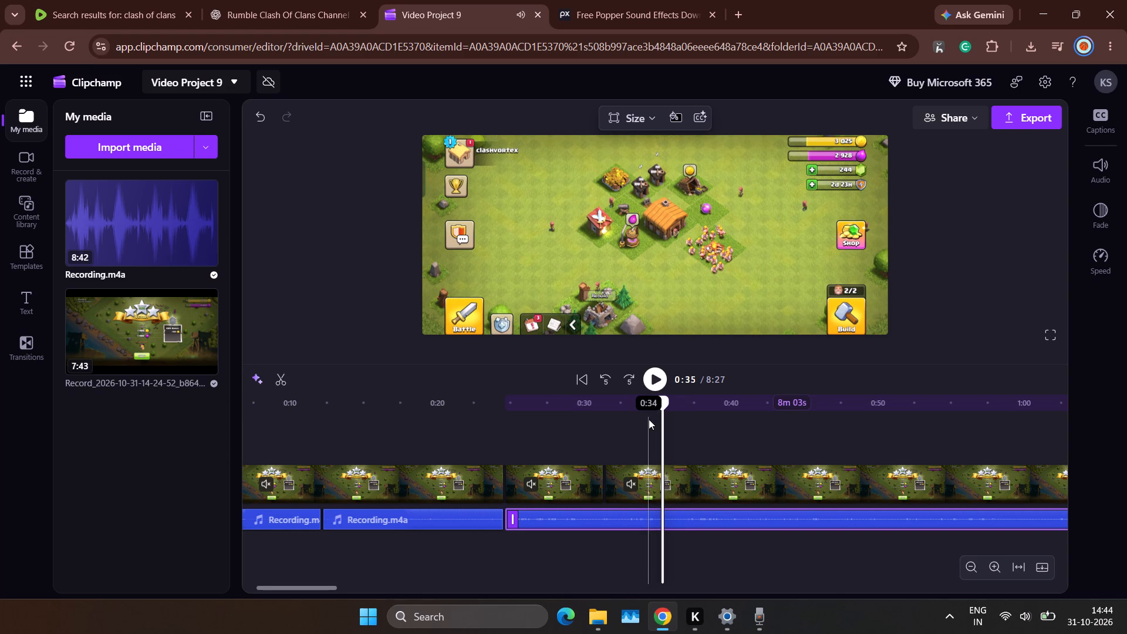
click(286, 376)
Play on to the end of the unwanted passage and split only the narration at about 0:36, leaving the gameplay clip uncut.
key(space)
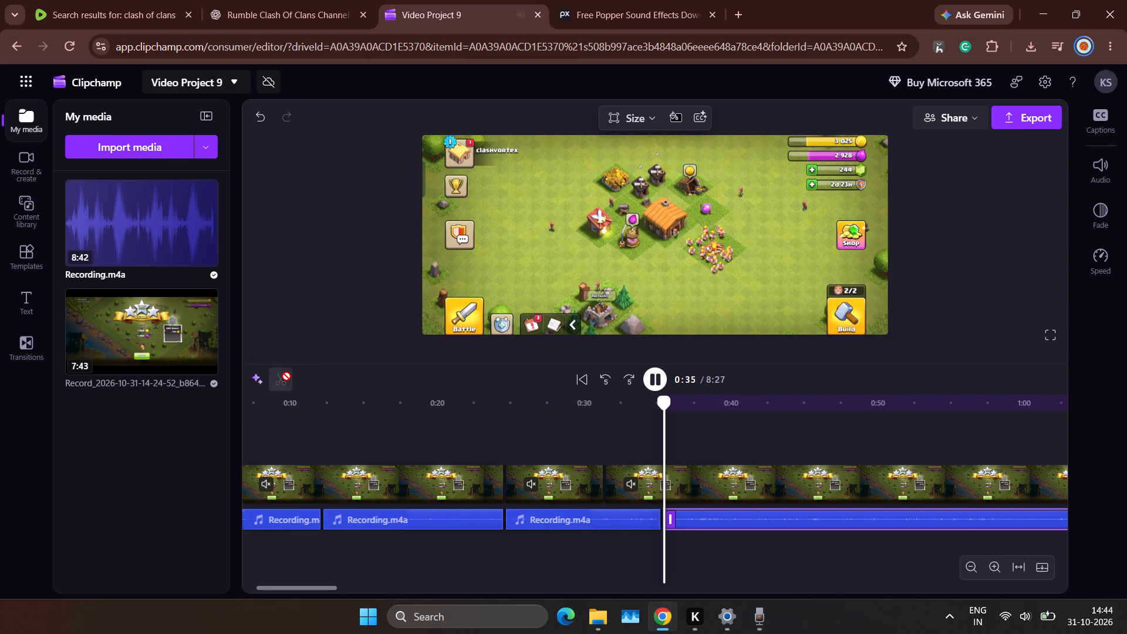
key(space)
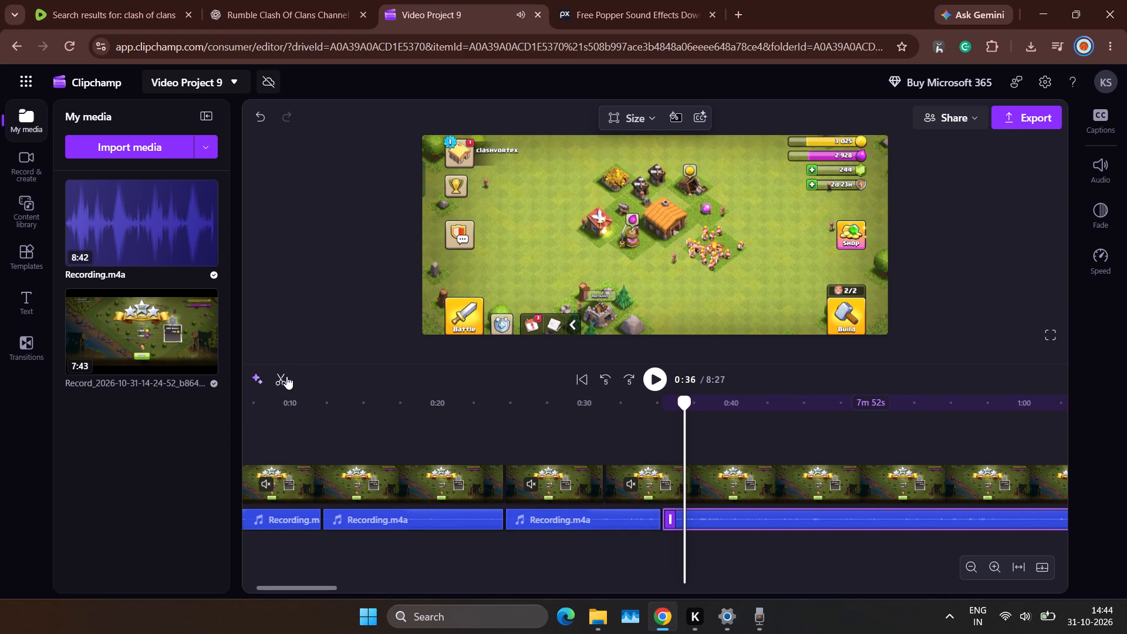
click(286, 376)
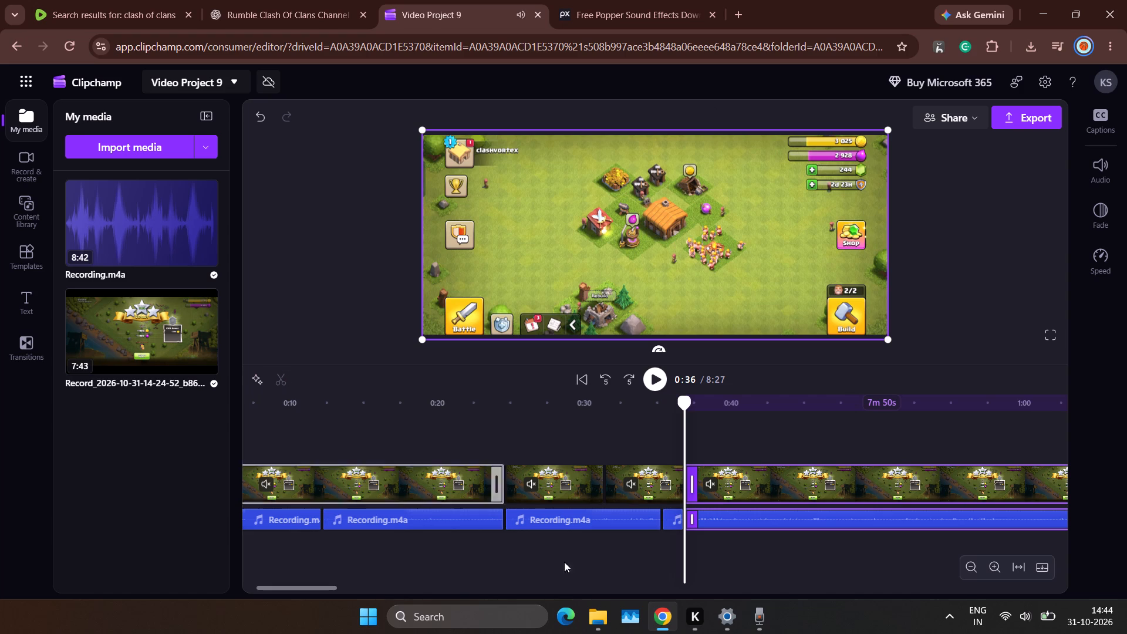
key(ctrl+z)
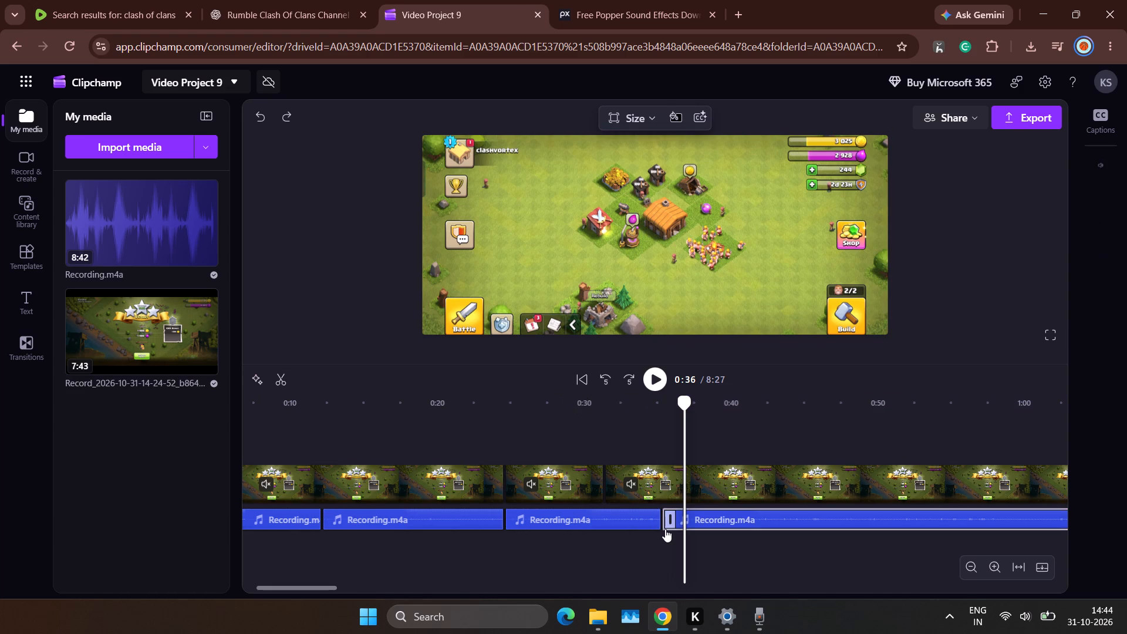
click(689, 515)
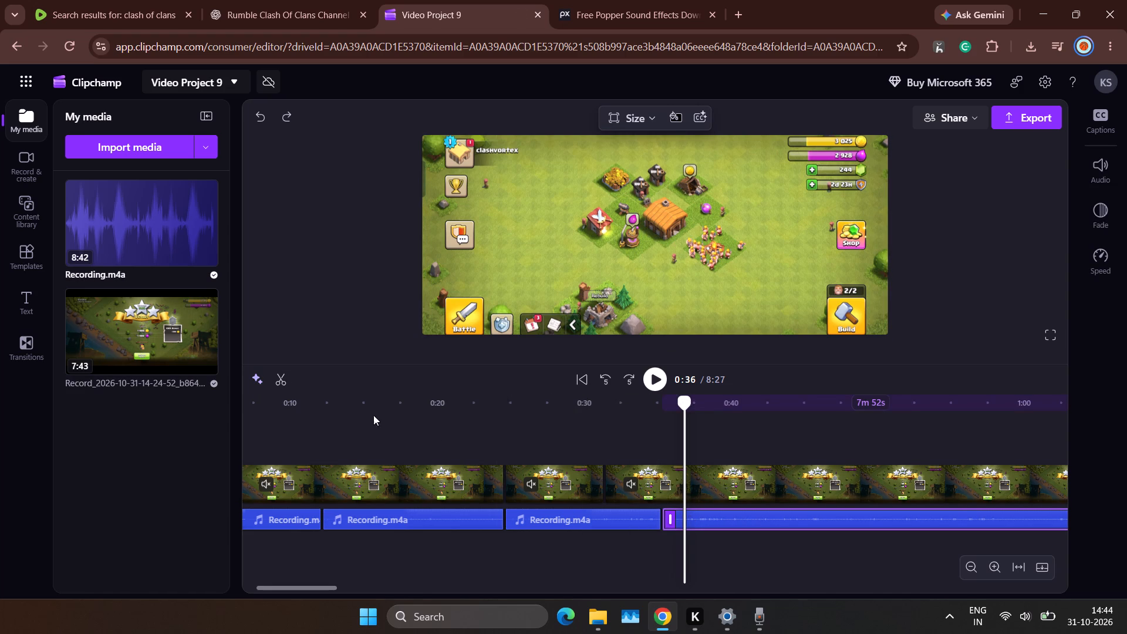
click(281, 374)
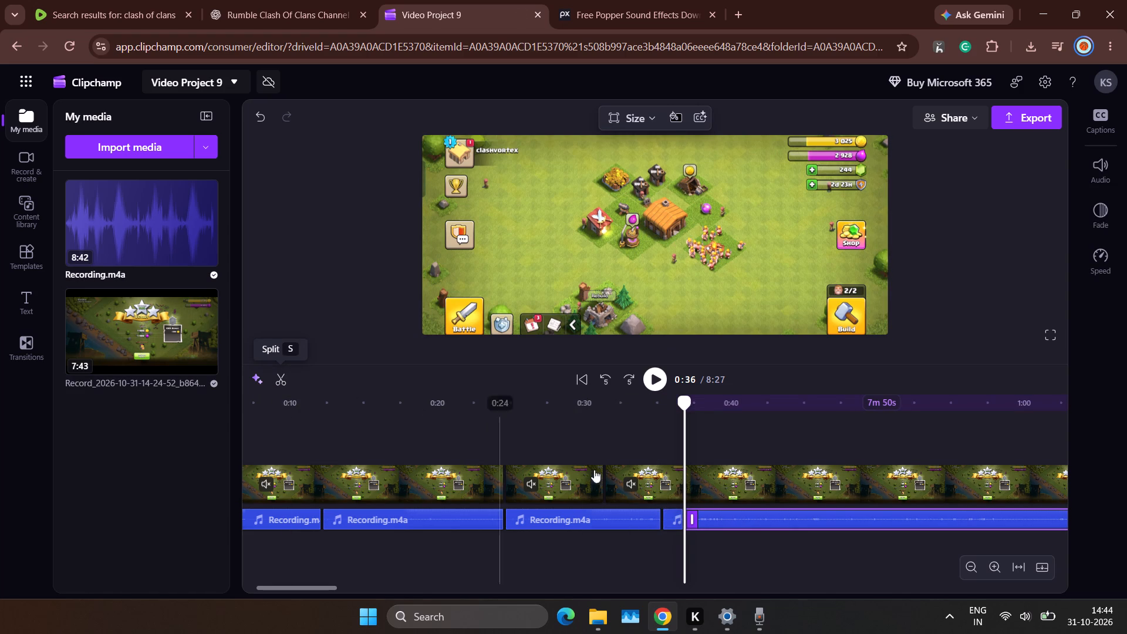
Delete the short narration piece between 0:35 and 0:36 and move the remaining narration back to 0:35.
click(670, 513)
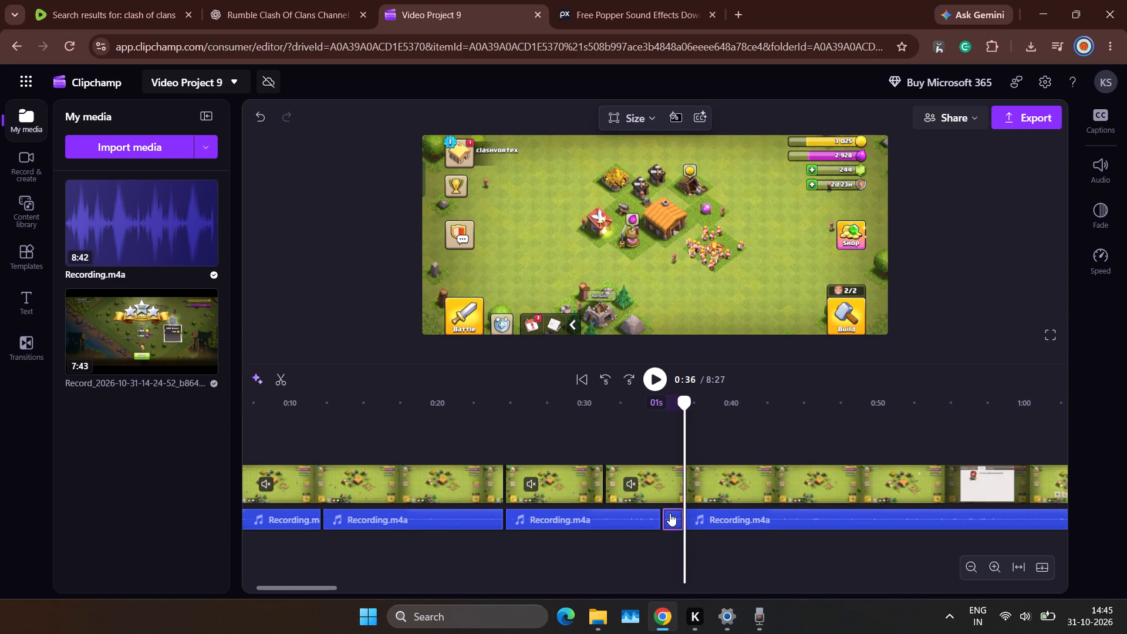
key(Delete)
drag(766, 517, 757, 517)
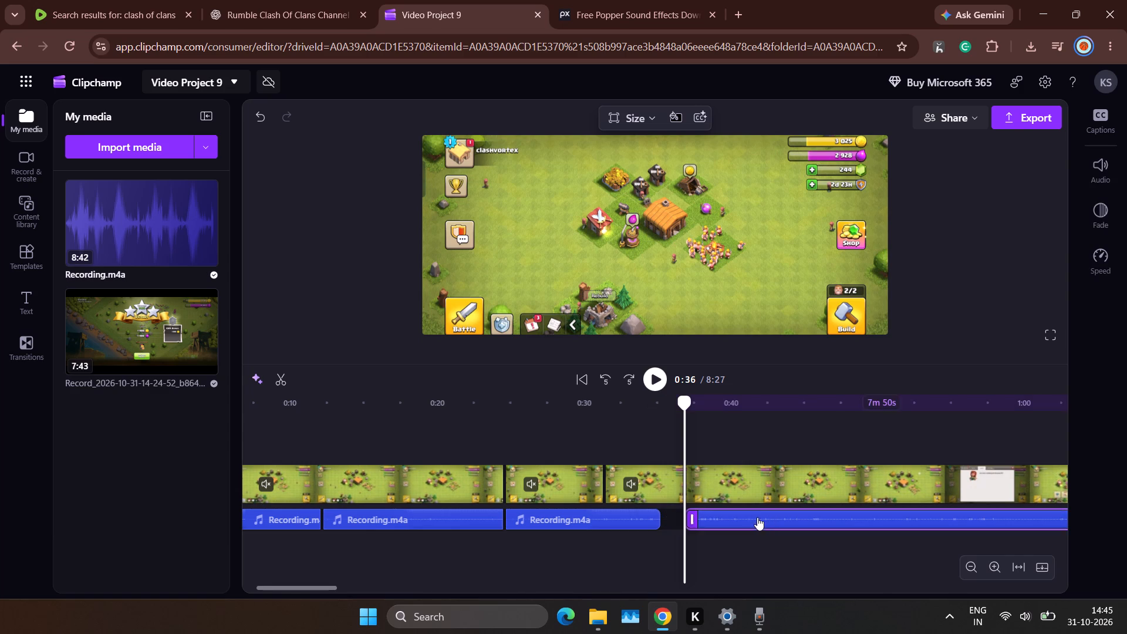
drag(757, 517, 730, 519)
Listen to the narration from about 0:32 onwards to find the next cut point and split its last segment at about 0:45.
click(622, 440)
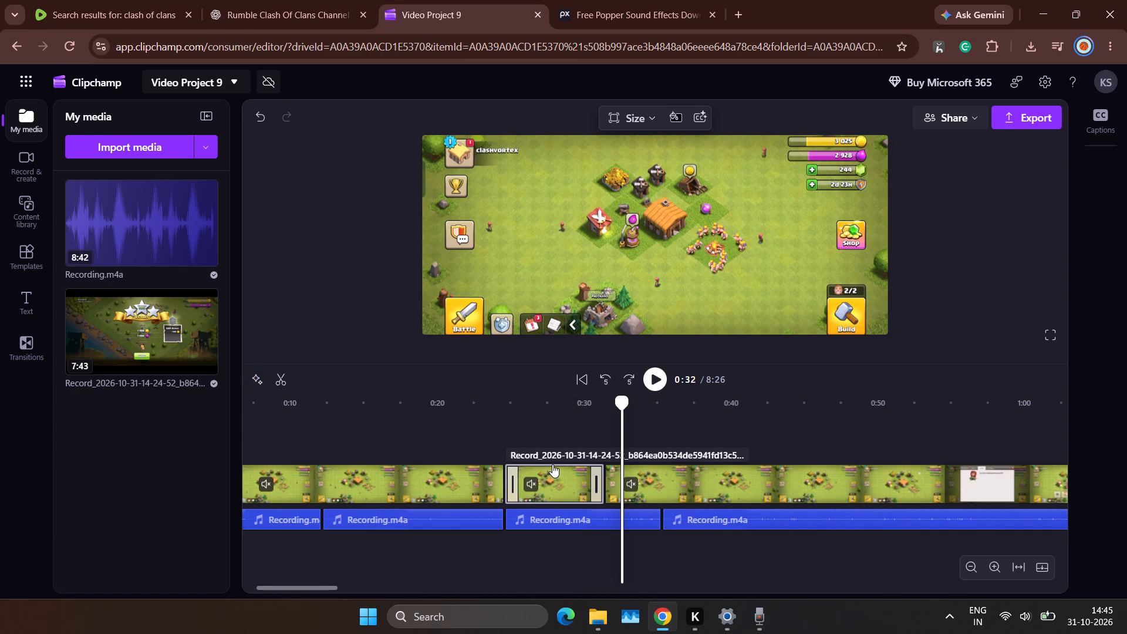
key(space)
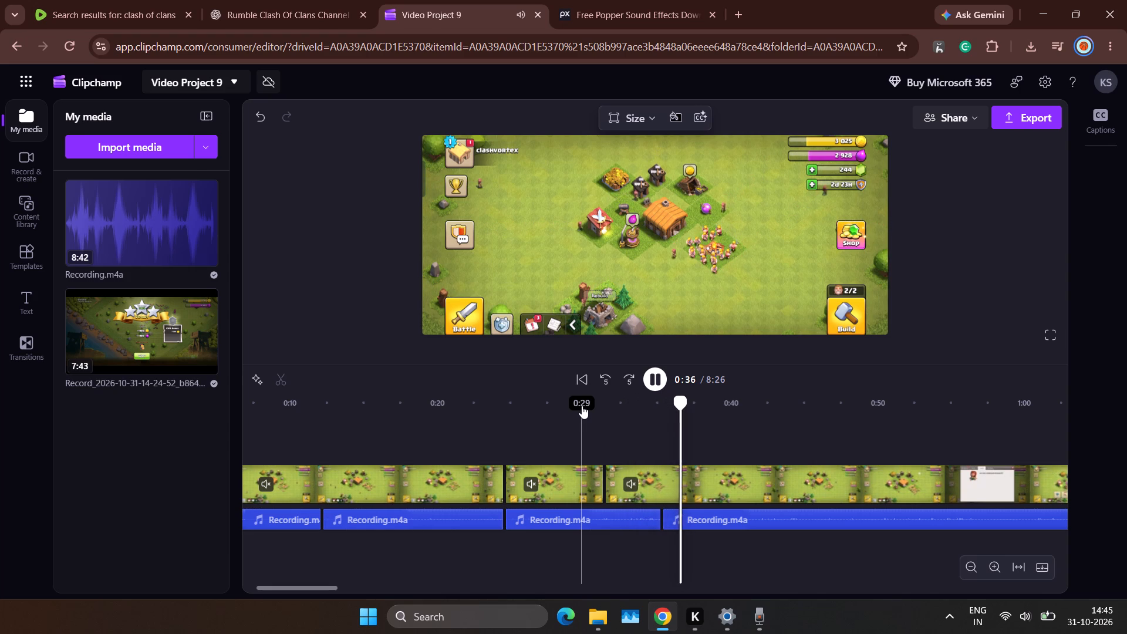
scroll(647, 429, left, 4)
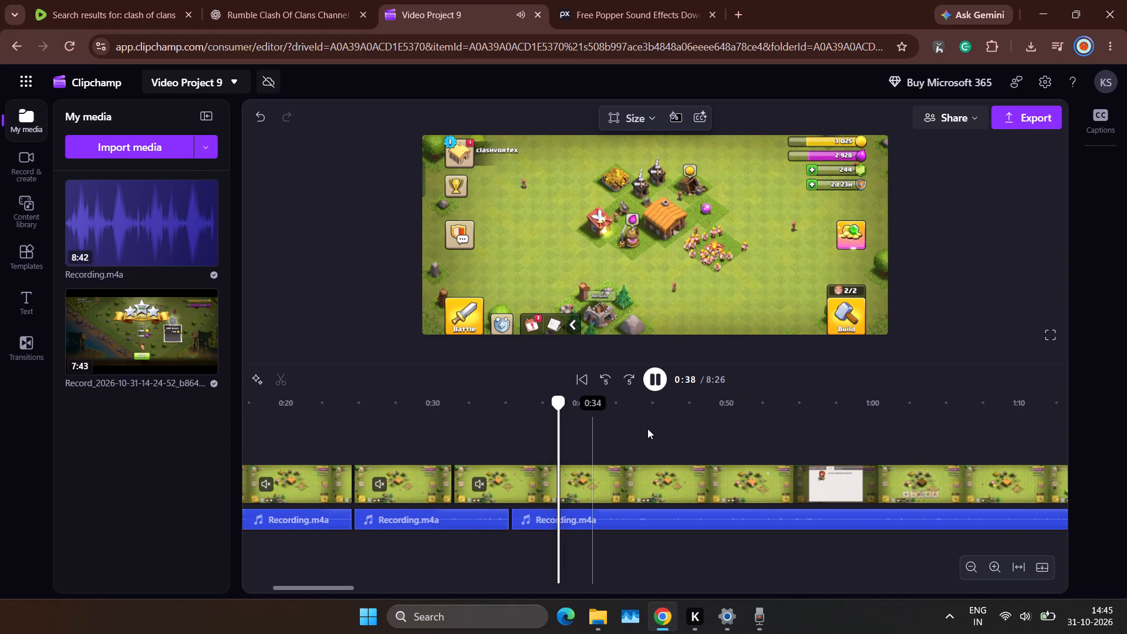
scroll(647, 429, left, 1)
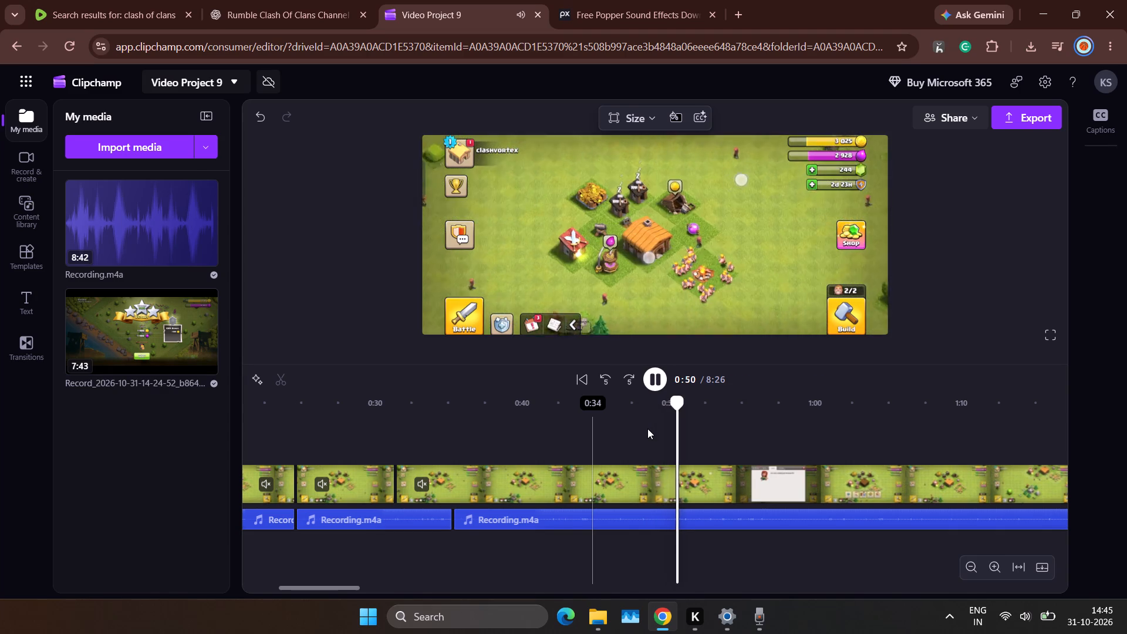
click(600, 429)
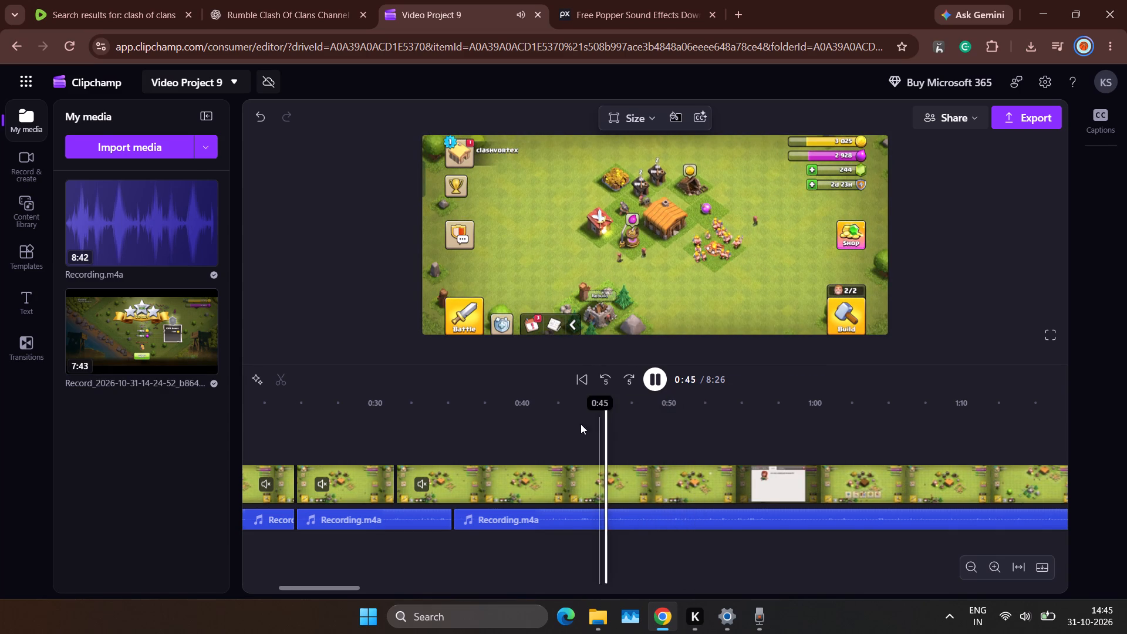
click(530, 420)
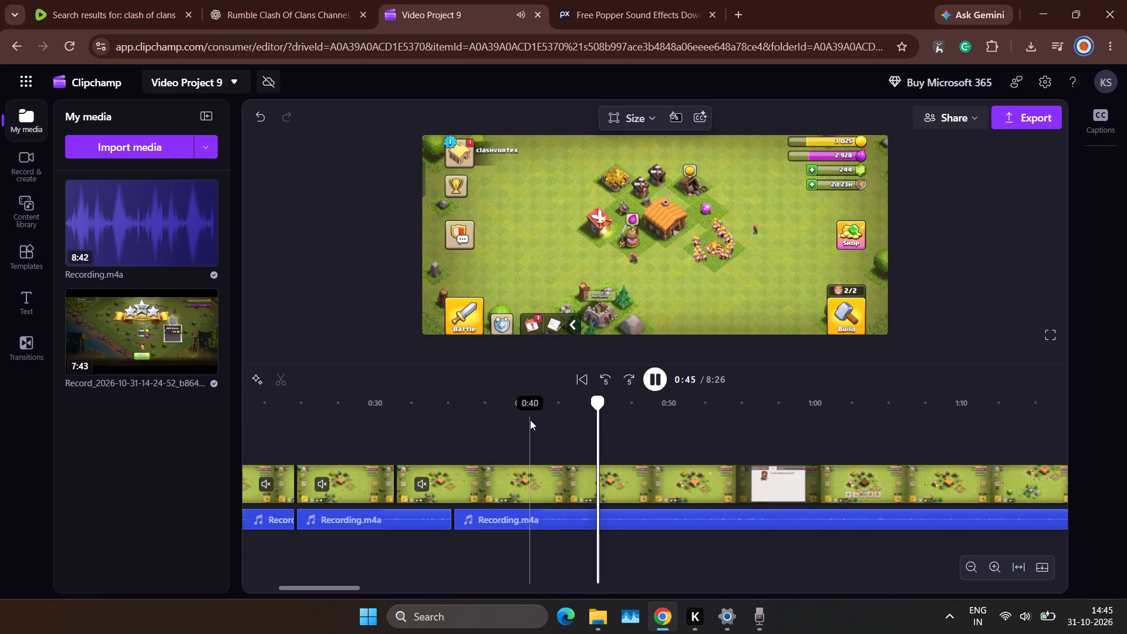
key(space)
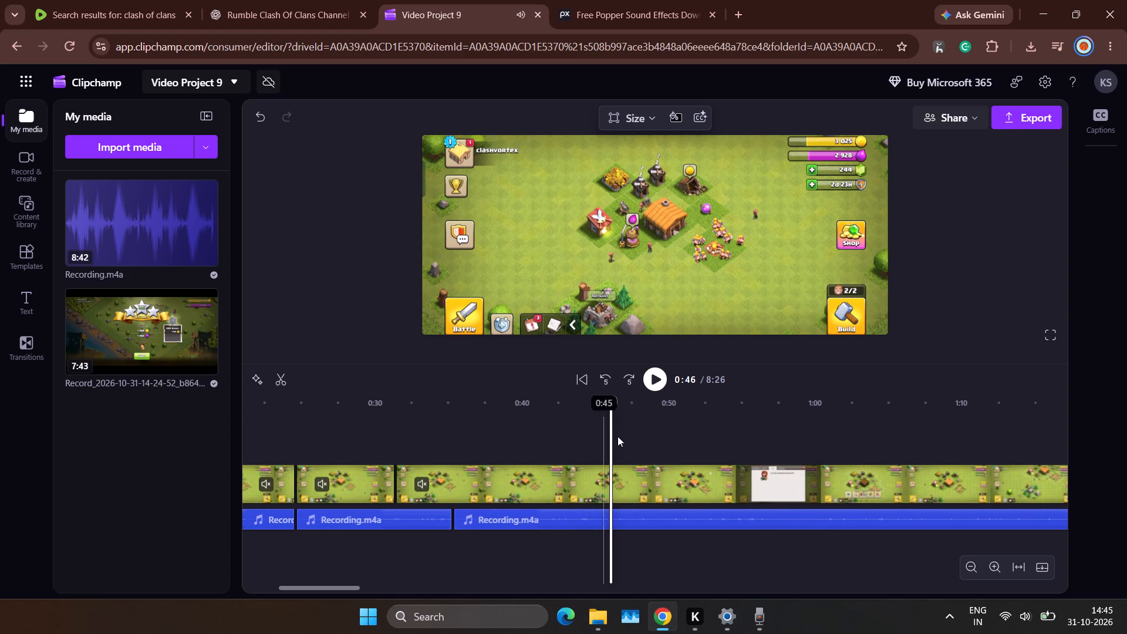
drag(614, 409, 585, 409)
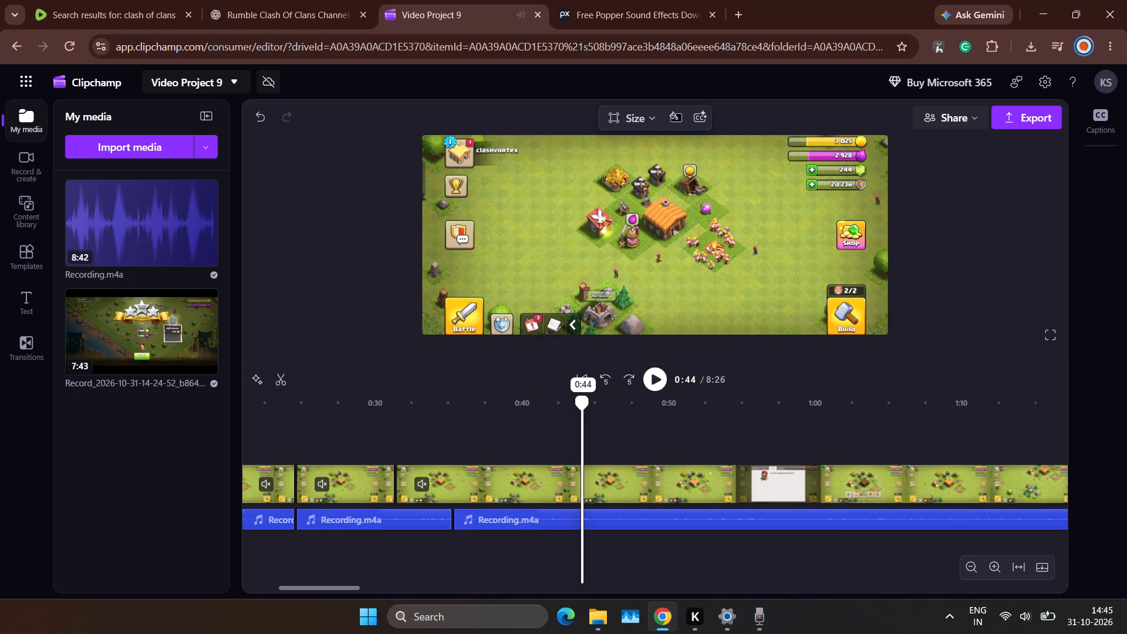
drag(585, 409, 594, 410)
click(565, 525)
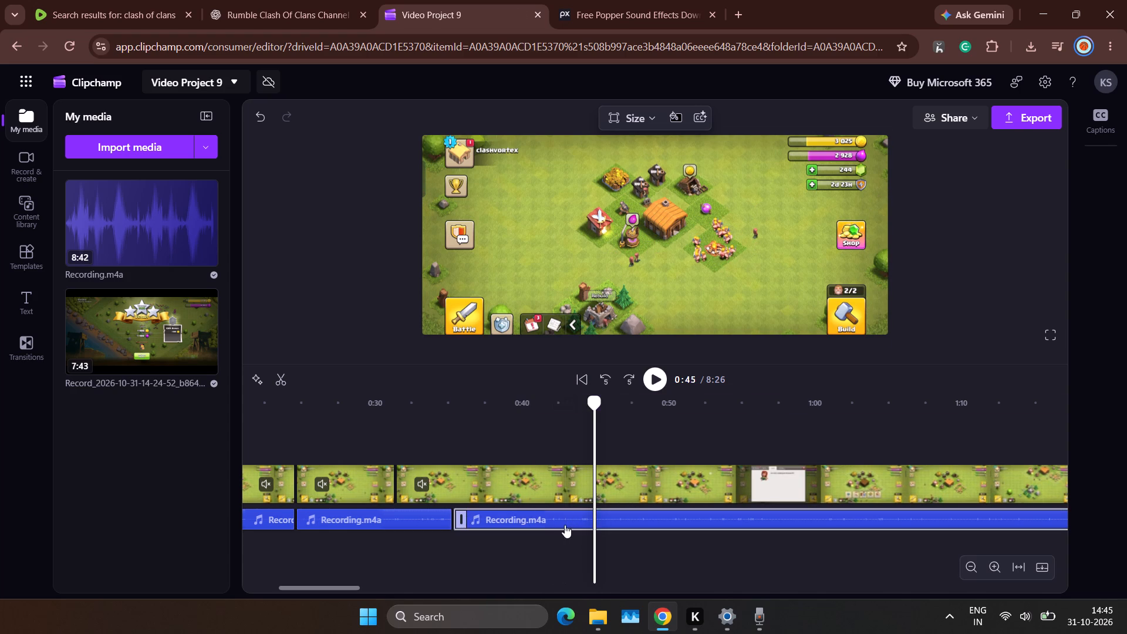
click(289, 367)
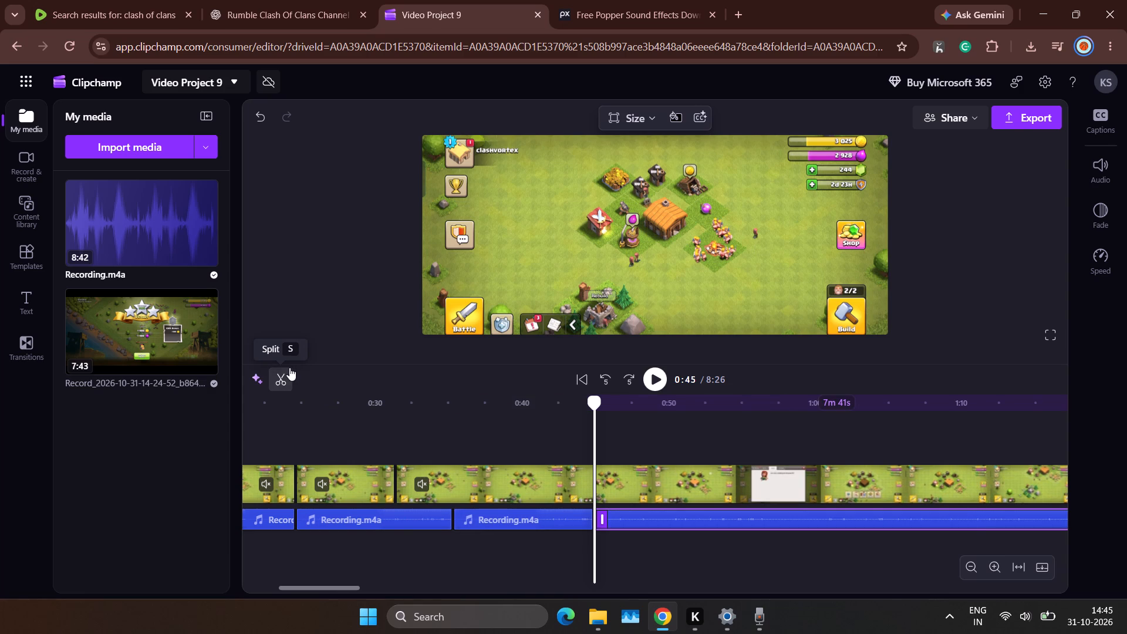
Replay the narration around the 0:45 cut and split its last segment again at about 0:46.
click(521, 419)
key(space)
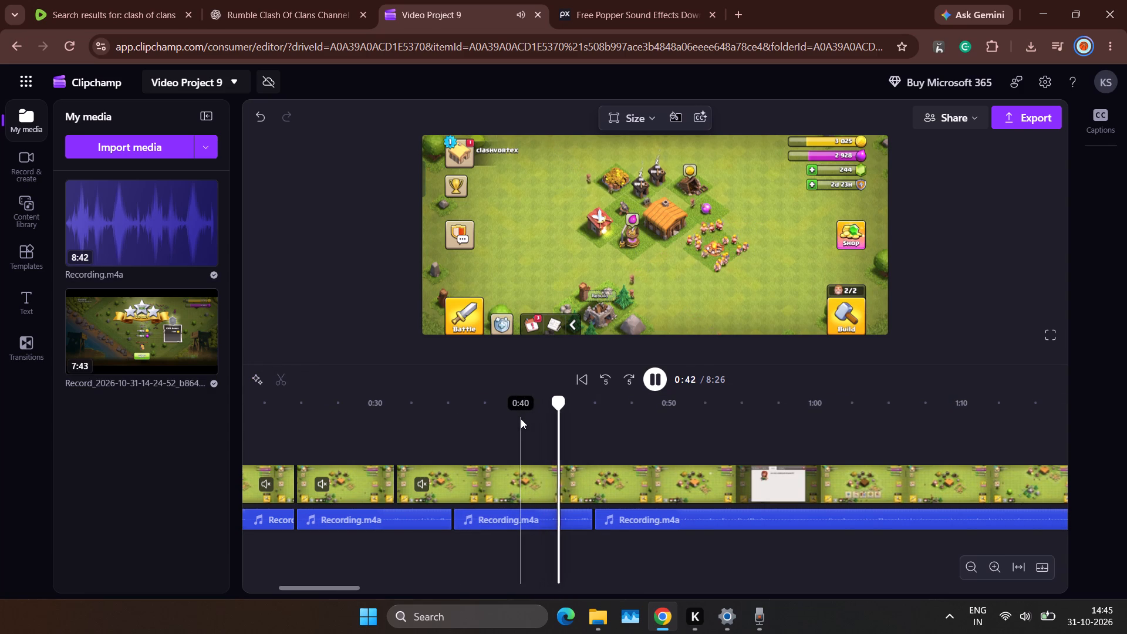
click(631, 520)
key(space)
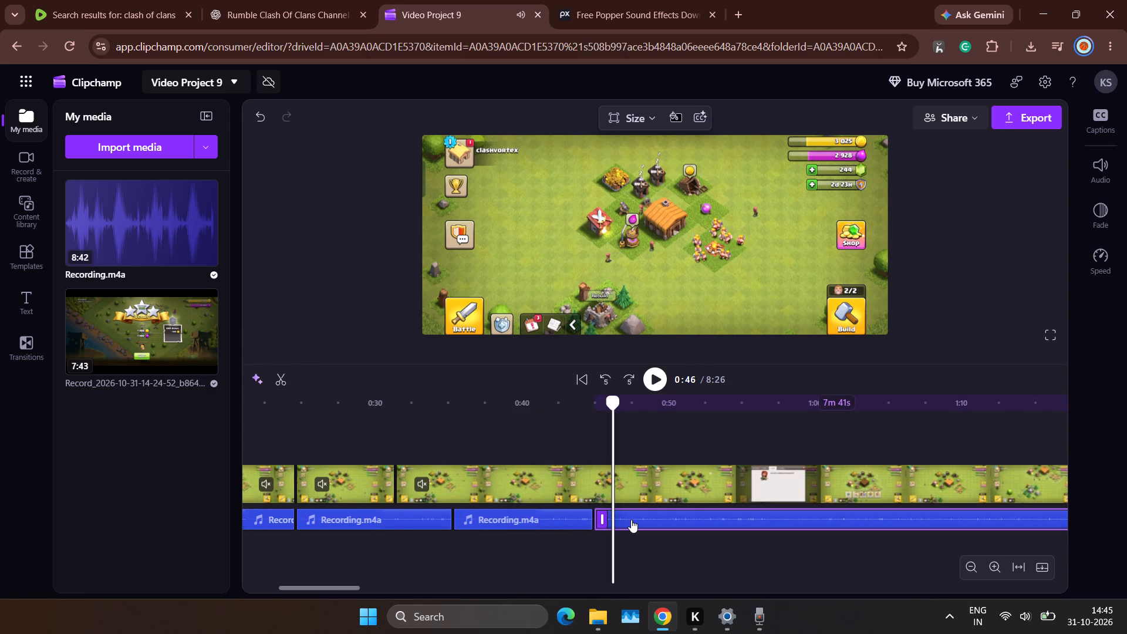
click(611, 400)
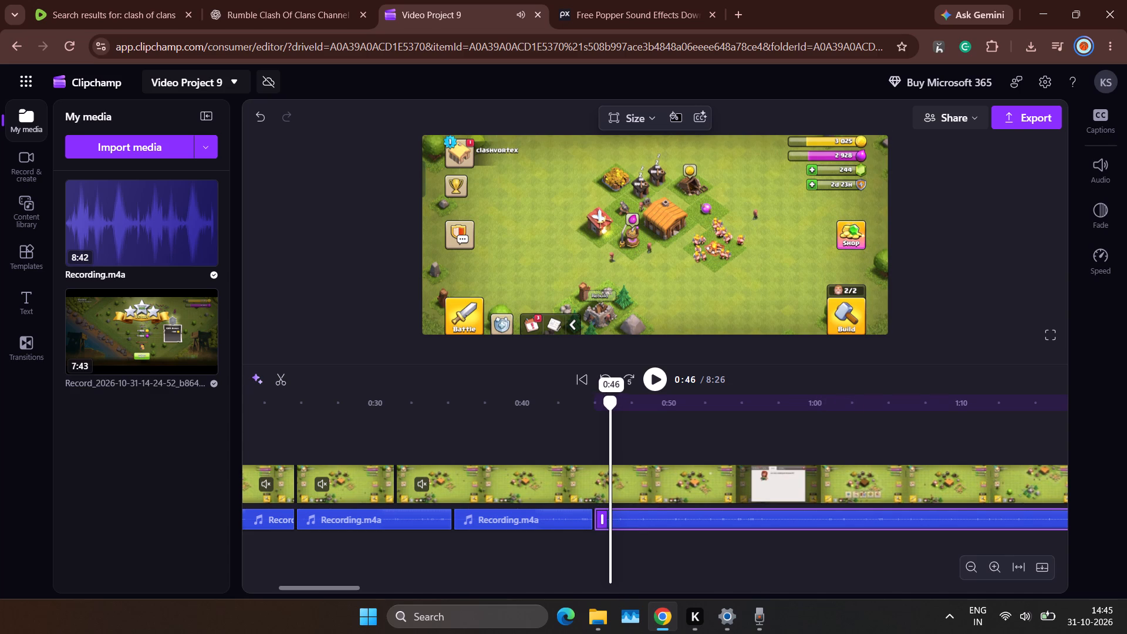
click(278, 384)
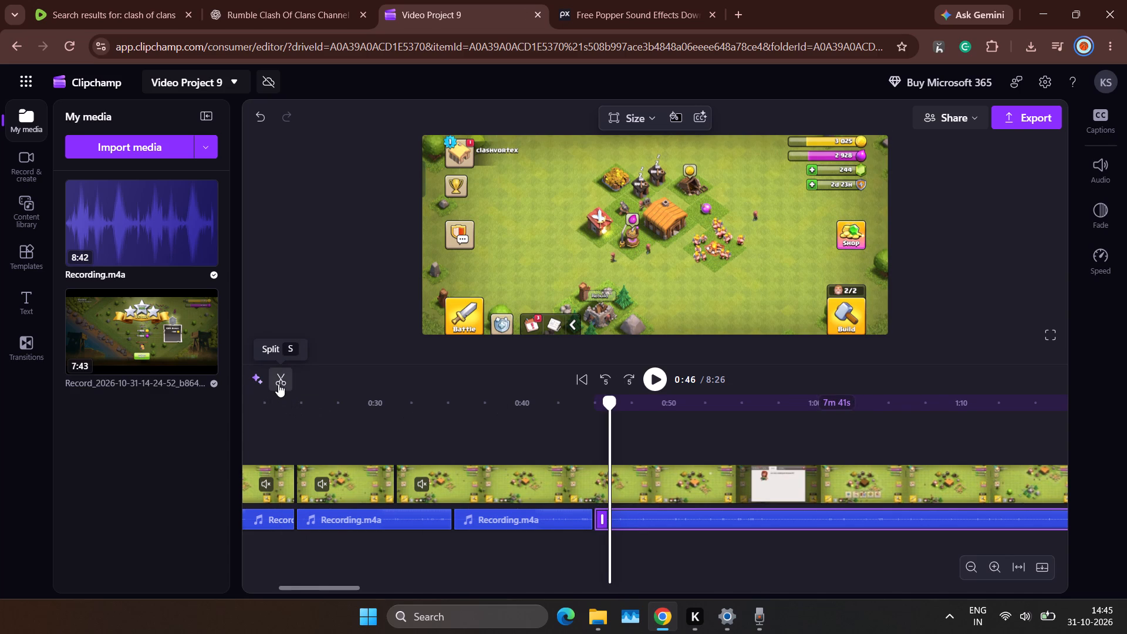
Delete the short narration piece between 0:45 and 0:46 and move the remaining narration back to 0:45.
click(597, 528)
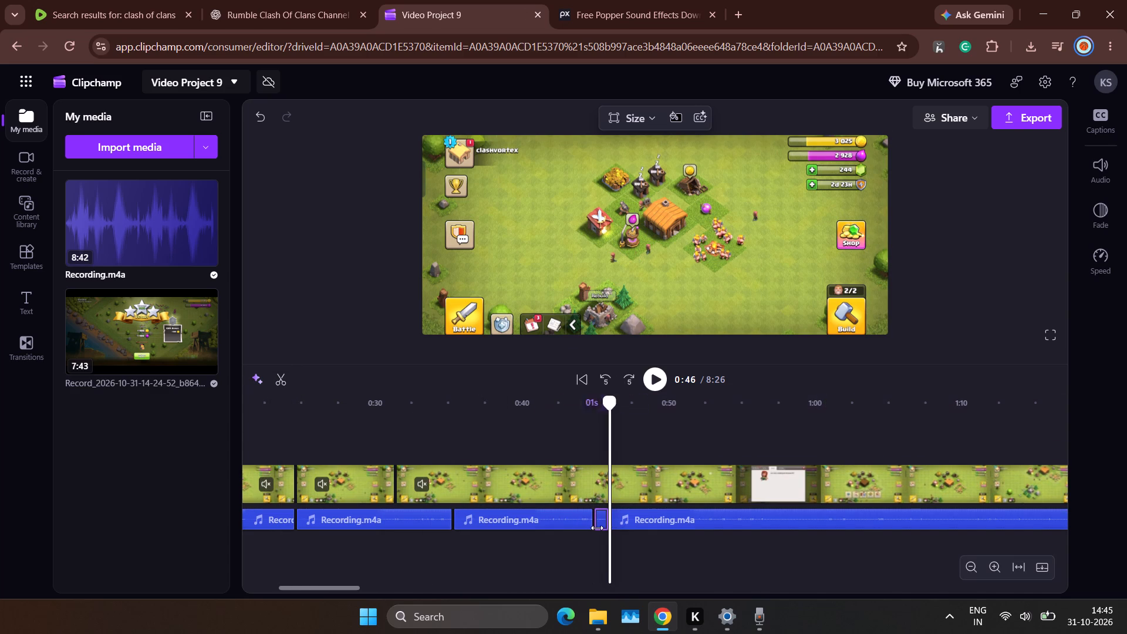
key(Delete)
drag(646, 521, 635, 521)
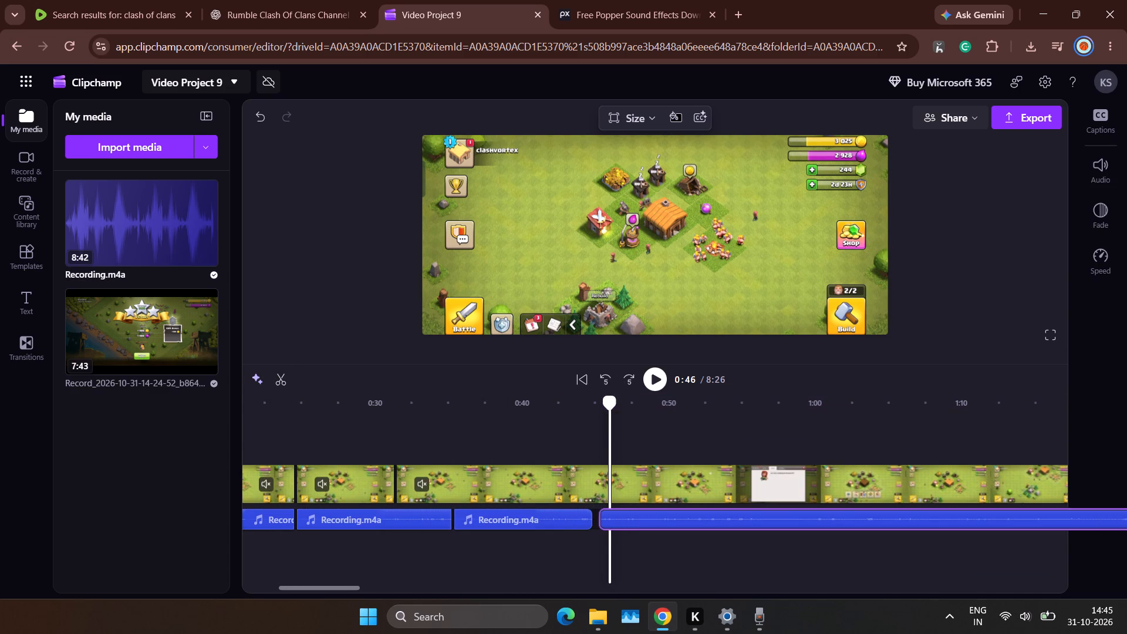
drag(635, 521, 627, 521)
Listen to the narration from about 0:43 onwards to find the next cut point and split its last segment at about 1:09.
click(566, 444)
key(space)
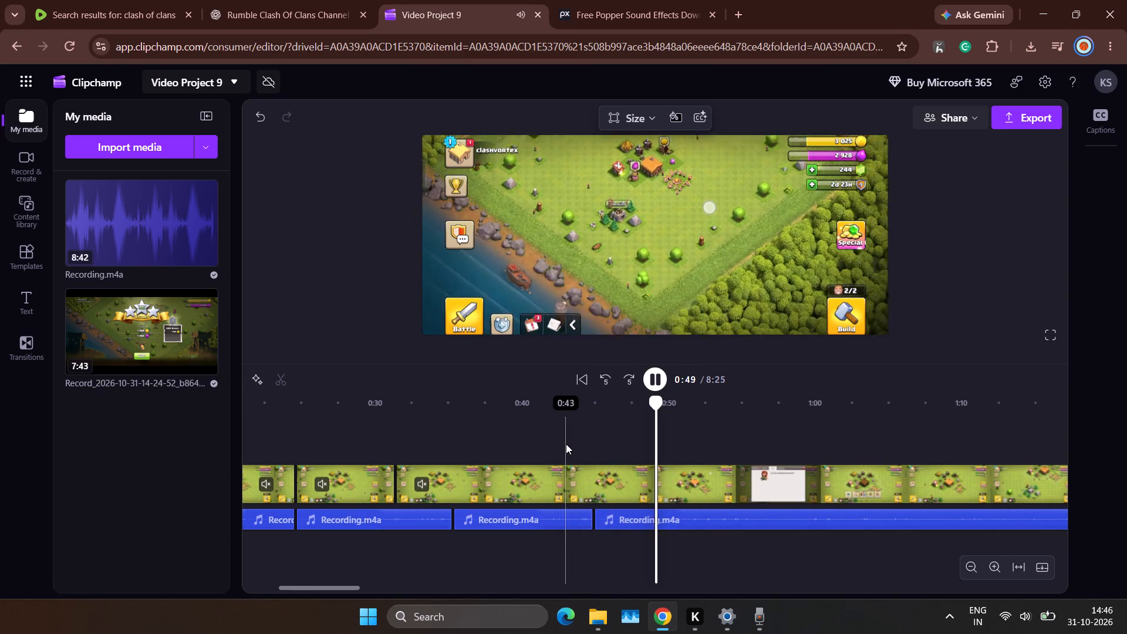
click(592, 426)
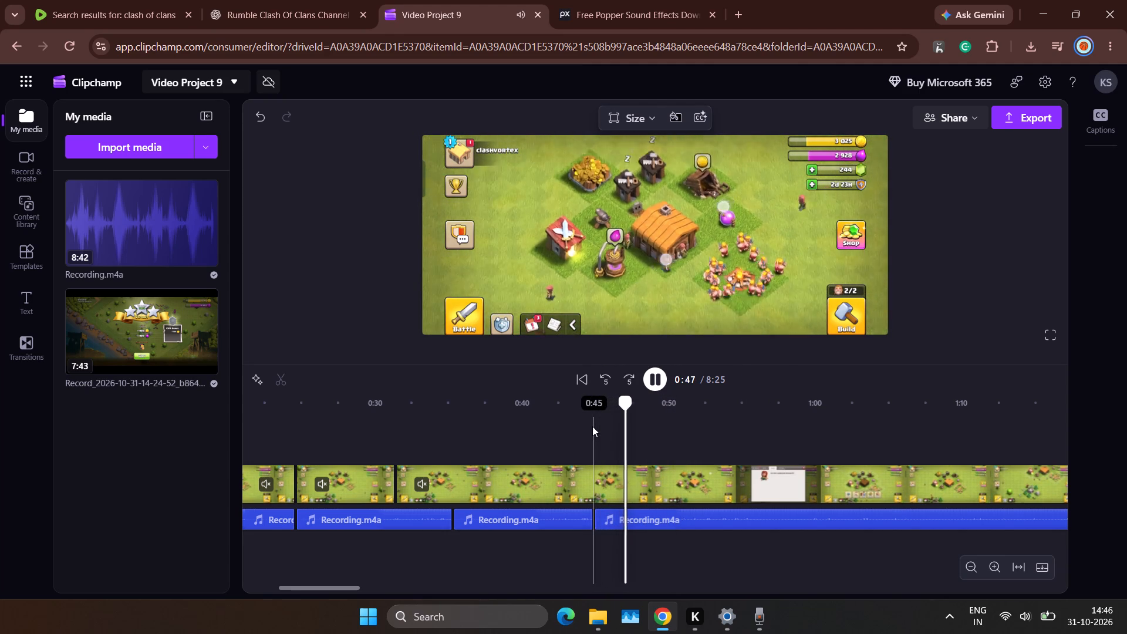
key(space)
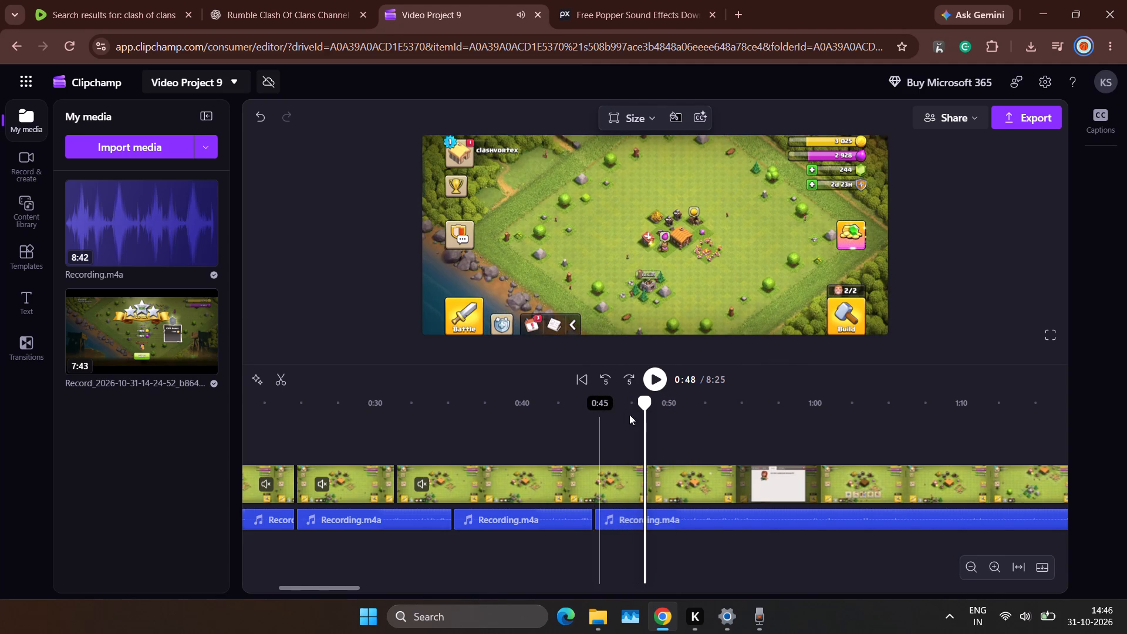
key(space)
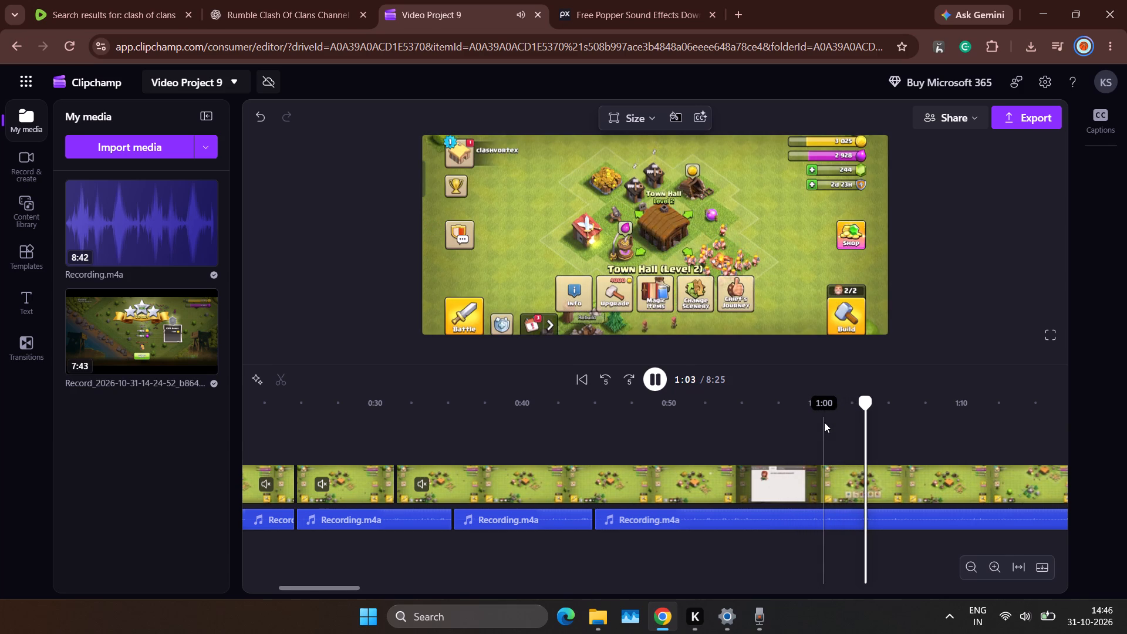
scroll(824, 422, left, 7)
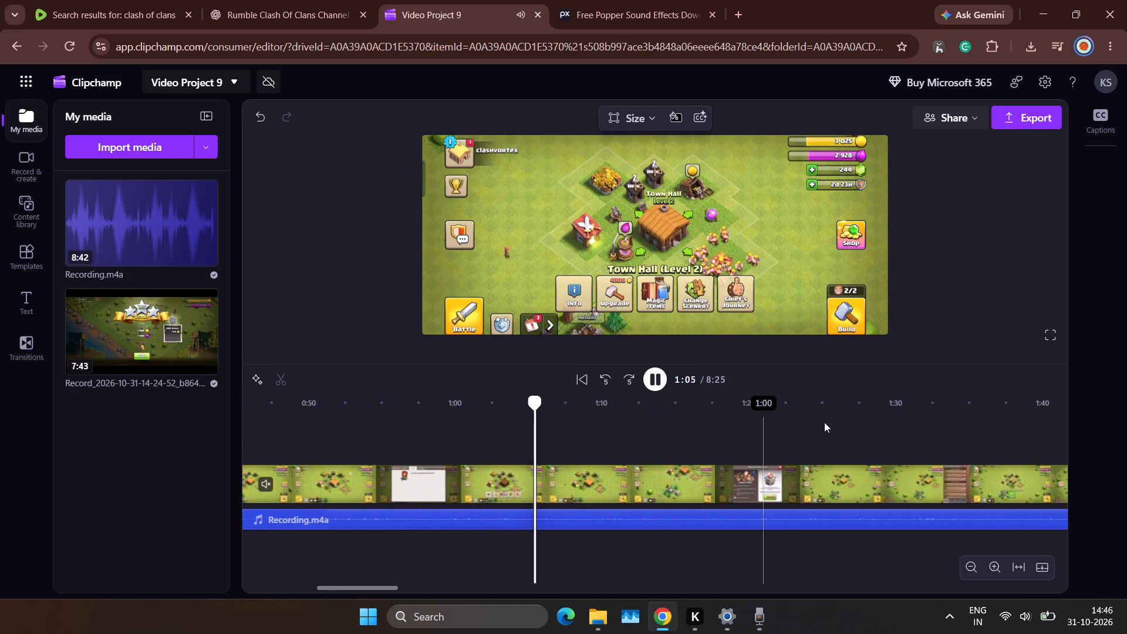
scroll(824, 422, left, 2)
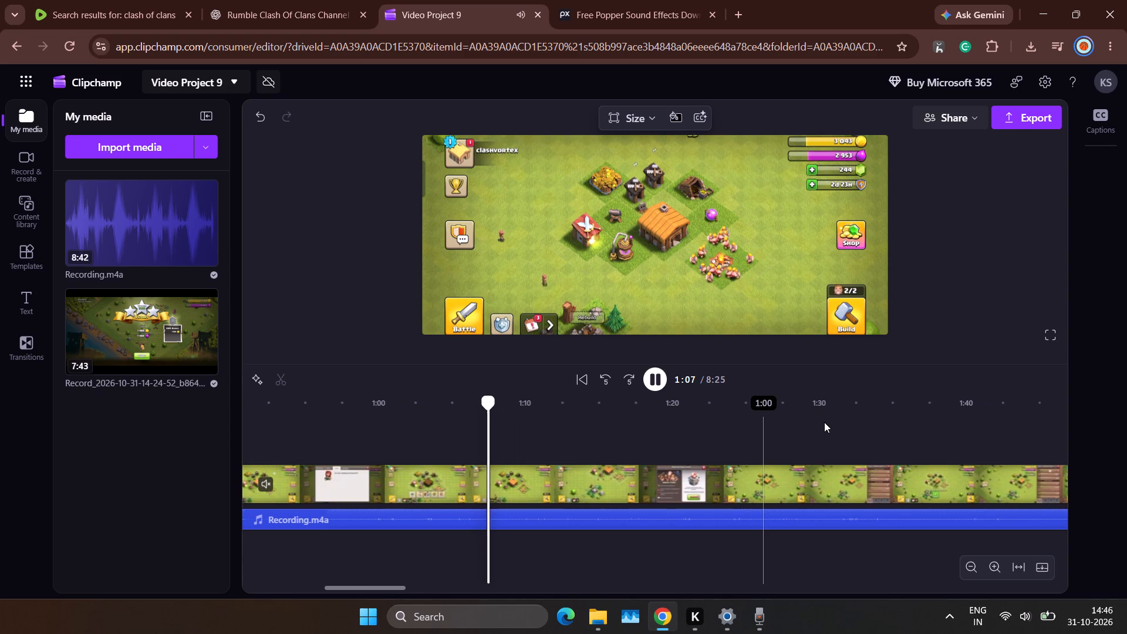
scroll(824, 422, right, 1)
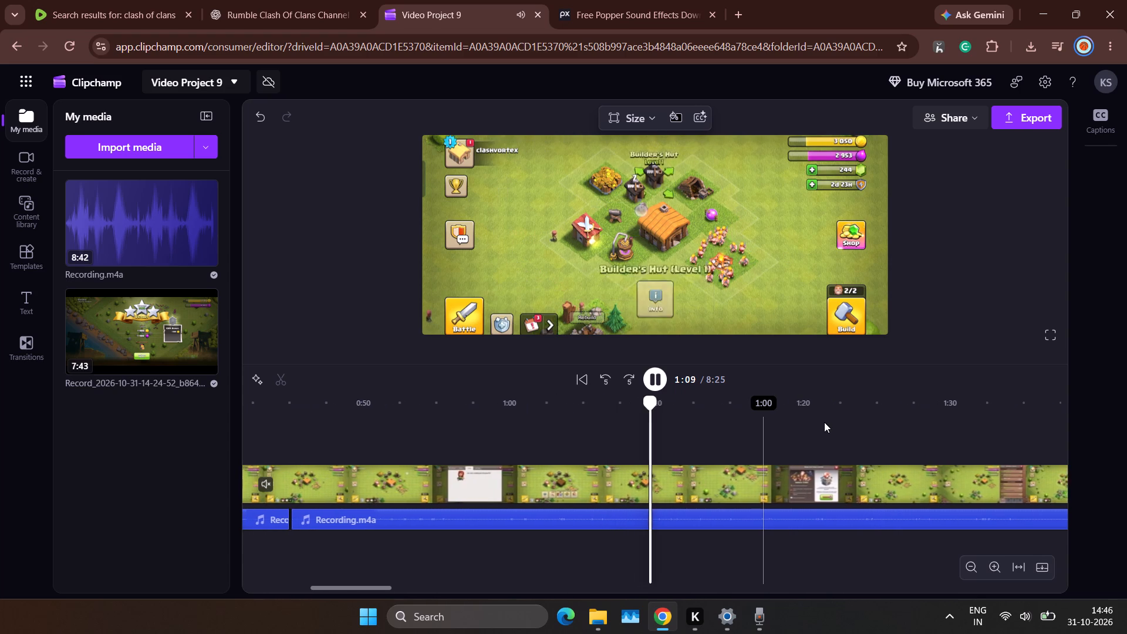
scroll(824, 422, right, 1)
click(501, 419)
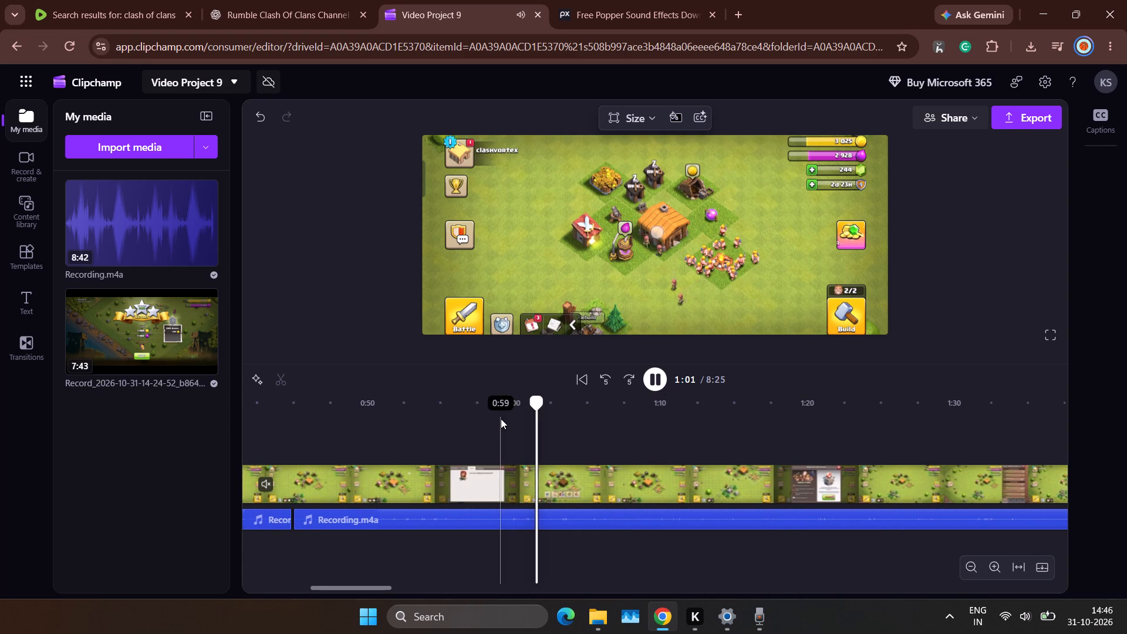
click(660, 381)
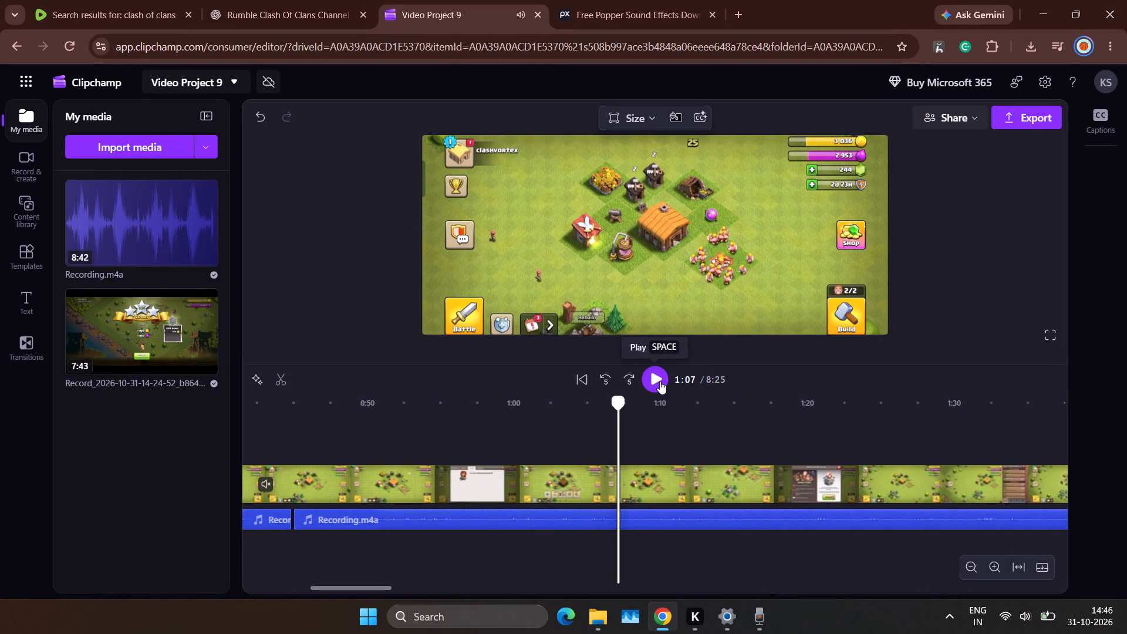
click(577, 515)
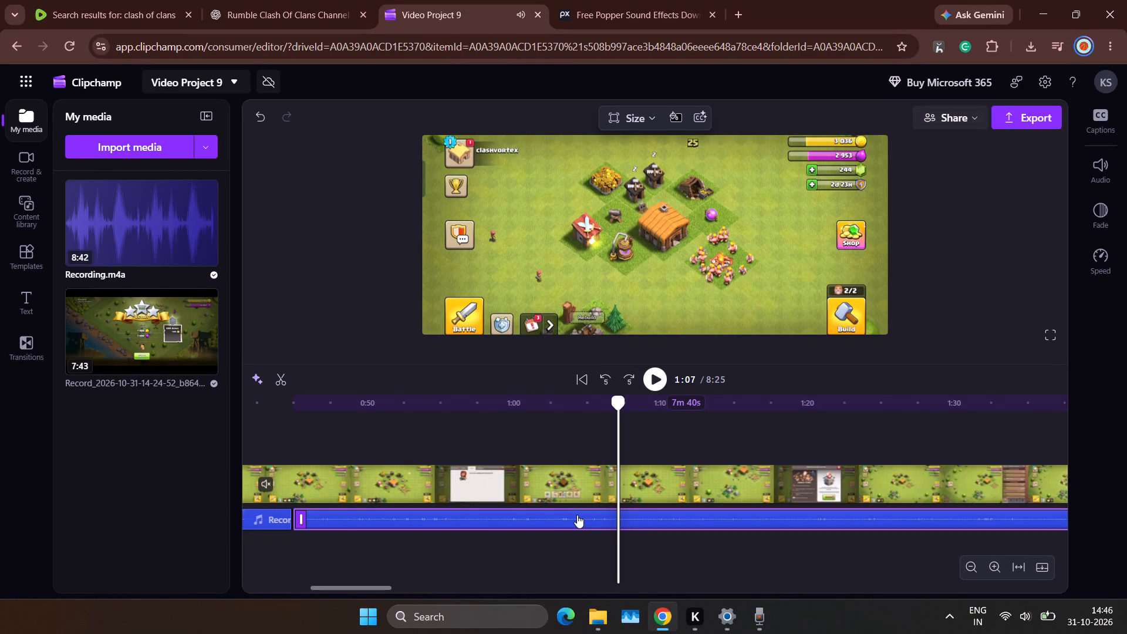
key(space)
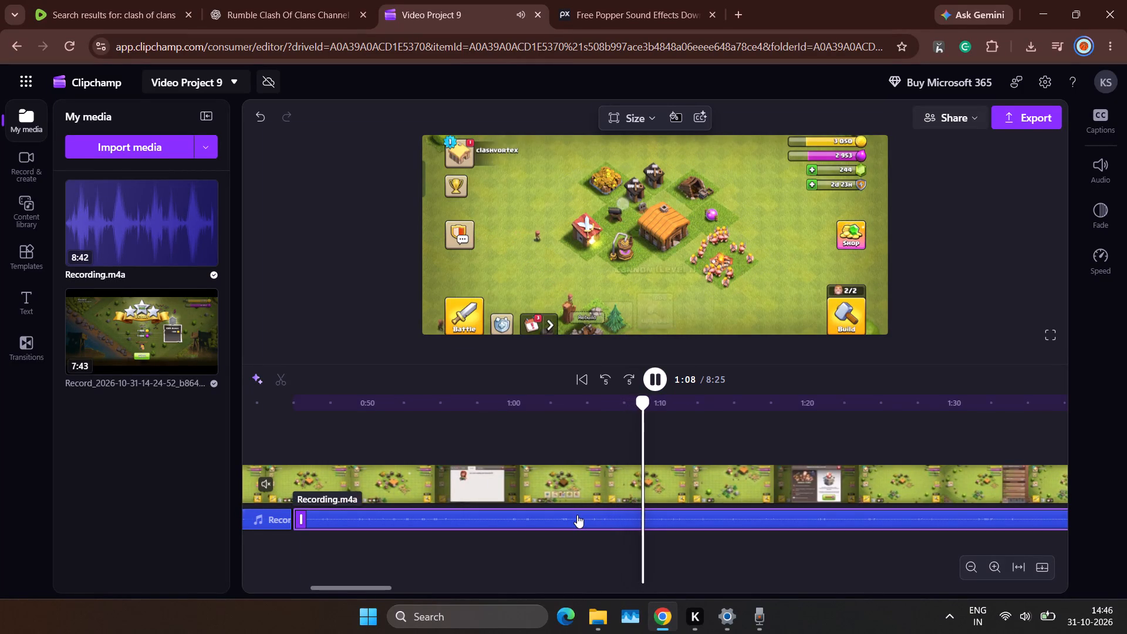
key(space)
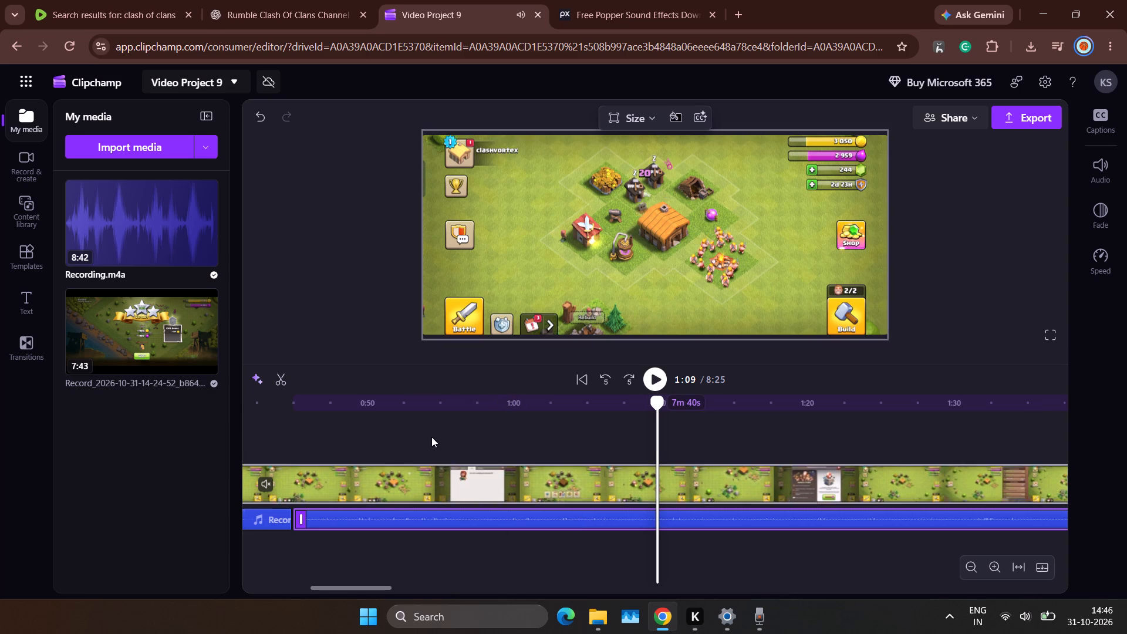
click(275, 375)
Replay the narration around the 1:09 cut and split its last segment again at about 1:10.
key(space)
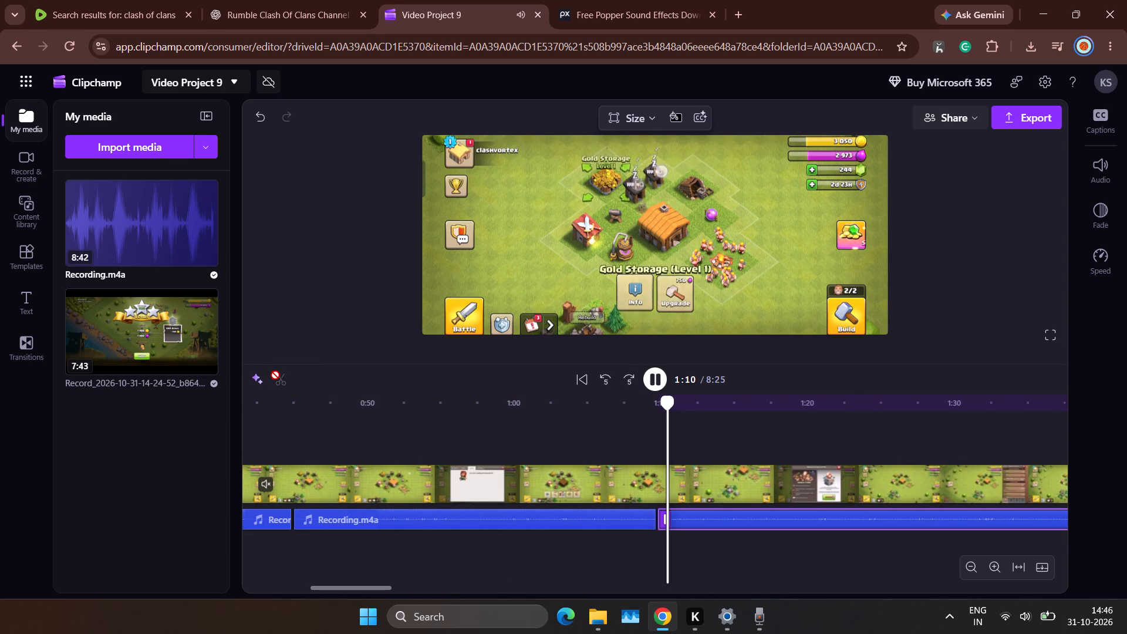
key(space)
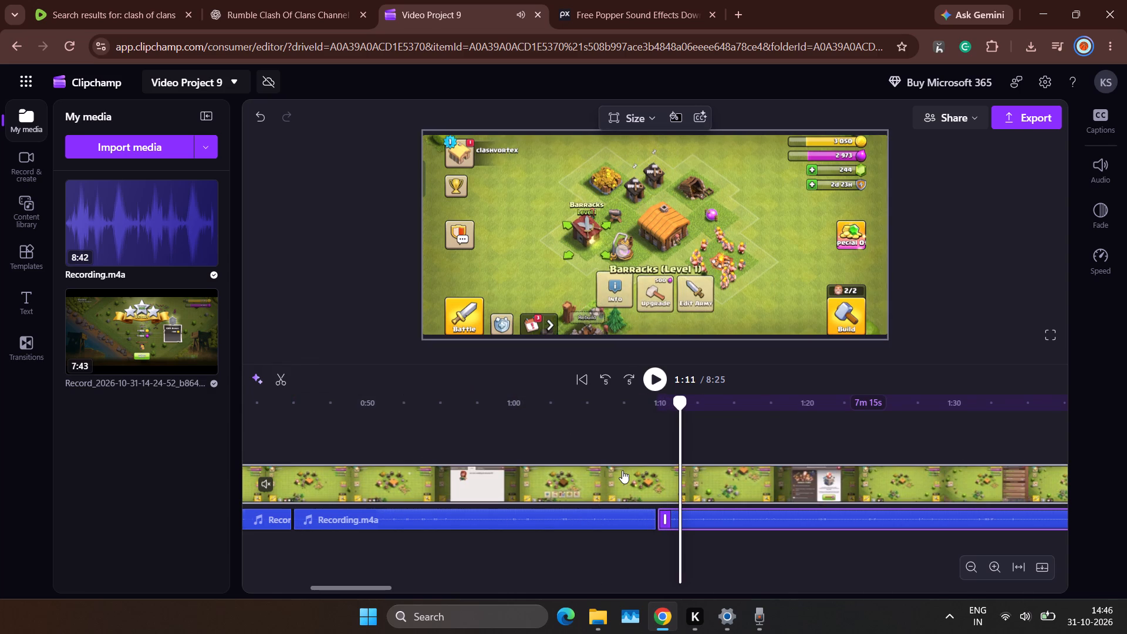
drag(679, 409, 652, 416)
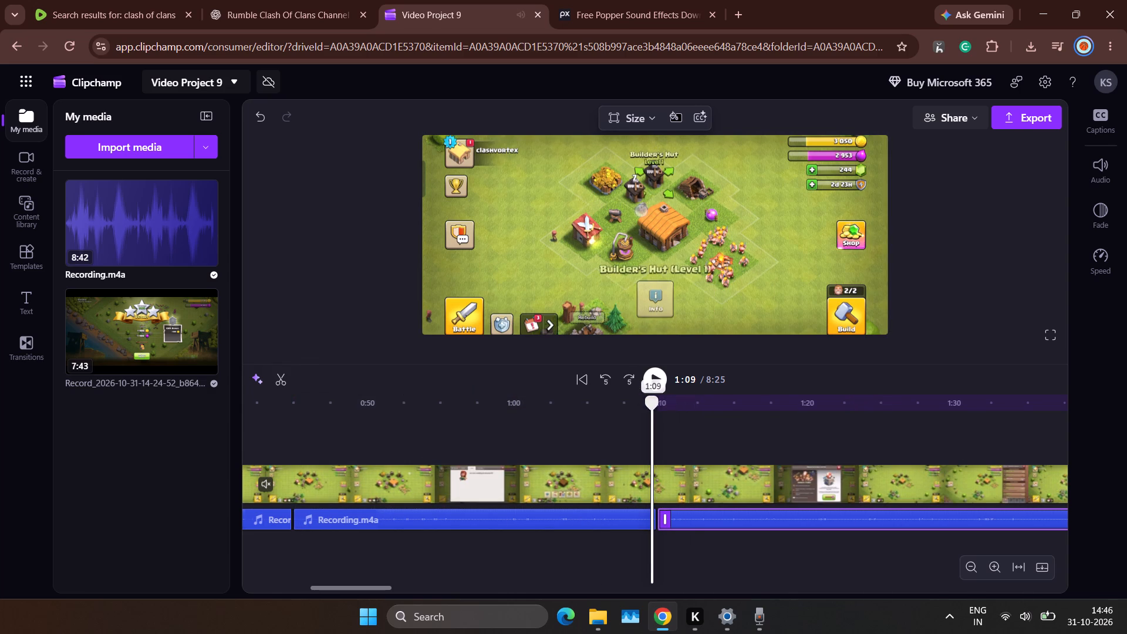
key(space)
key(space)
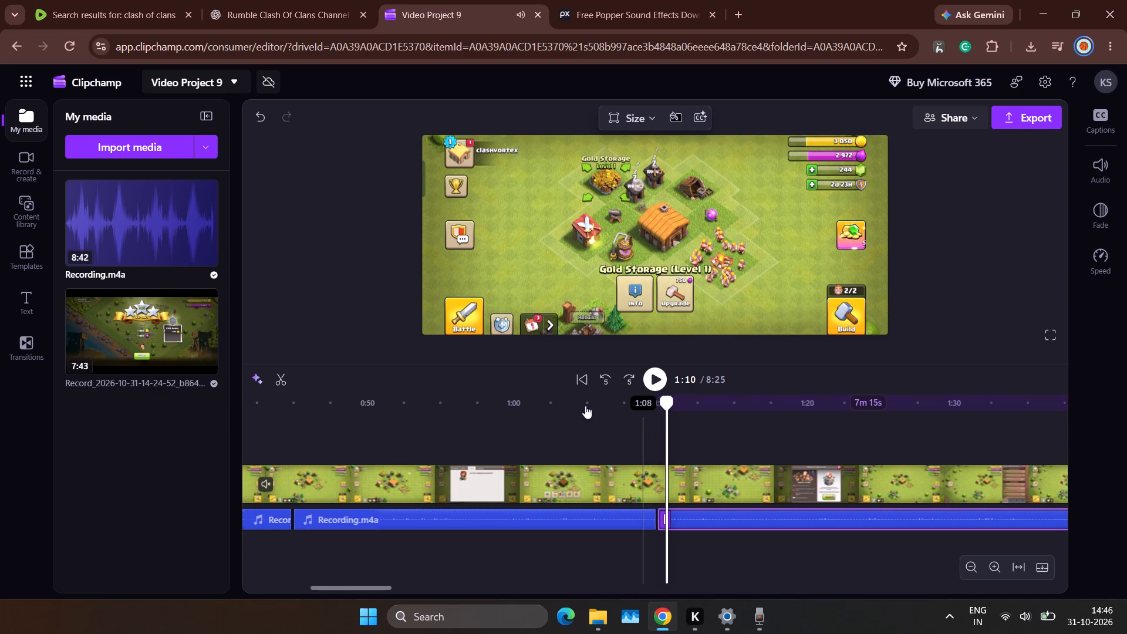
click(278, 372)
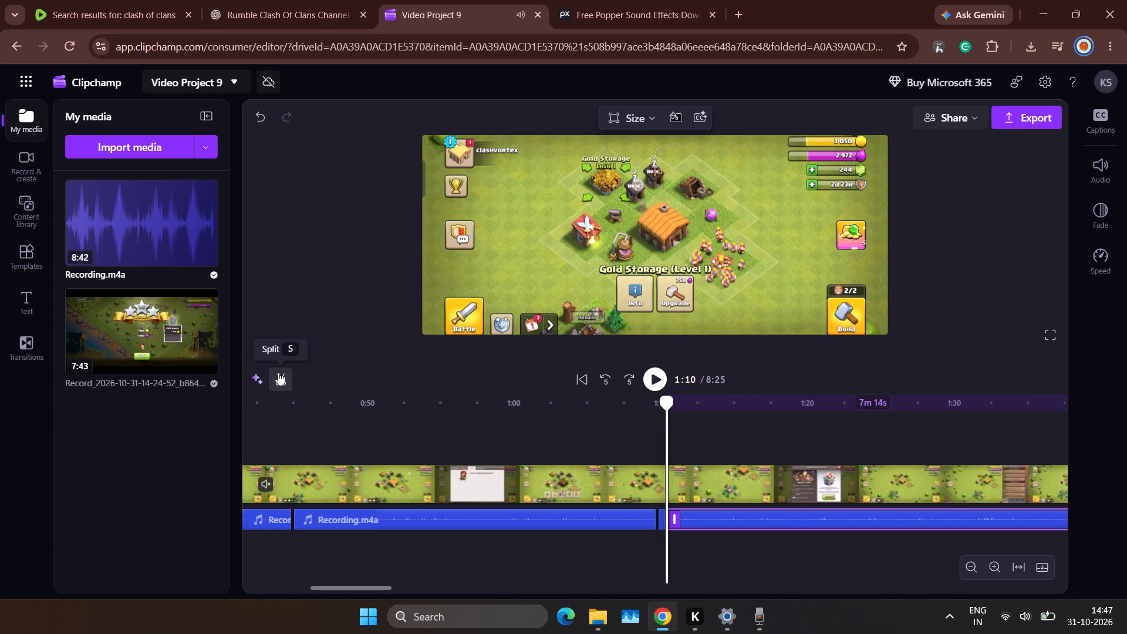
Delete the short narration piece between 1:09 and 1:10 and move the remaining narration back against the preceding segment.
click(662, 527)
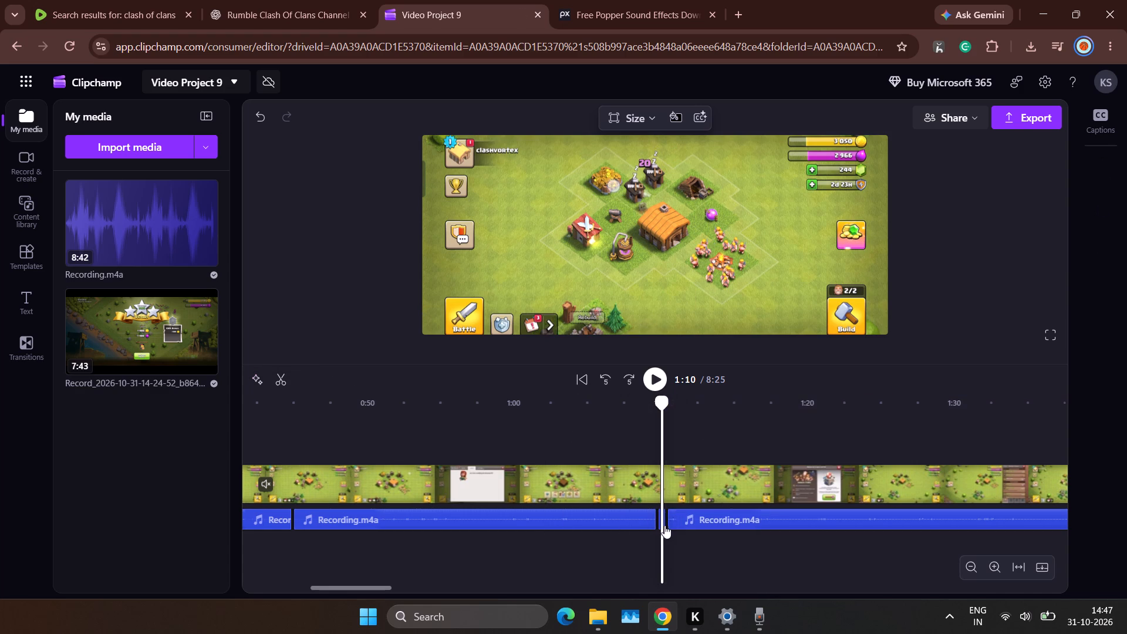
click(664, 525)
key(Delete)
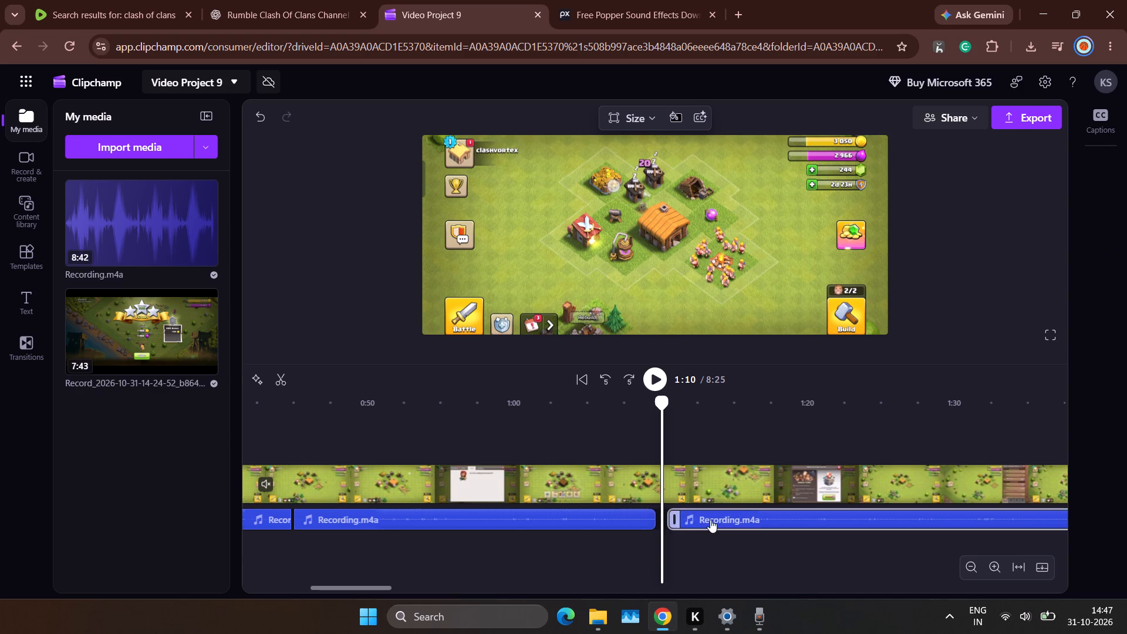
drag(710, 520, 693, 520)
Listen to the narration from about 1:06 onwards to locate the next unwanted passage, replaying the part from about 1:30.
click(608, 427)
key(space)
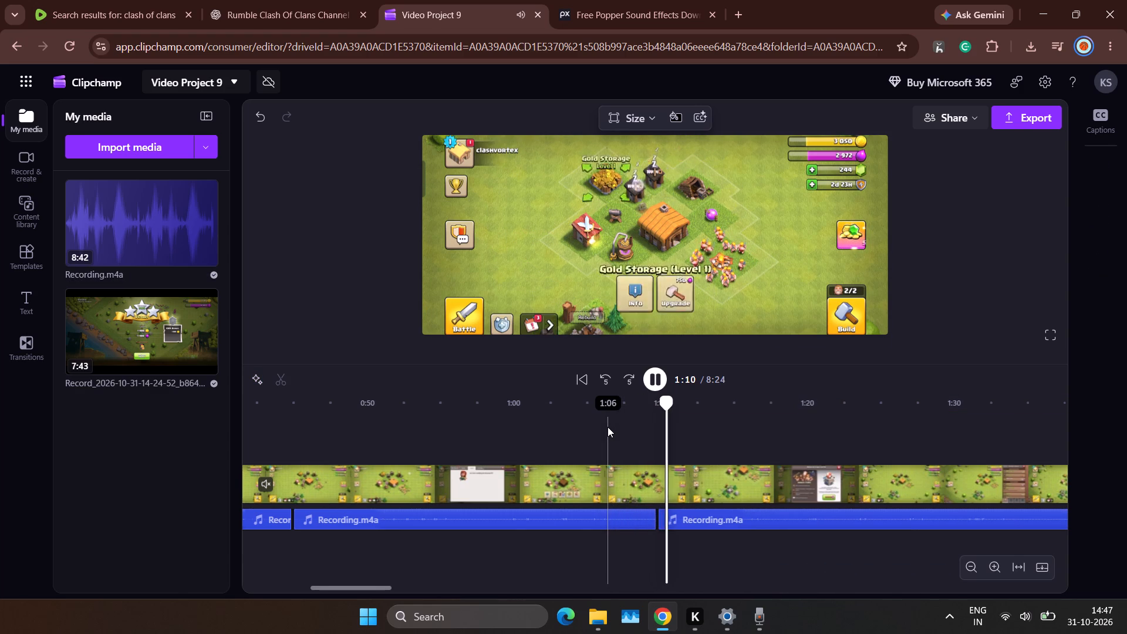
scroll(608, 427, left, 3)
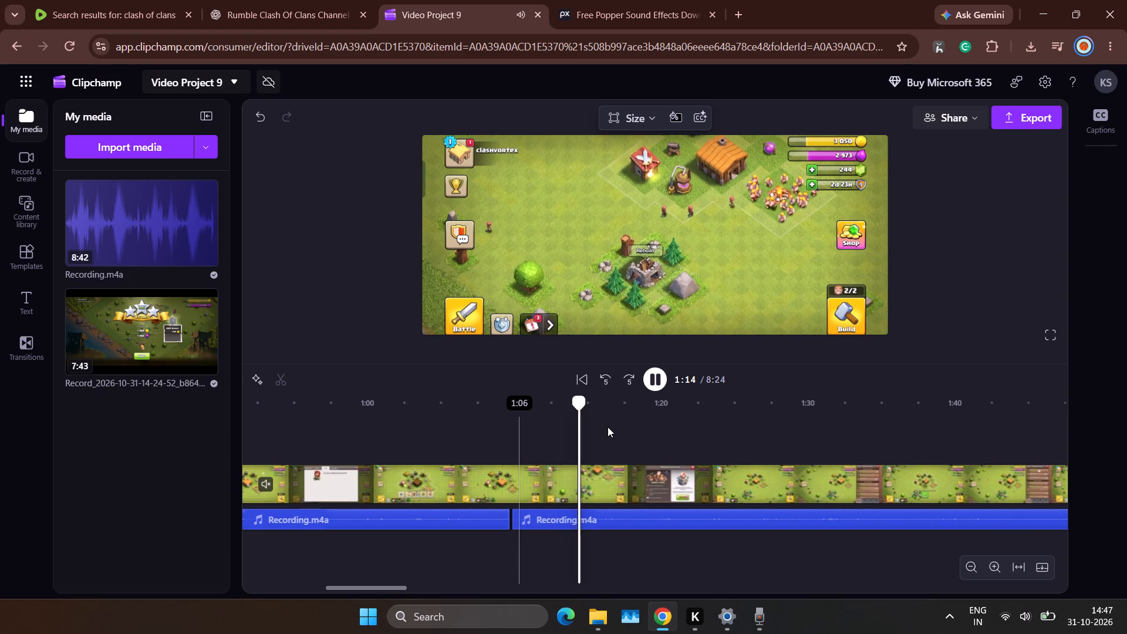
scroll(608, 427, left, 1)
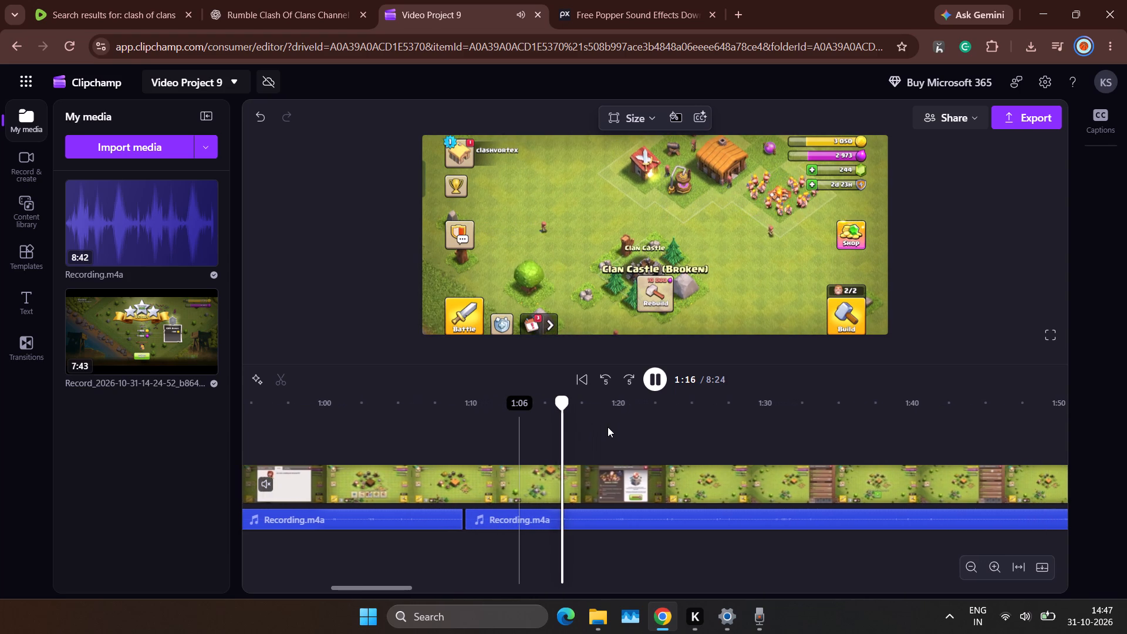
scroll(608, 427, left, 1)
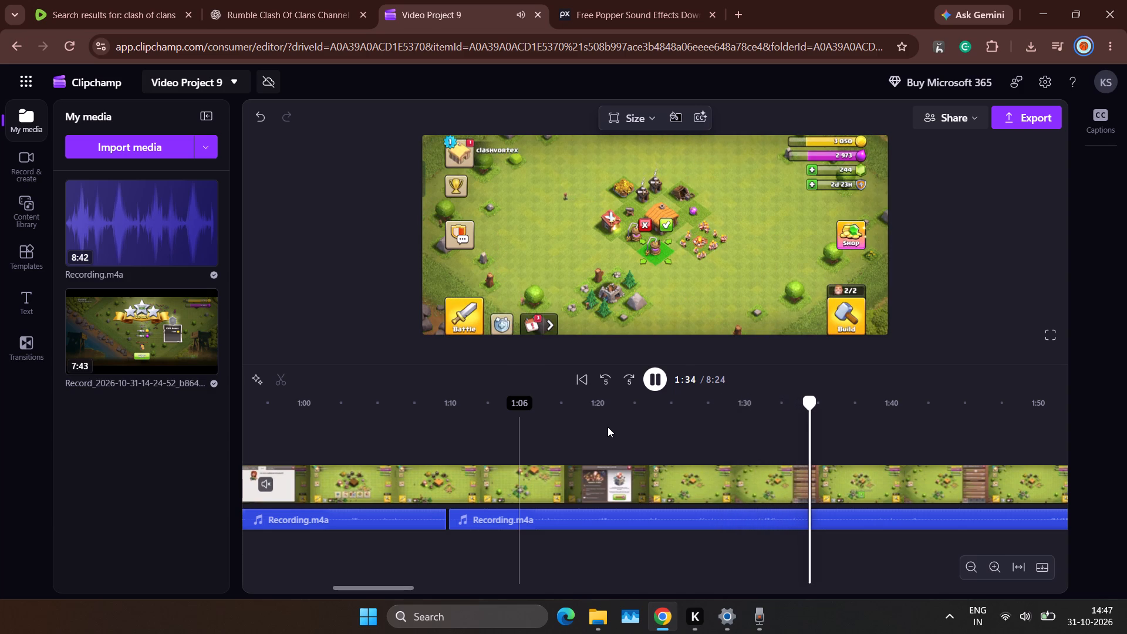
scroll(608, 427, left, 1)
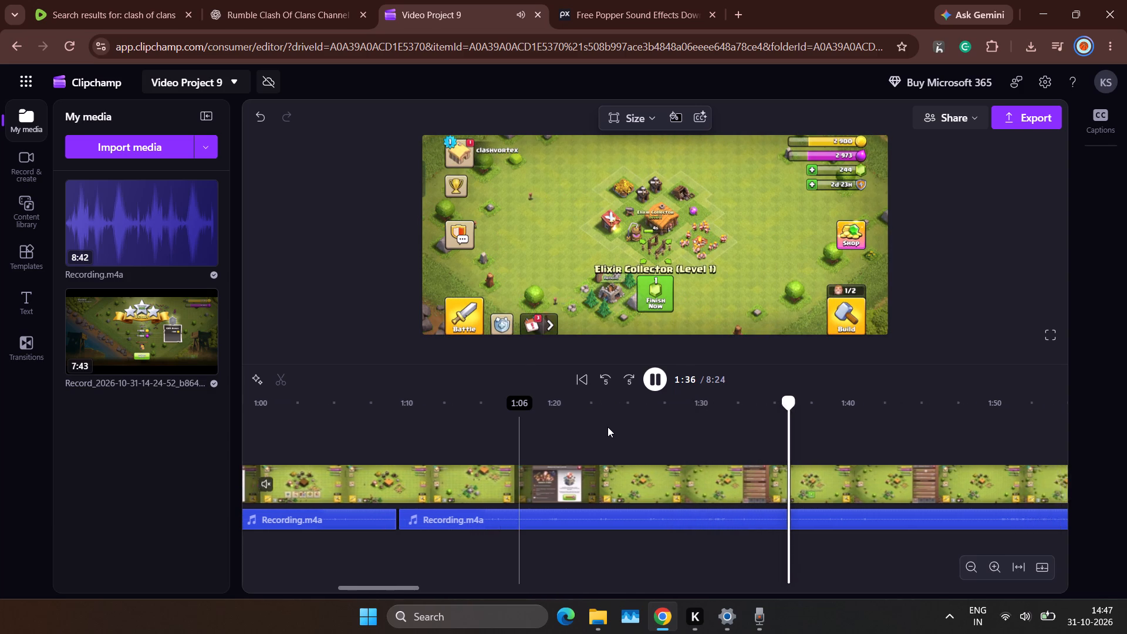
scroll(608, 427, left, 2)
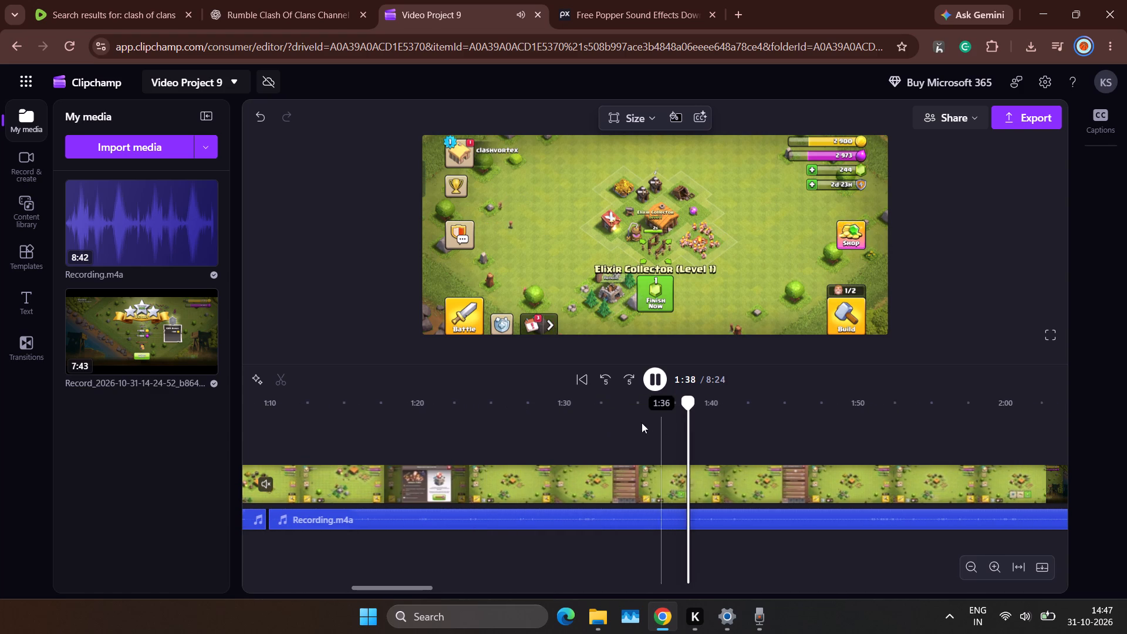
click(570, 420)
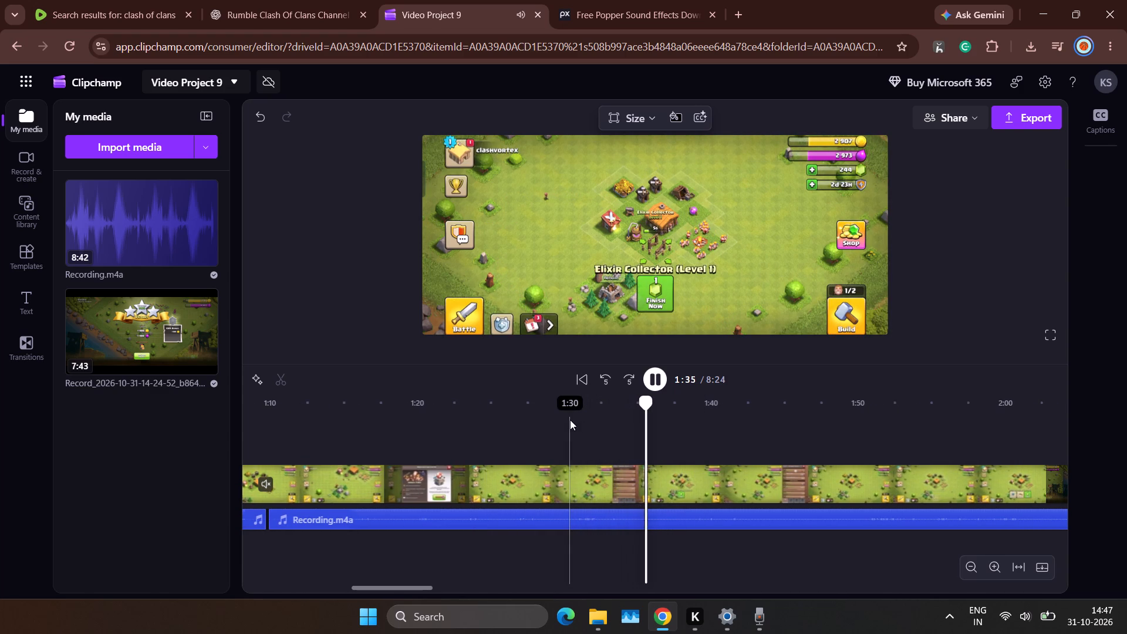
key(space)
Delete the last gameplay clip, which starts at about 0:31, from the timeline.
click(525, 469)
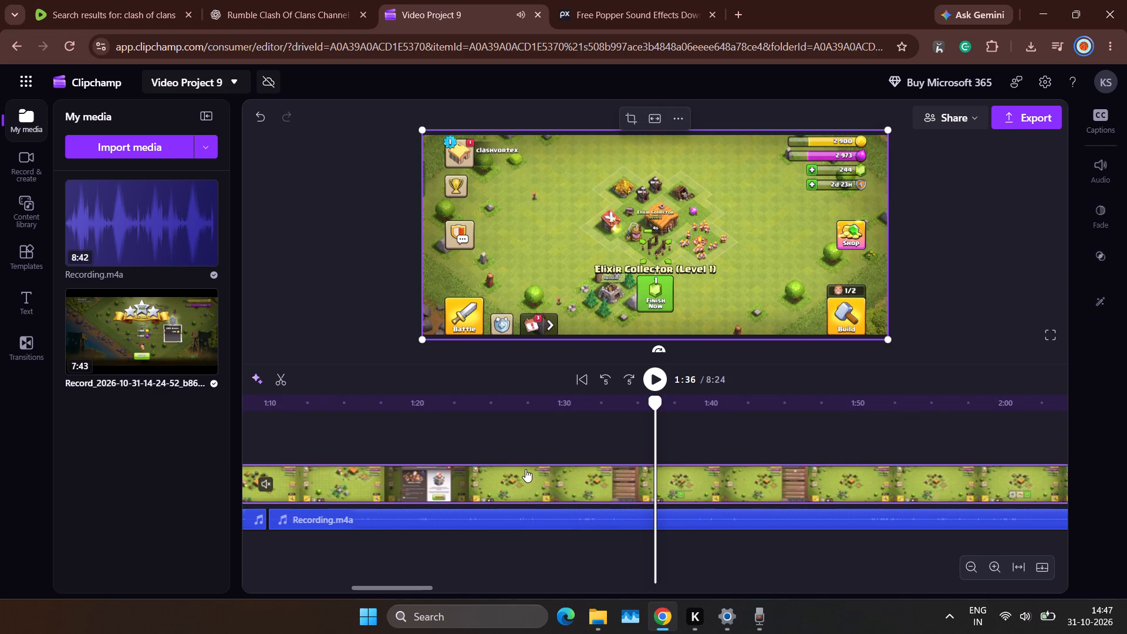
key(Delete)
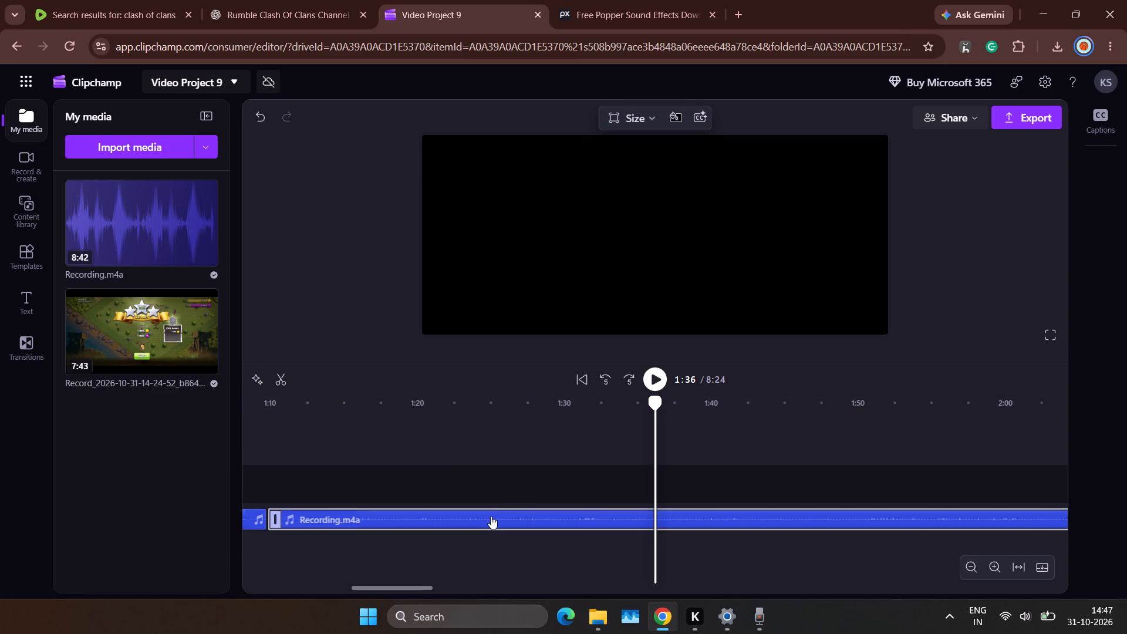
Replay the narration from about 1:31 and split its last segment at about 1:36.
click(582, 454)
key(space)
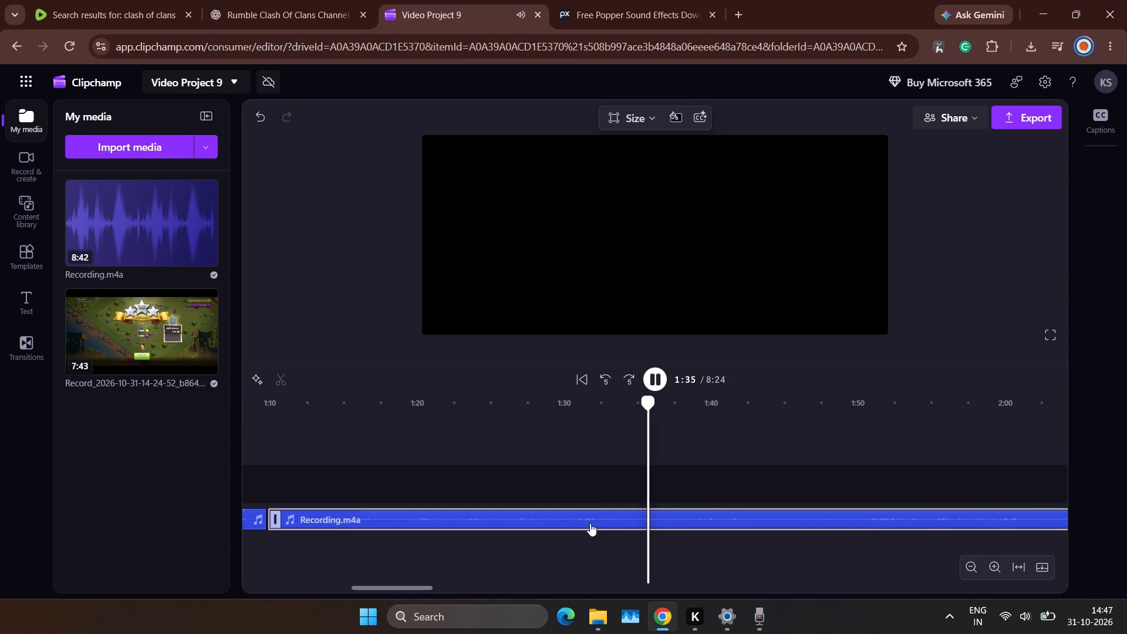
key(space)
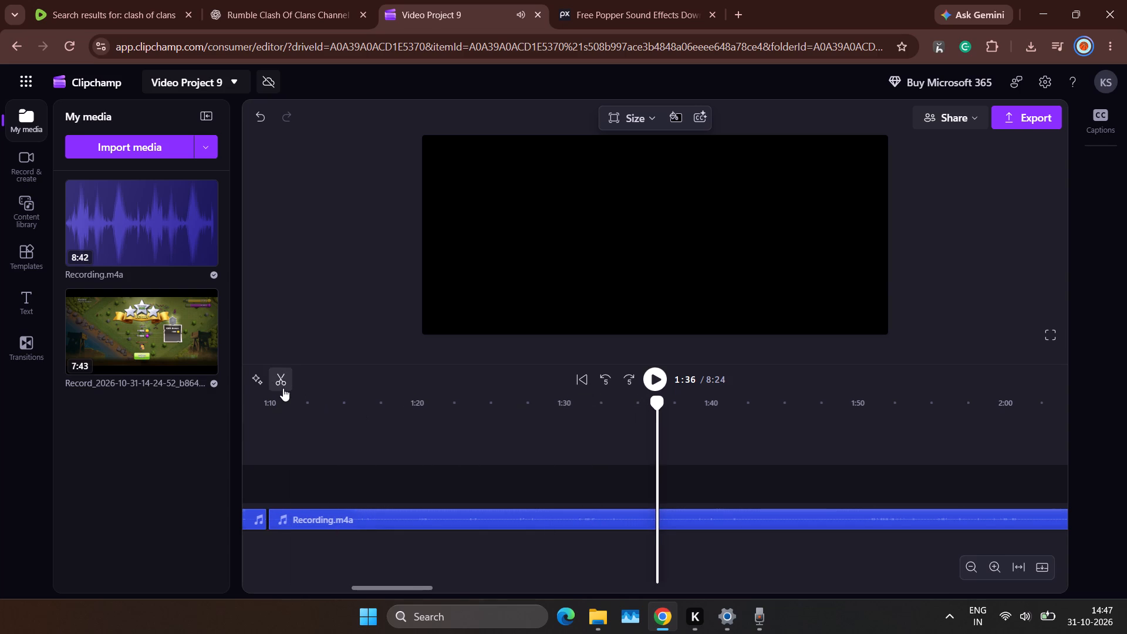
click(283, 388)
Cut out the narration between about 1:36 and 1:38 and move the remaining narration back against the preceding segment.
key(space)
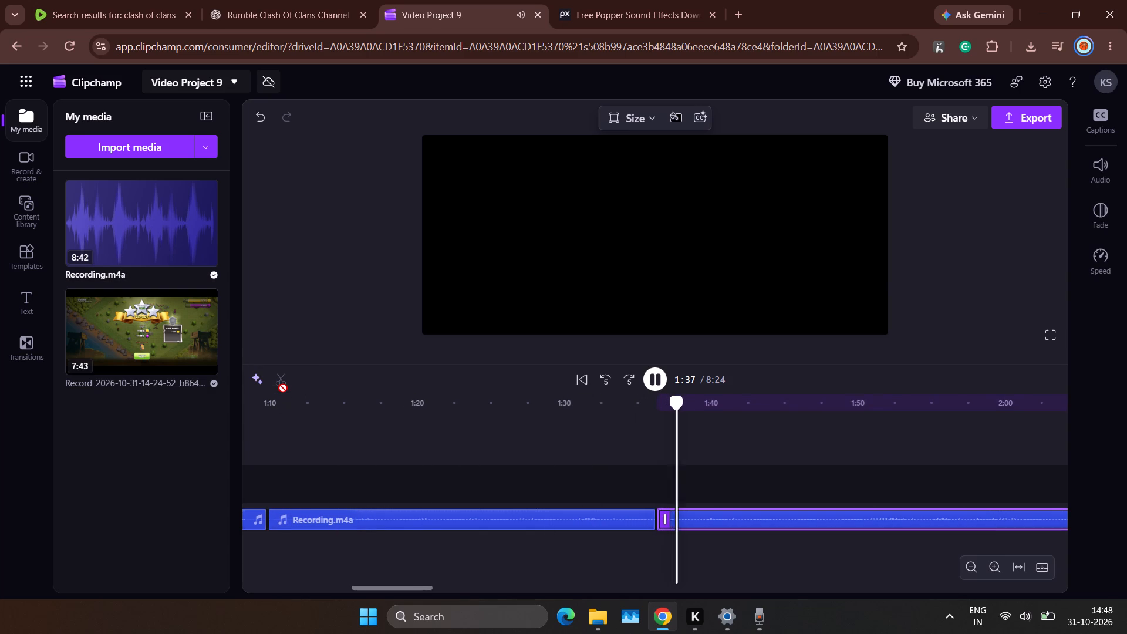
click(637, 429)
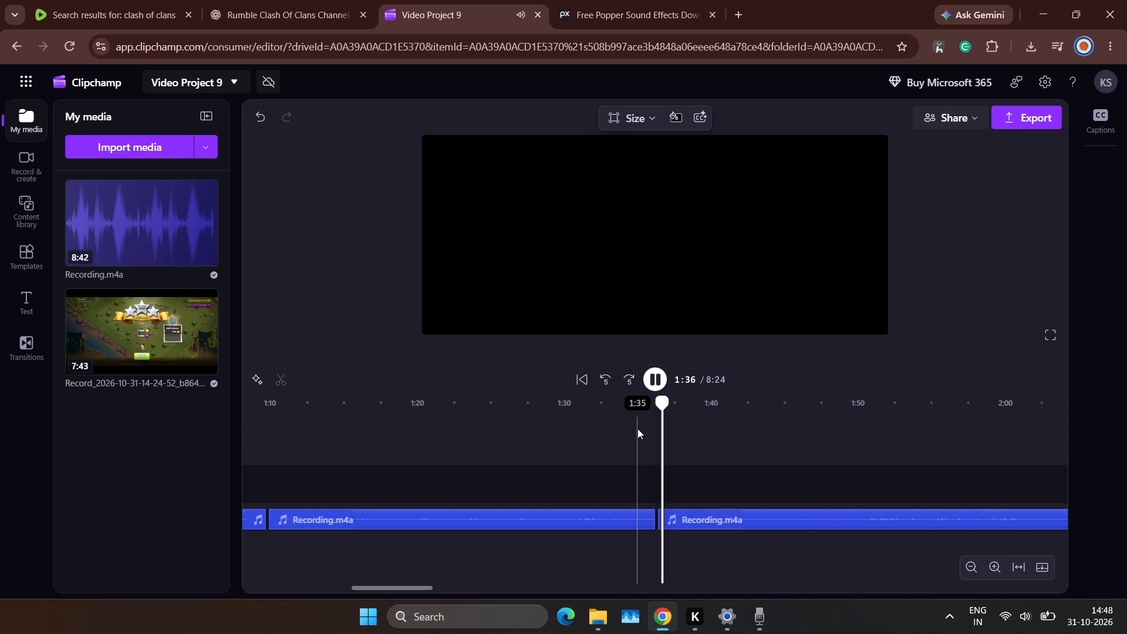
key(space)
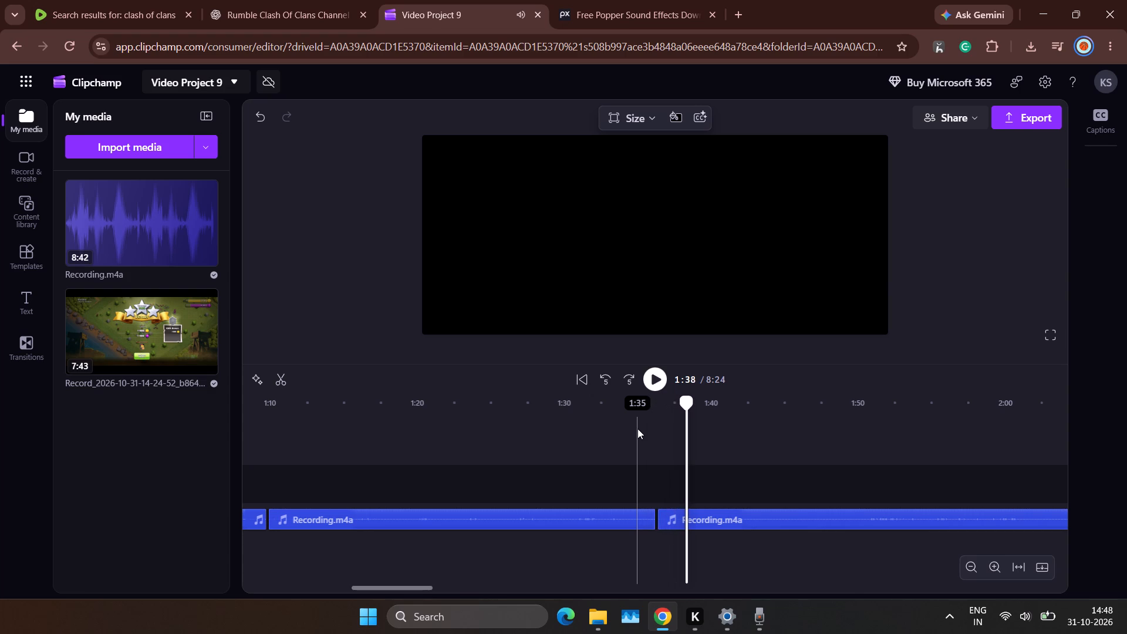
click(669, 512)
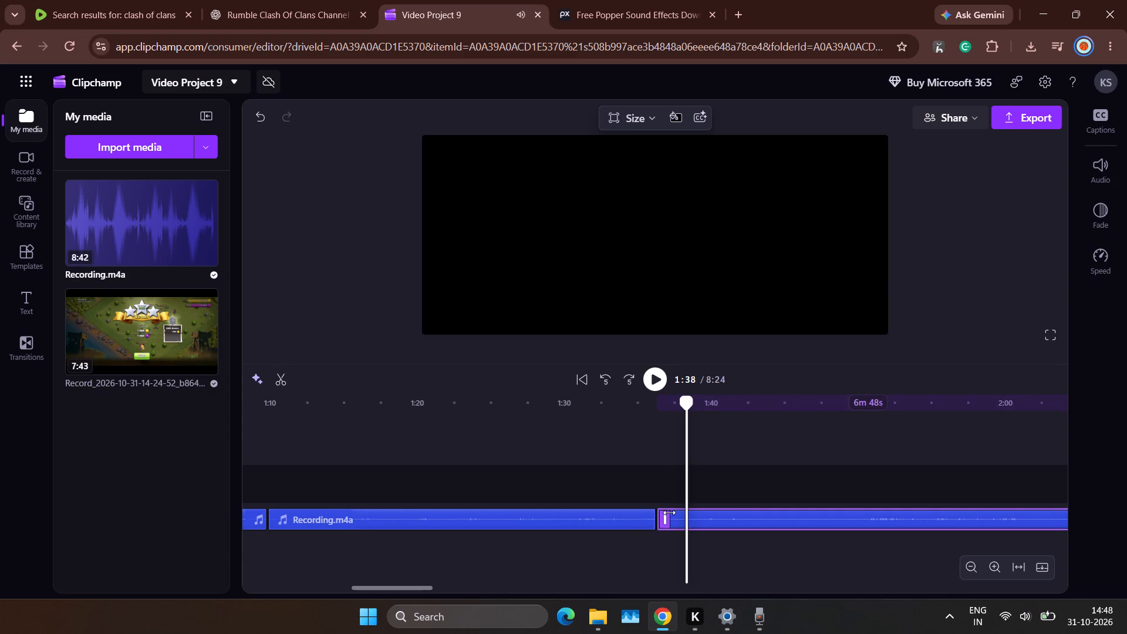
click(289, 372)
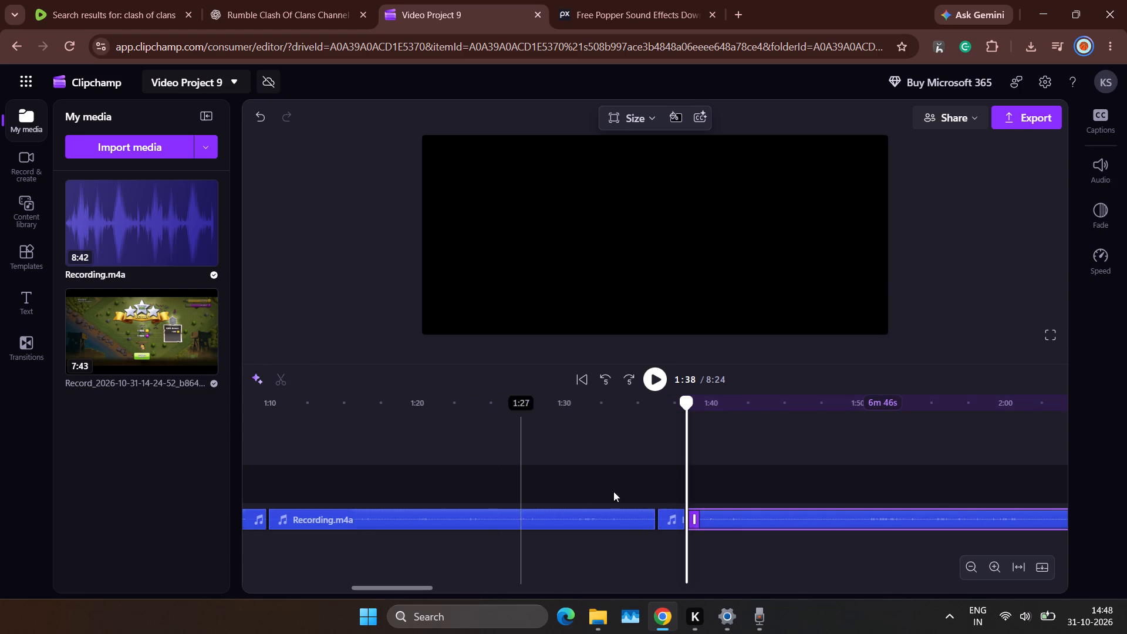
click(662, 524)
key(Delete)
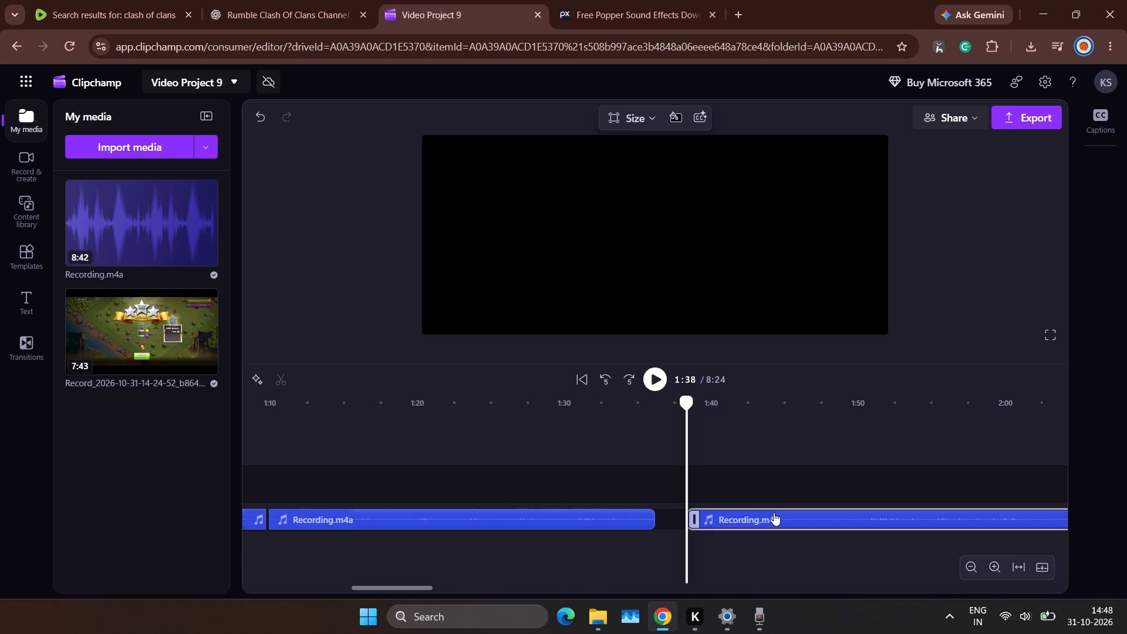
drag(774, 512, 740, 518)
Replay the narration from about 1:34, cut out the passage between 1:36 and 1:39, and close the gap with the remaining narration.
click(627, 435)
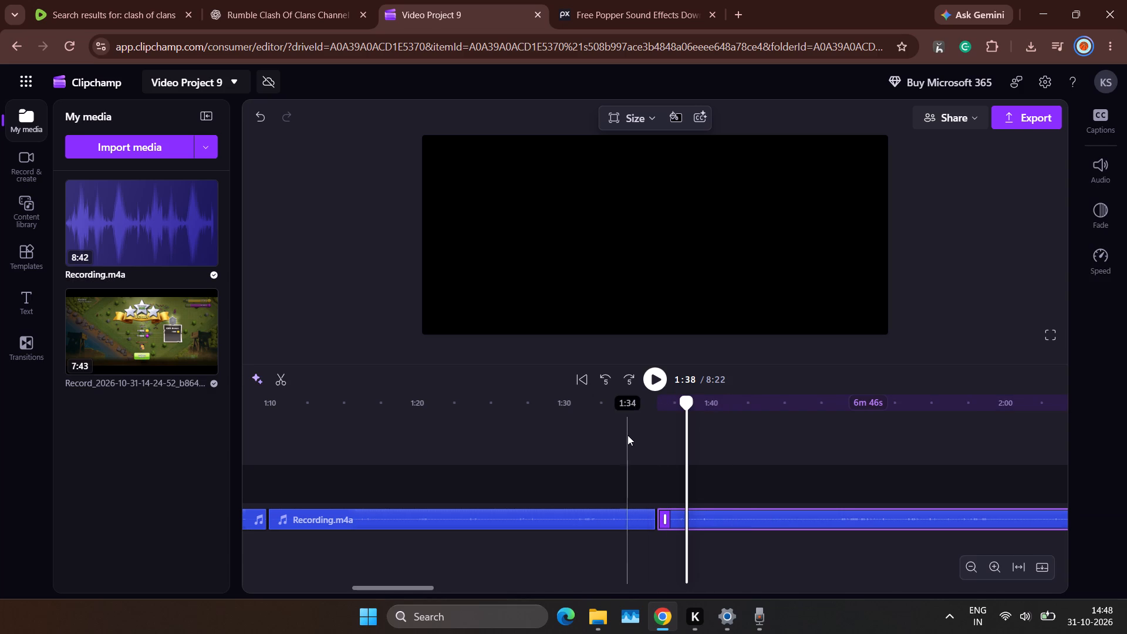
key(space)
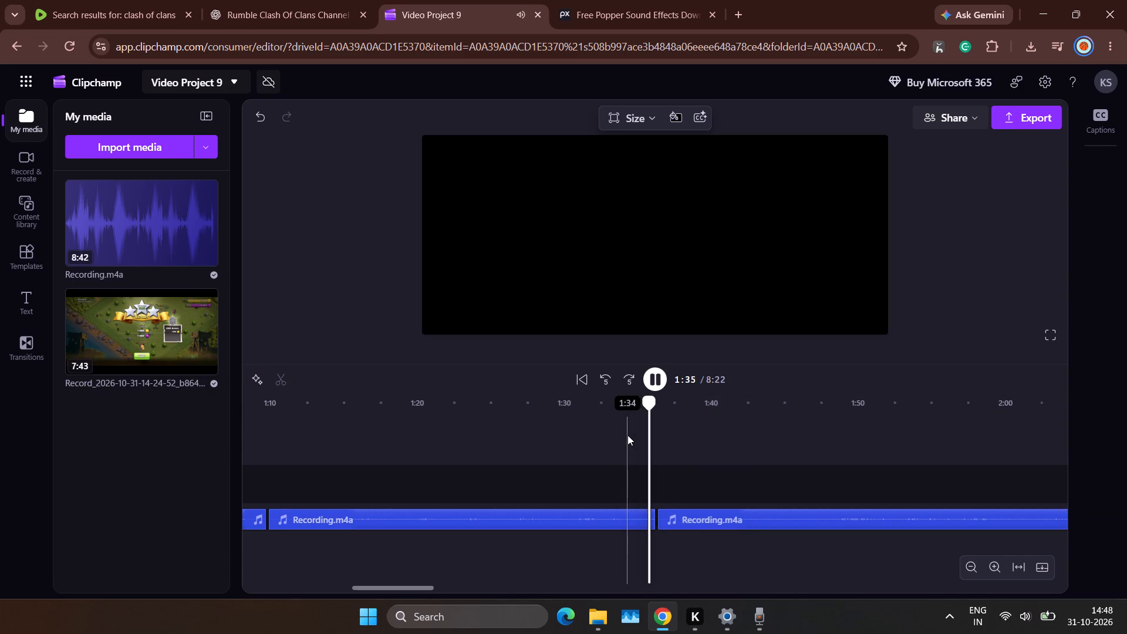
scroll(627, 435, left, 3)
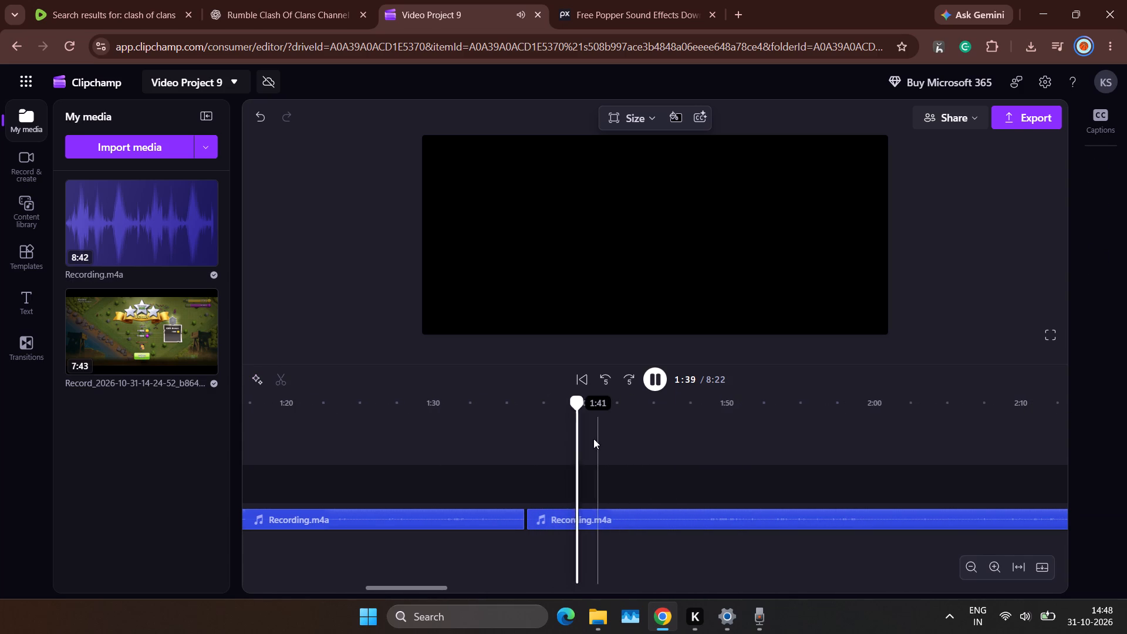
click(557, 430)
key(space)
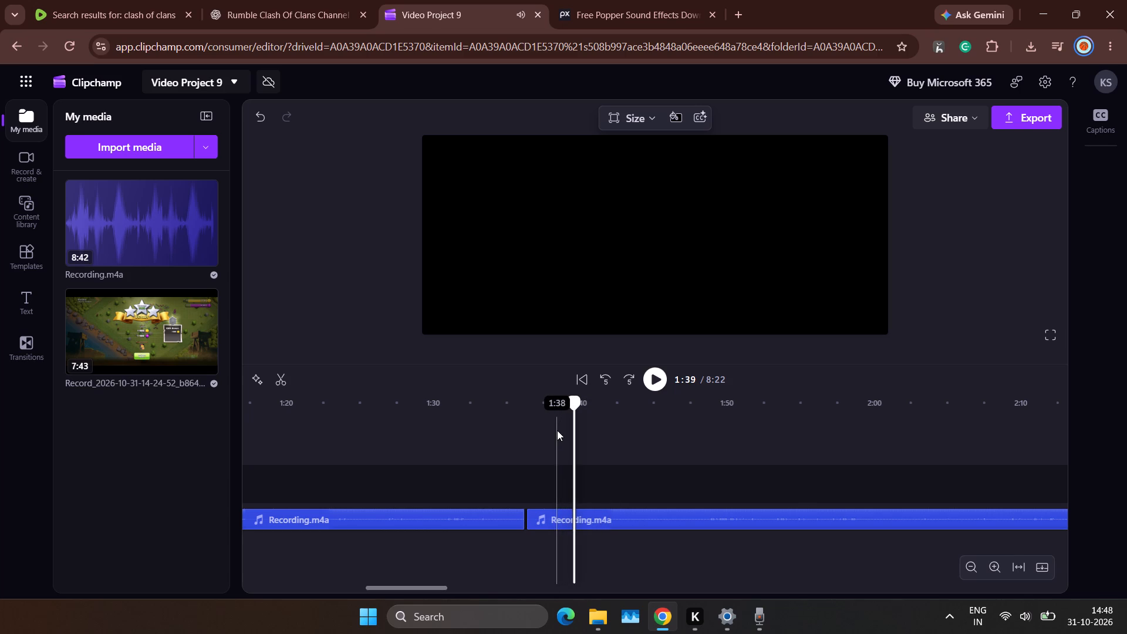
drag(574, 397, 568, 398)
click(544, 514)
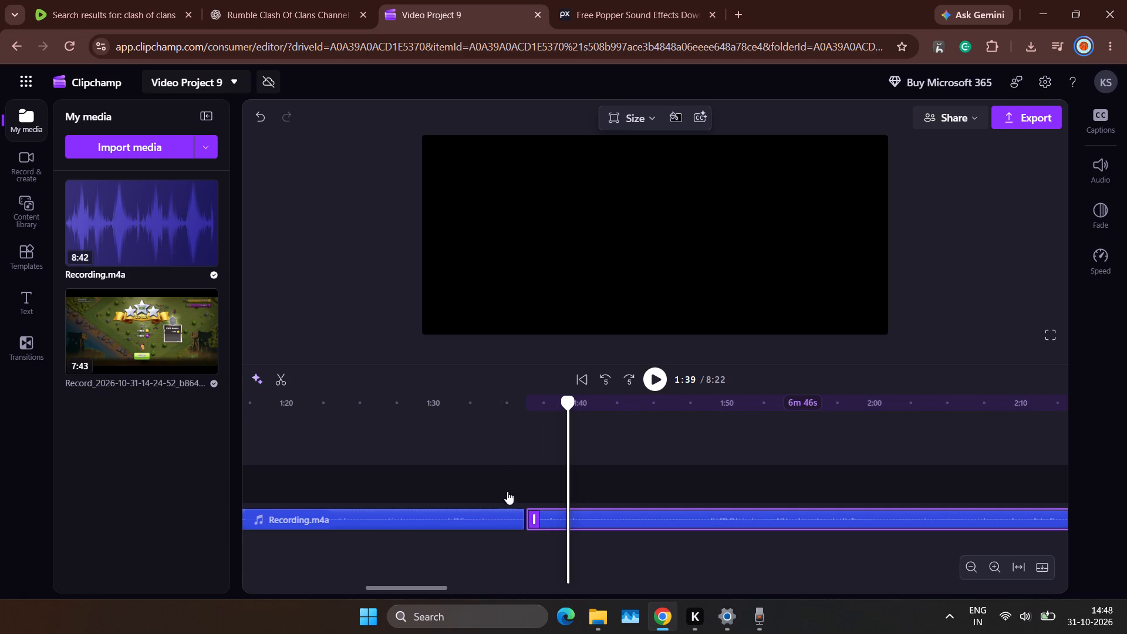
click(290, 385)
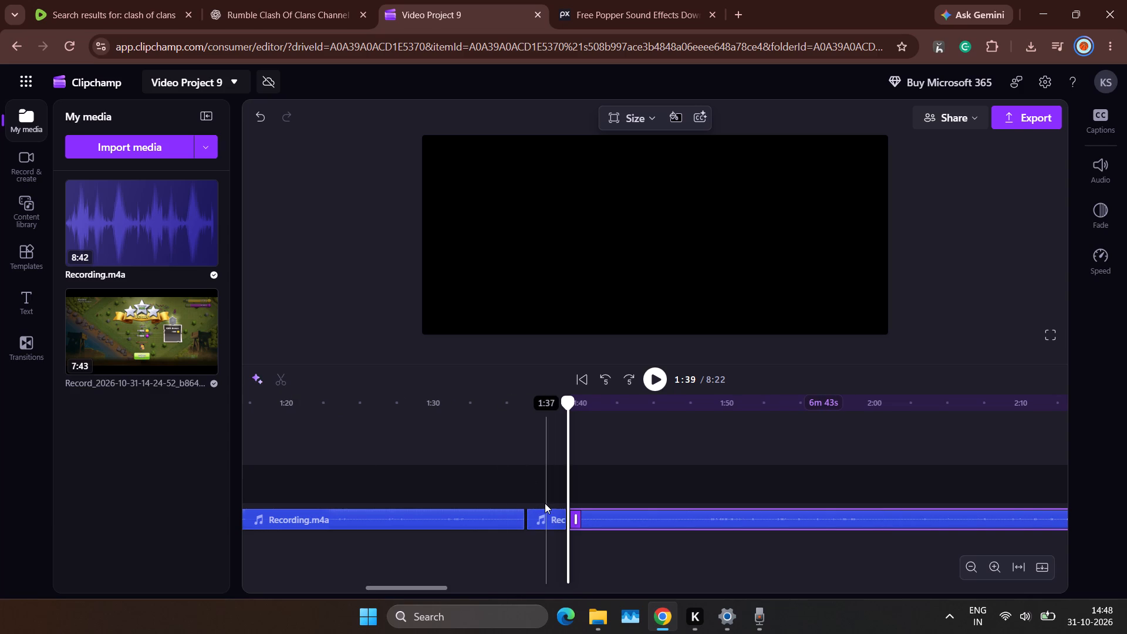
click(544, 514)
key(Delete)
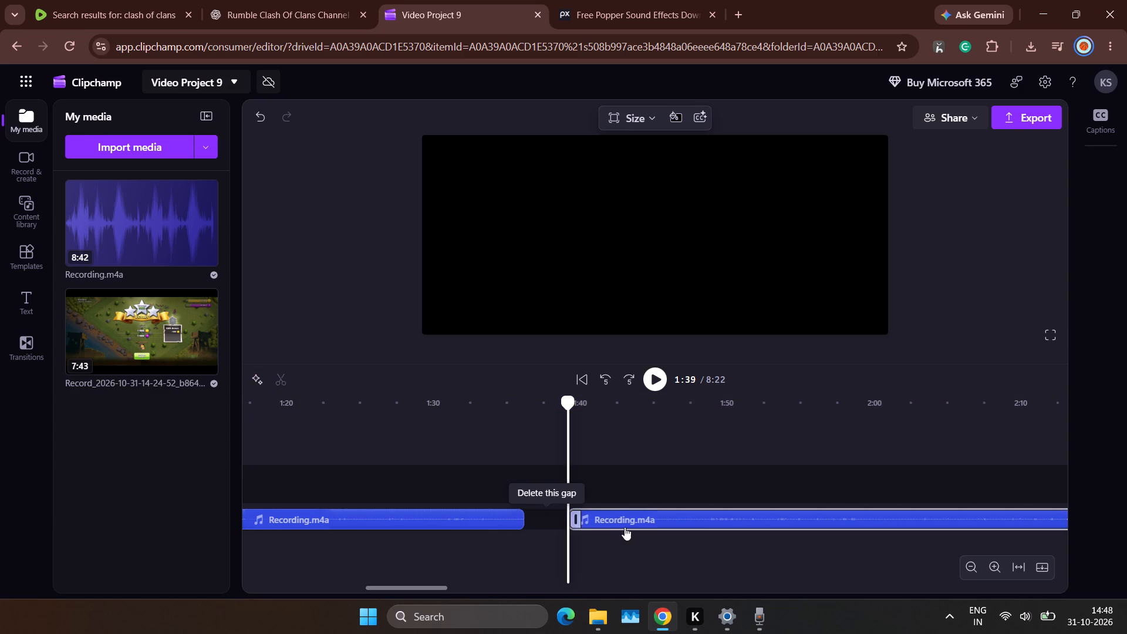
drag(627, 528, 572, 528)
Replay from about 1:34, cut out the narration between 1:36 and 1:46, and move the rest back against the preceding segment.
click(496, 463)
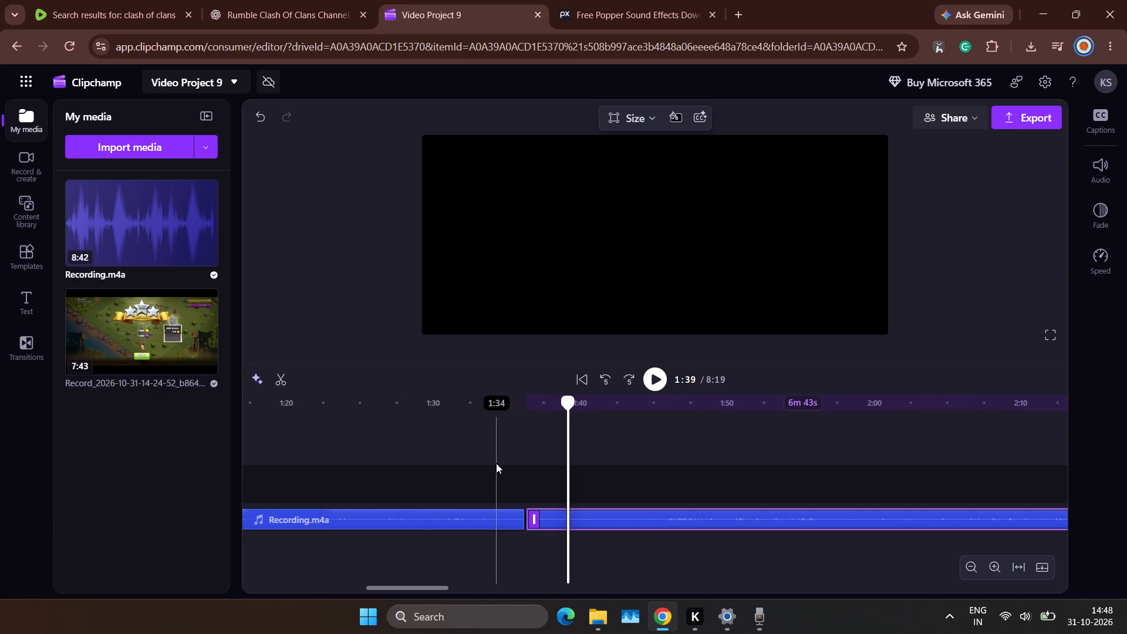
key(space)
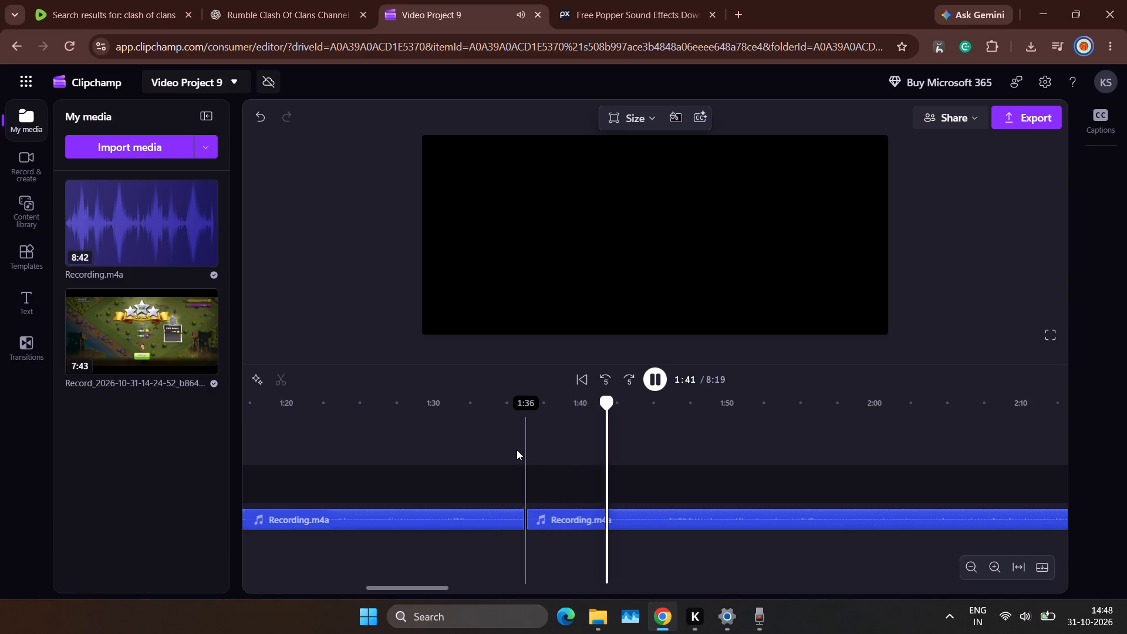
click(559, 516)
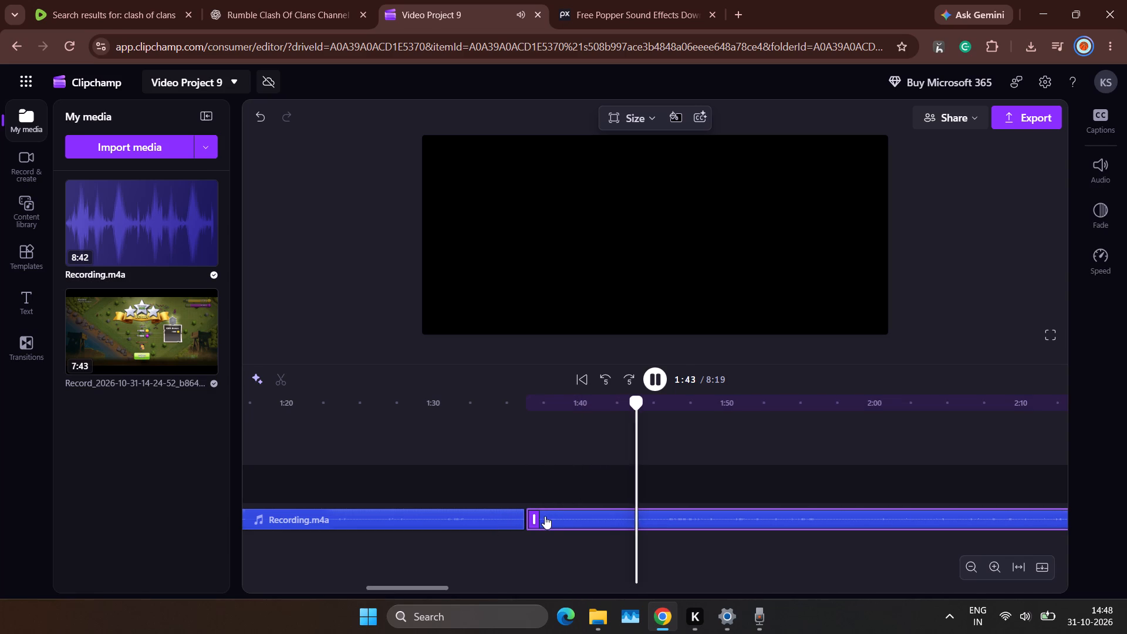
click(528, 450)
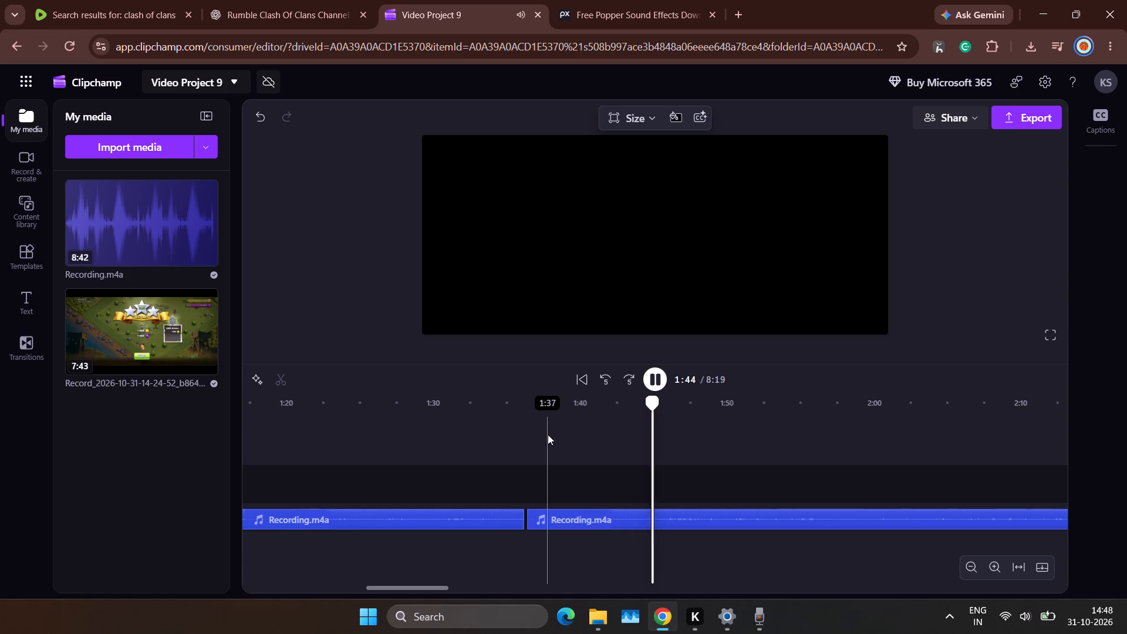
key(space)
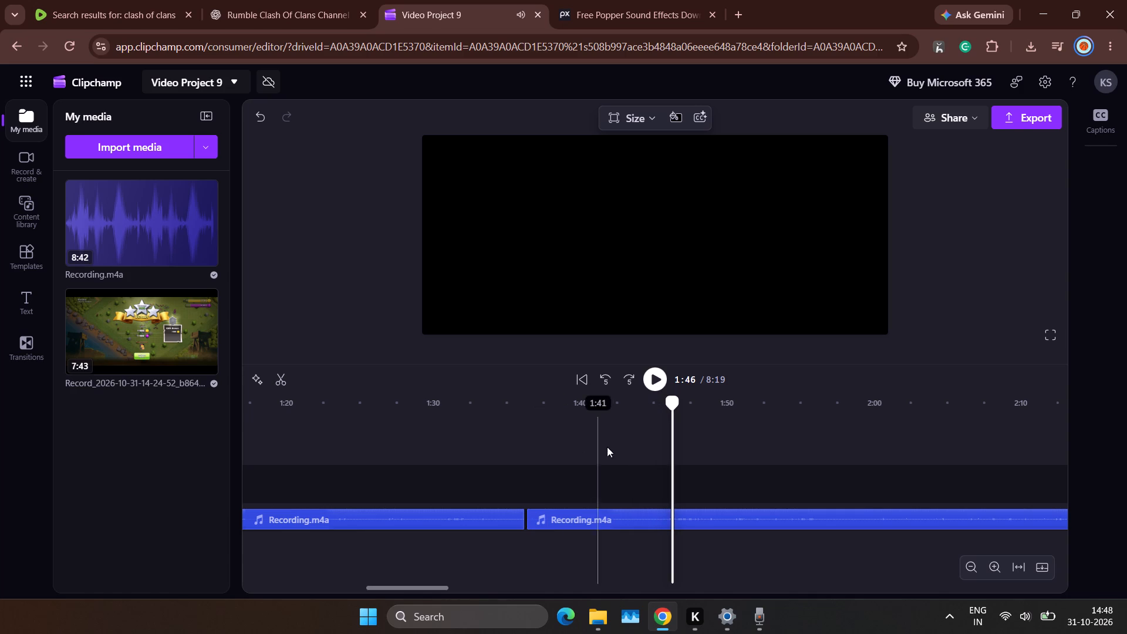
drag(676, 408, 669, 412)
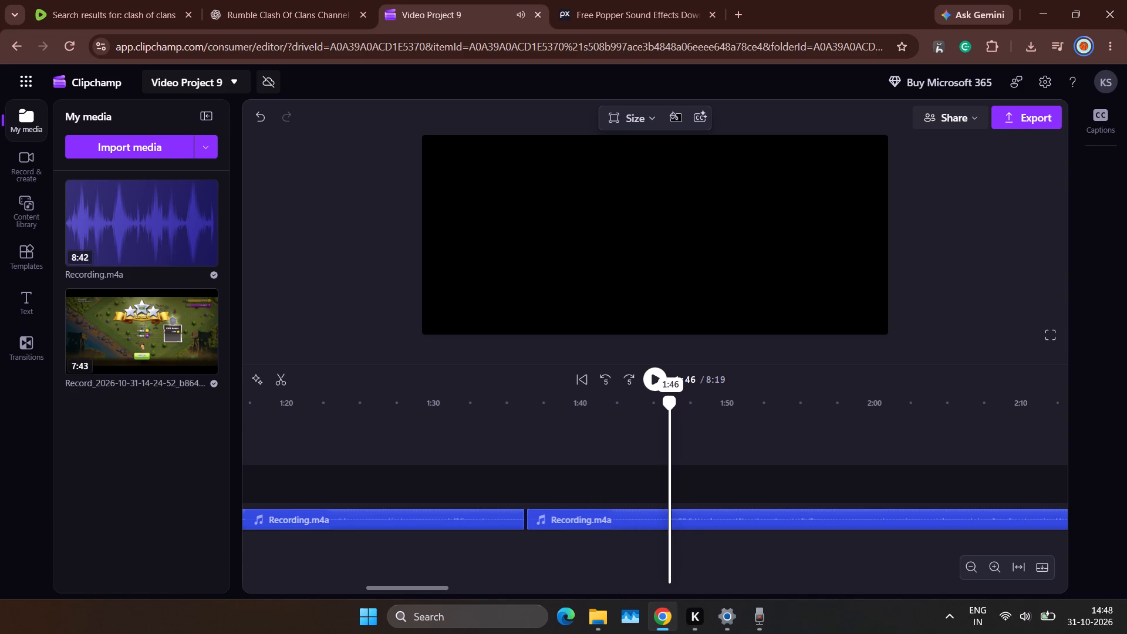
drag(669, 412, 667, 413)
click(613, 513)
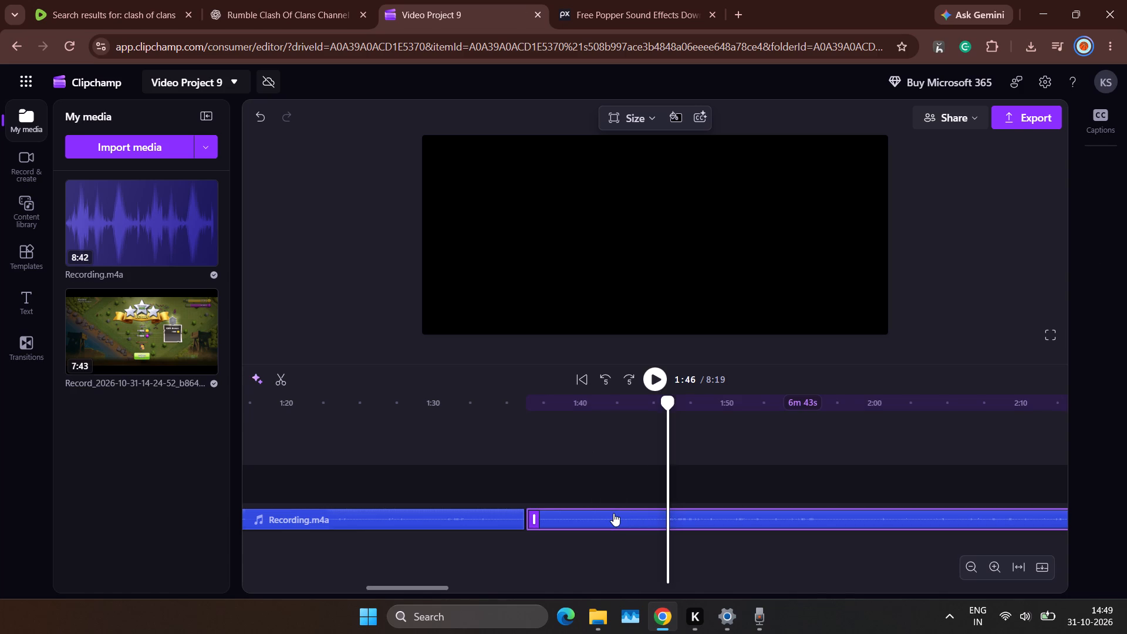
click(290, 373)
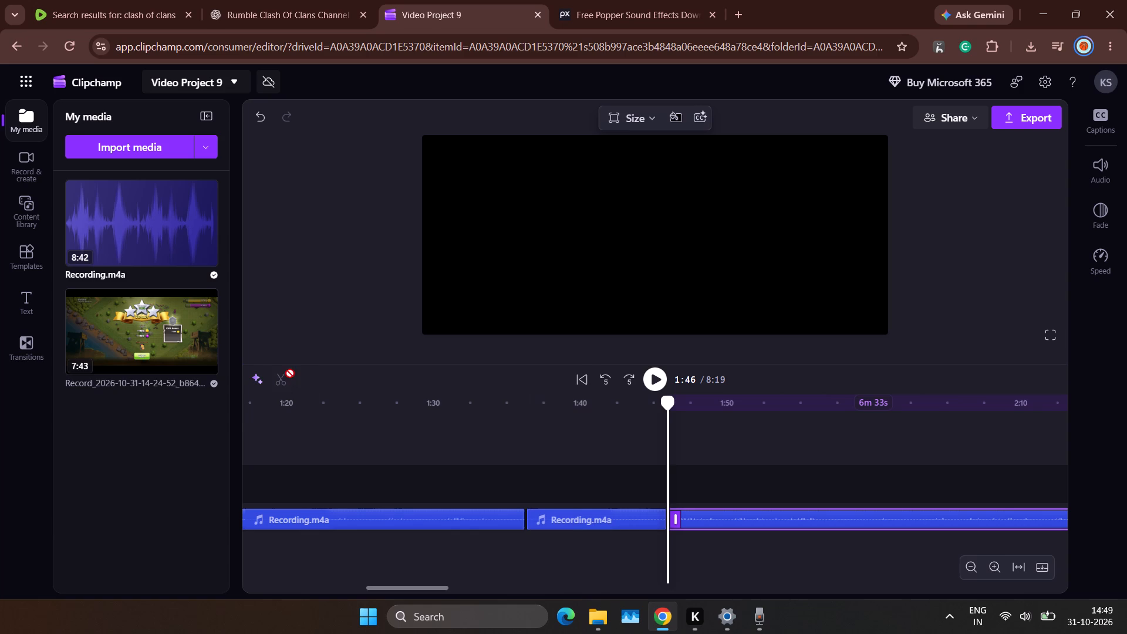
click(587, 512)
key(Delete)
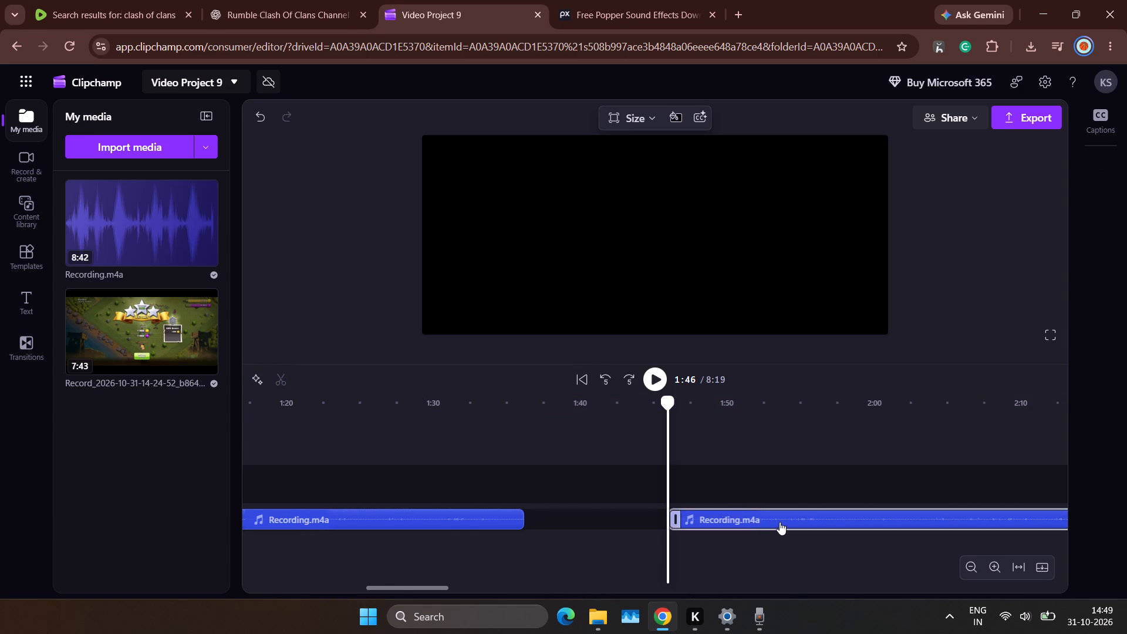
drag(780, 522, 635, 525)
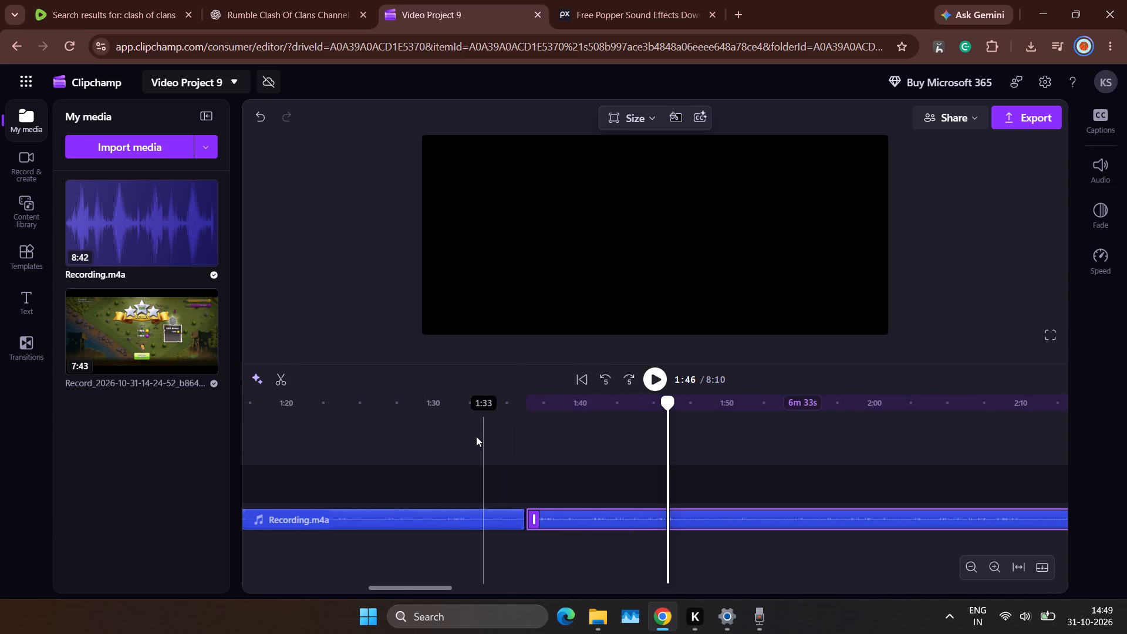
Replay the narration from about 1:33 and split its last segment at about 1:49.
click(476, 436)
key(space)
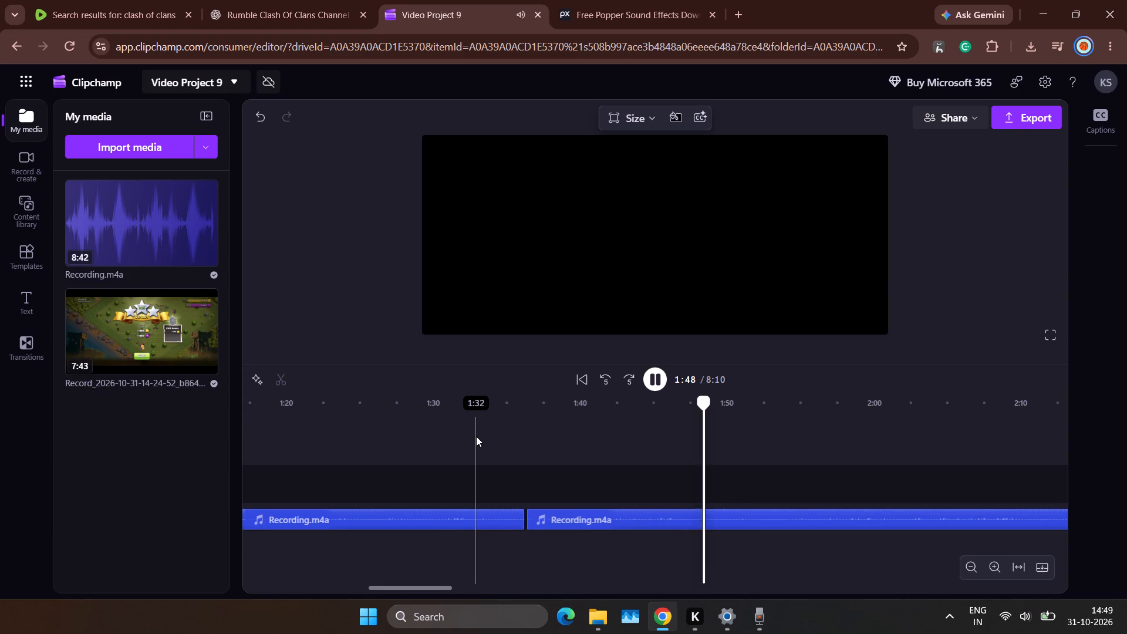
click(476, 436)
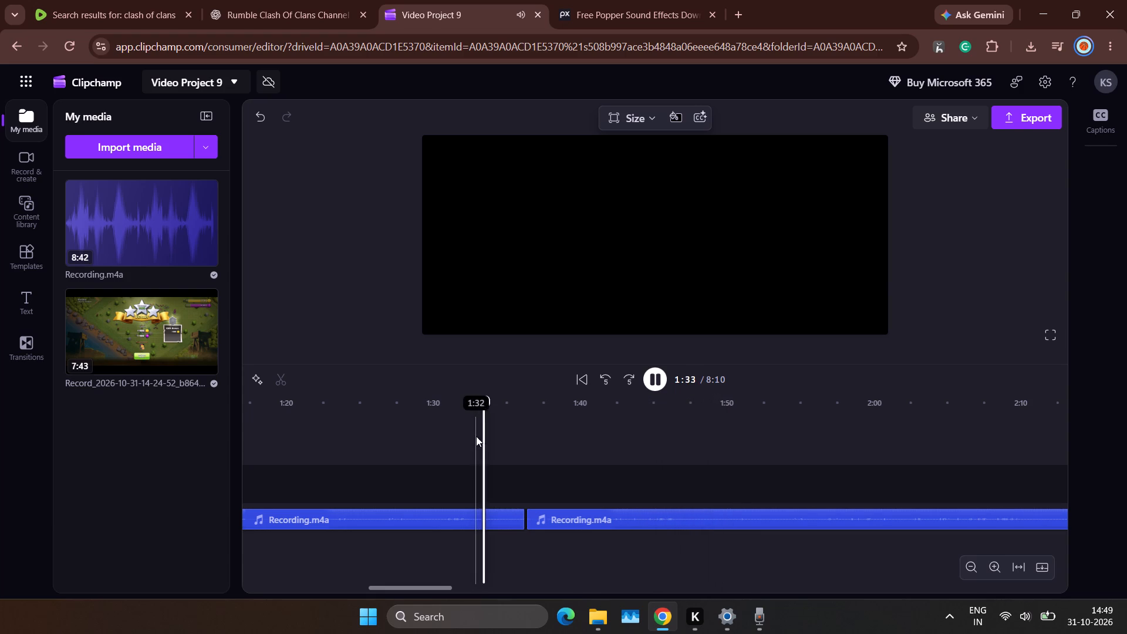
click(610, 437)
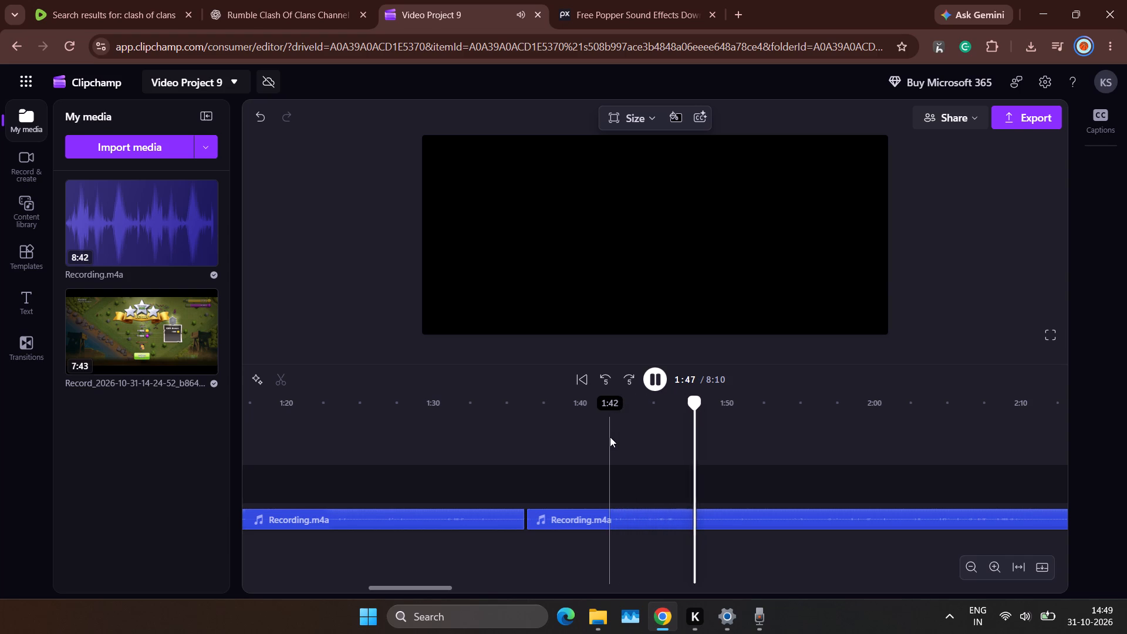
key(space)
key(space)
key(space)
key(space)
key(space)
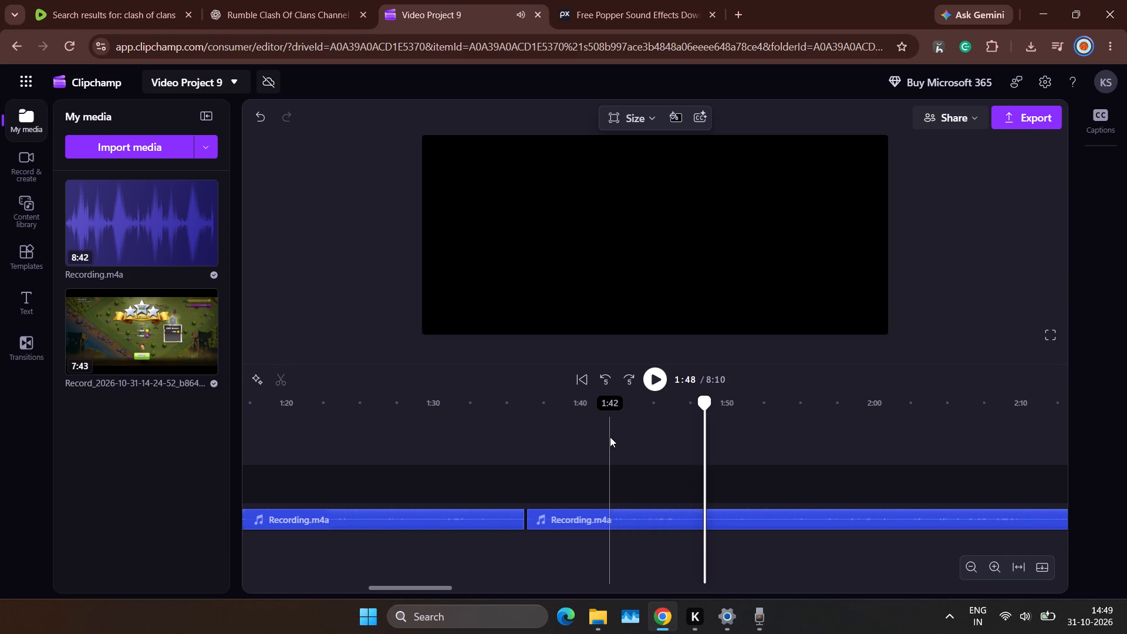
key(space)
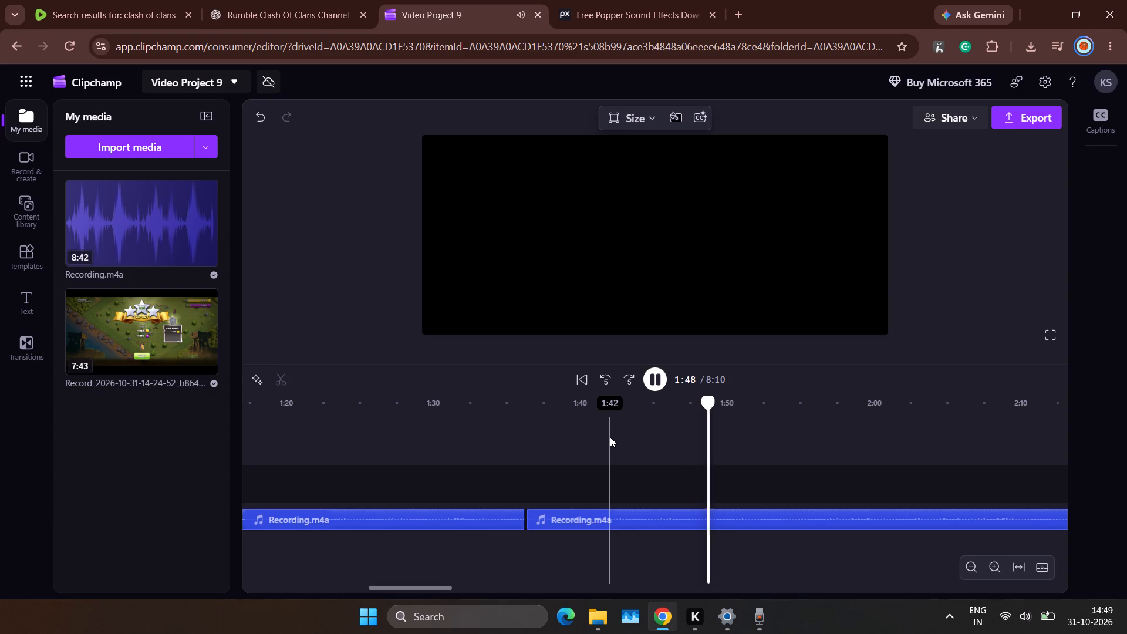
key(space)
click(662, 512)
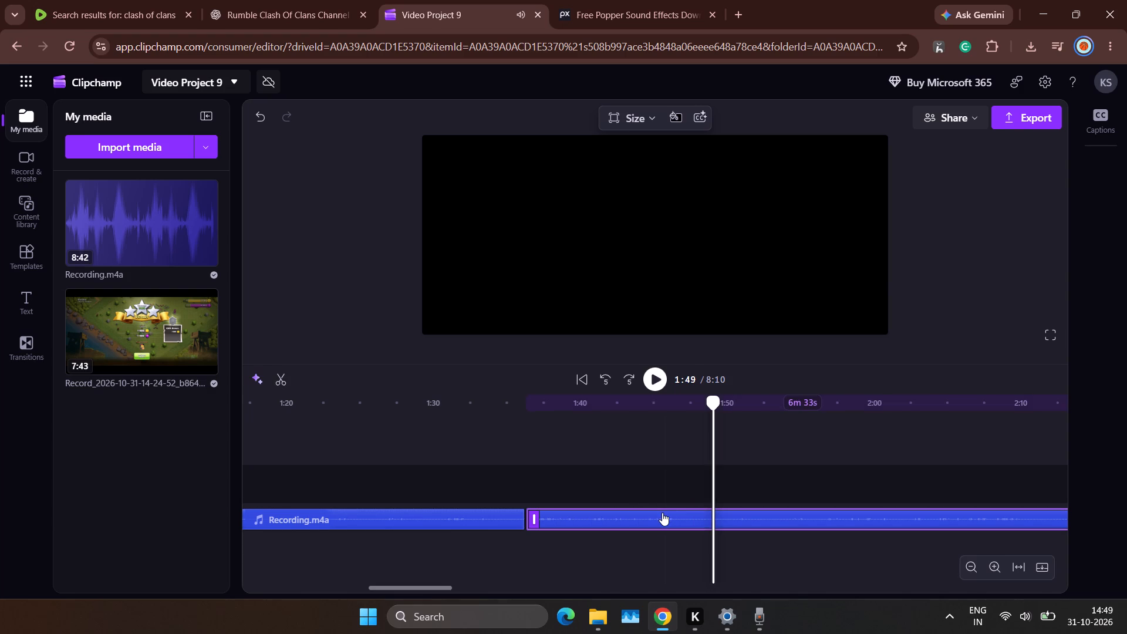
click(277, 381)
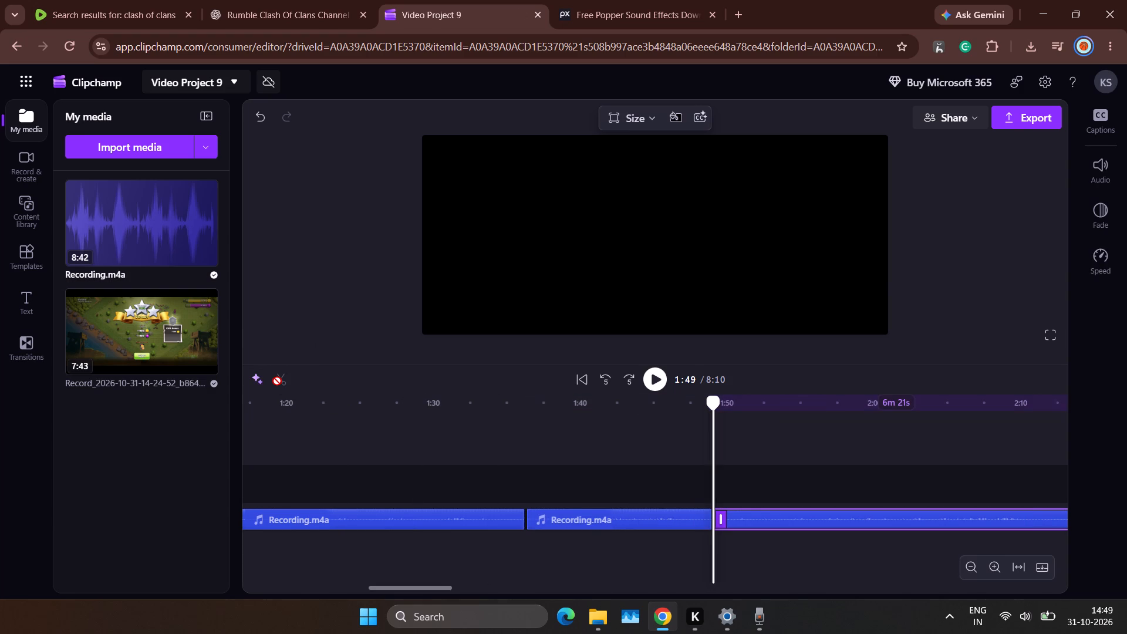
Replay the narration around 1:49, cut out the passage between 1:49 and 1:51, and move the rest back against the preceding segment.
key(space)
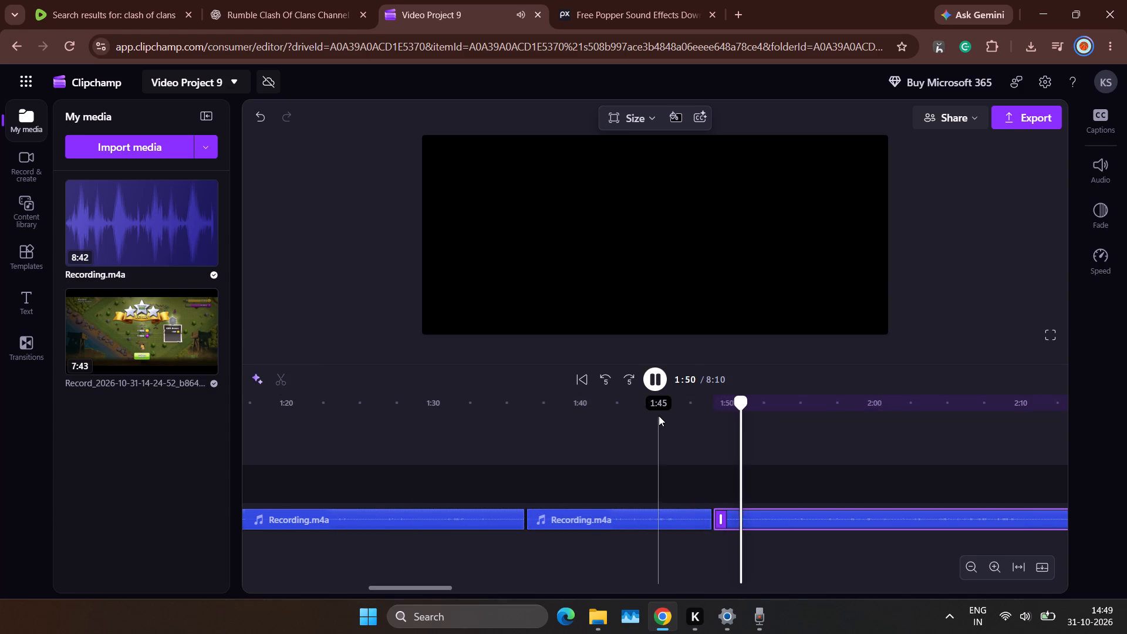
click(785, 514)
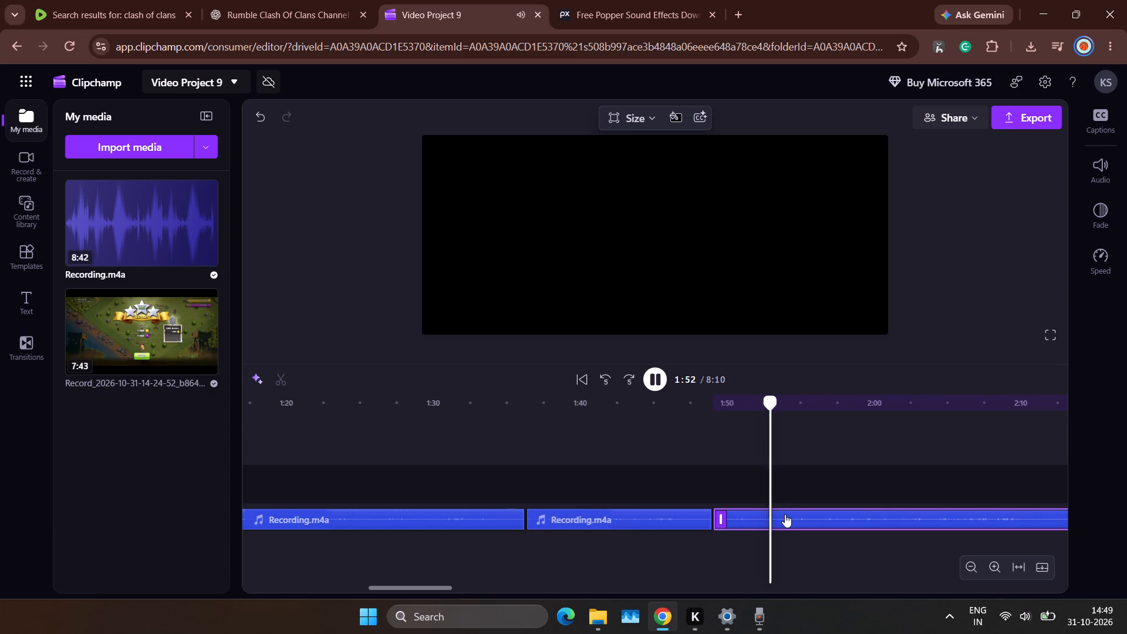
click(702, 454)
key(space)
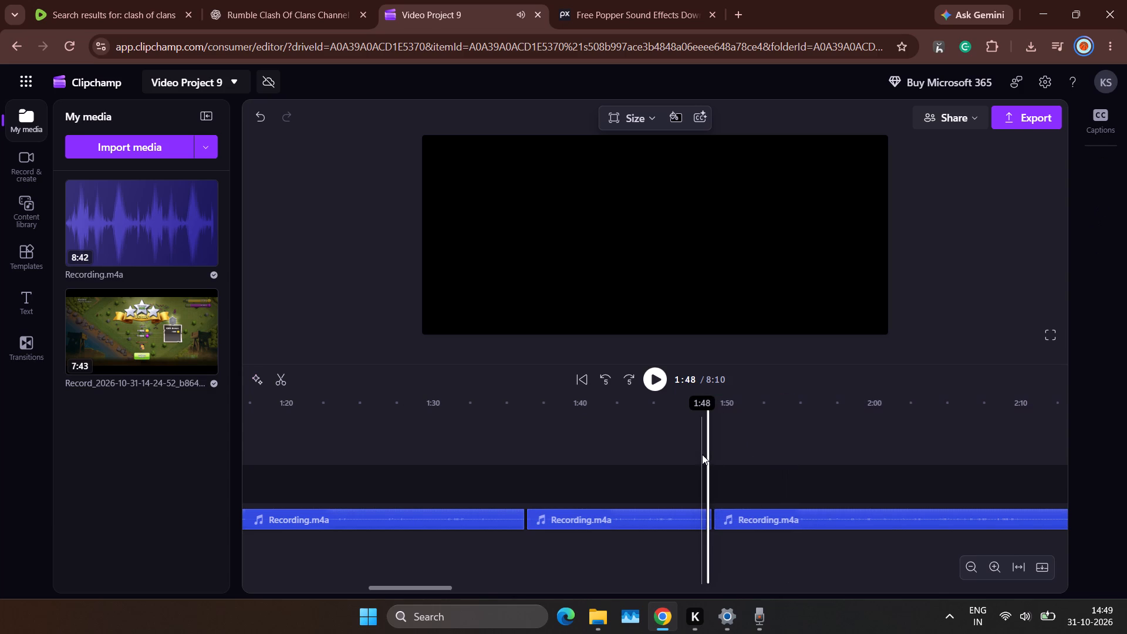
key(space)
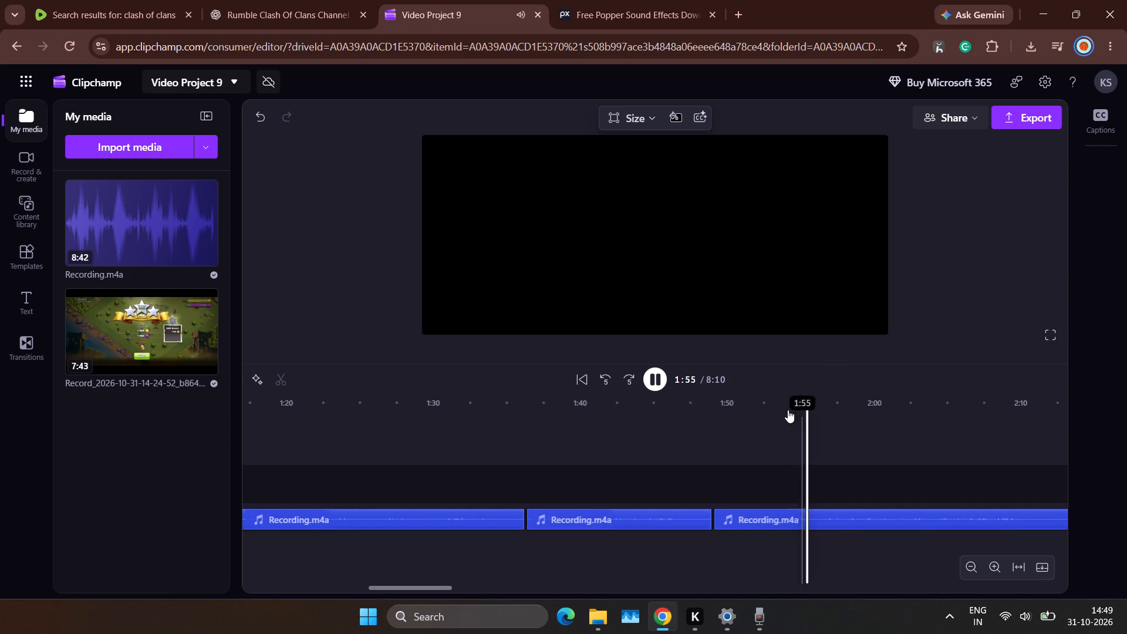
click(708, 427)
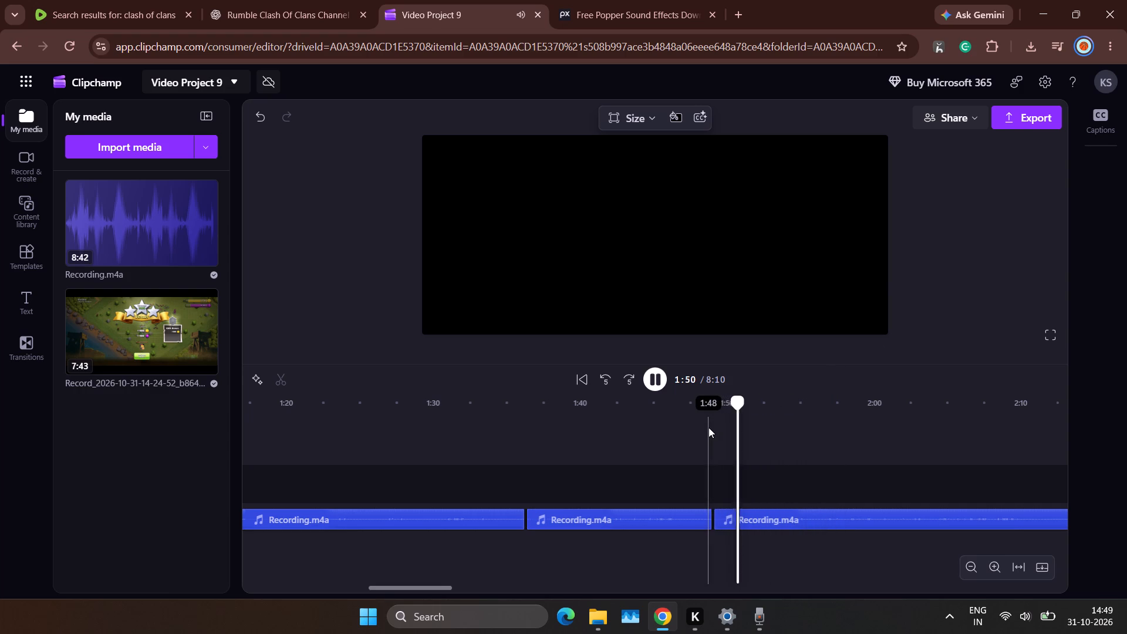
key(space)
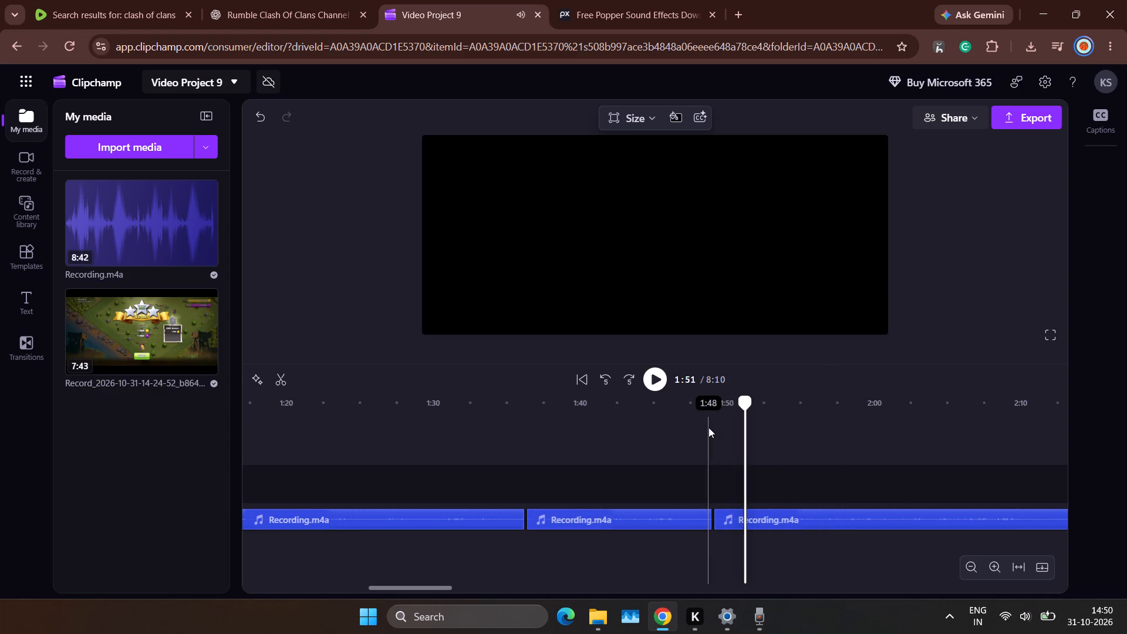
click(280, 375)
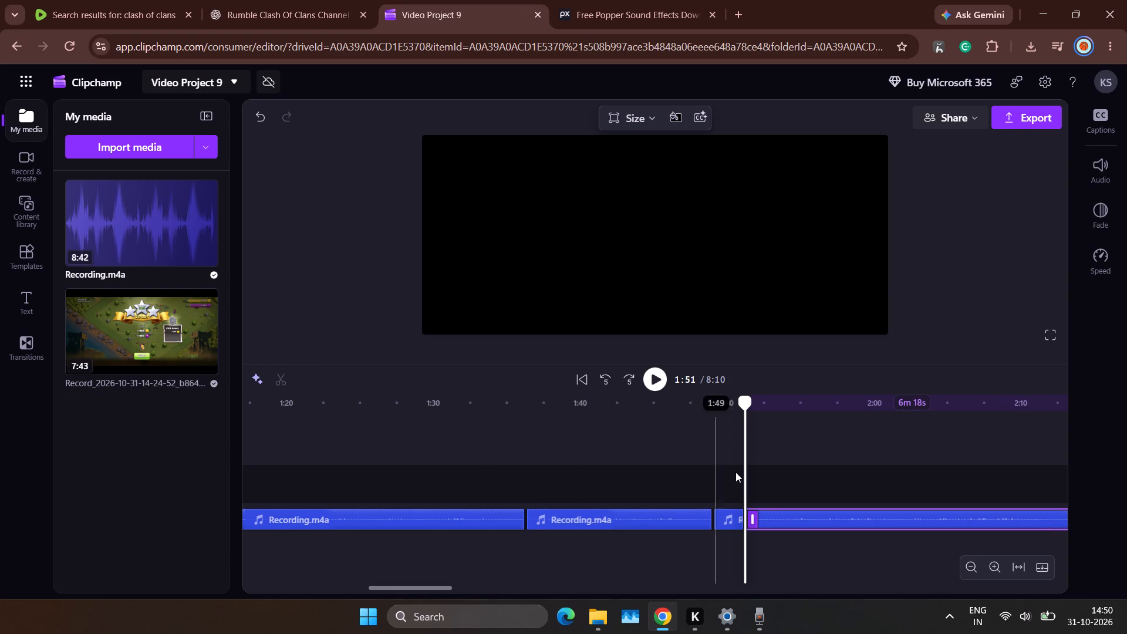
click(719, 515)
key(Delete)
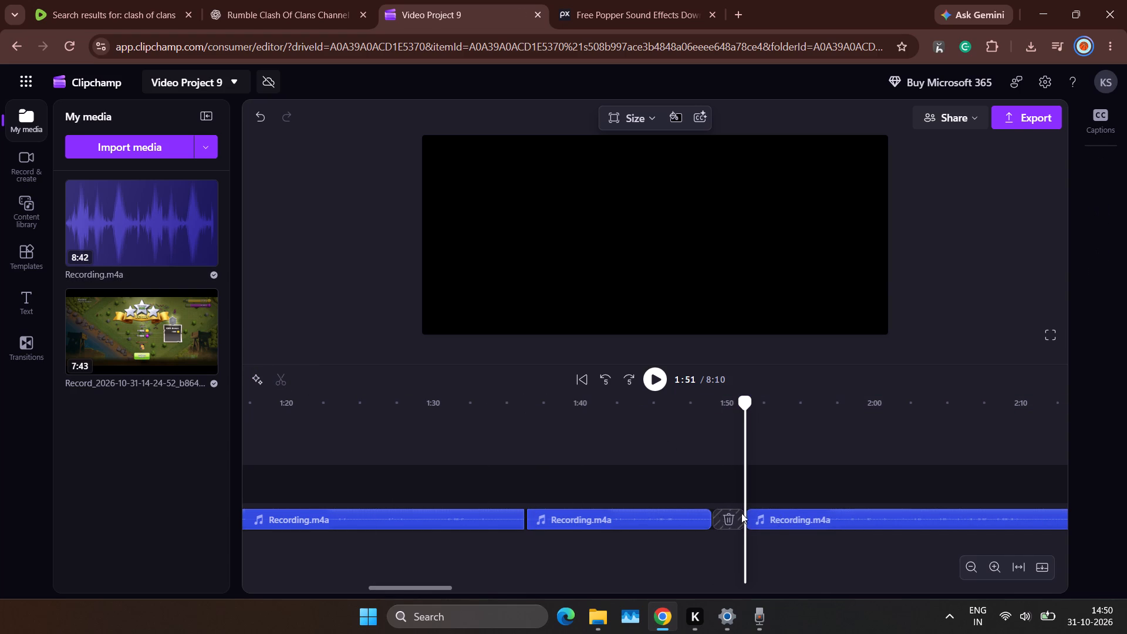
drag(809, 516, 776, 519)
Replay the narration from about 1:46 and split its last segment at about 2:01.
click(680, 490)
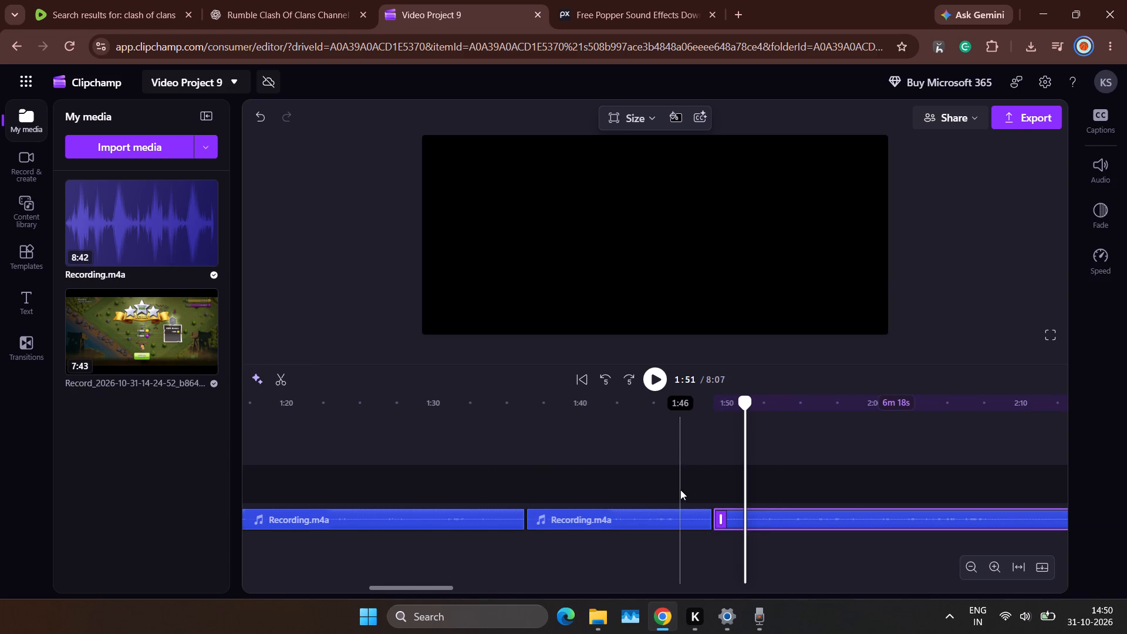
key(space)
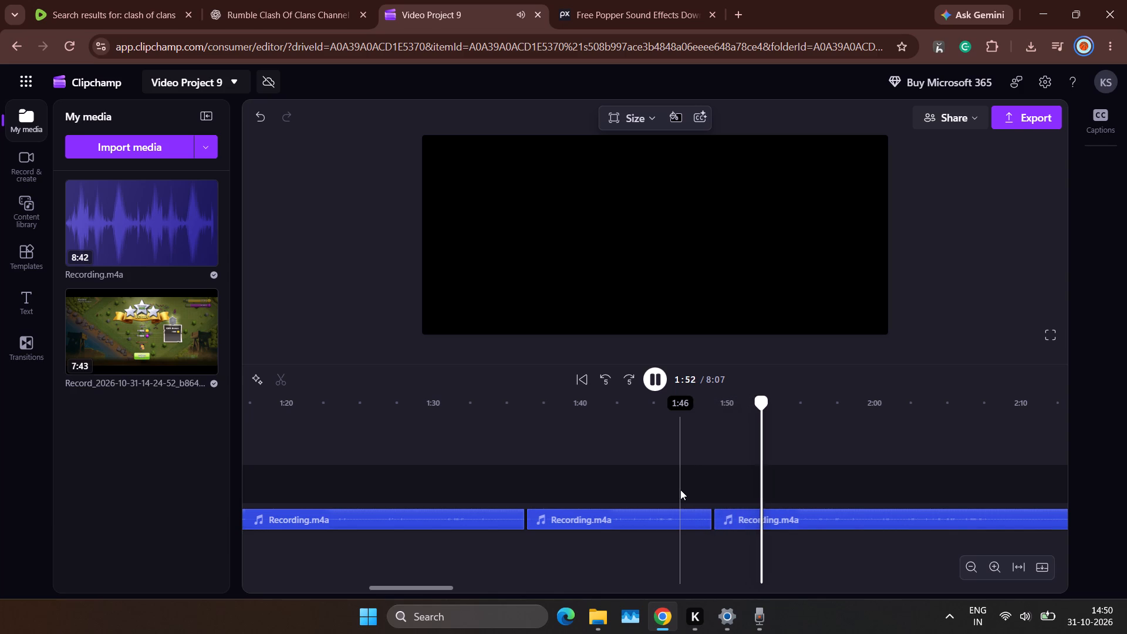
scroll(742, 451, left, 2)
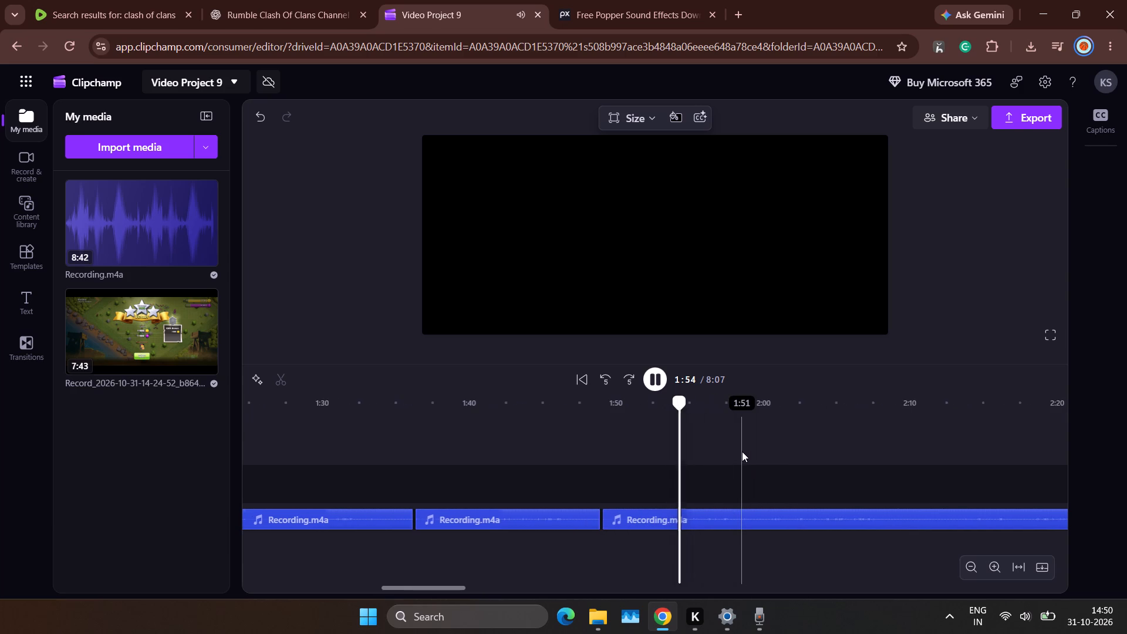
scroll(742, 451, left, 3)
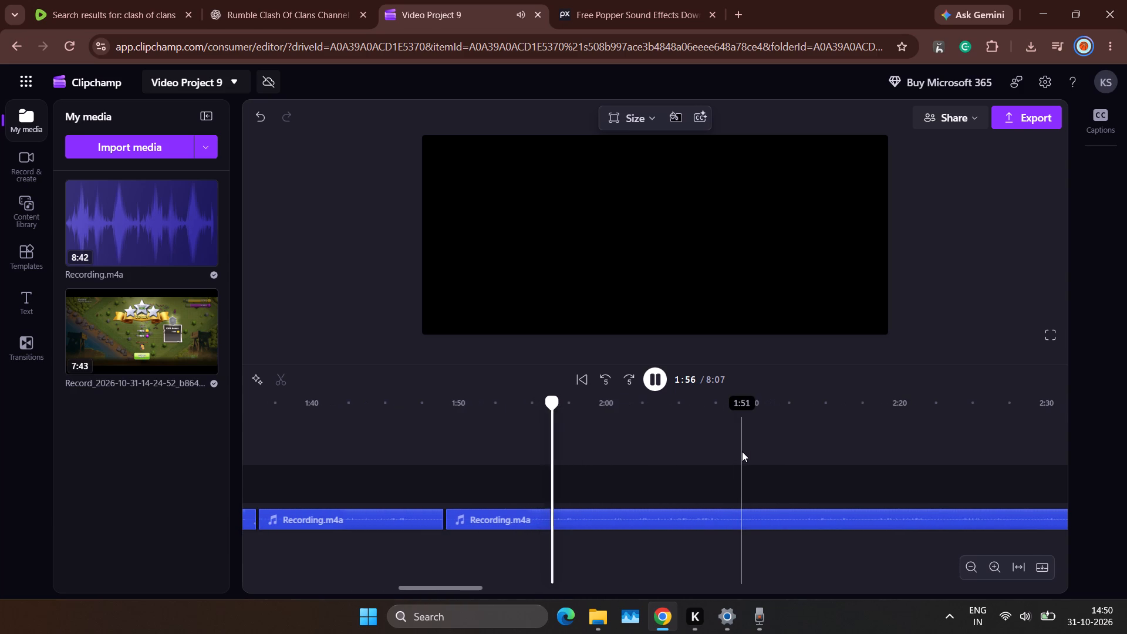
scroll(742, 451, left, 1)
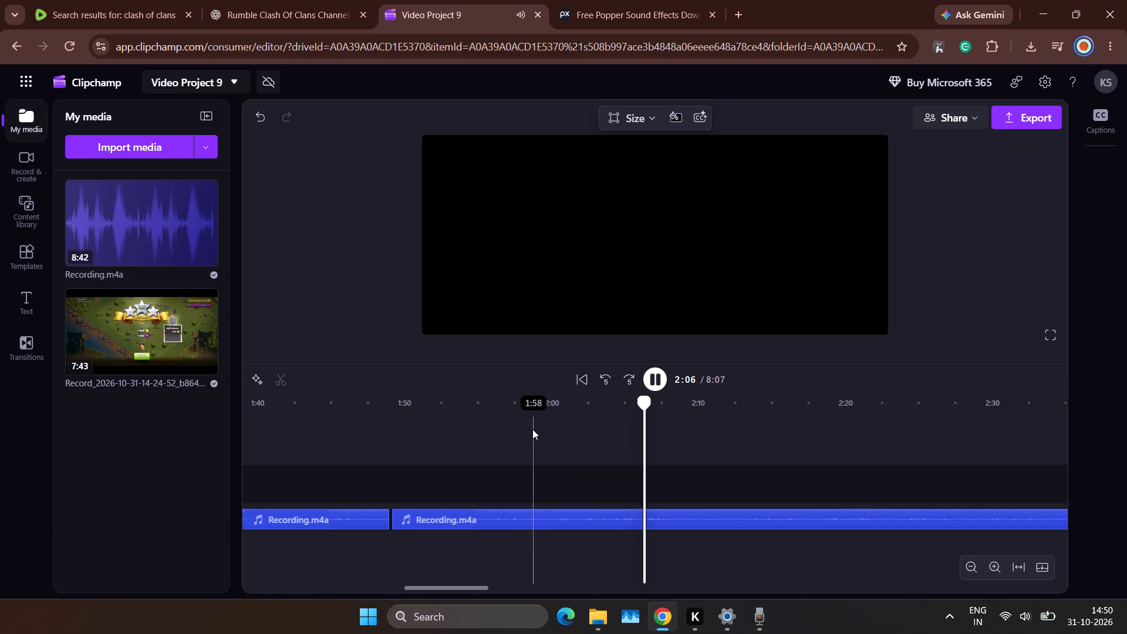
click(516, 429)
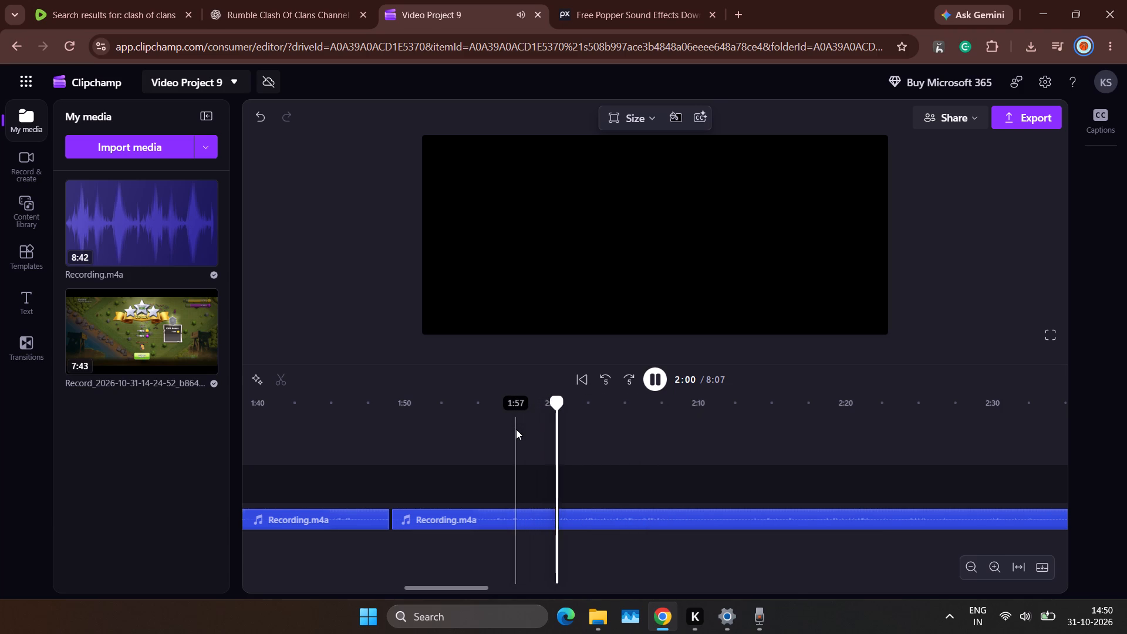
key(space)
key(space)
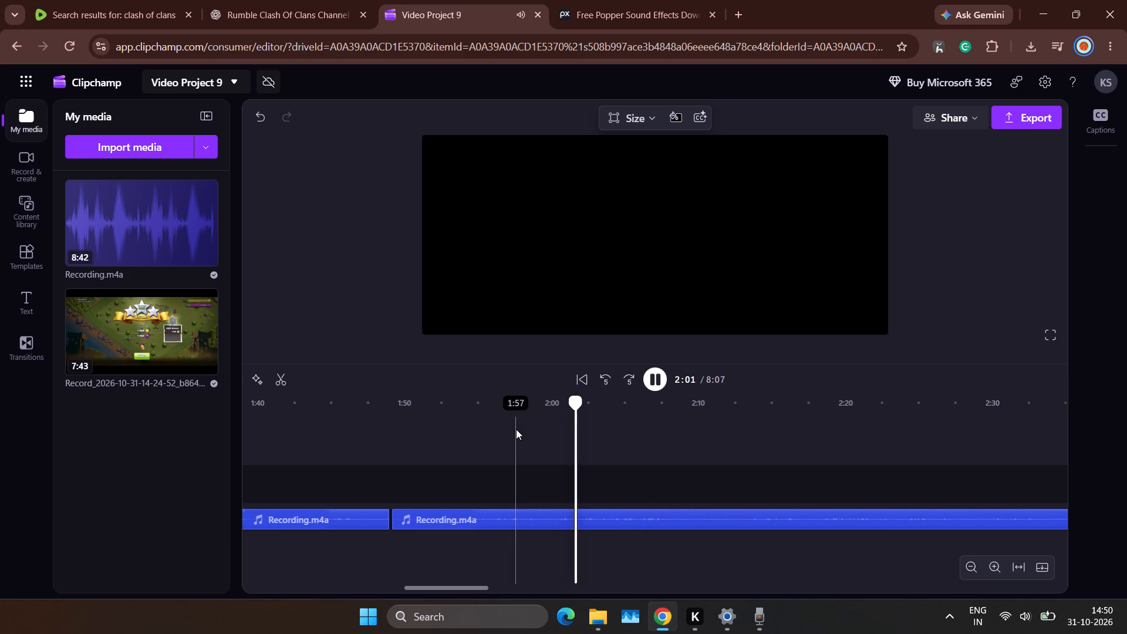
key(space)
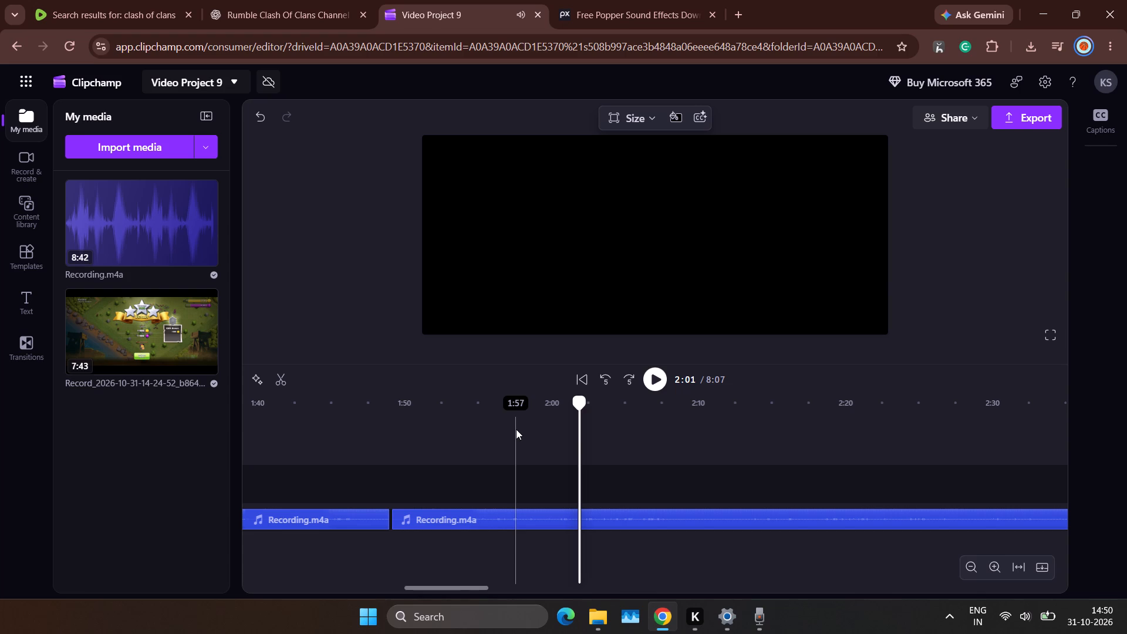
click(288, 382)
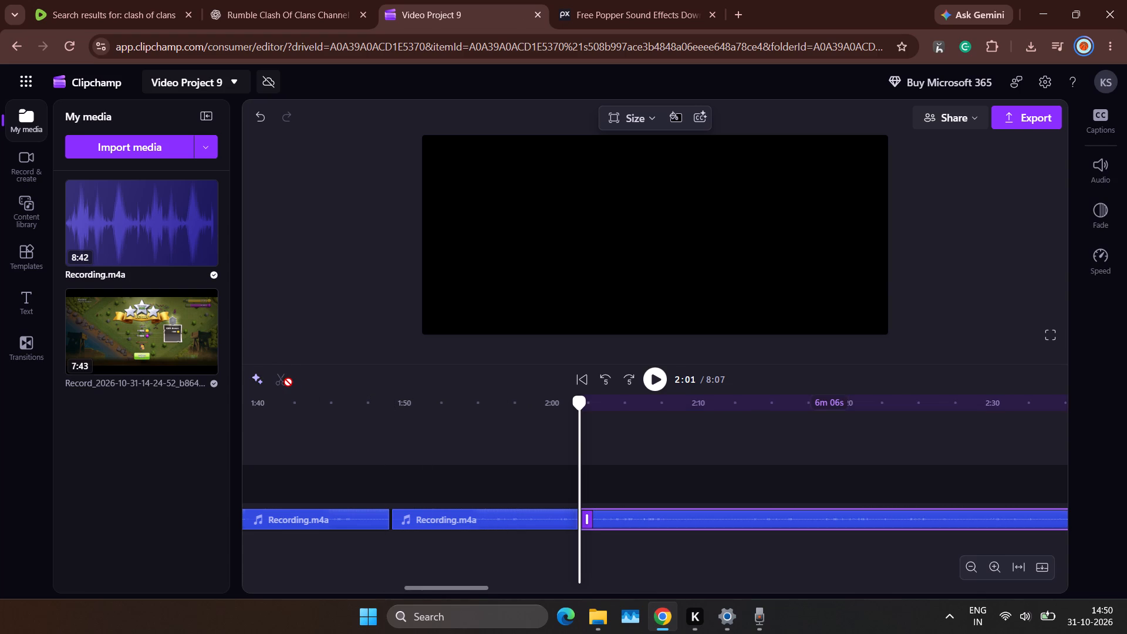
Cut out the narration between about 2:01 and 2:05 and move the remaining narration back against the preceding segment.
key(space)
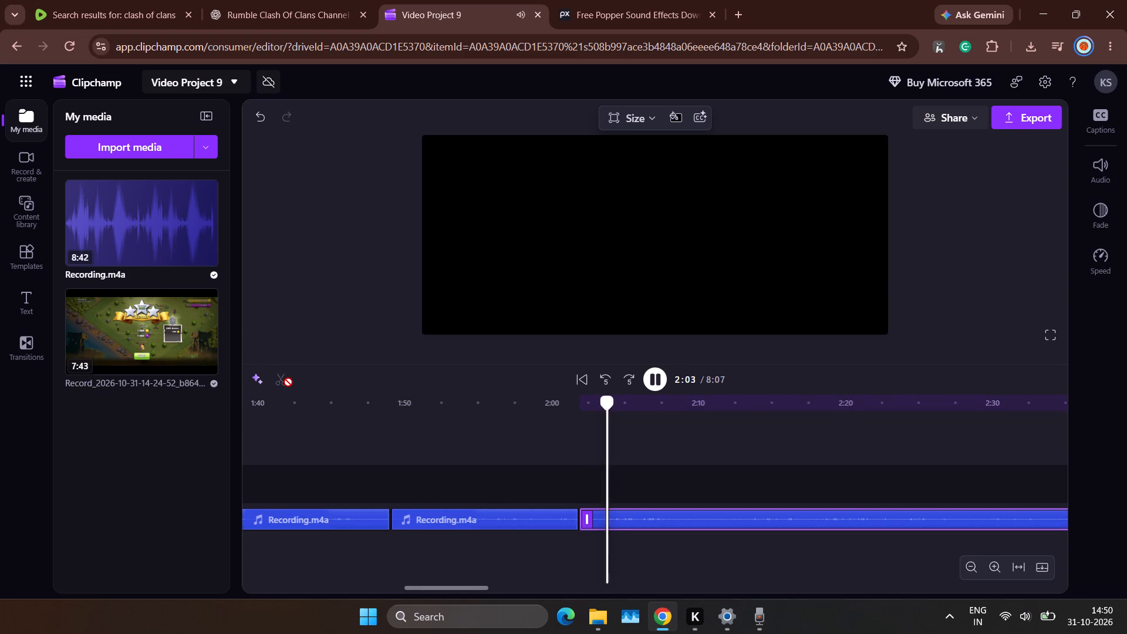
key(space)
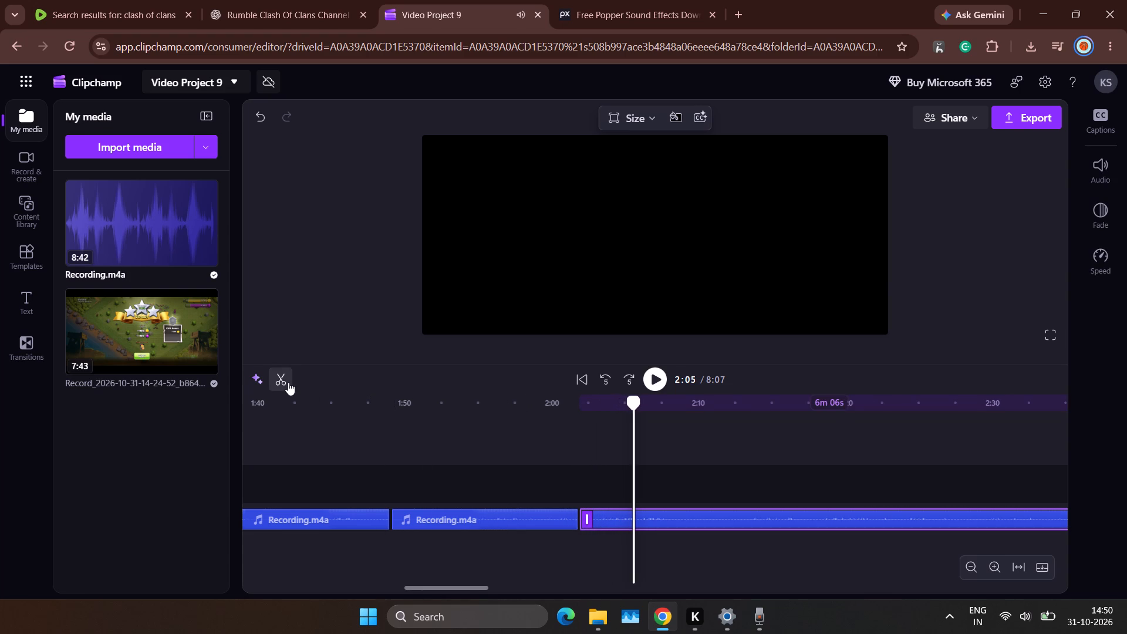
click(288, 382)
key(space)
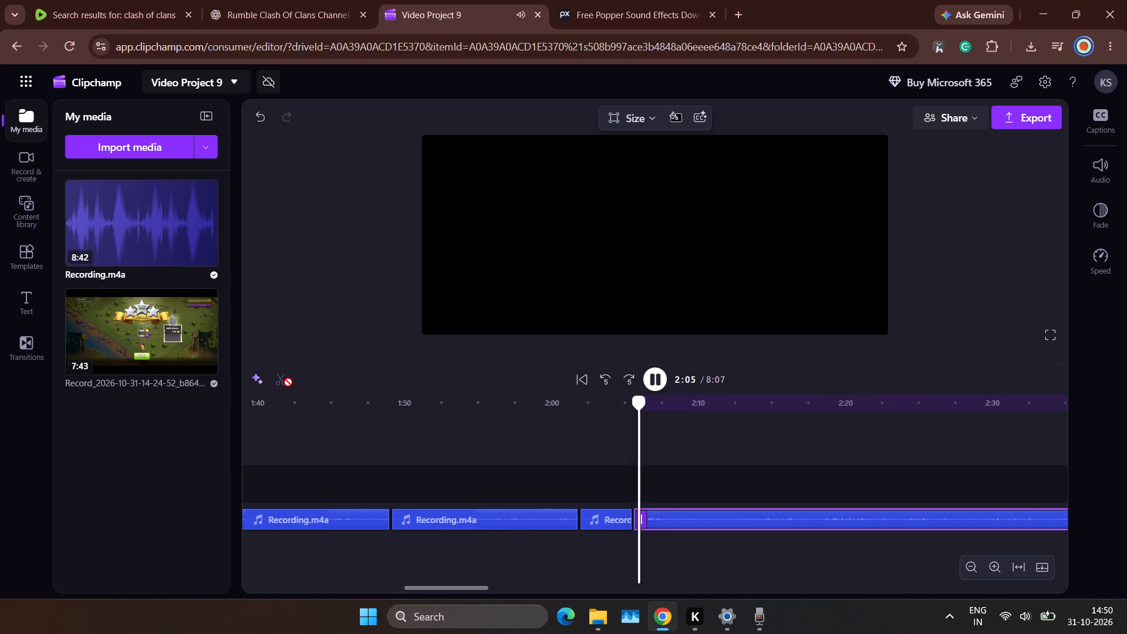
click(606, 514)
key(Delete)
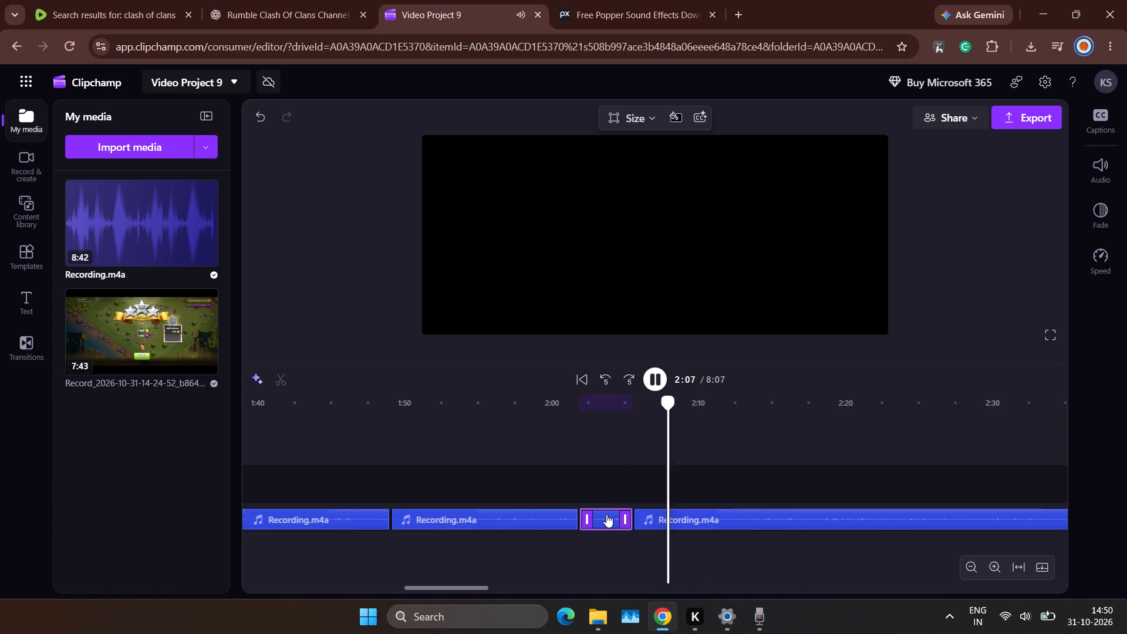
drag(719, 516, 657, 518)
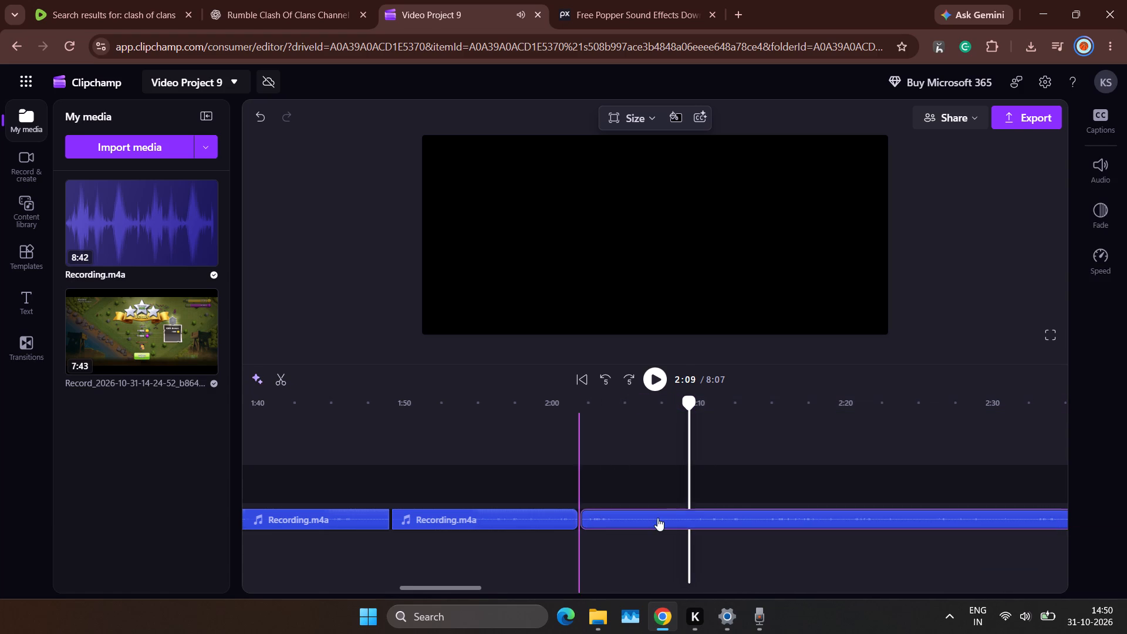
Replay the narration from about 1:56 and split its last segment at about 2:05.
click(492, 447)
key(space)
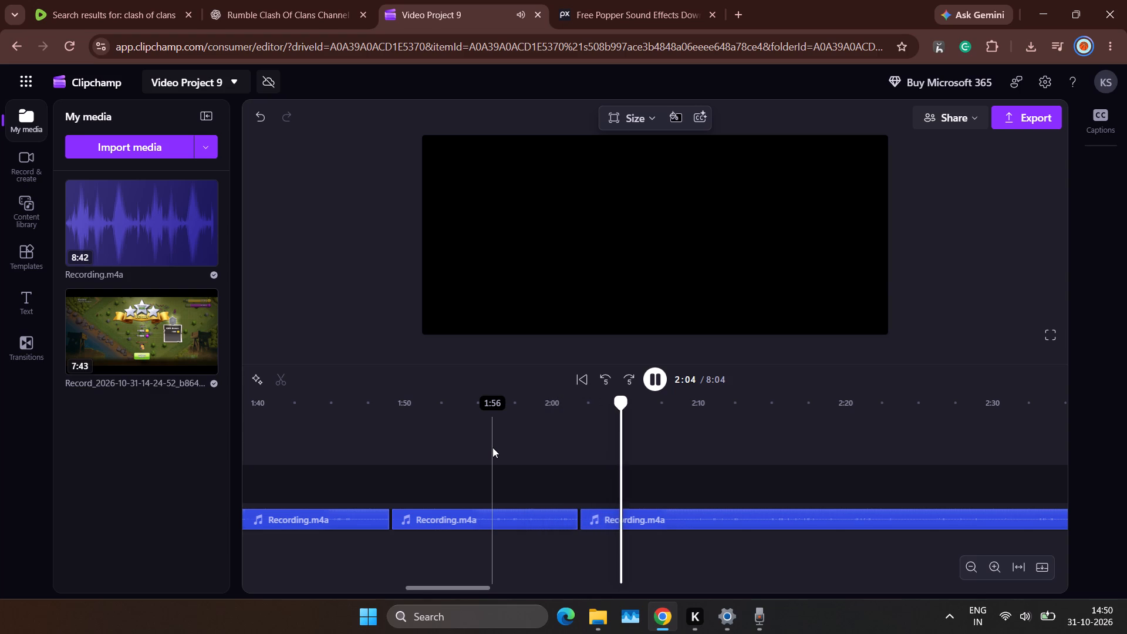
click(559, 426)
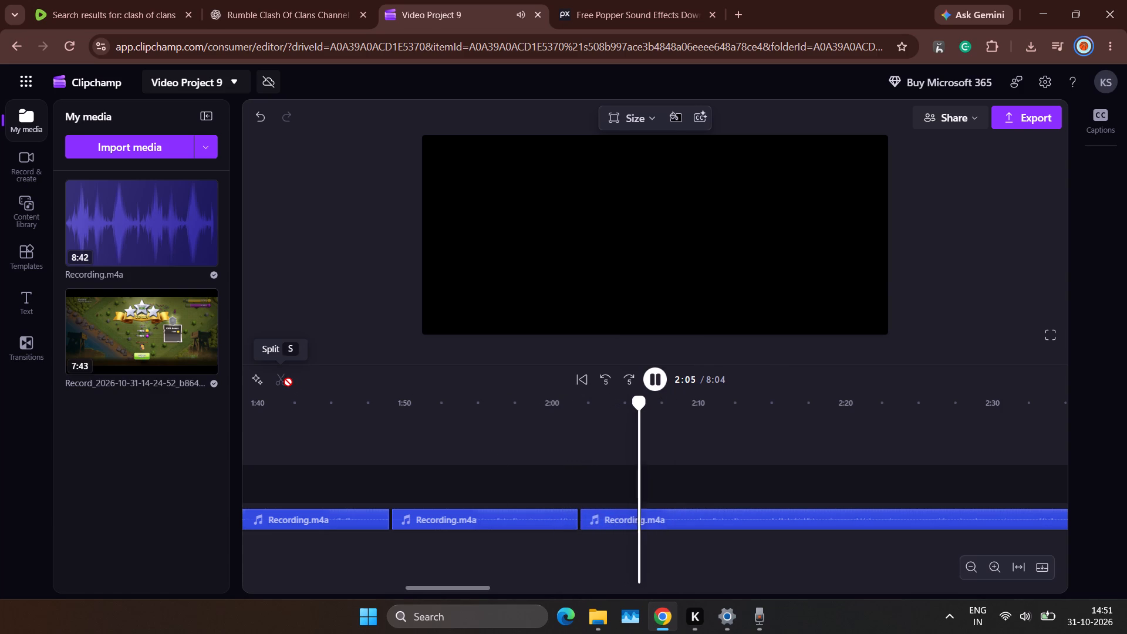
click(583, 446)
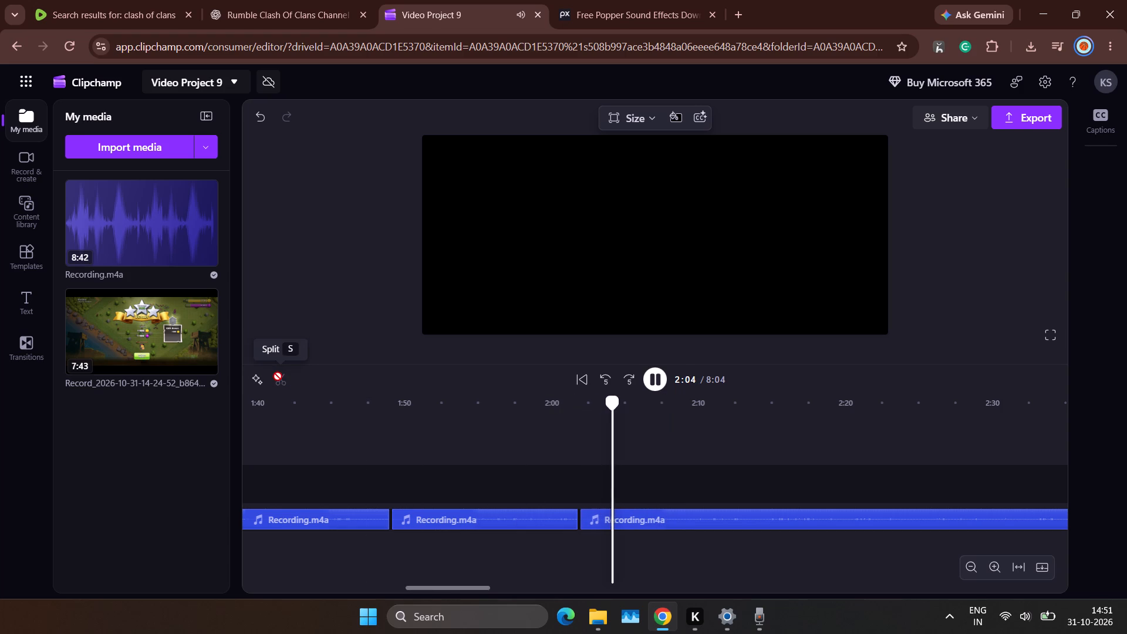
key(space)
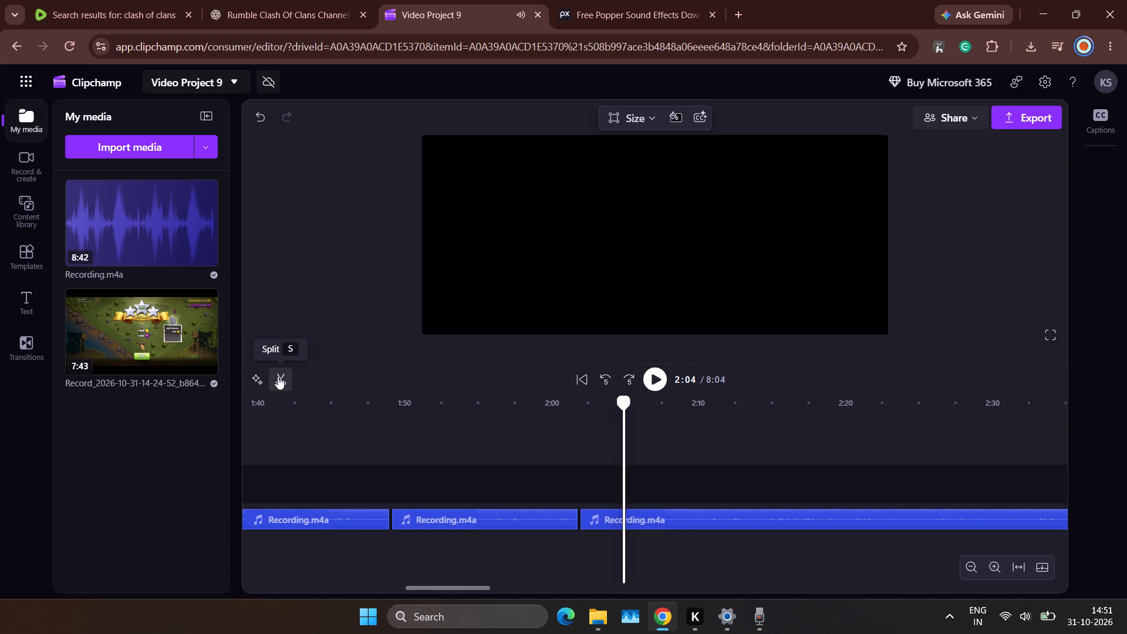
key(space)
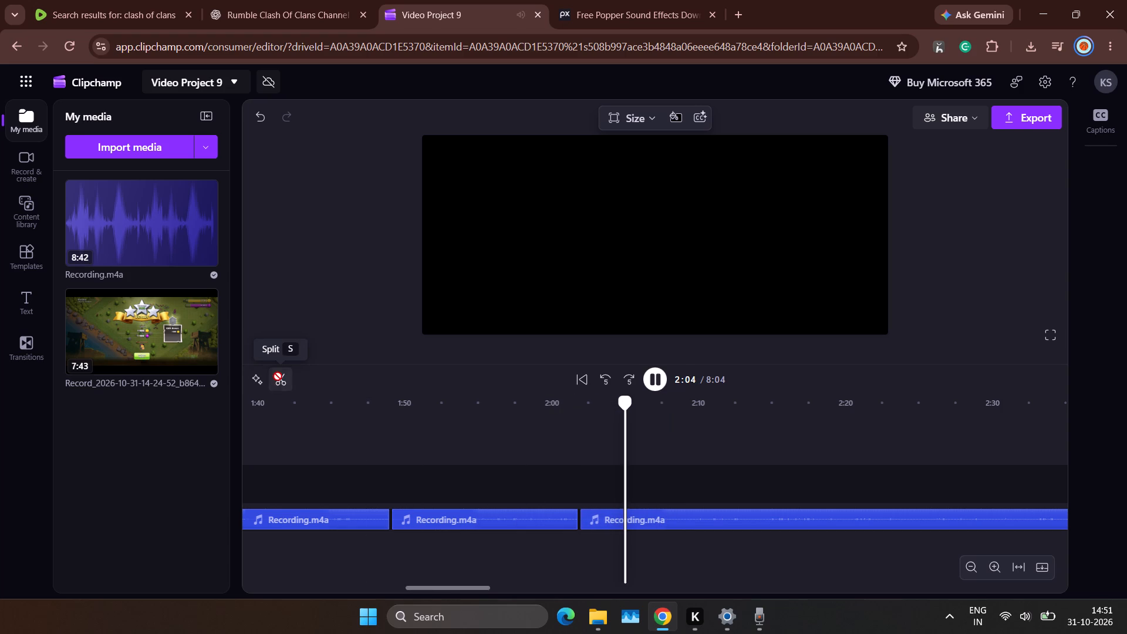
key(space)
click(278, 376)
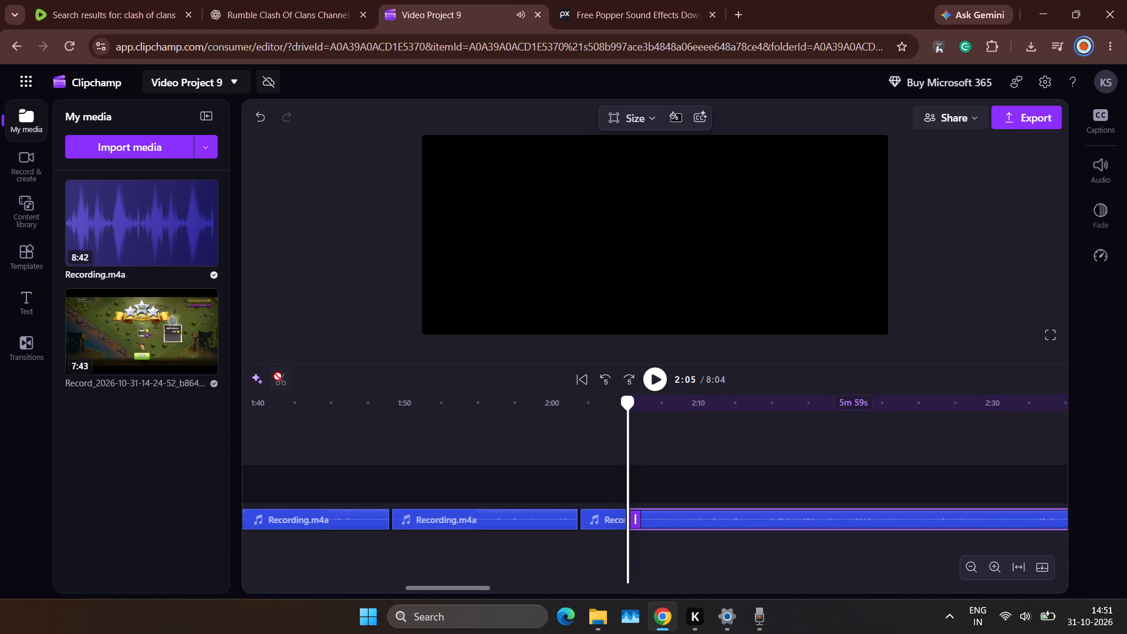
Replay the narration from about 2:05, cut out the passage between 2:05 and 2:09, and move the rest back against the preceding segment.
key(space)
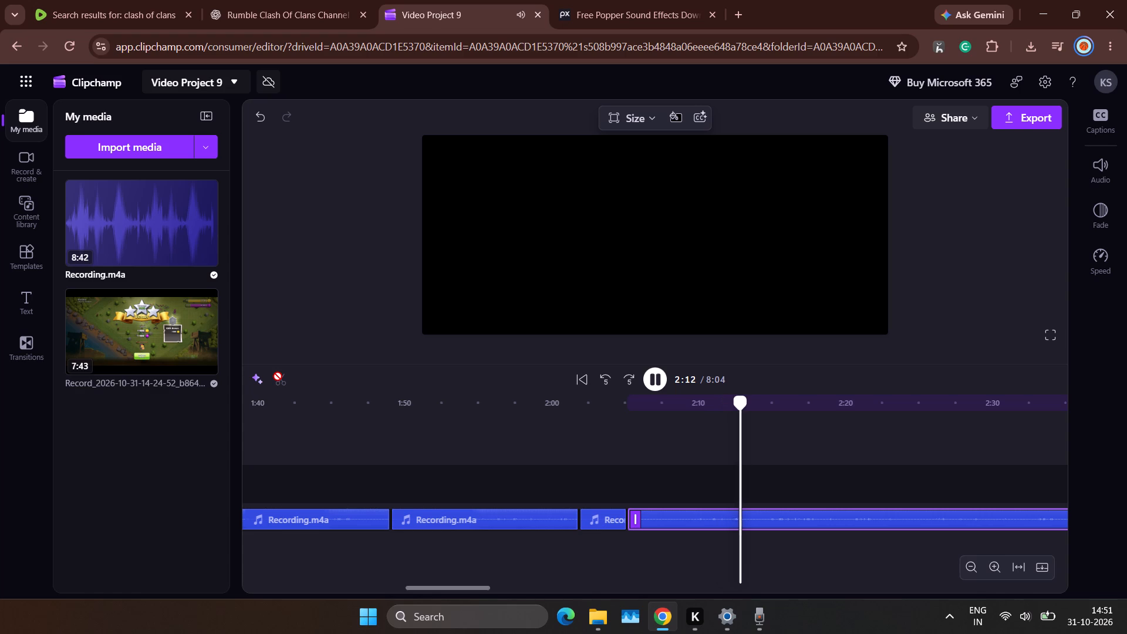
click(278, 376)
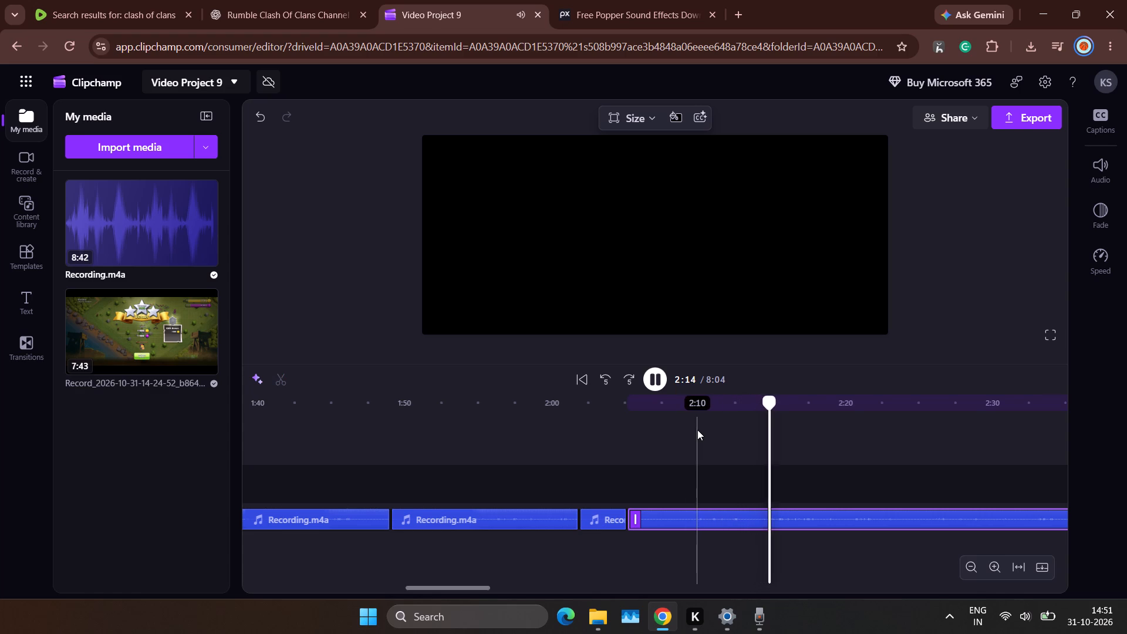
click(697, 430)
click(689, 431)
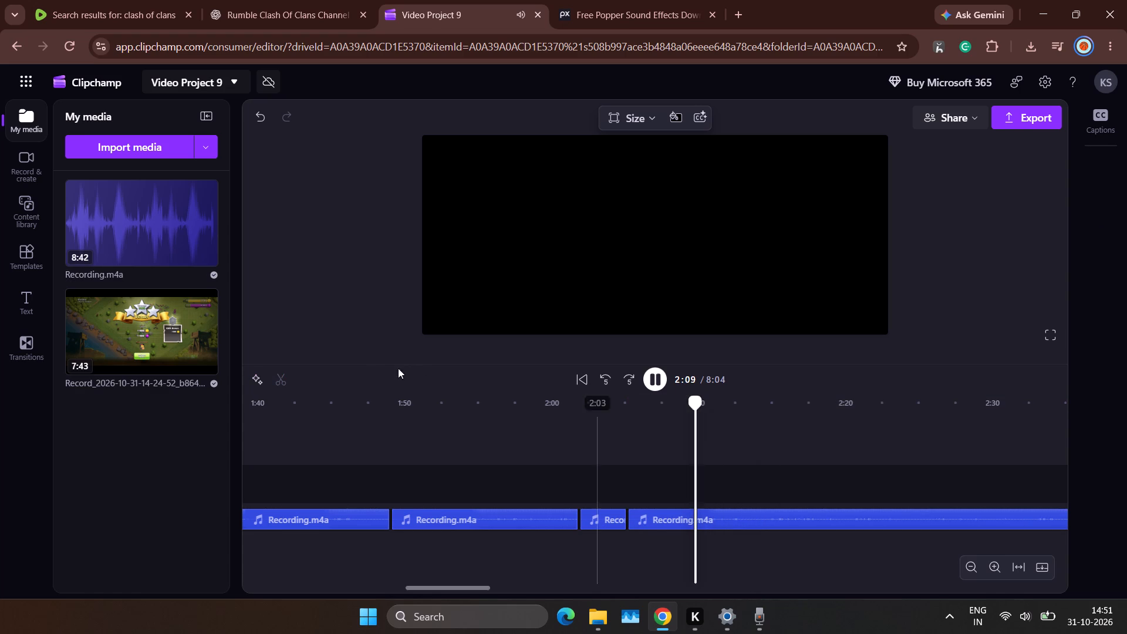
drag(629, 414, 644, 413)
click(644, 413)
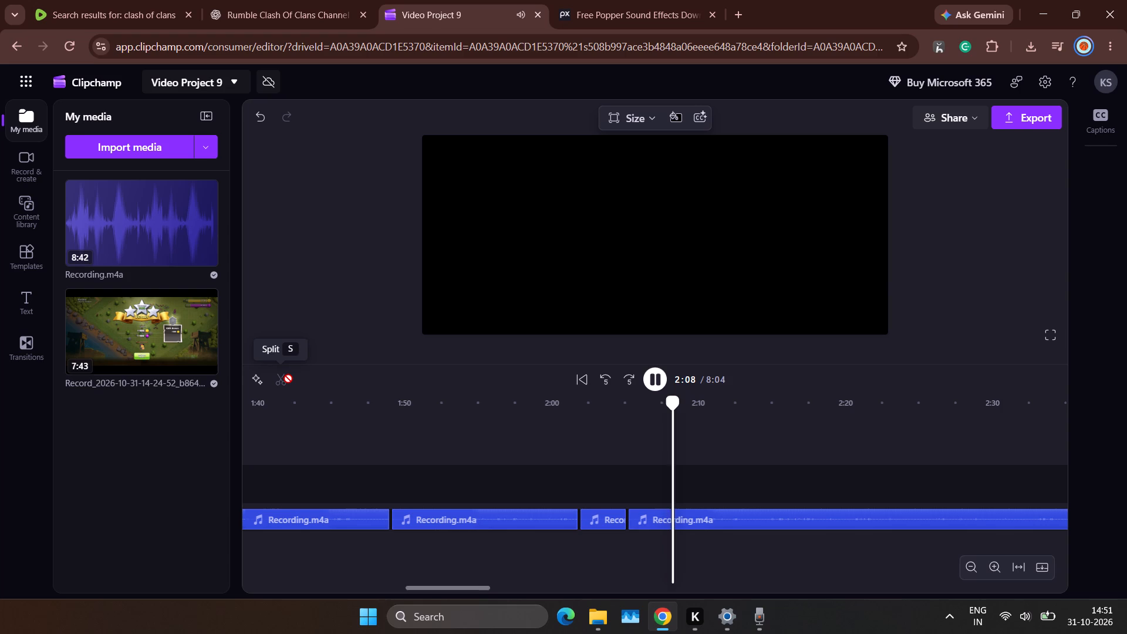
key(space)
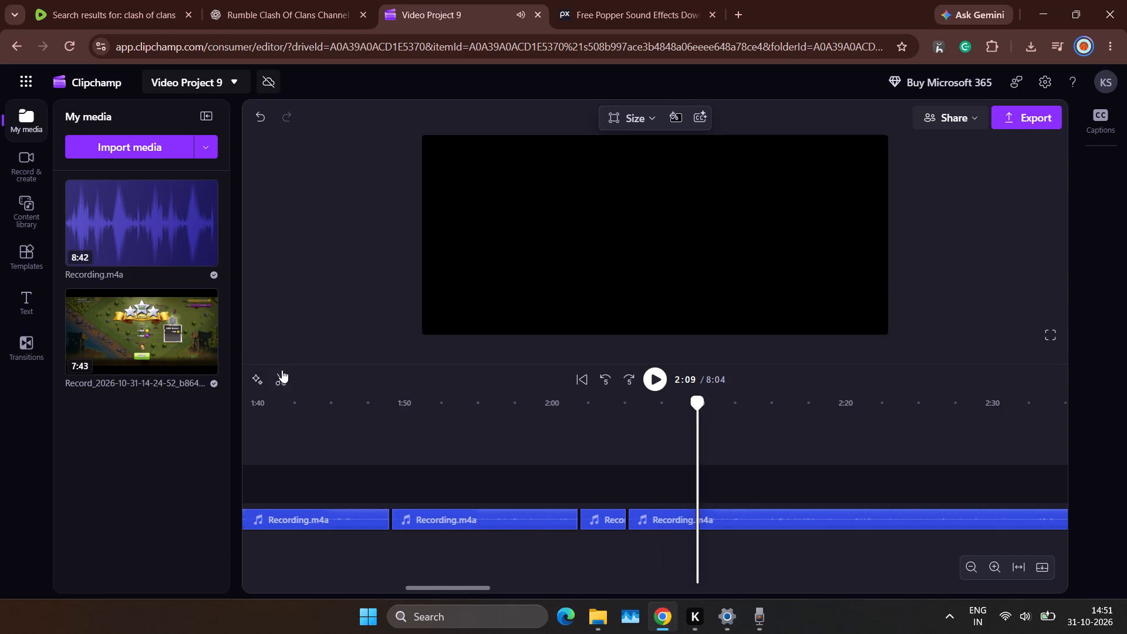
click(284, 374)
click(653, 517)
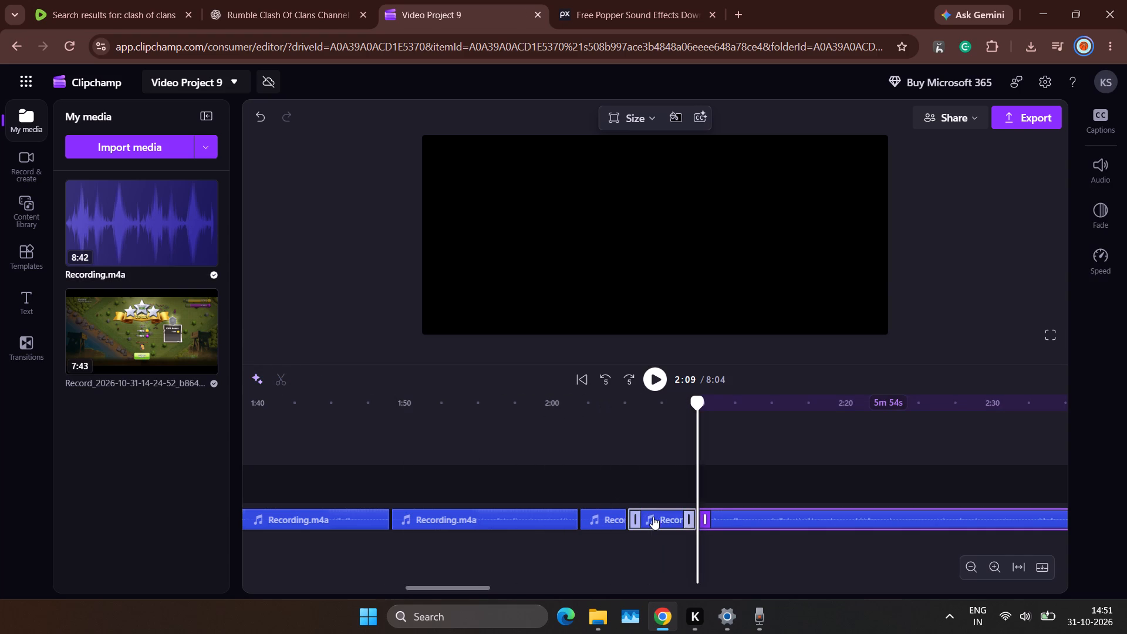
key(Delete)
drag(775, 513, 775, 513)
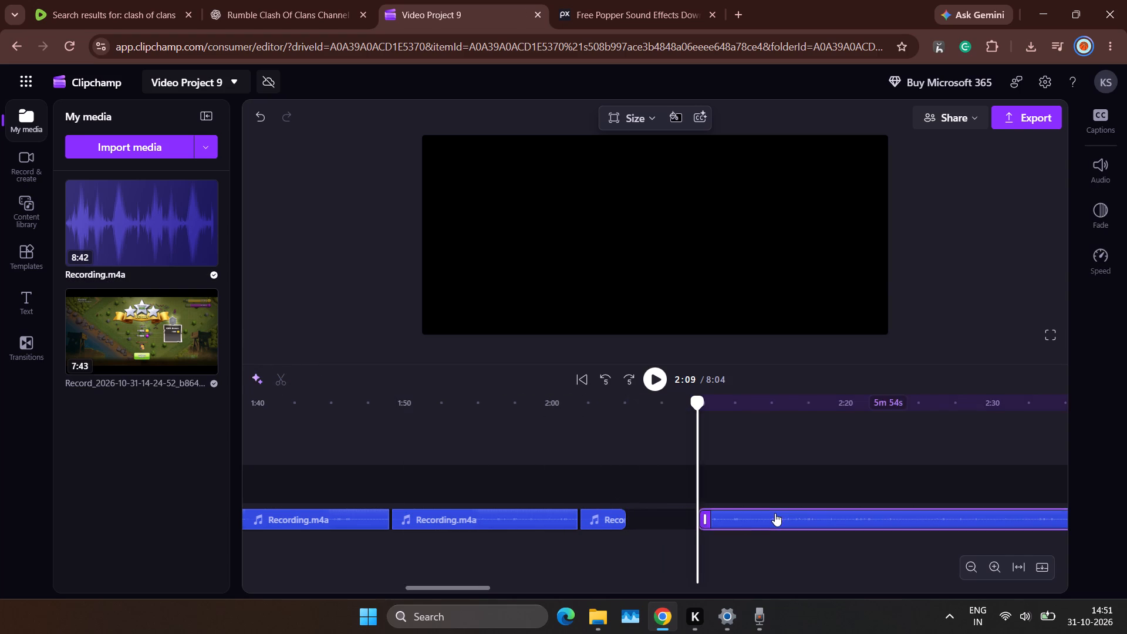
drag(775, 513, 699, 521)
Replay the narration from about 2:04 and split its last segment at about 2:12.
click(610, 457)
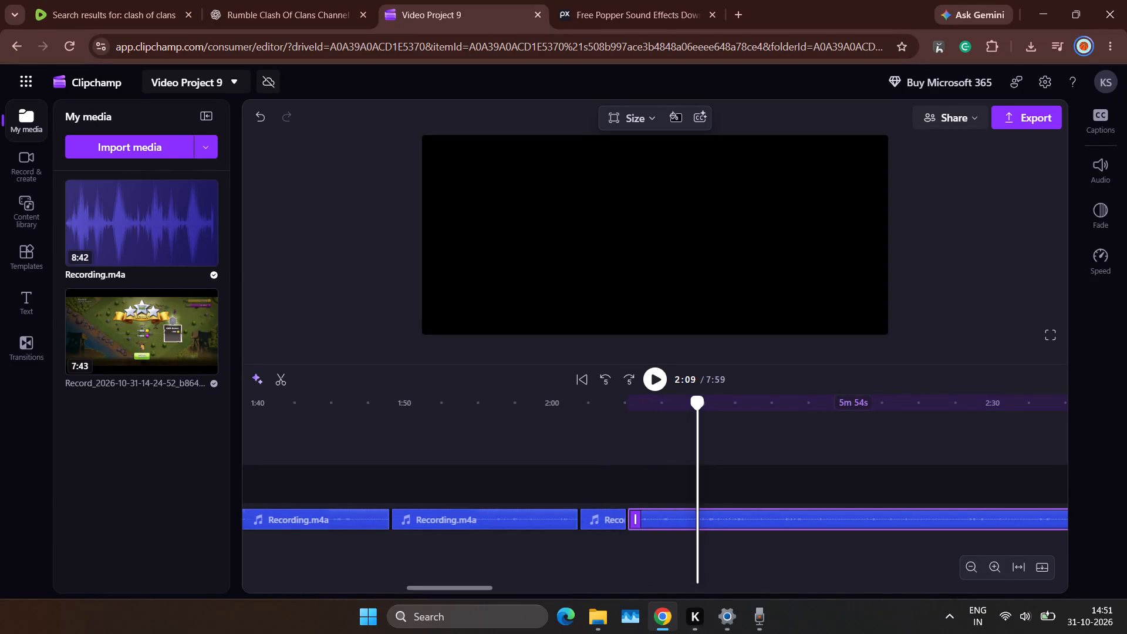
key(space)
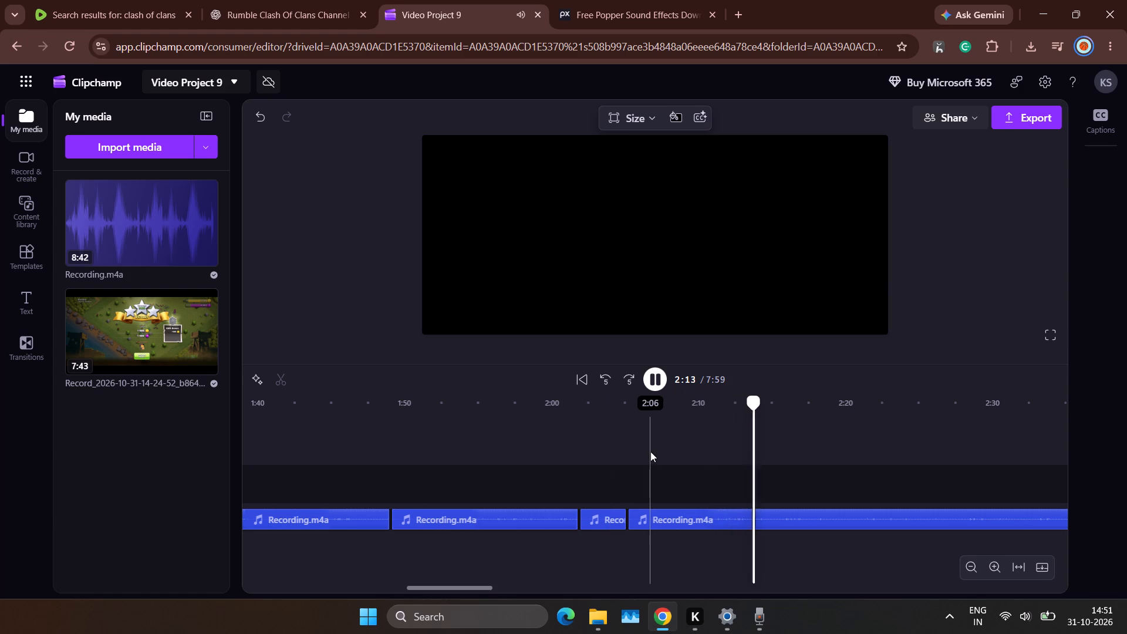
click(700, 438)
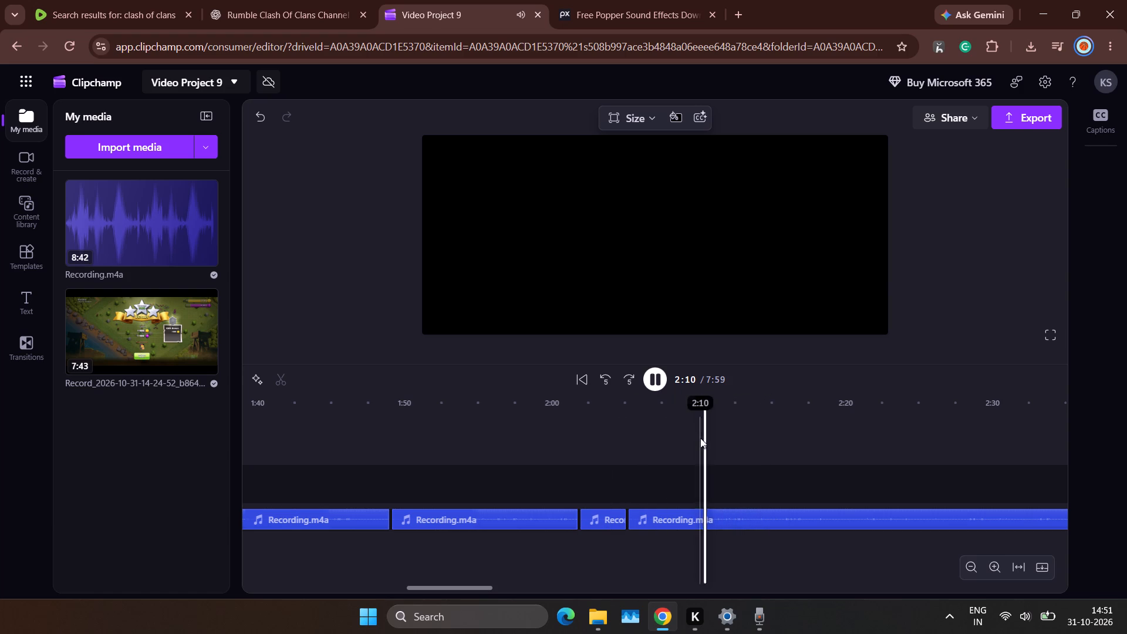
key(space)
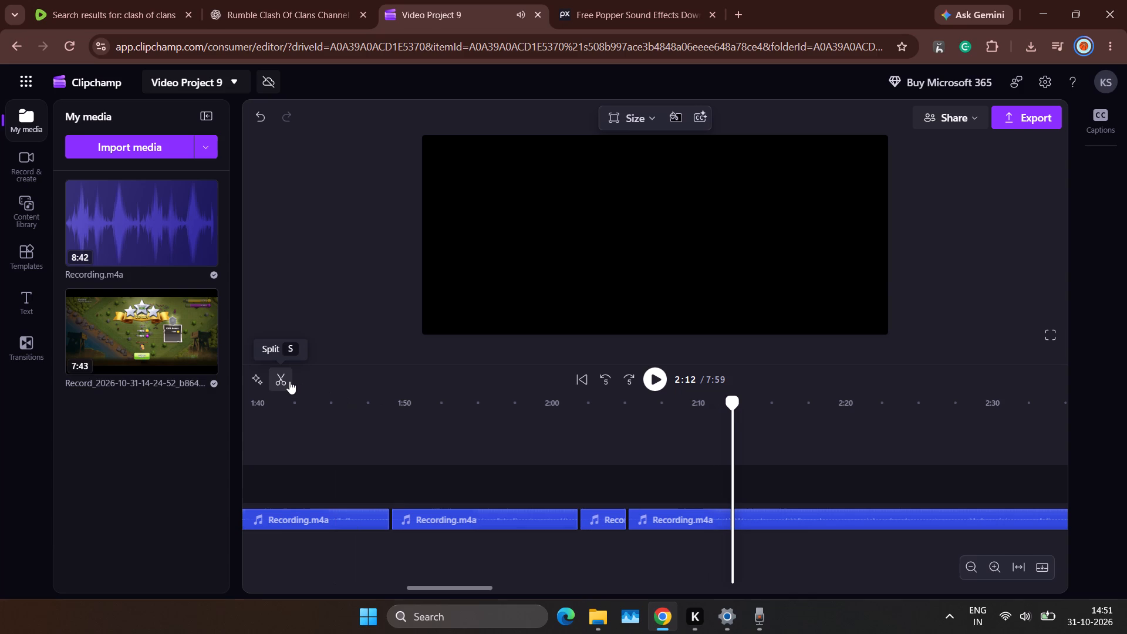
click(289, 381)
Cut out the narration between about 2:12 and 2:13 and move the remaining narration back against the preceding segment.
key(space)
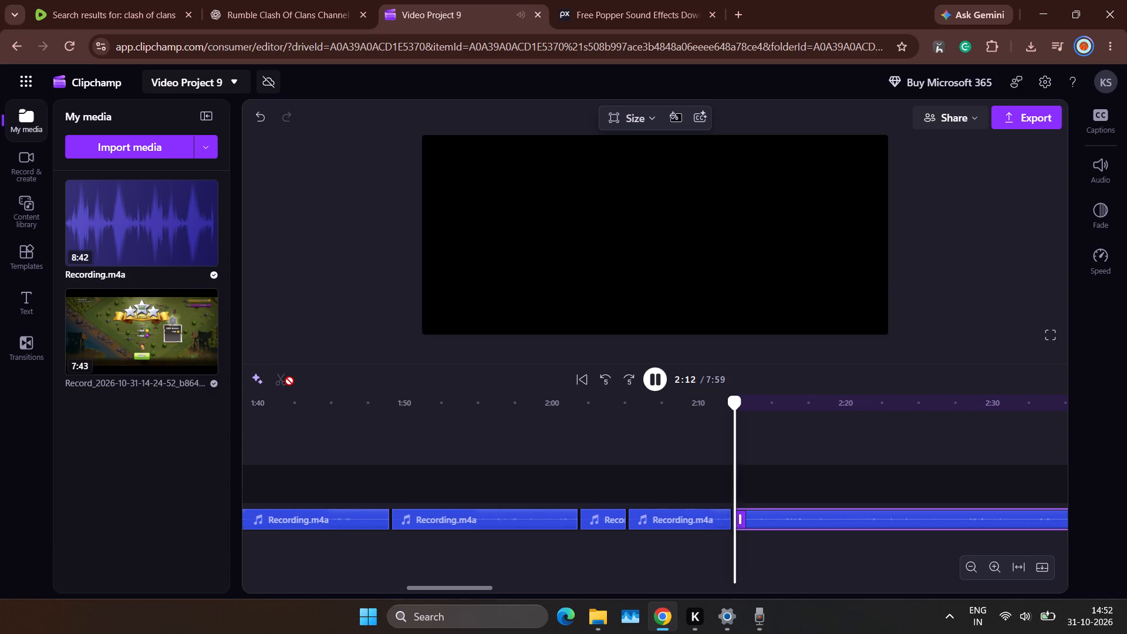
key(space)
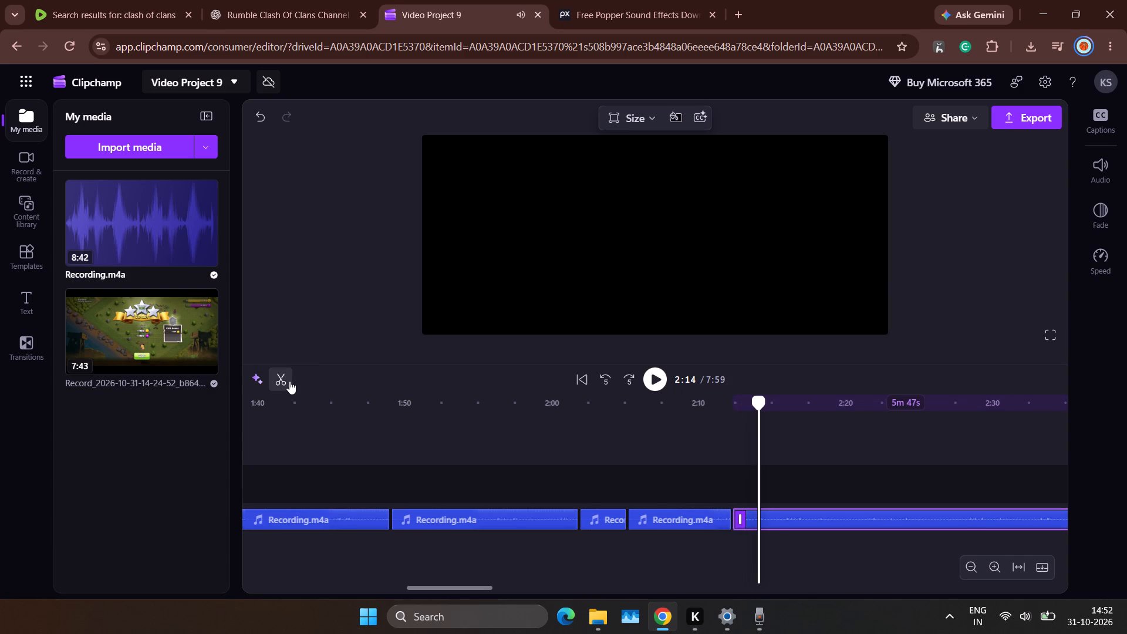
click(758, 401)
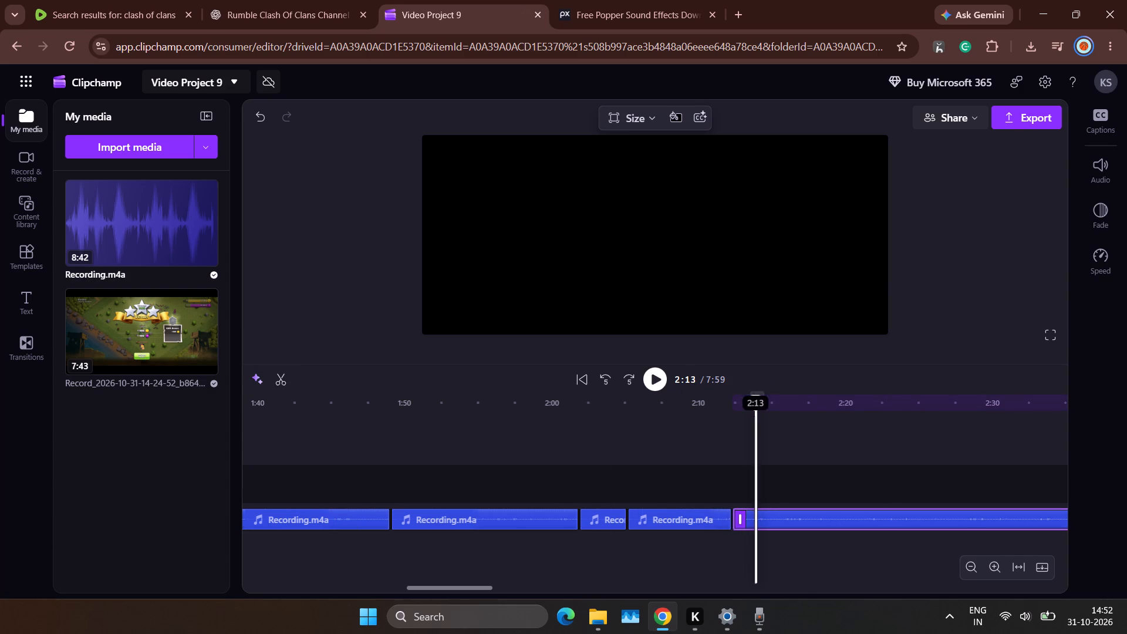
click(279, 372)
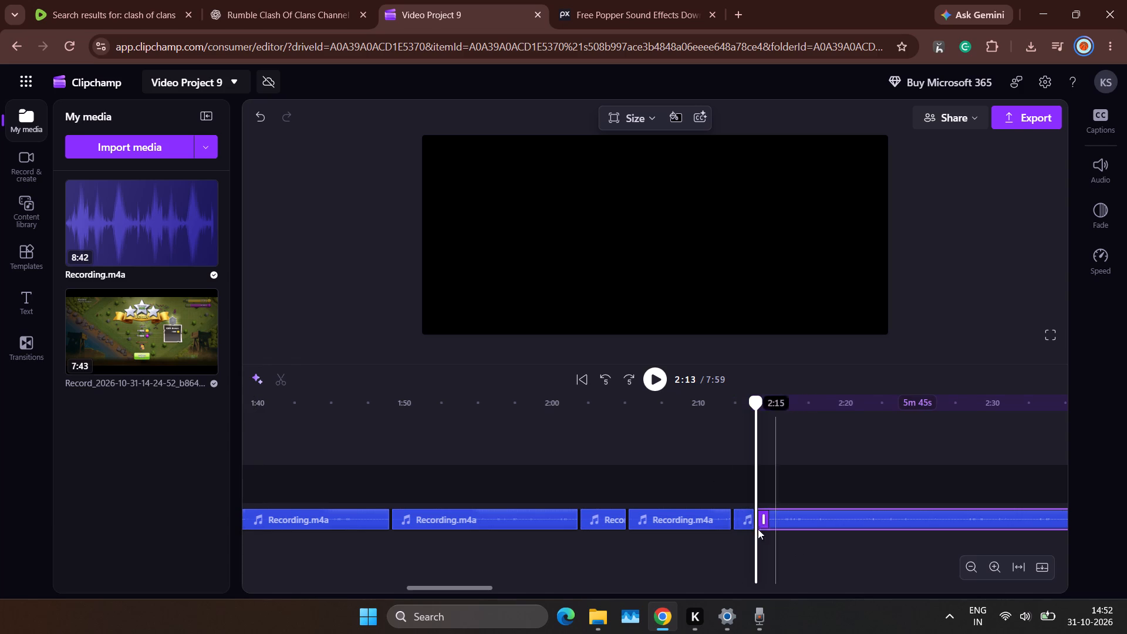
click(739, 520)
key(Delete)
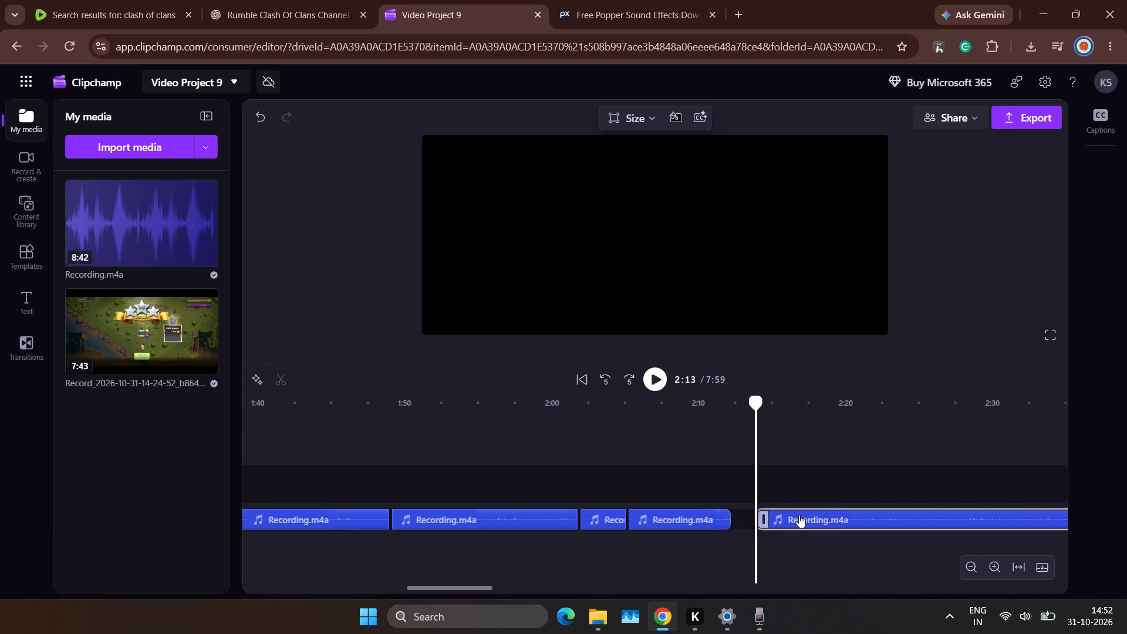
drag(799, 515, 775, 518)
Listen to the narration from about 2:08 to 2:40 to find the next passage to cut.
click(680, 477)
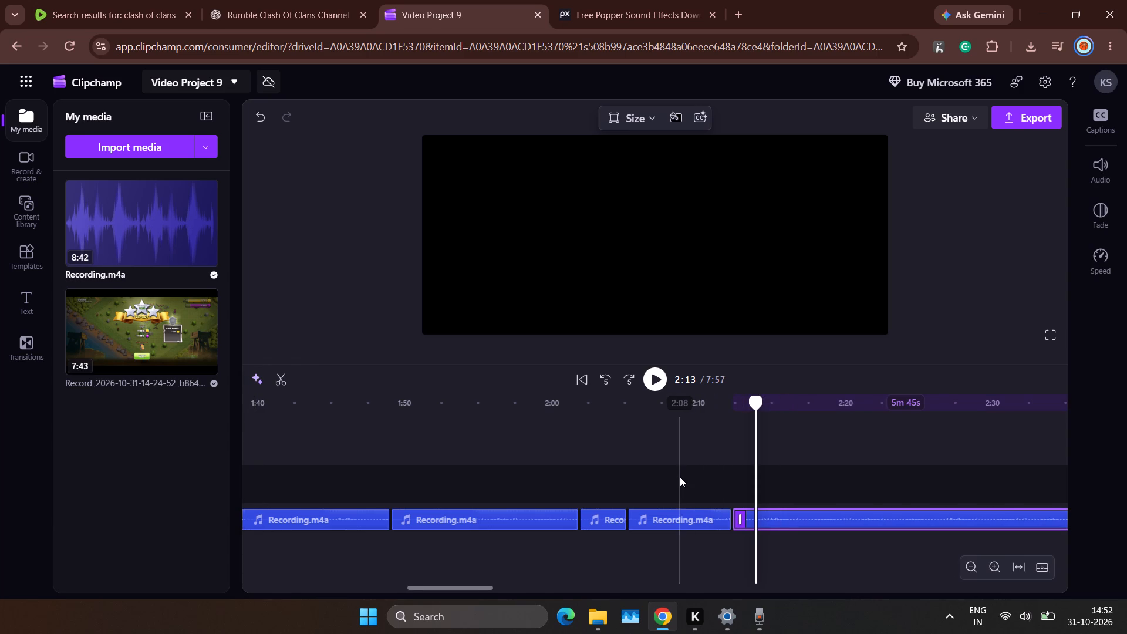
key(space)
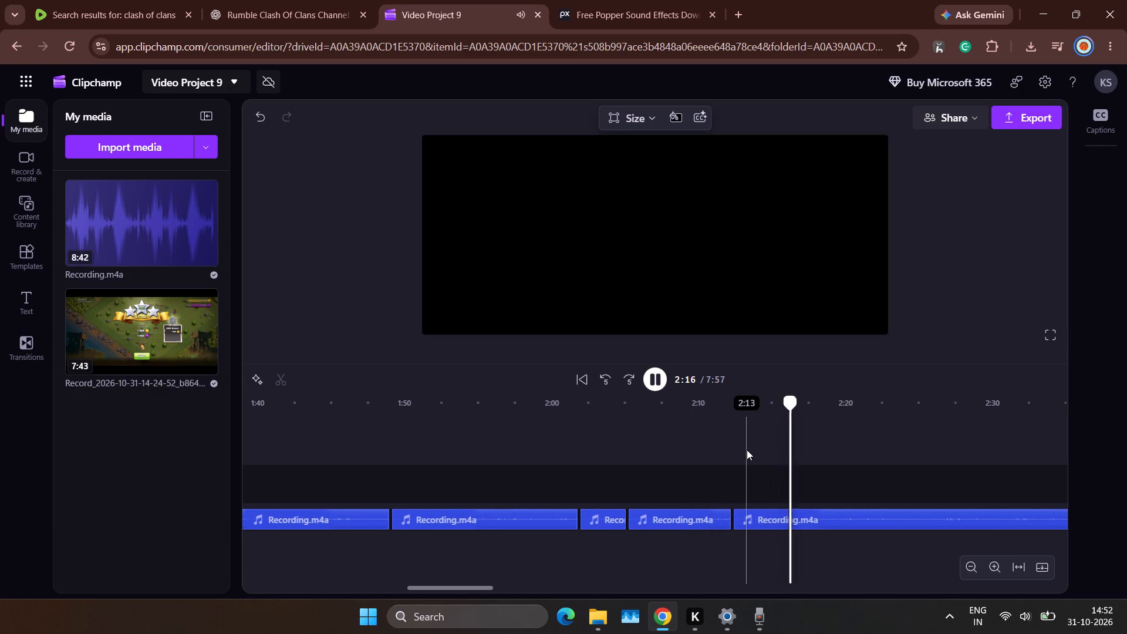
scroll(747, 450, left, 4)
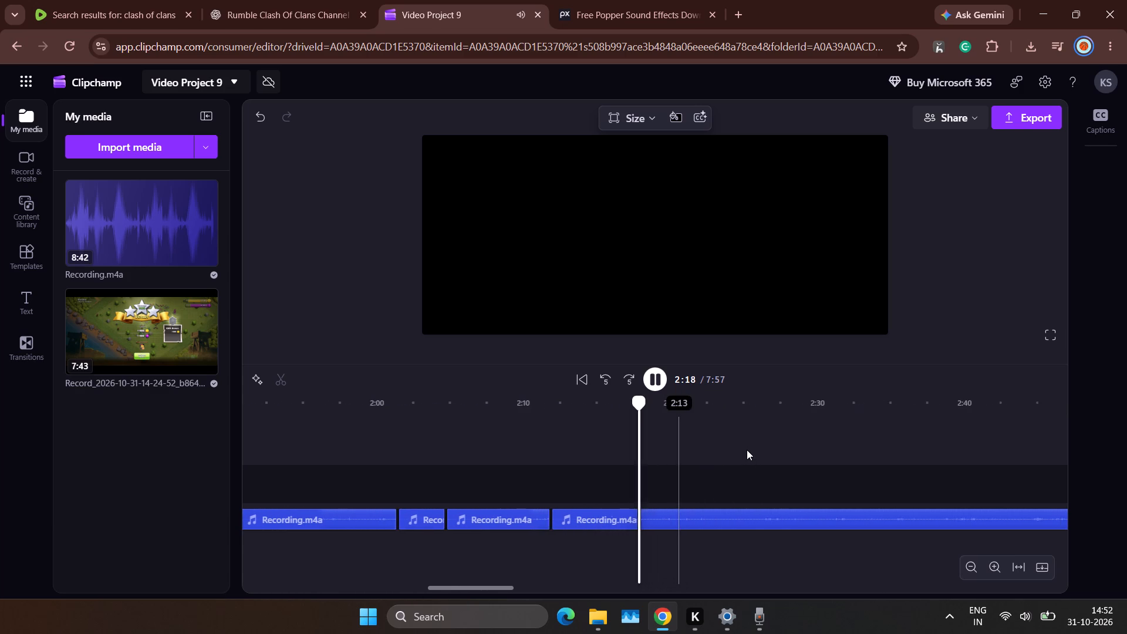
scroll(747, 450, left, 2)
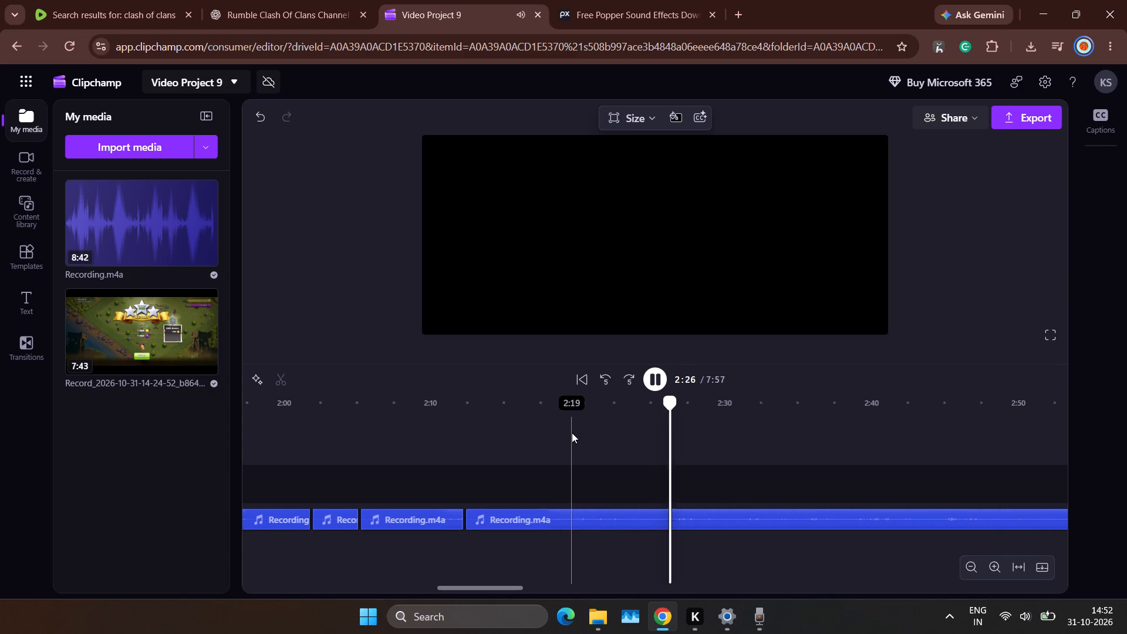
scroll(572, 433, left, 3)
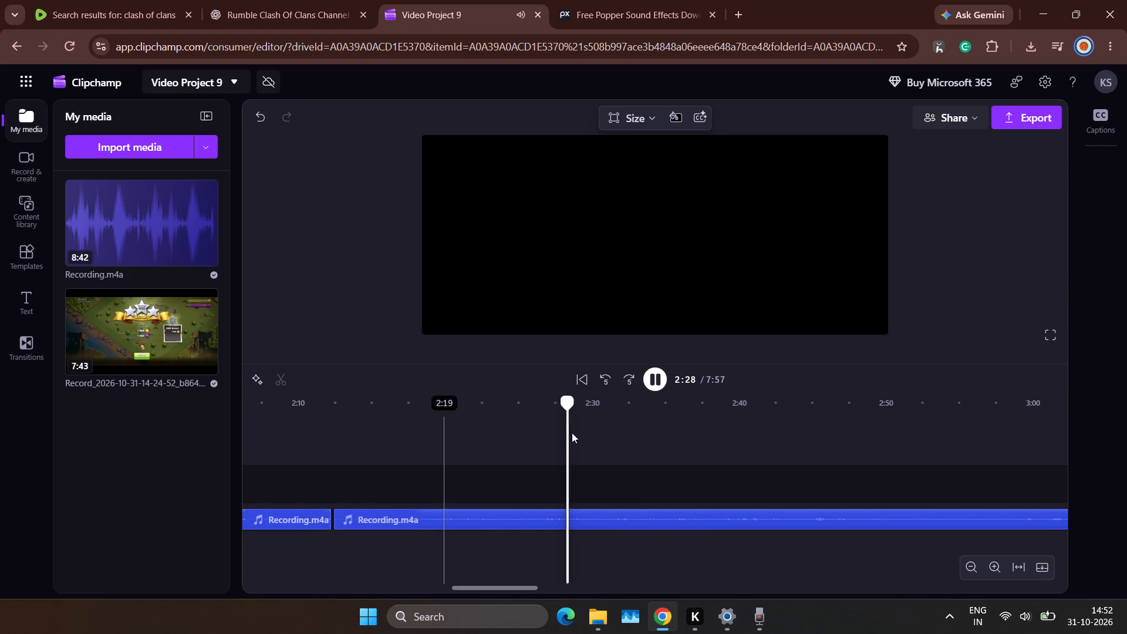
scroll(572, 433, left, 2)
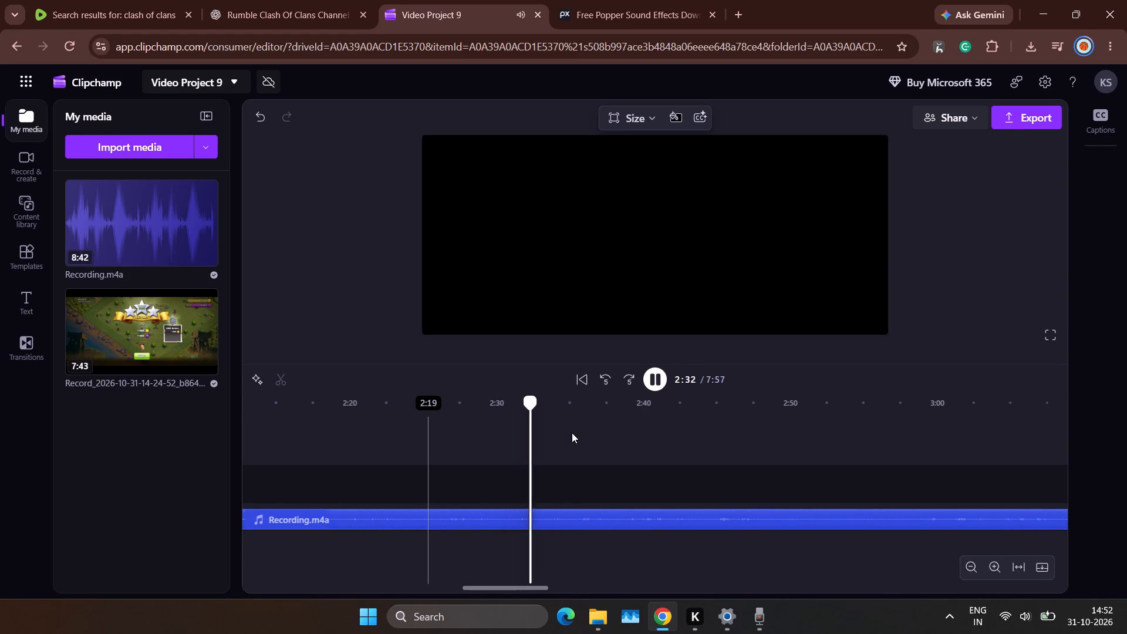
scroll(572, 433, right, 2)
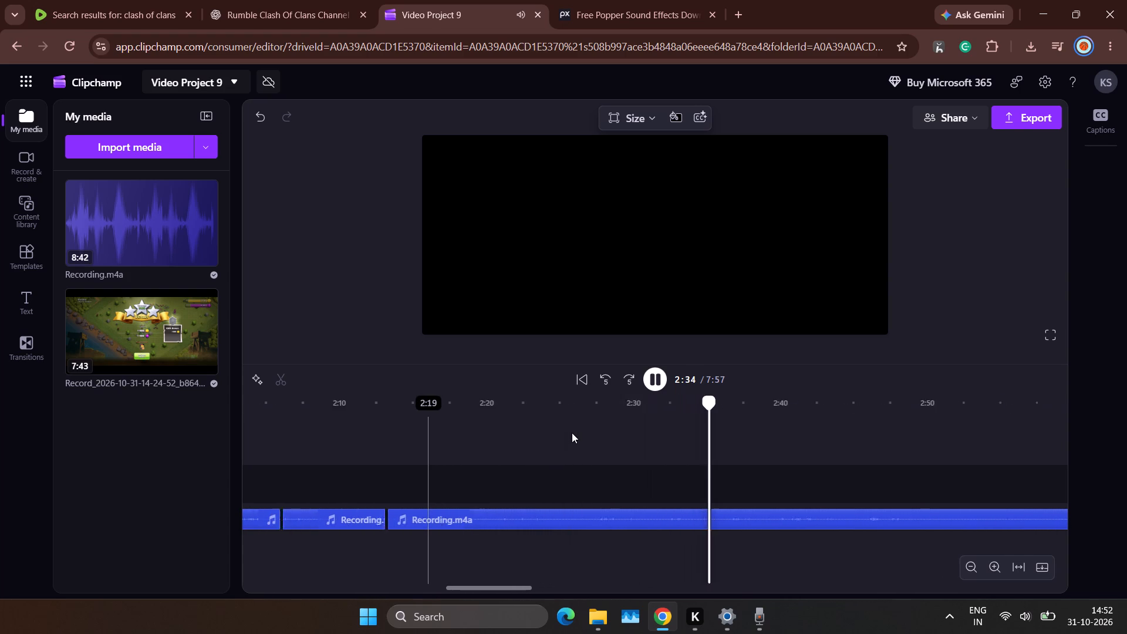
scroll(572, 433, right, 1)
click(645, 433)
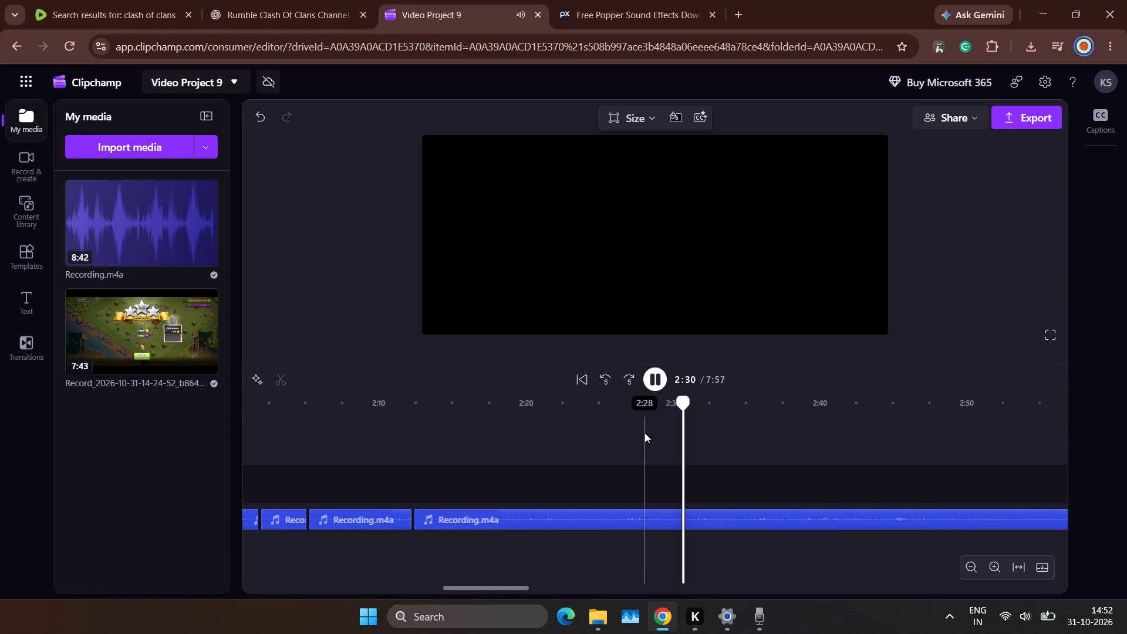
scroll(645, 433, left, 4)
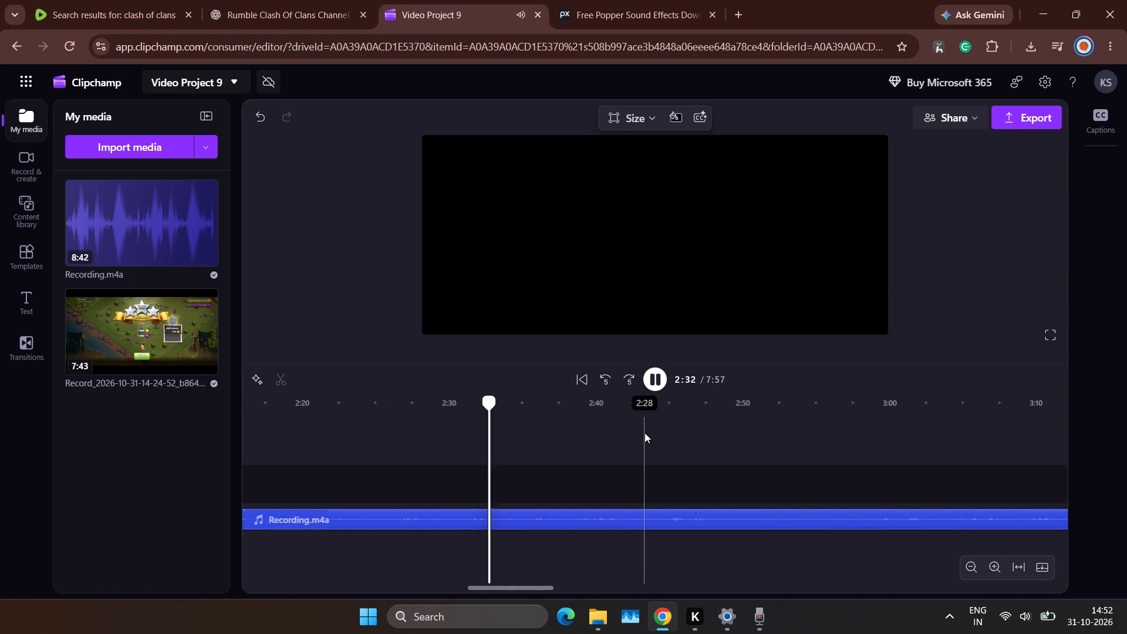
scroll(645, 433, left, 1)
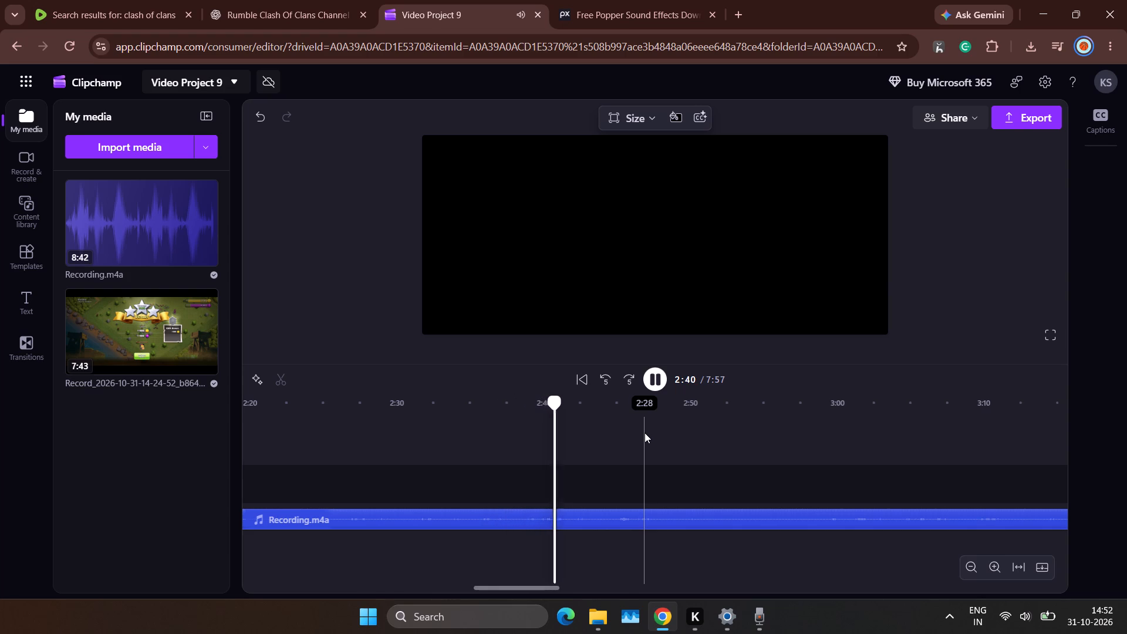
Replay the narration from about 2:34 and split its last segment at about 2:35.
click(454, 447)
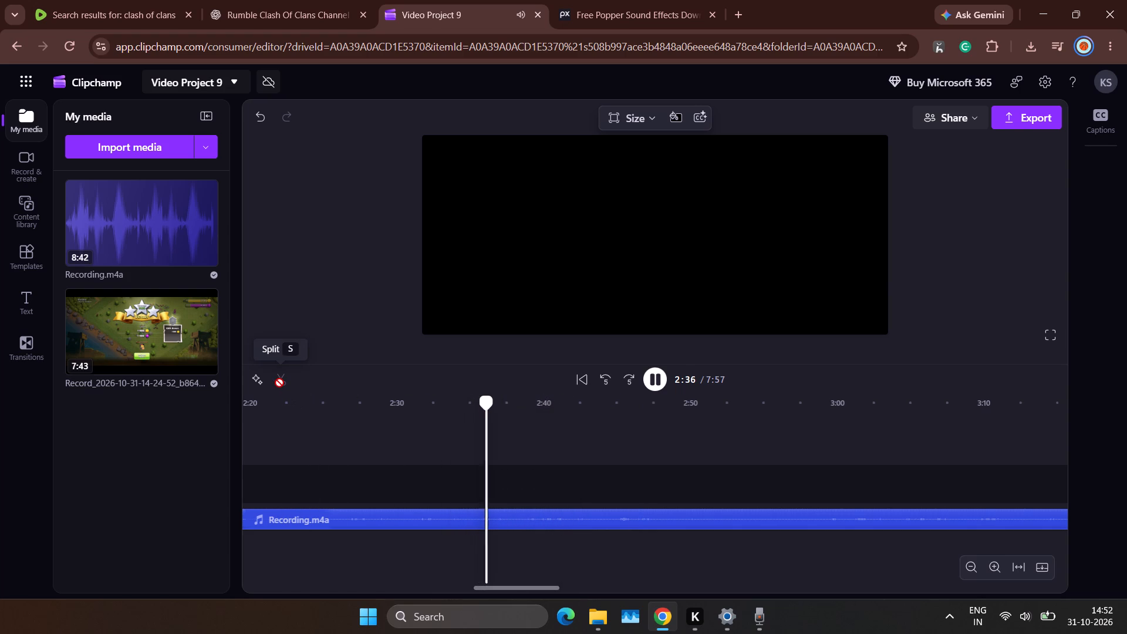
key(space)
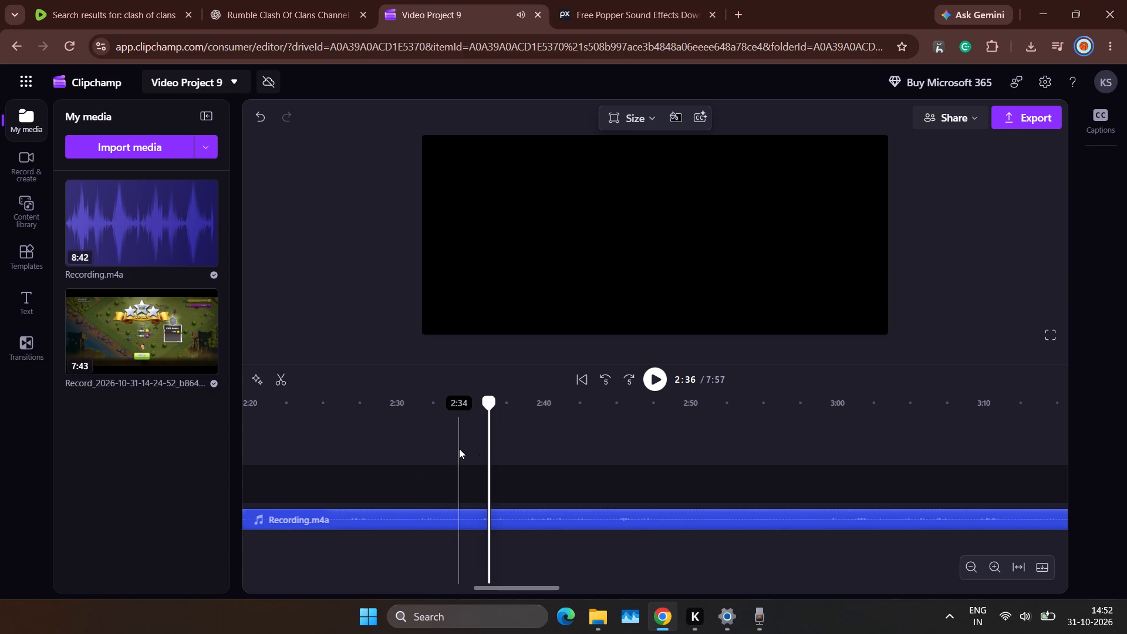
click(459, 448)
key(space)
key(space)
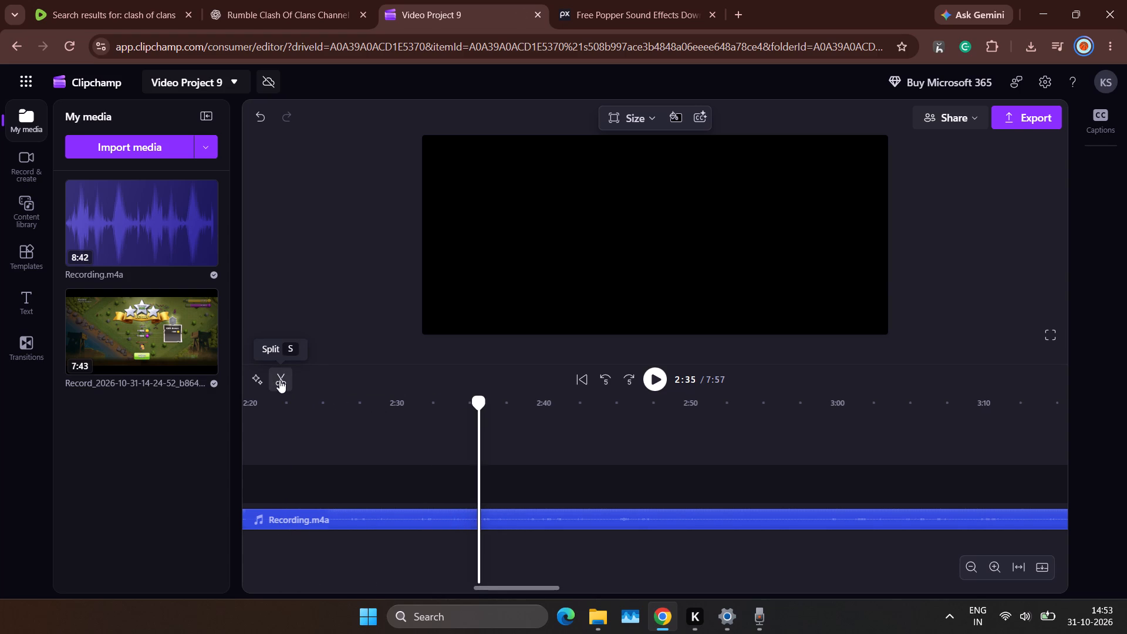
click(279, 380)
Cut out the narration between about 2:35 and 2:47 and move the remaining narration back against the preceding segment.
key(space)
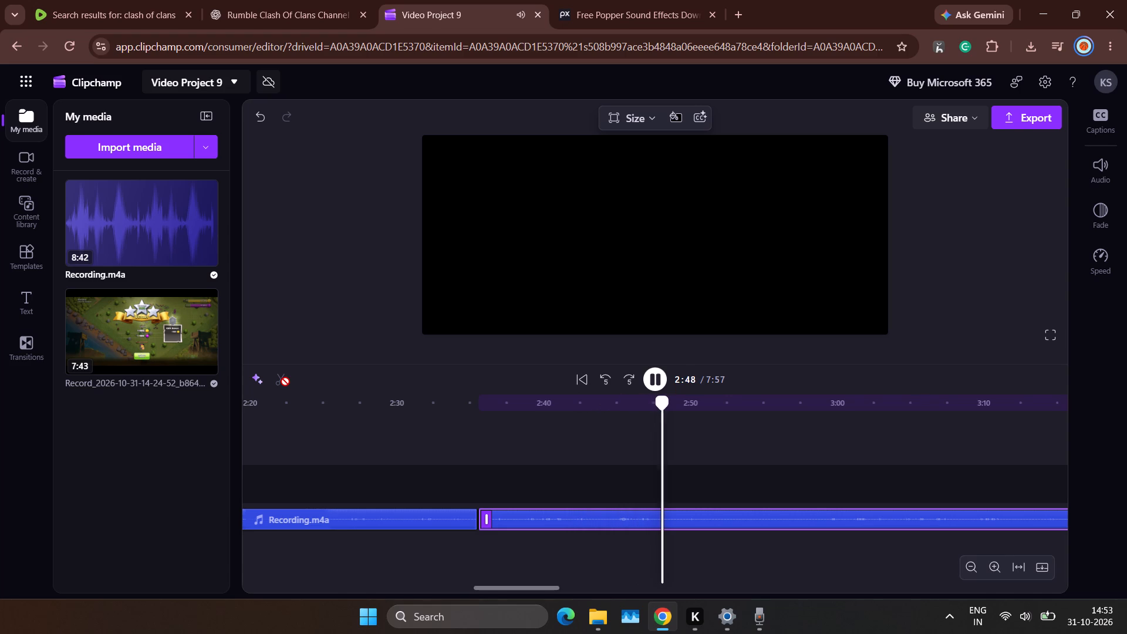
click(636, 418)
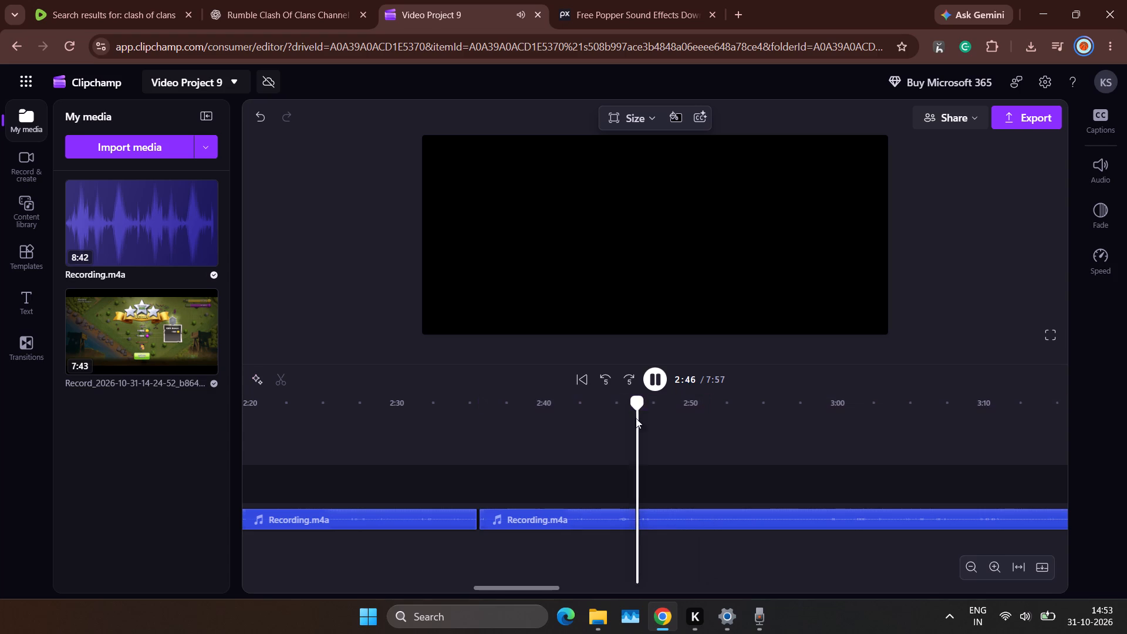
click(623, 413)
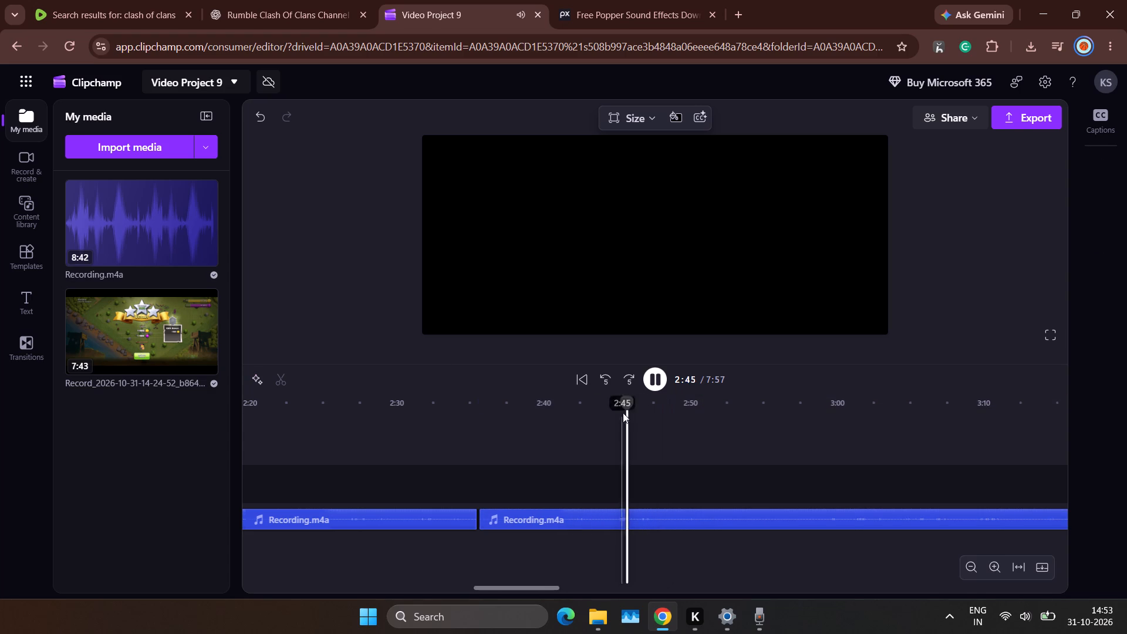
click(281, 377)
key(space)
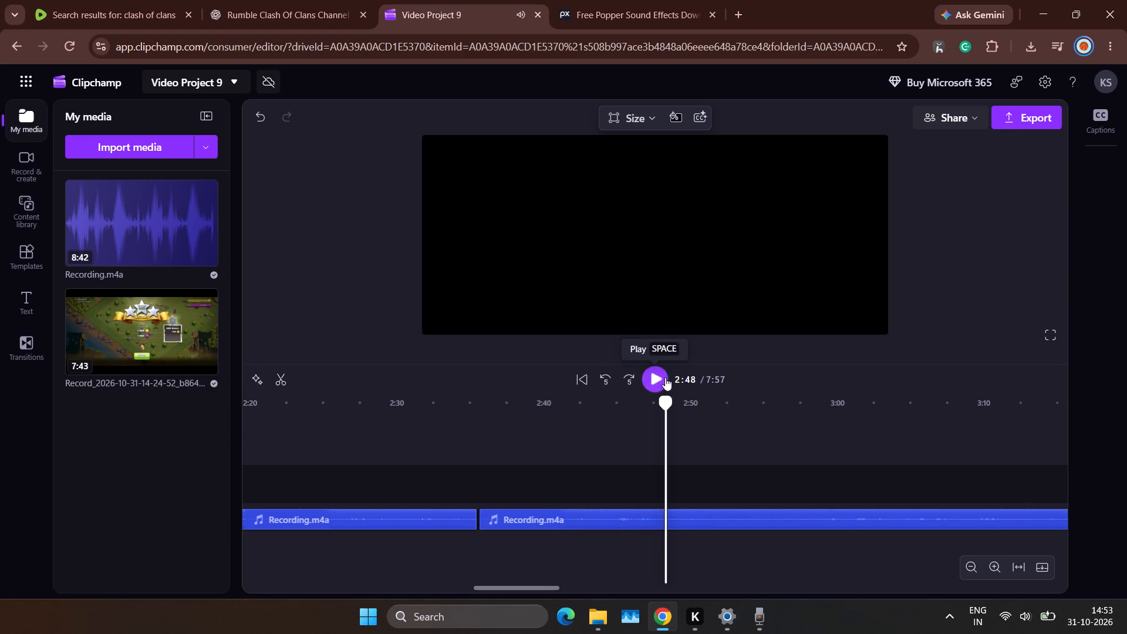
drag(664, 403, 650, 409)
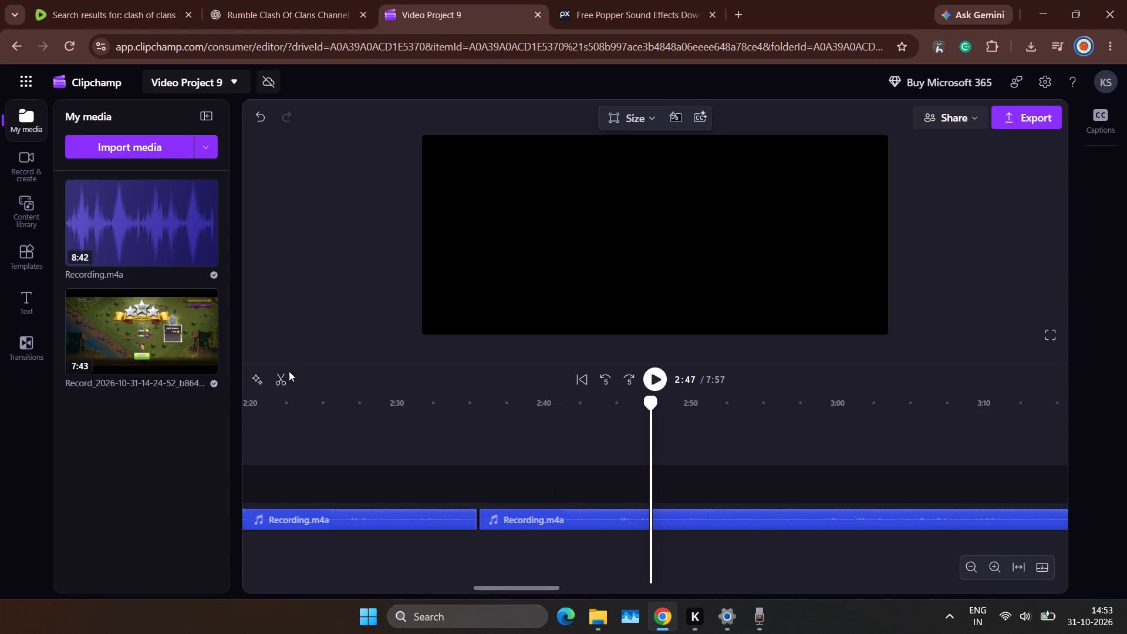
click(284, 369)
click(569, 519)
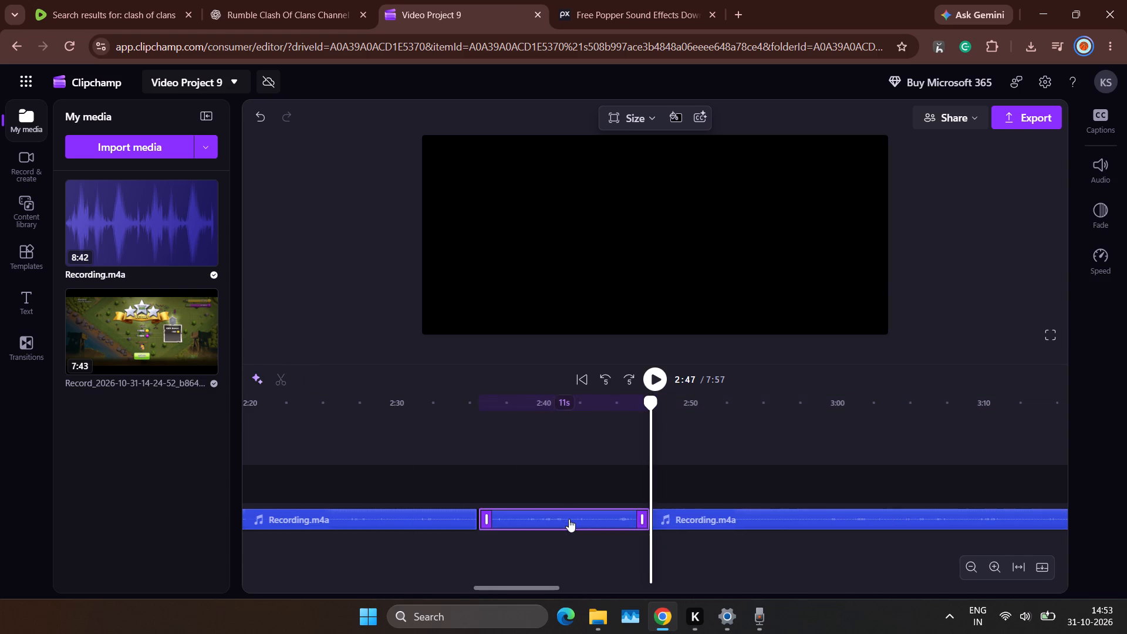
key(Delete)
drag(722, 519, 533, 526)
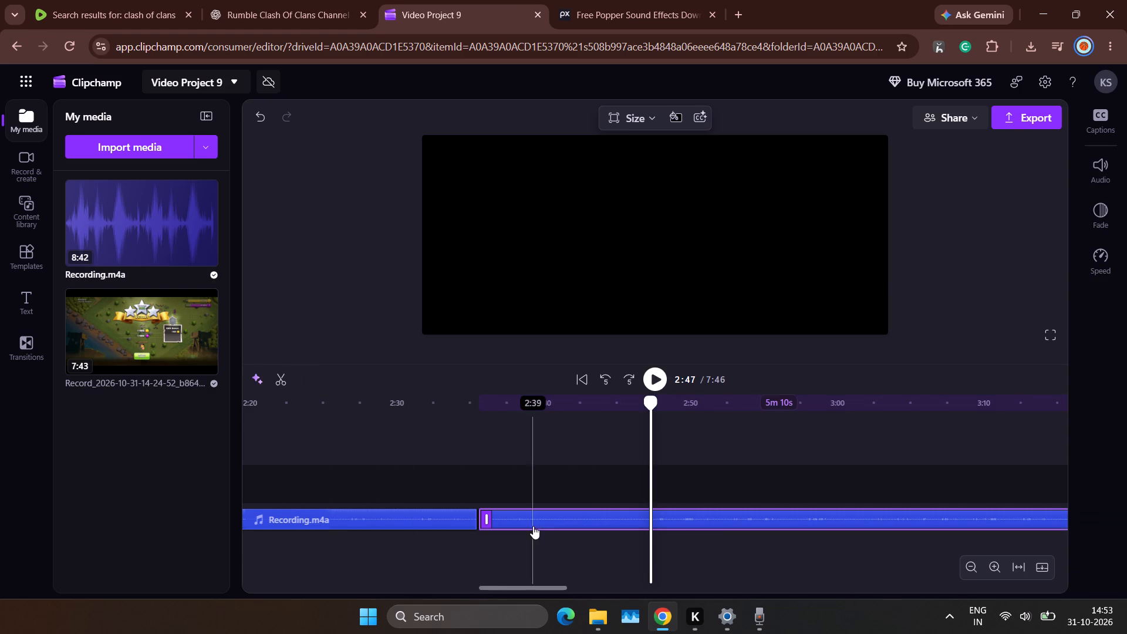
Play the narration from about 2:32 to check the new join.
click(429, 456)
key(space)
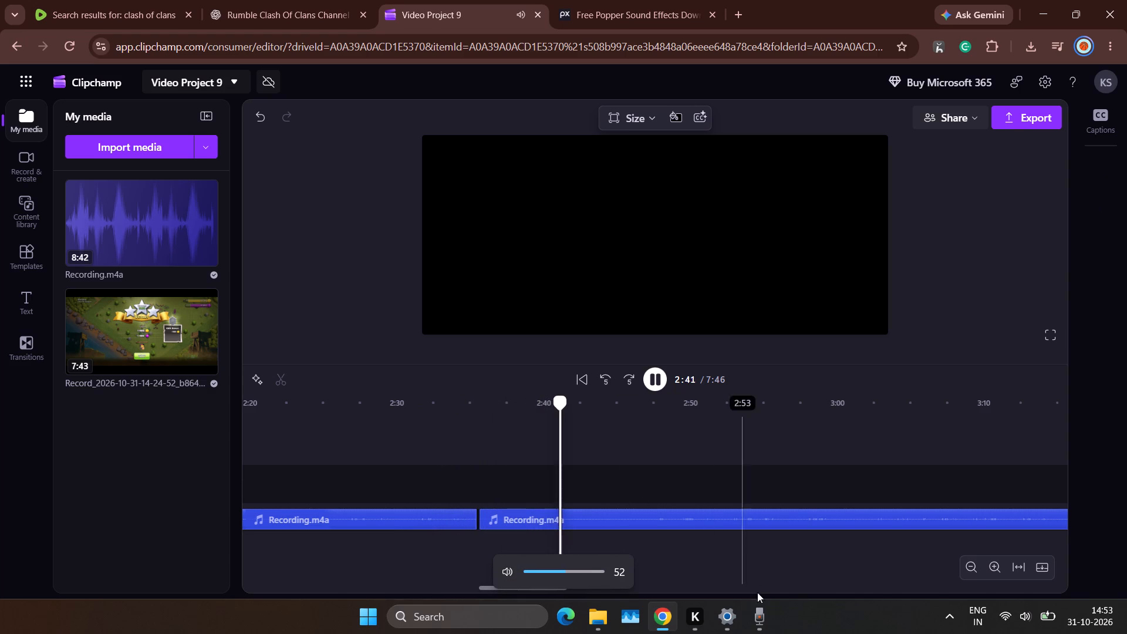
Switch to Sound Recorder and close it.
click(754, 608)
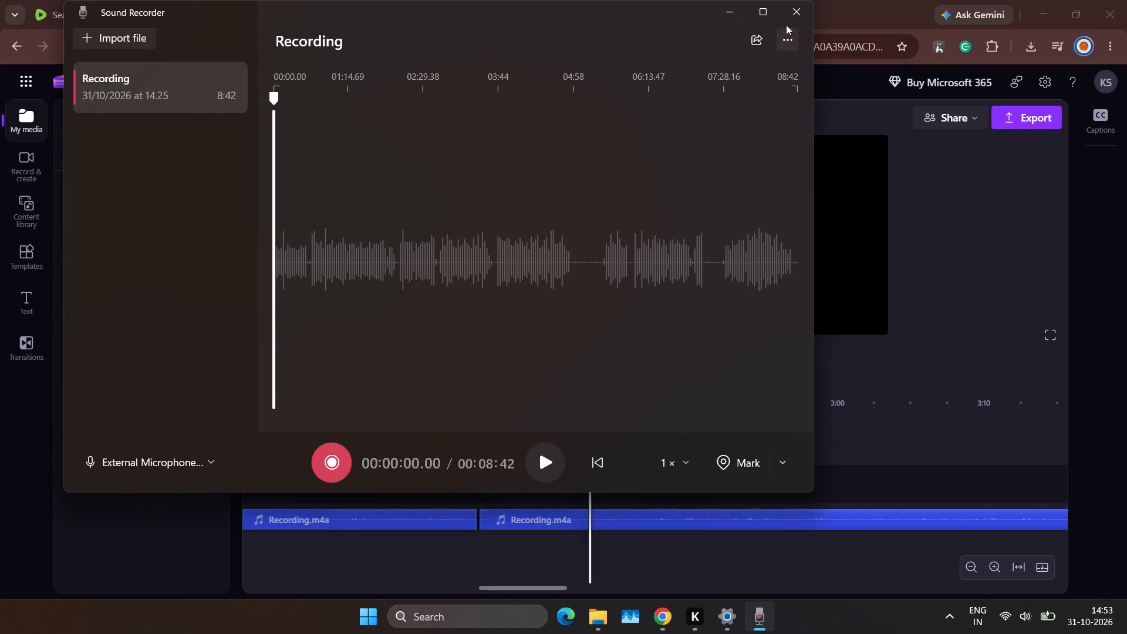
click(795, 13)
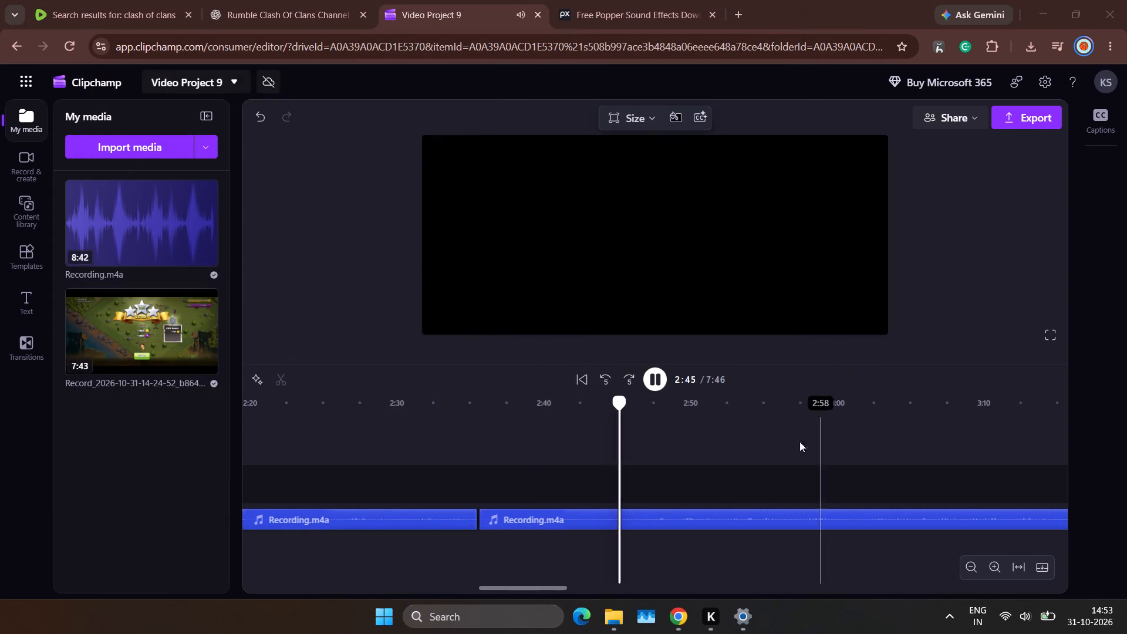
Replay the narration from about 2:38 and split its last segment at about 2:40.
click(564, 415)
click(530, 414)
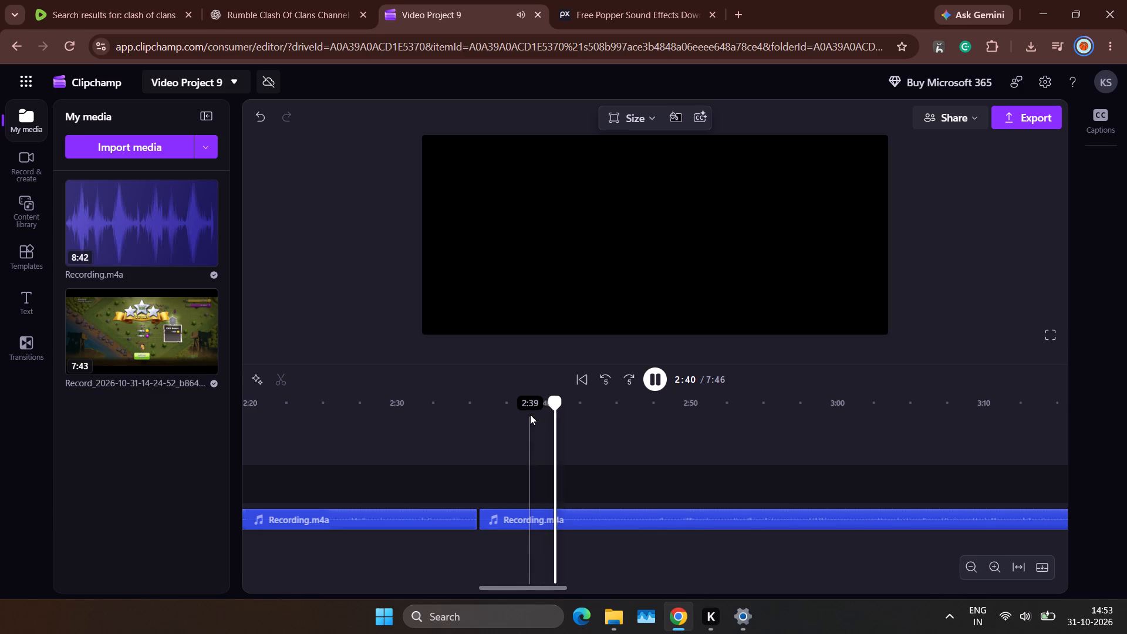
click(530, 414)
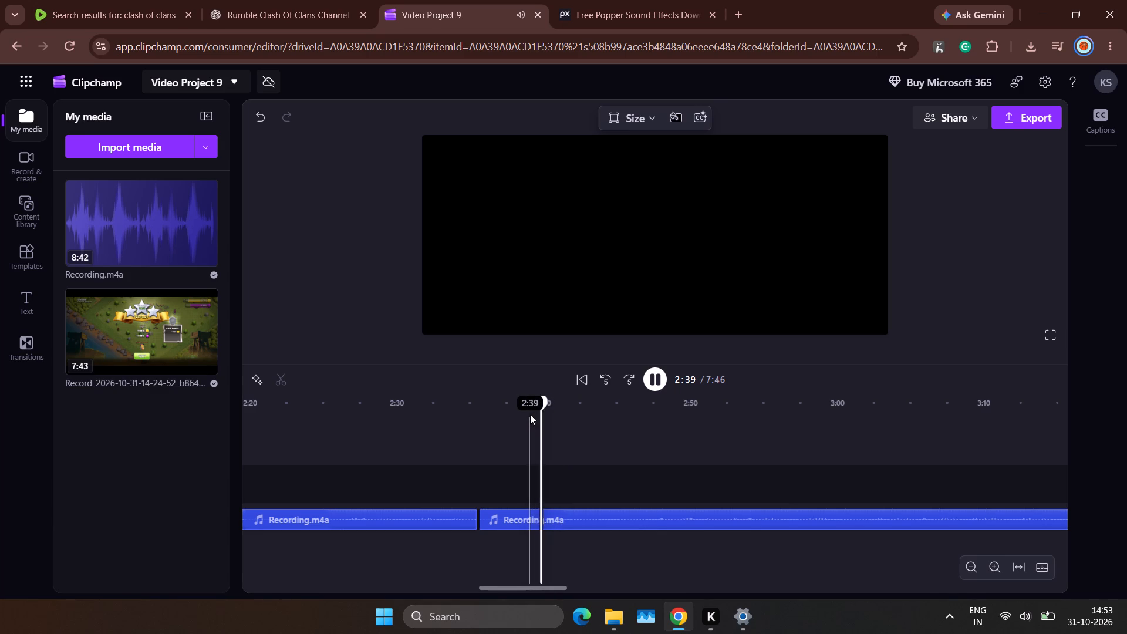
click(522, 414)
key(space)
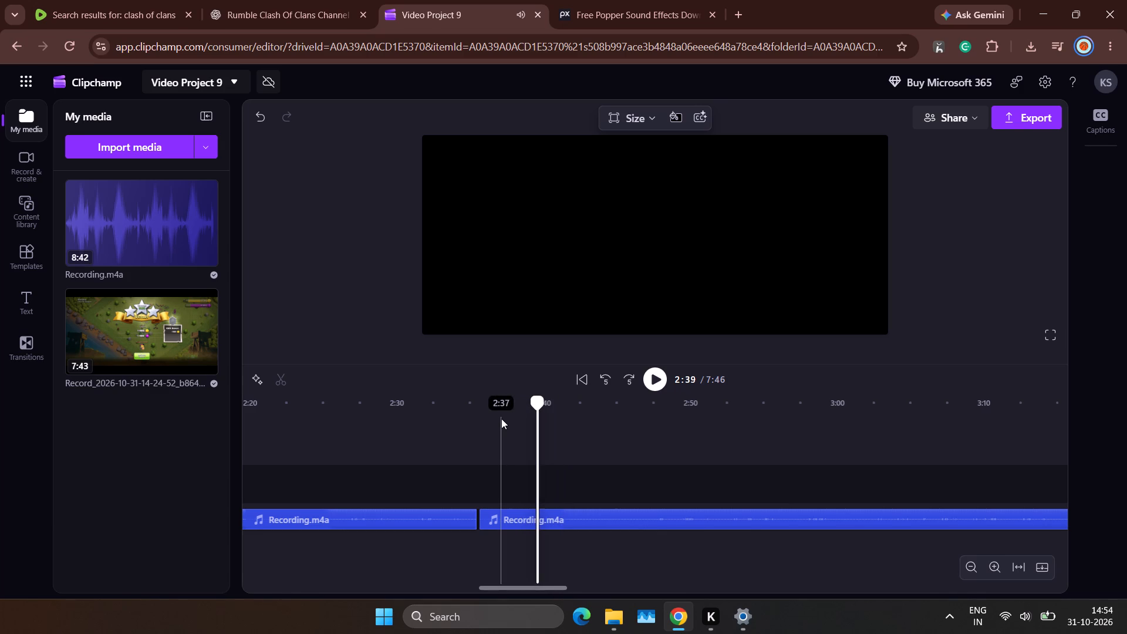
key(space)
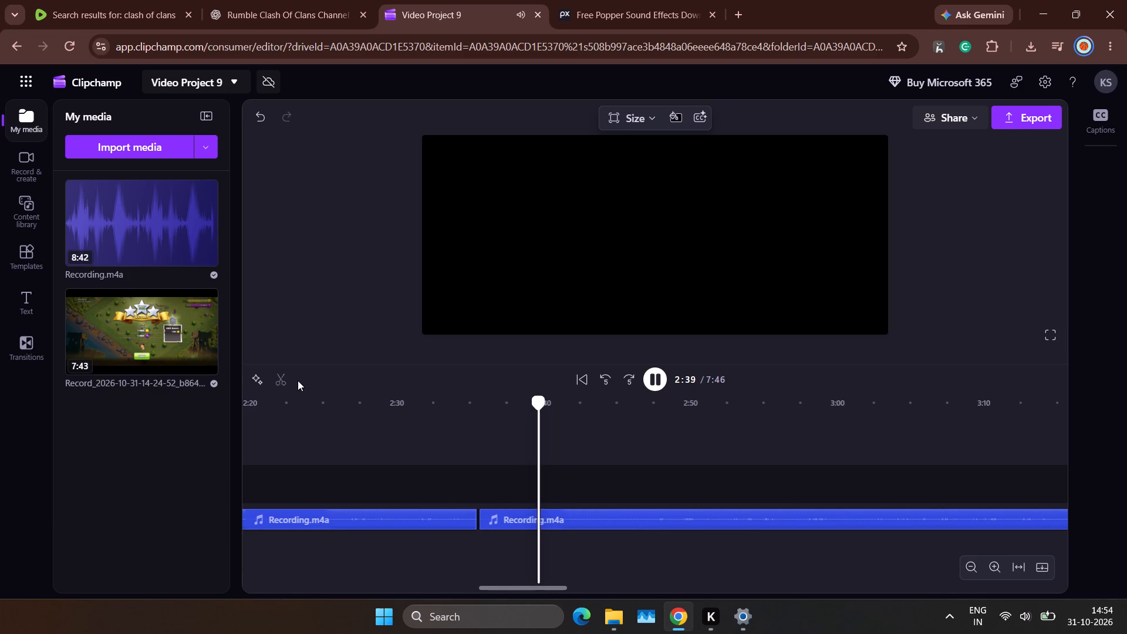
key(space)
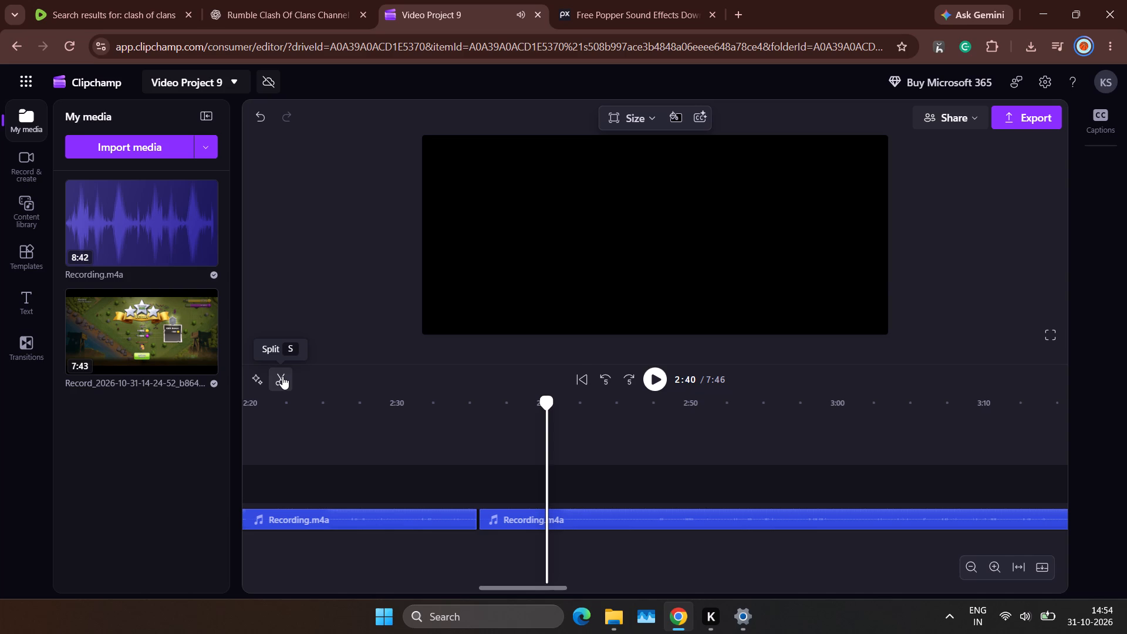
click(282, 376)
Cut out the narration between about 2:40 and 2:47 and move the remaining narration back against the preceding segment on the same track.
key(space)
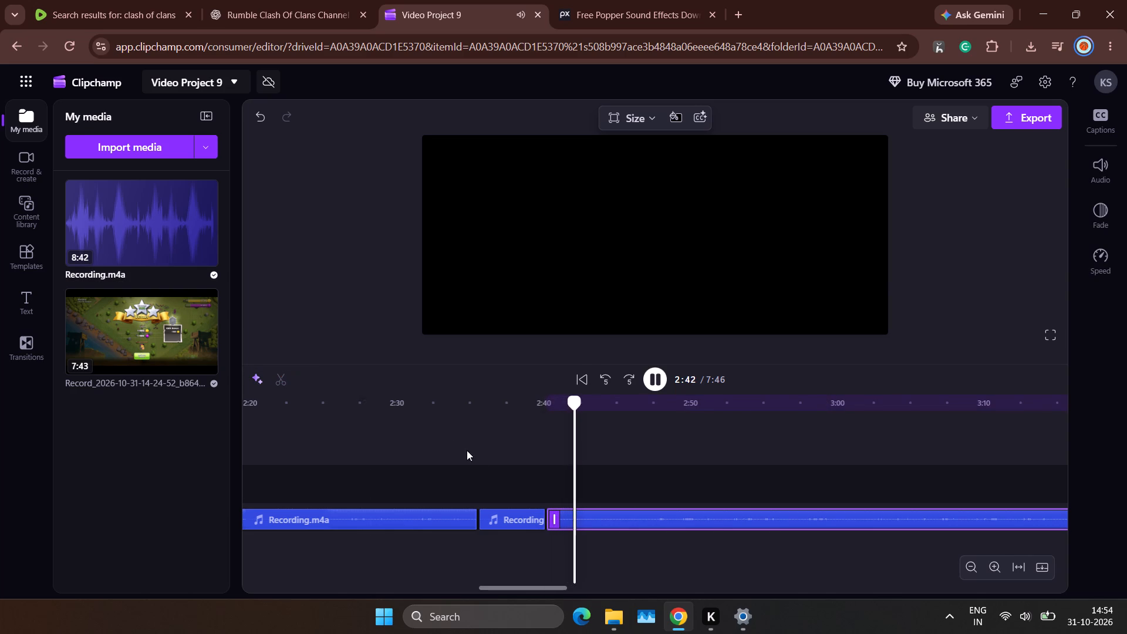
click(472, 477)
key(space)
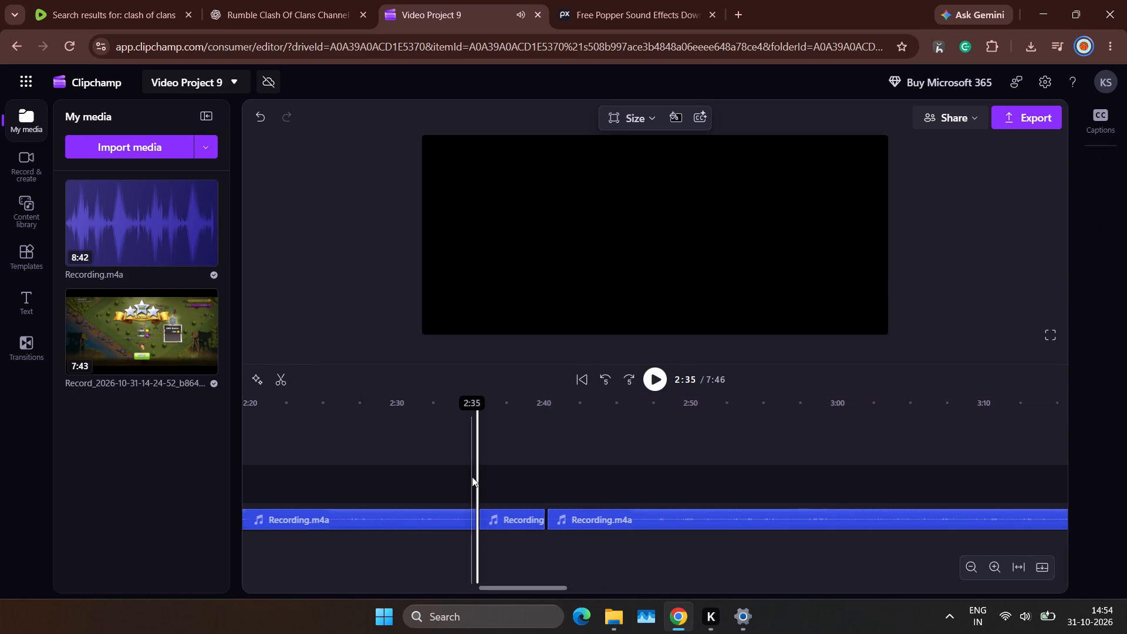
key(space)
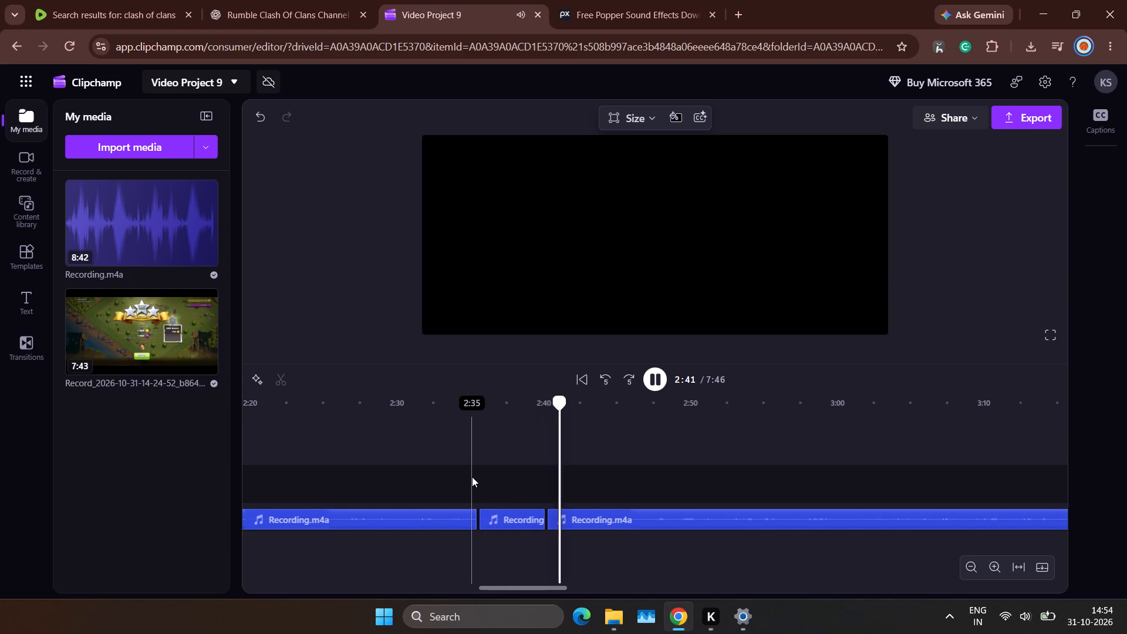
click(281, 379)
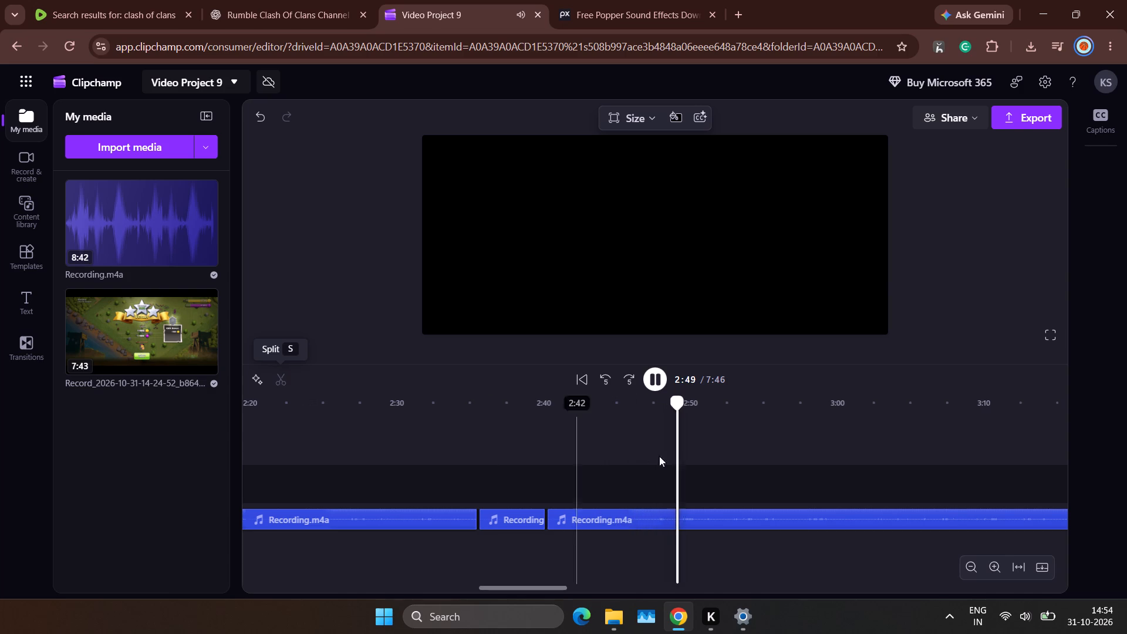
click(656, 418)
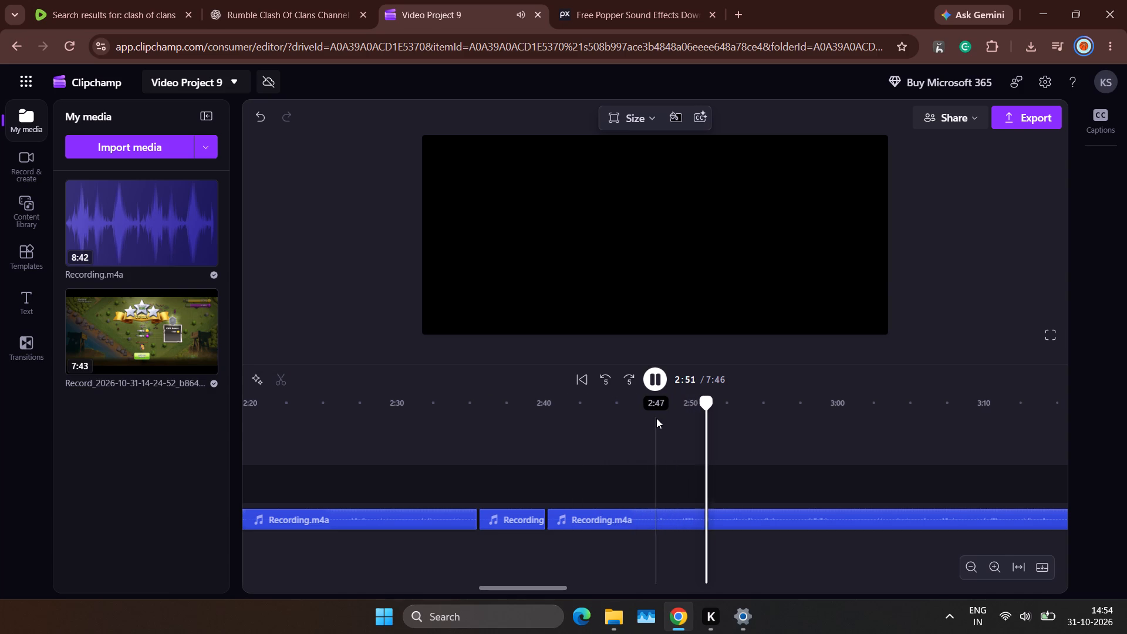
click(648, 419)
key(space)
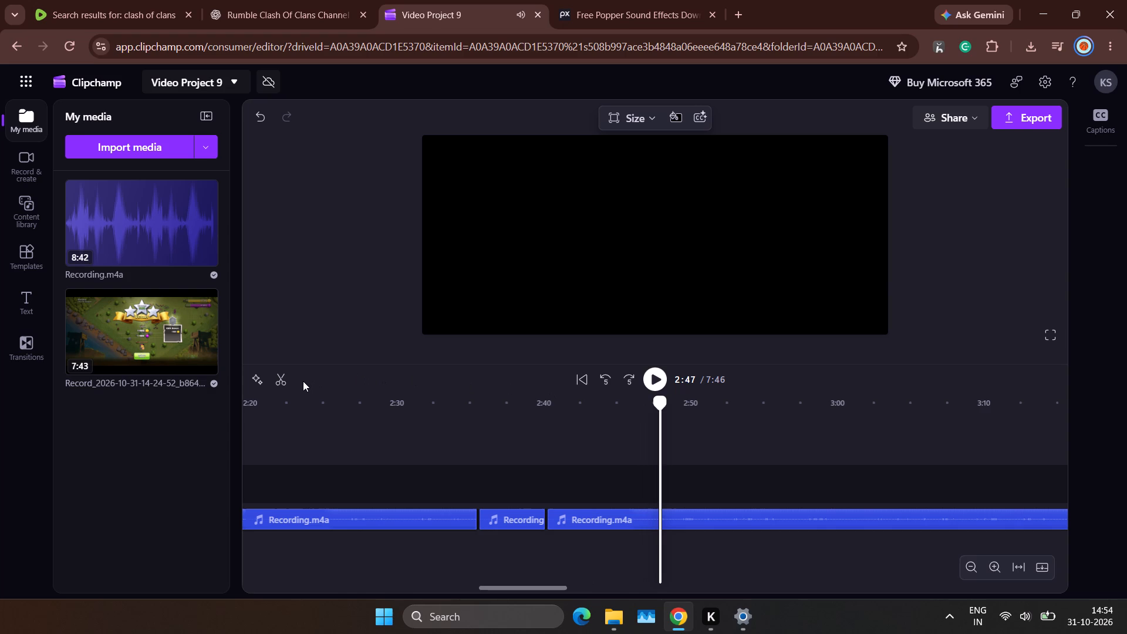
drag(659, 407, 650, 410)
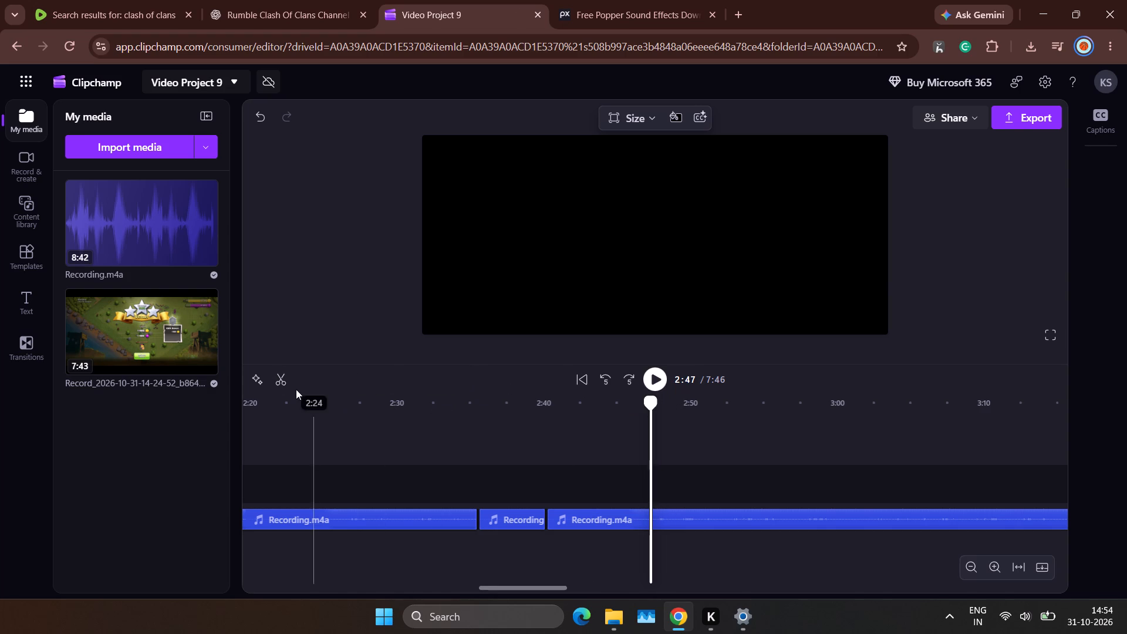
click(285, 382)
click(602, 525)
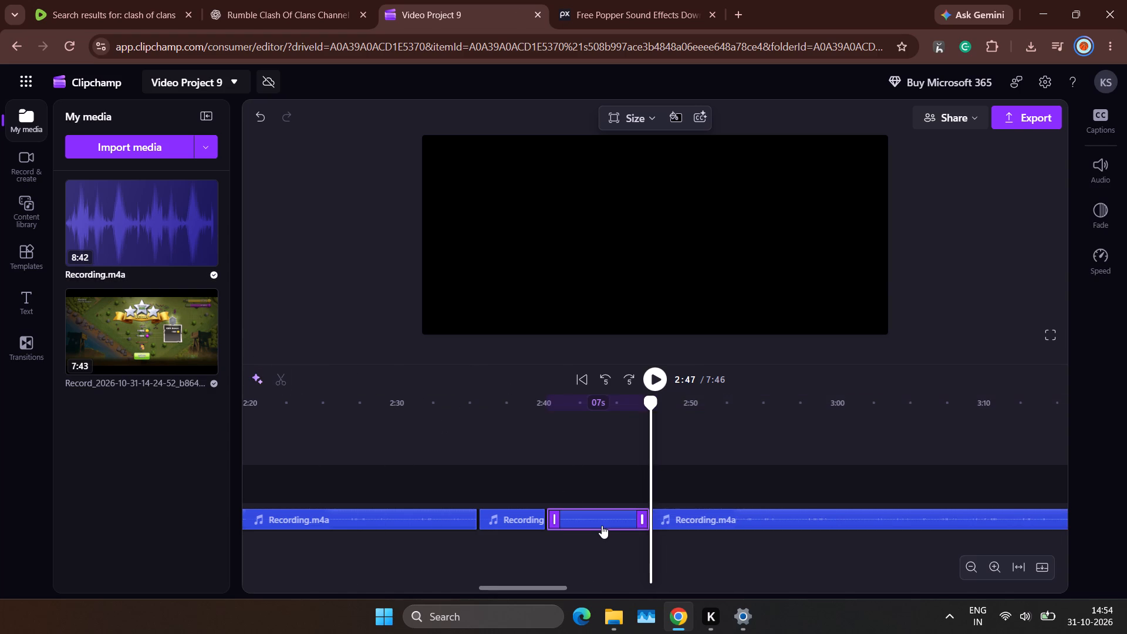
key(Delete)
drag(730, 509, 614, 511)
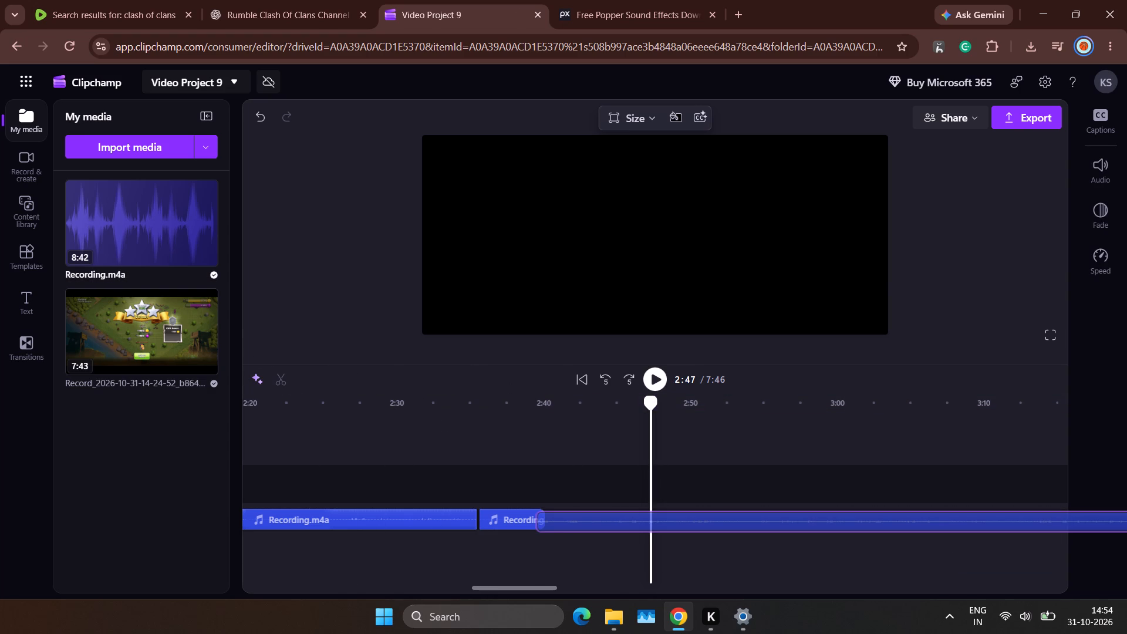
drag(614, 511, 623, 510)
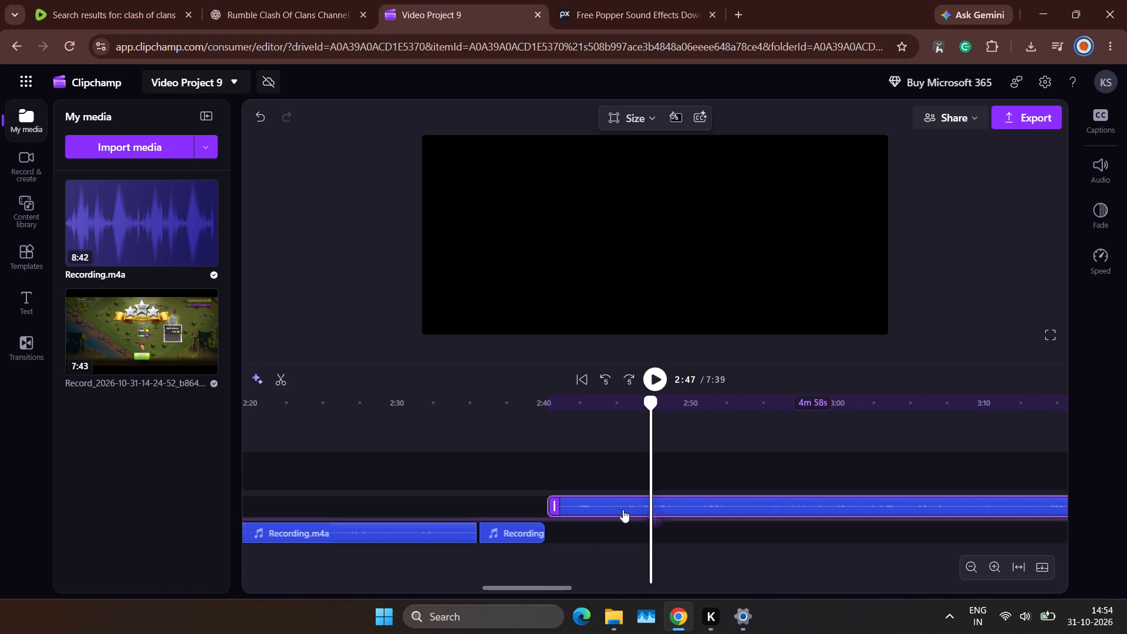
drag(623, 510, 623, 531)
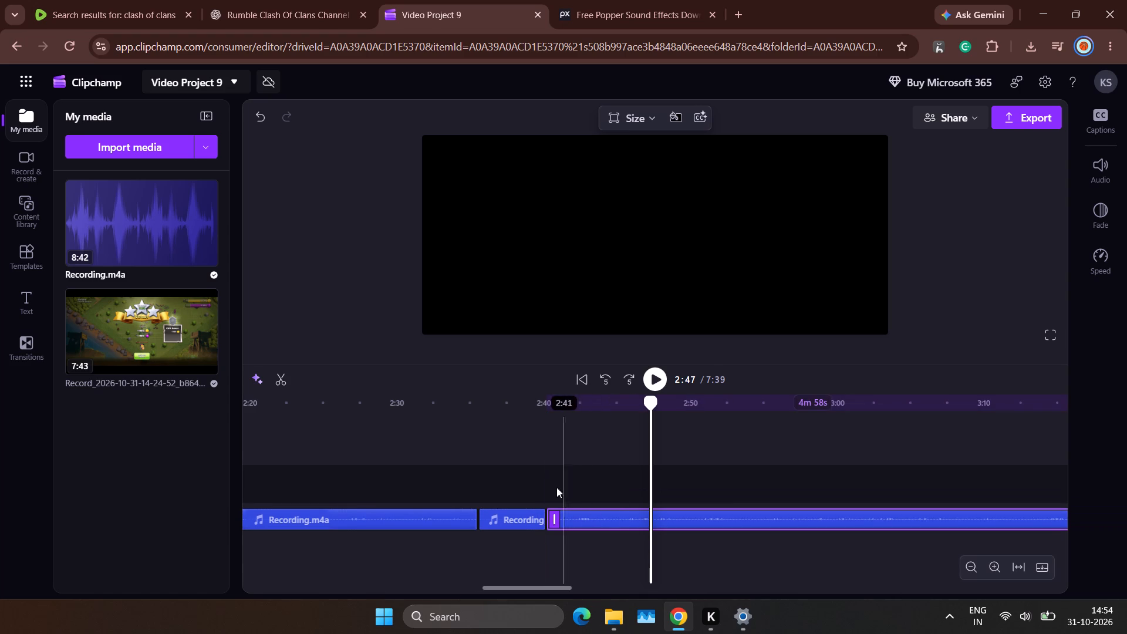
Listen to the narration from about 2:38 to 3:27 to find the next passage to cut.
click(521, 457)
key(space)
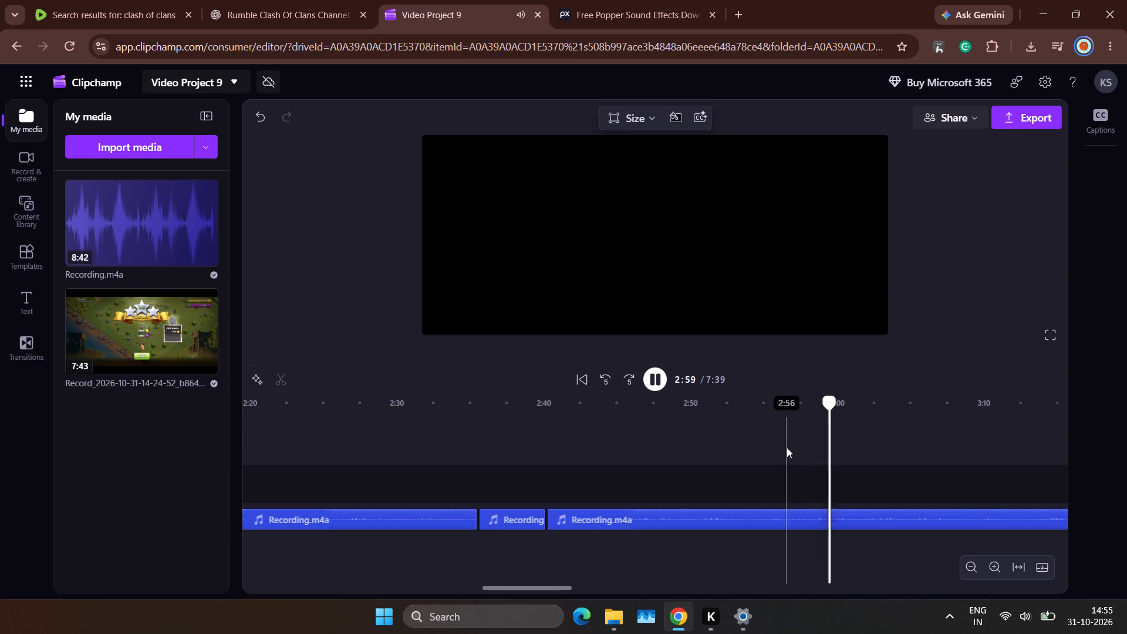
scroll(787, 447, left, 4)
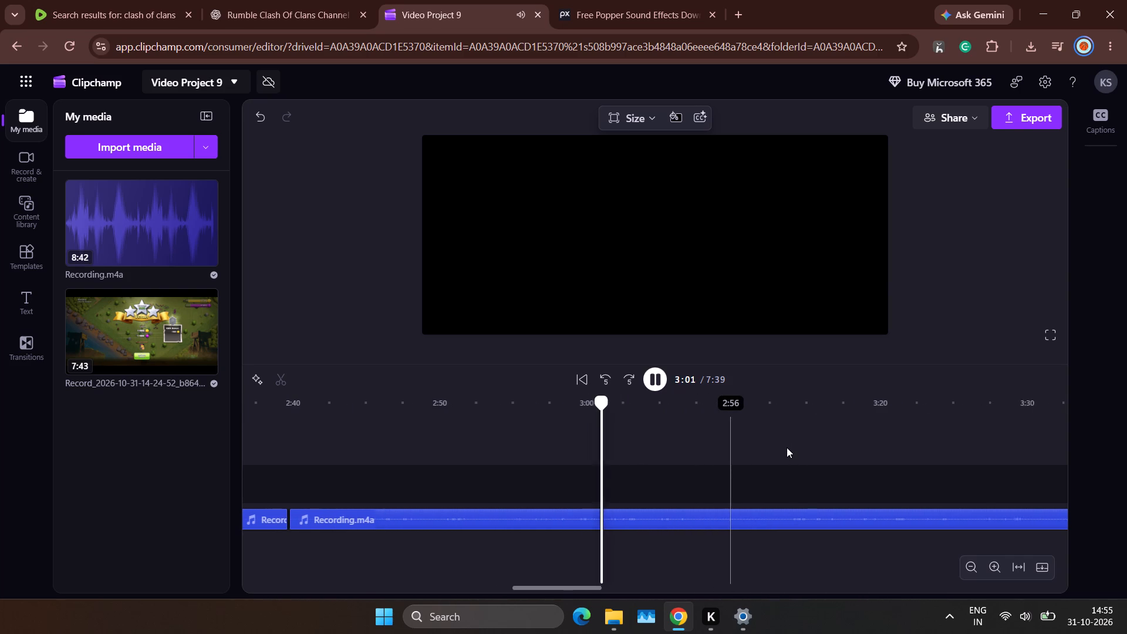
scroll(787, 447, left, 1)
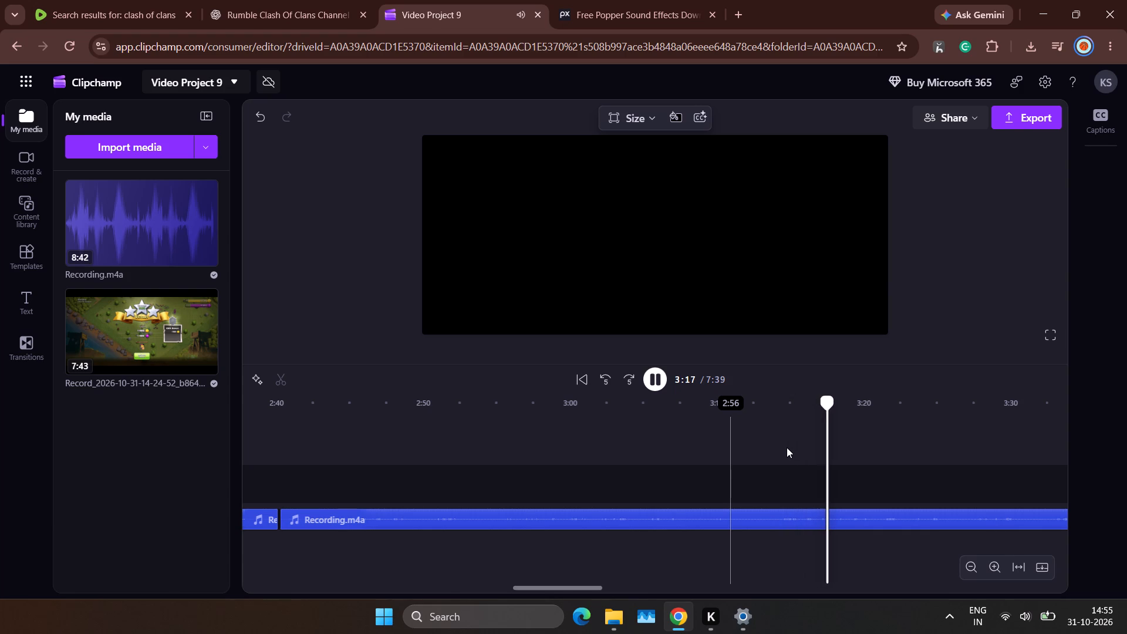
scroll(787, 447, left, 4)
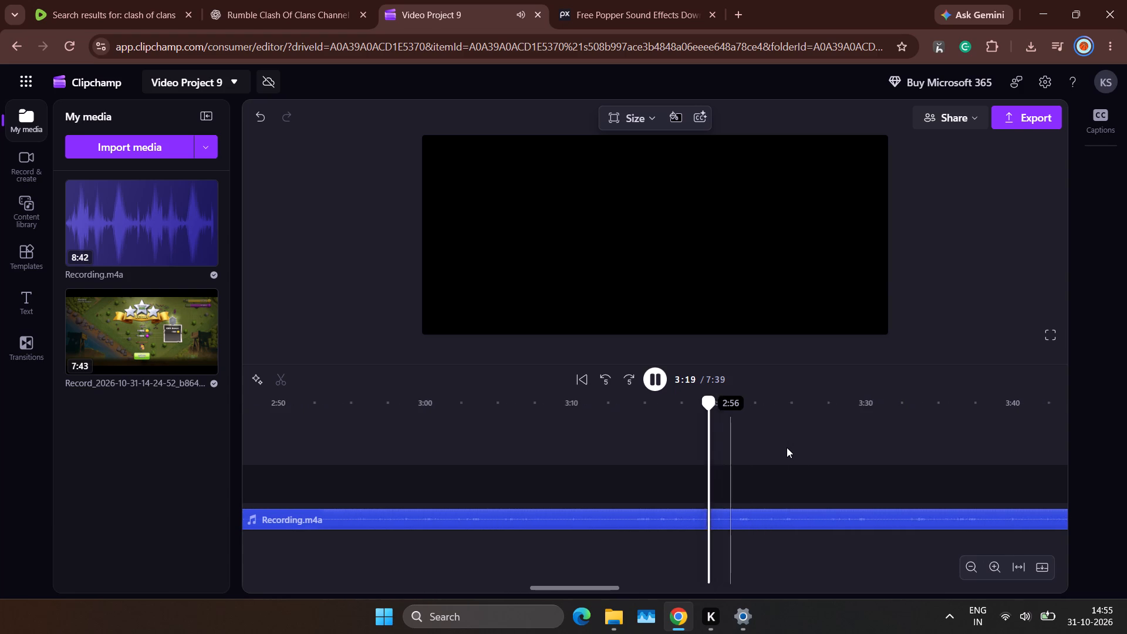
scroll(787, 447, left, 2)
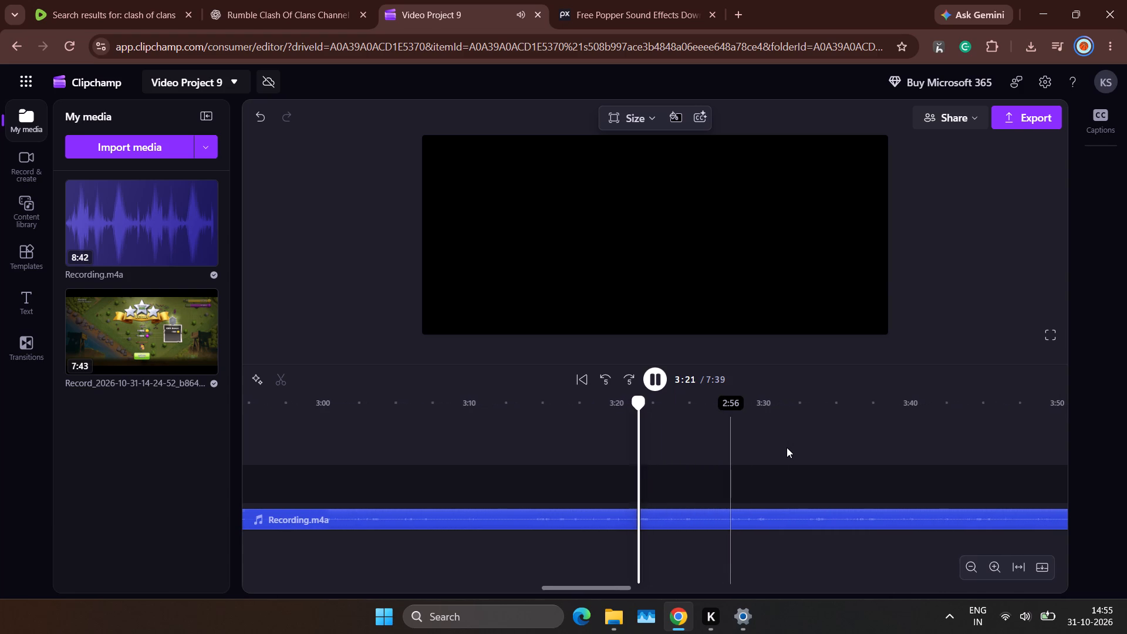
scroll(787, 447, left, 1)
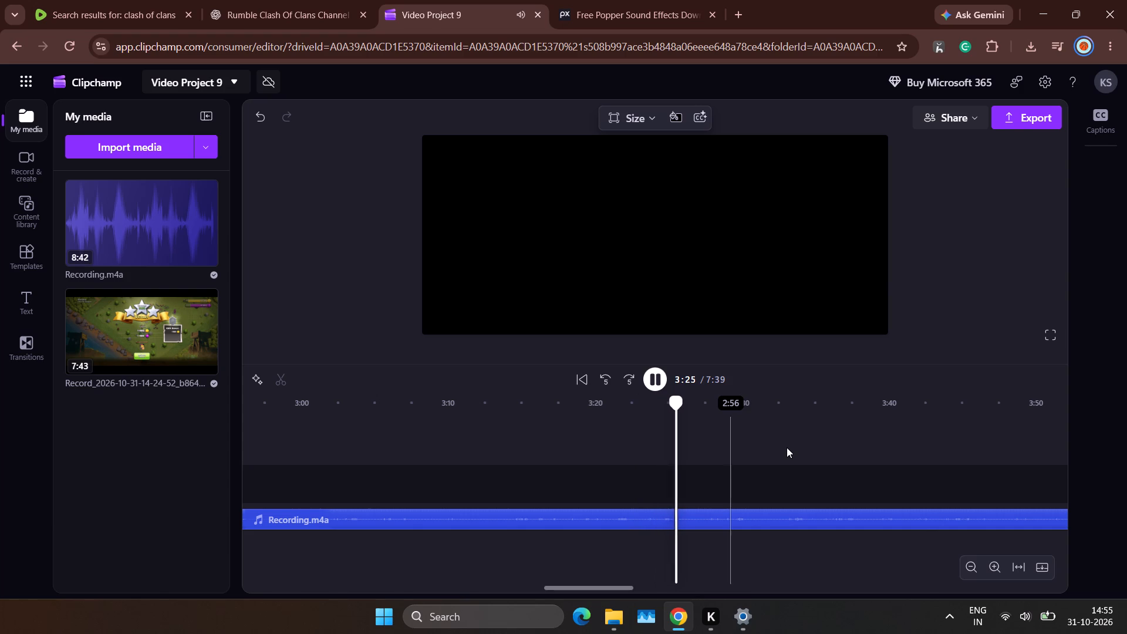
Replay the narration from about 3:22 and split its last segment at about 3:25.
click(623, 427)
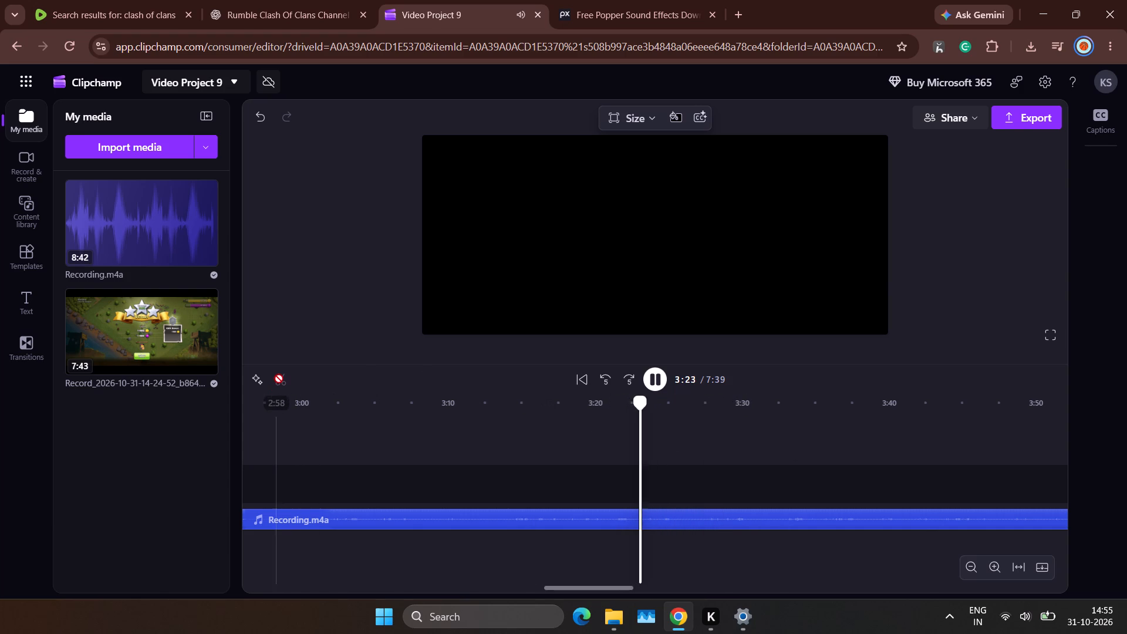
key(space)
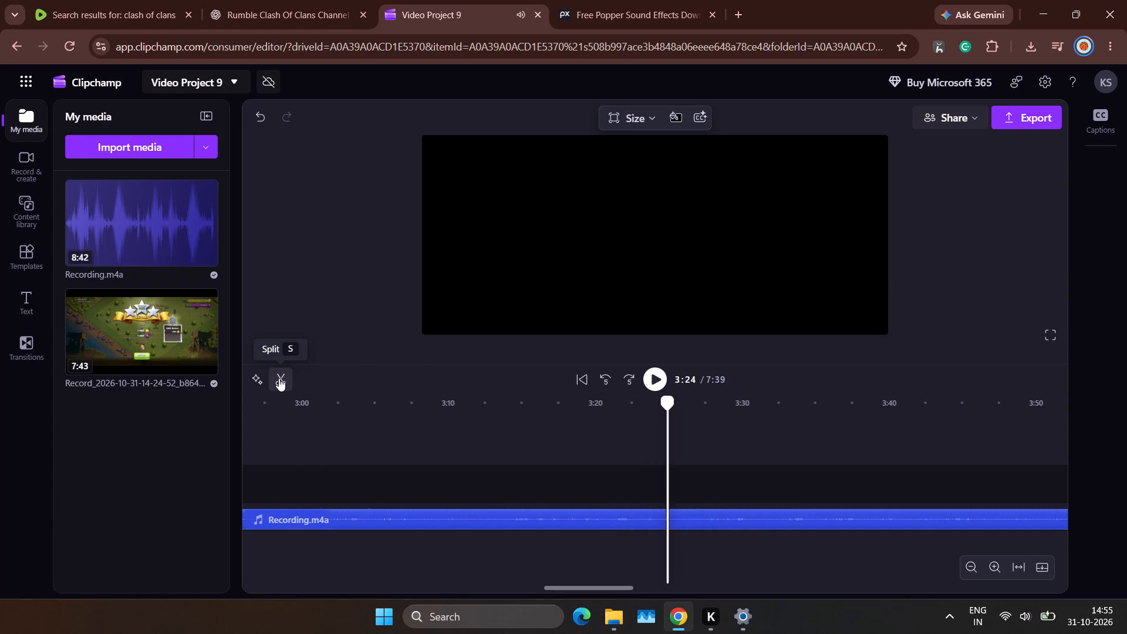
key(space)
key(space)
click(279, 378)
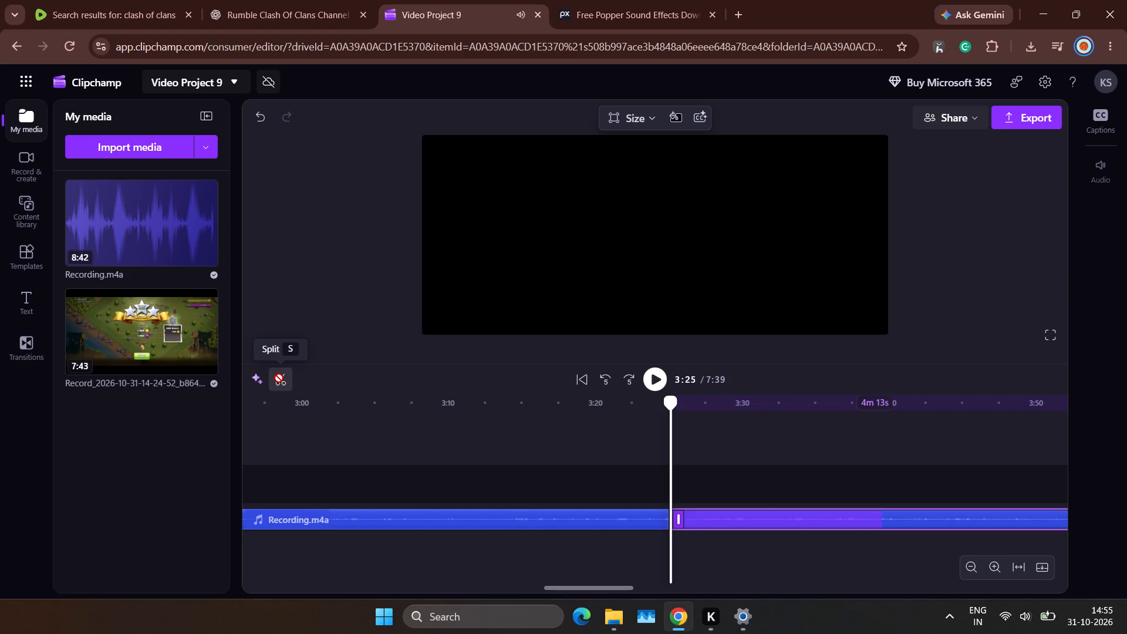
Cut out the narration between about 3:25 and 3:27 and move the remaining narration back against the preceding segment on the same track.
key(space)
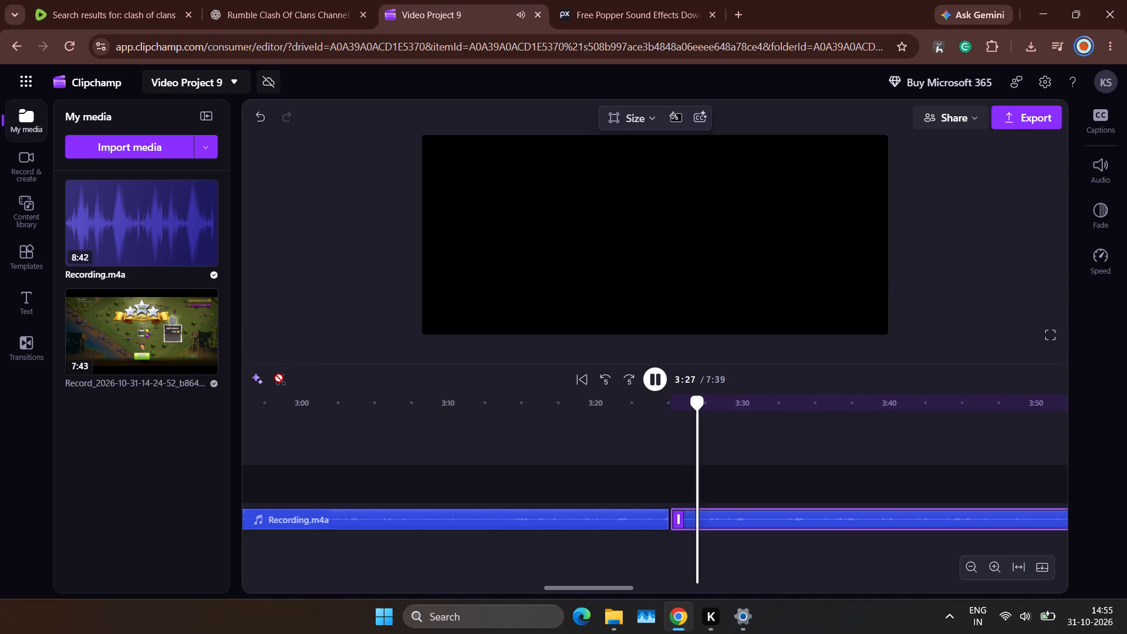
key(space)
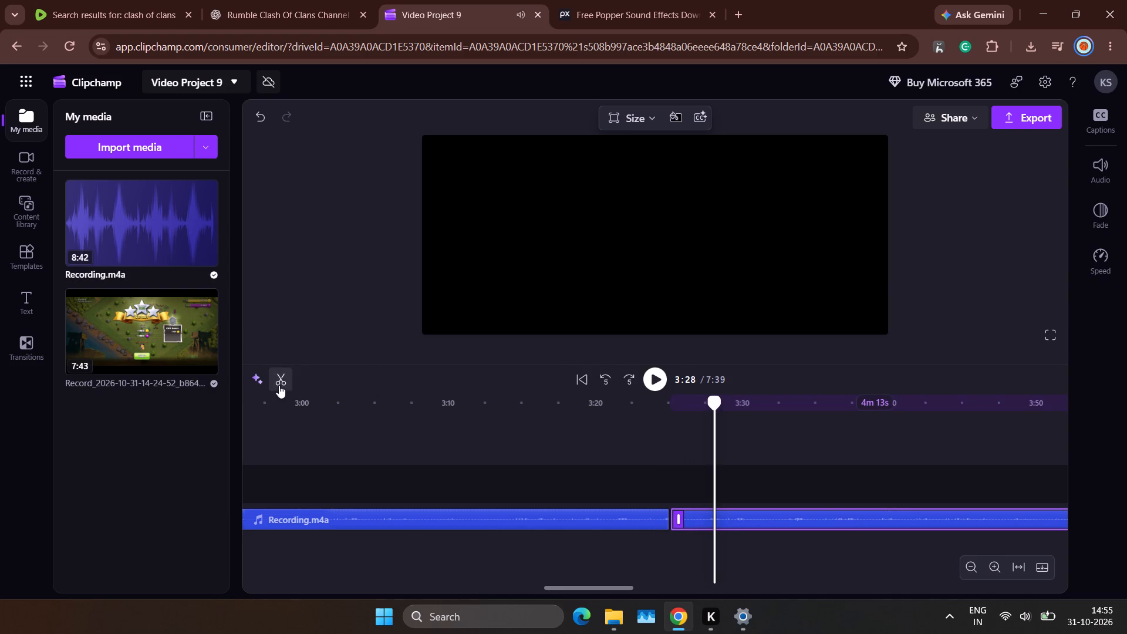
drag(712, 399, 707, 402)
click(289, 372)
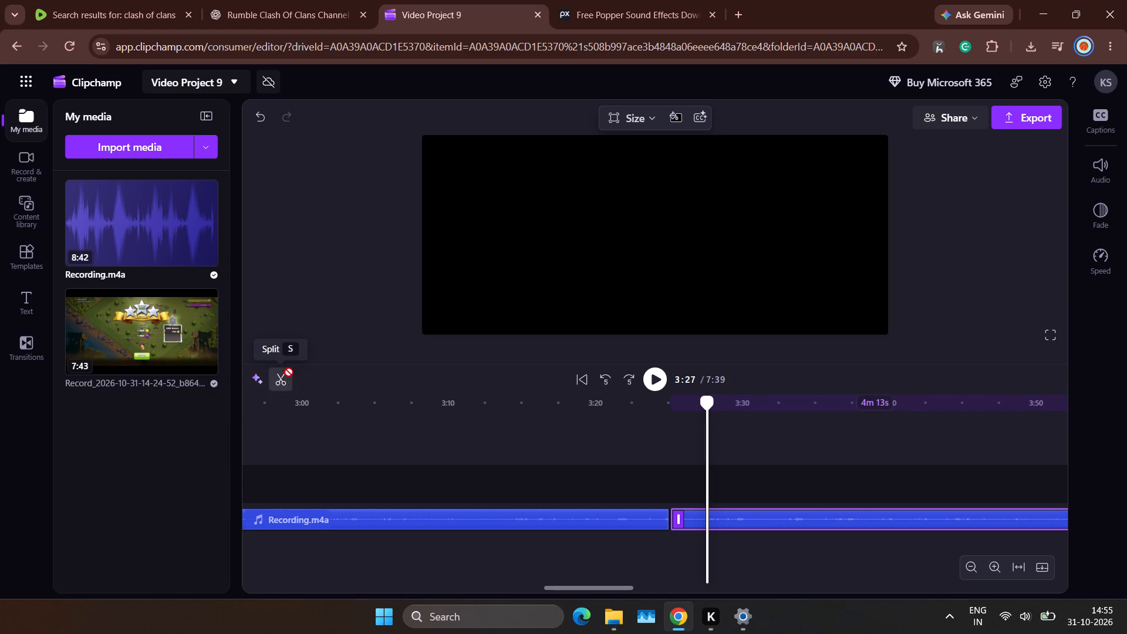
click(683, 517)
key(Delete)
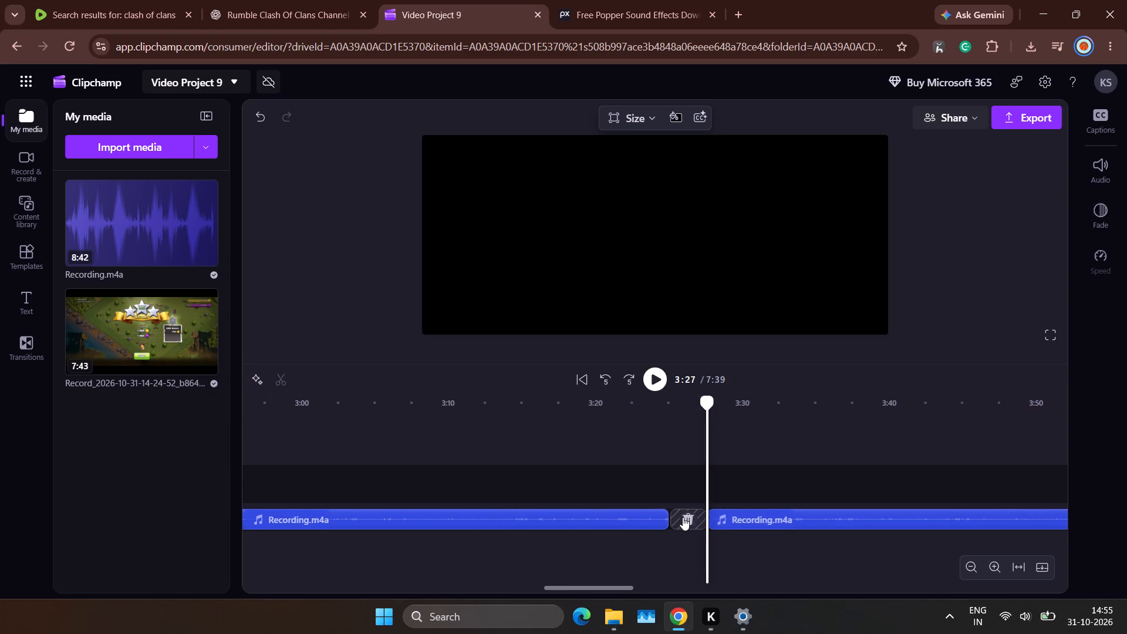
drag(768, 517, 735, 519)
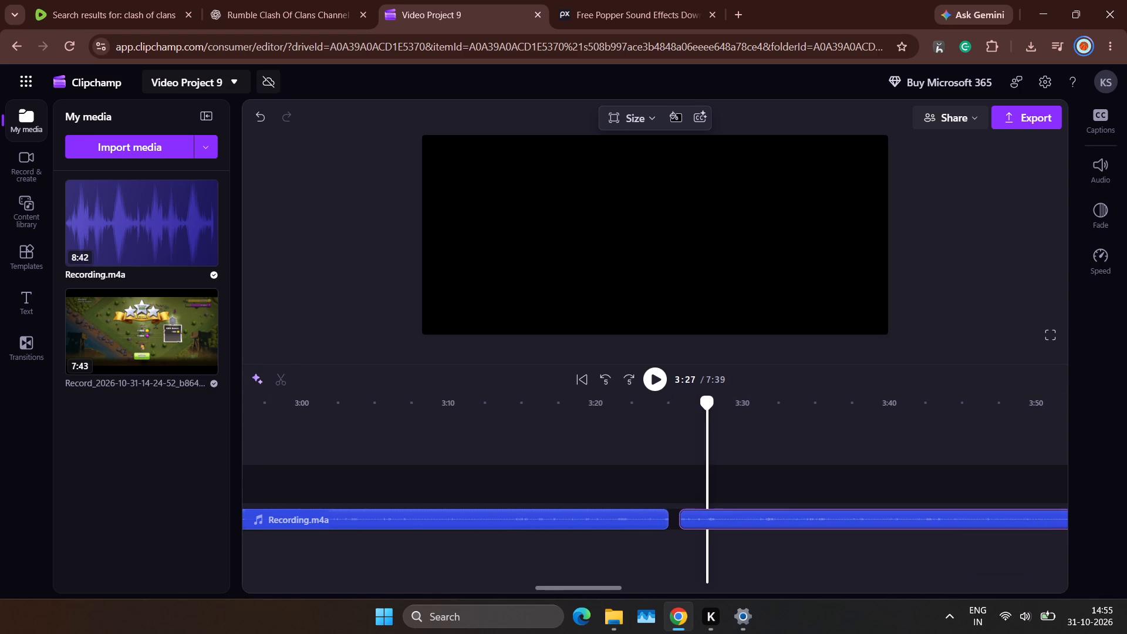
drag(735, 519, 731, 521)
Listen to the narration from about 3:22 to 3:54 to check the join and find the next passage to cut.
click(630, 453)
key(space)
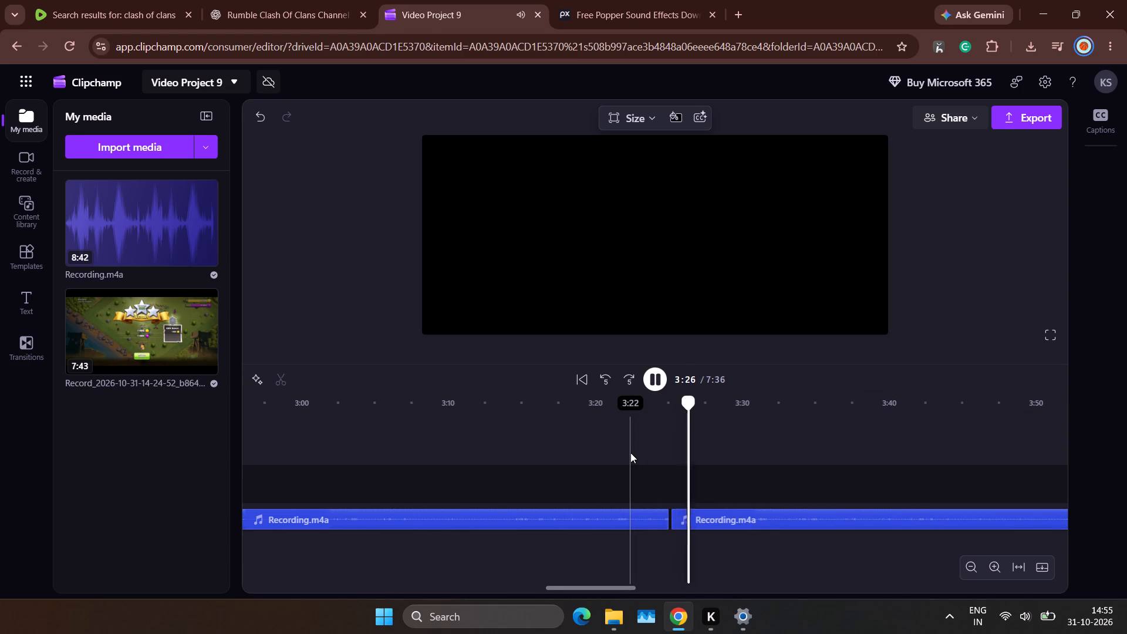
scroll(657, 438, left, 2)
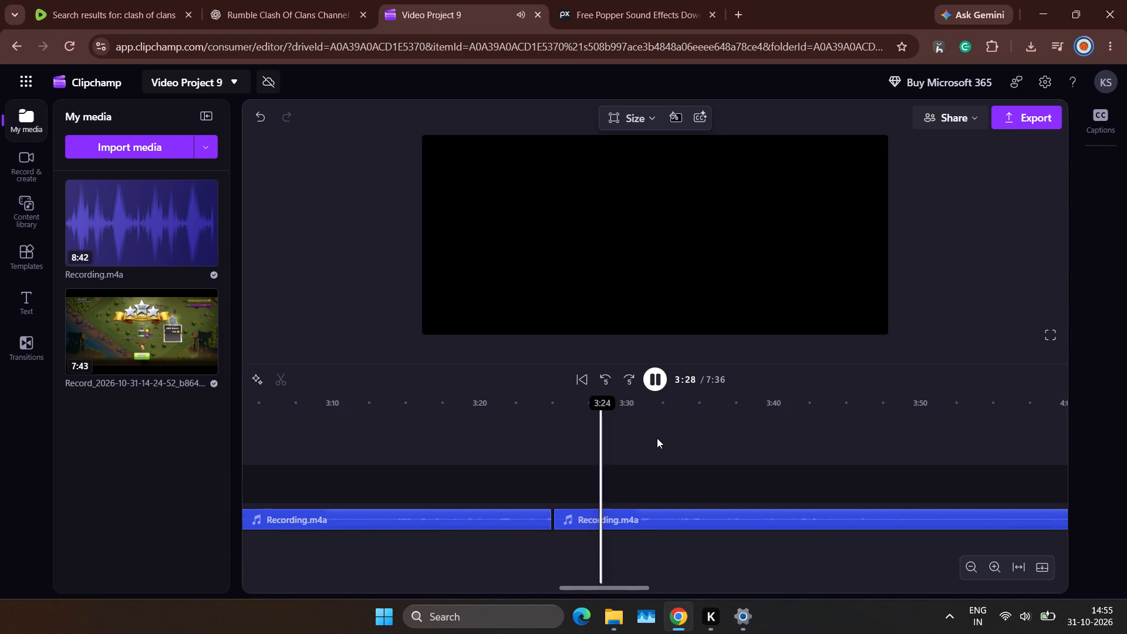
scroll(657, 438, left, 4)
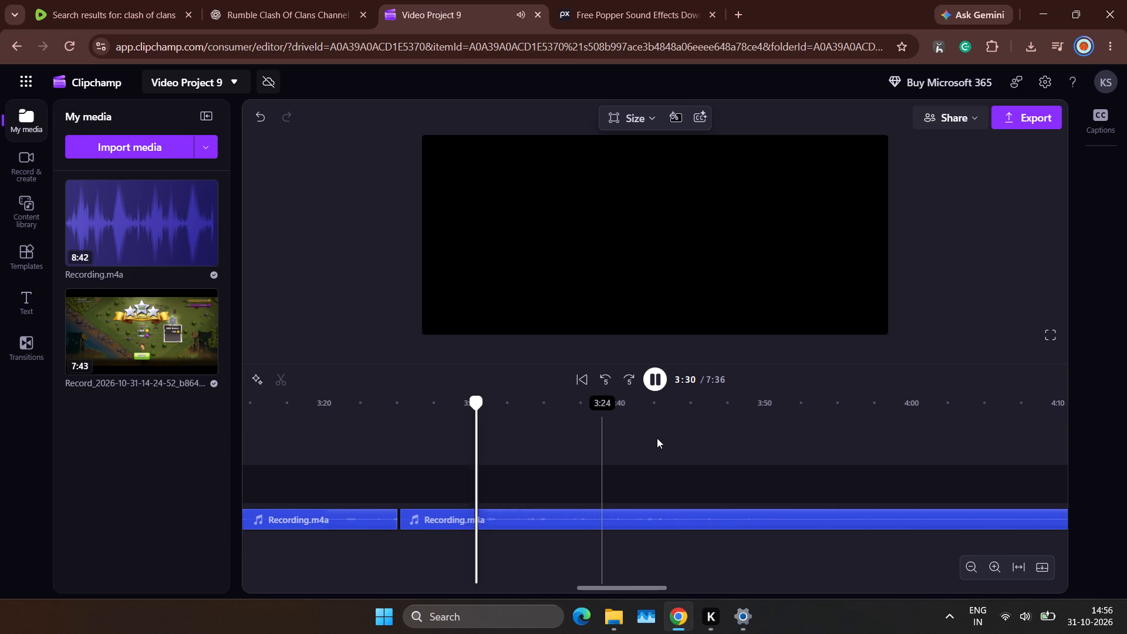
scroll(657, 438, left, 1)
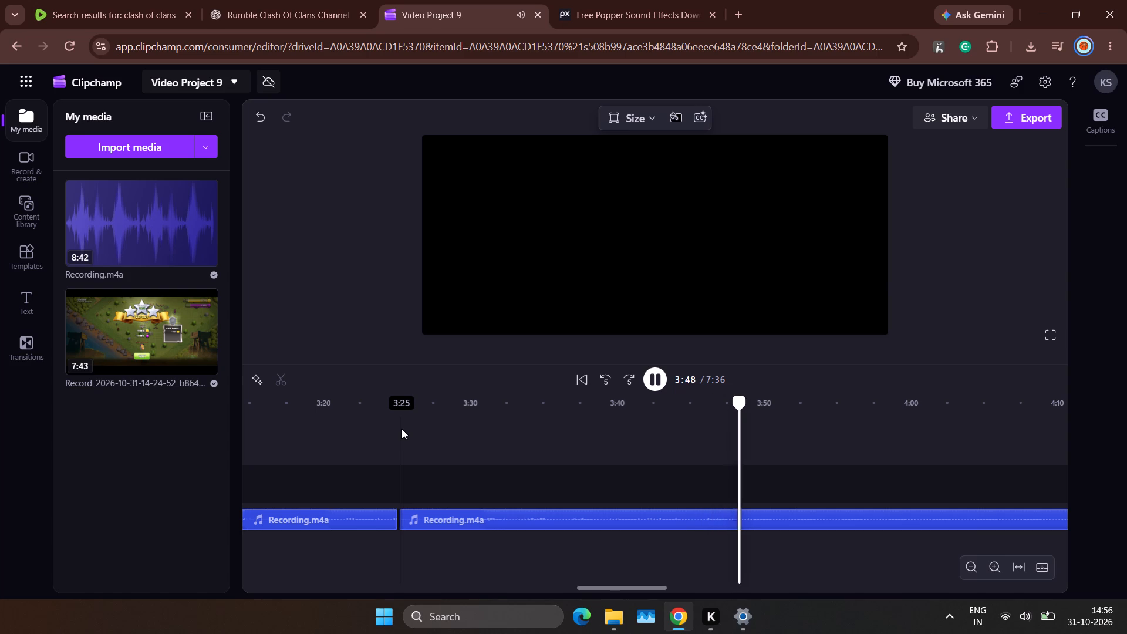
scroll(696, 464, left, 1)
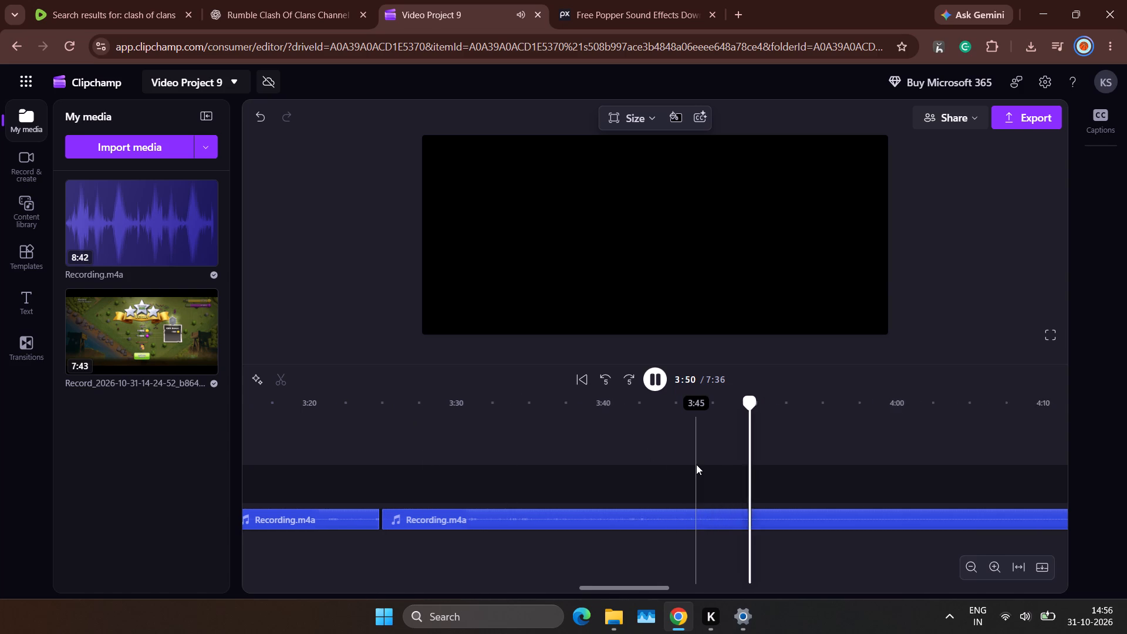
scroll(696, 464, left, 1)
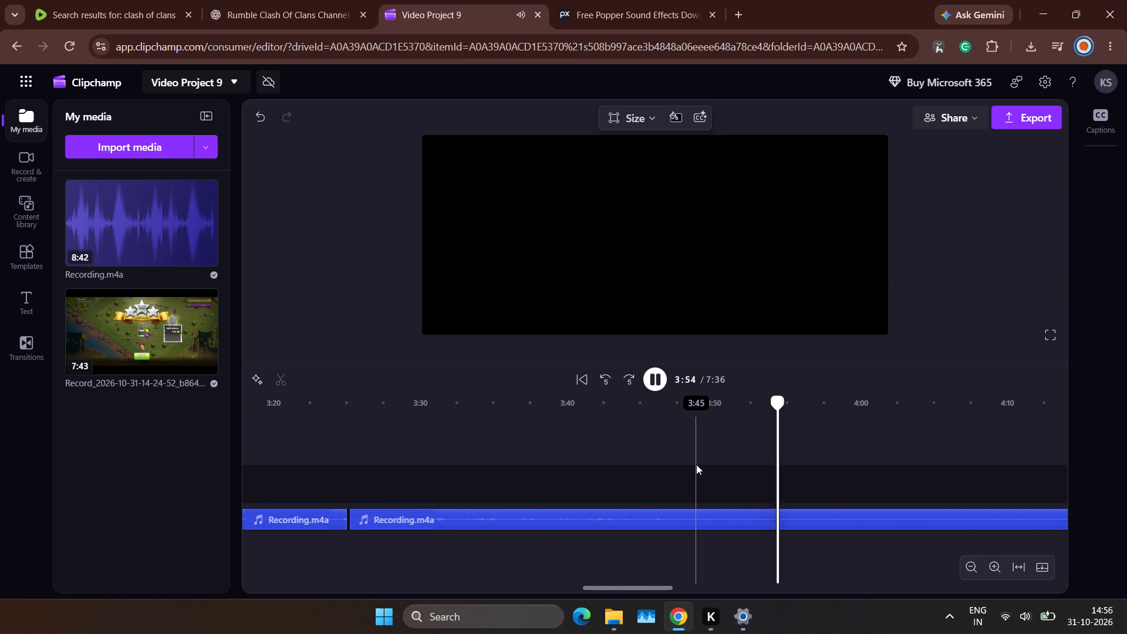
Replay the narration from about 3:43 and split its last segment at about 3:50.
click(613, 420)
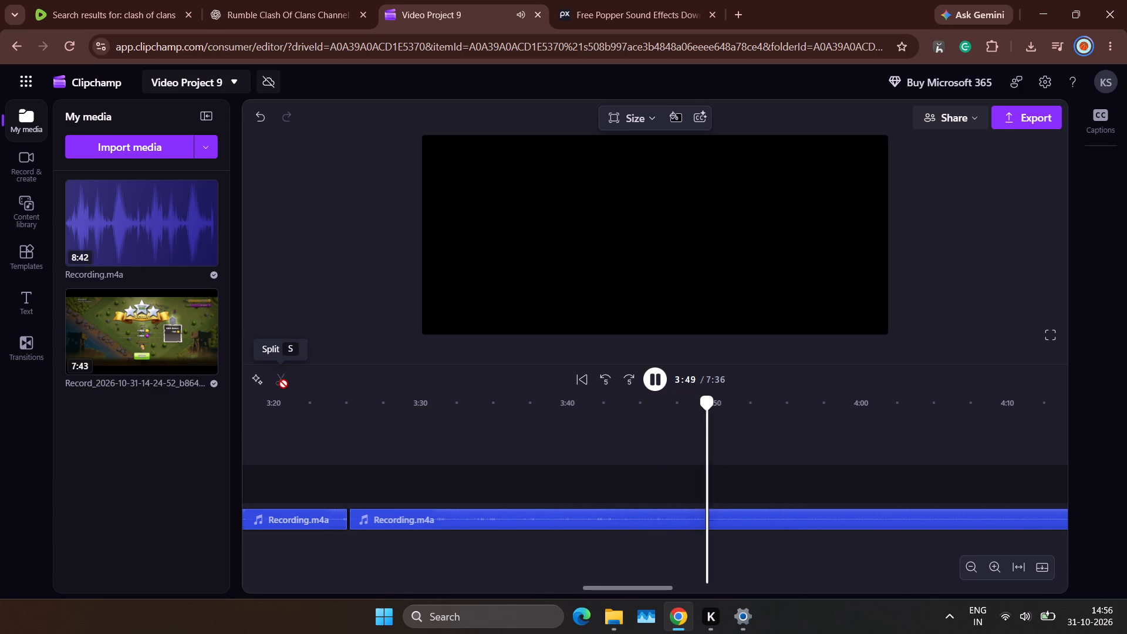
key(space)
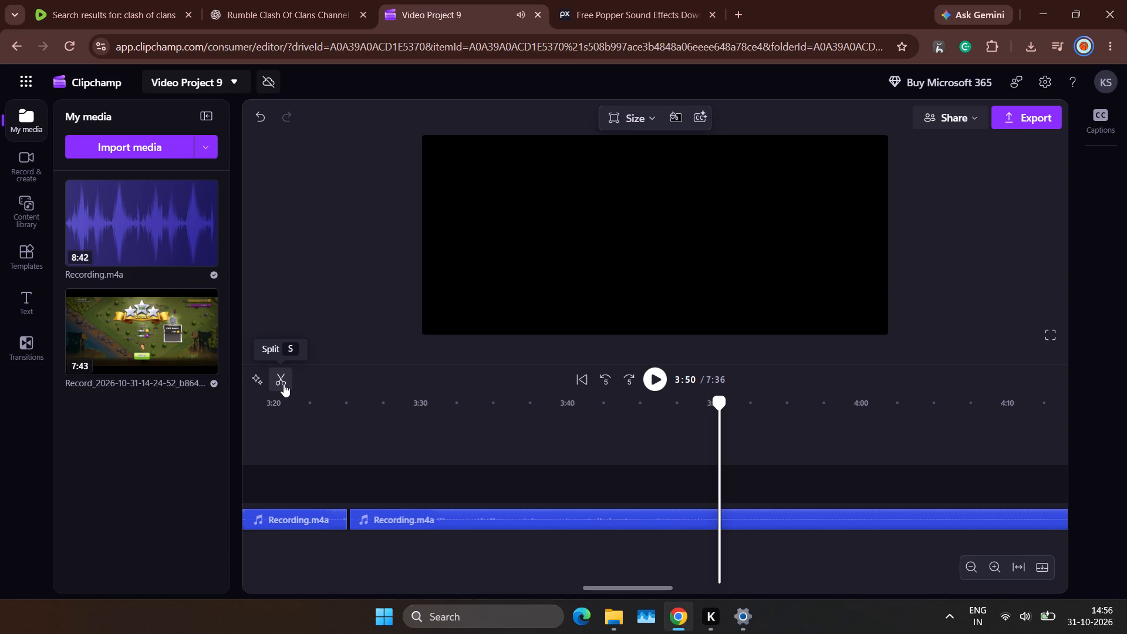
click(284, 384)
Cut out the narration between about 3:50 and 4:25 and move the remaining narration back against the preceding segment on the same track.
key(space)
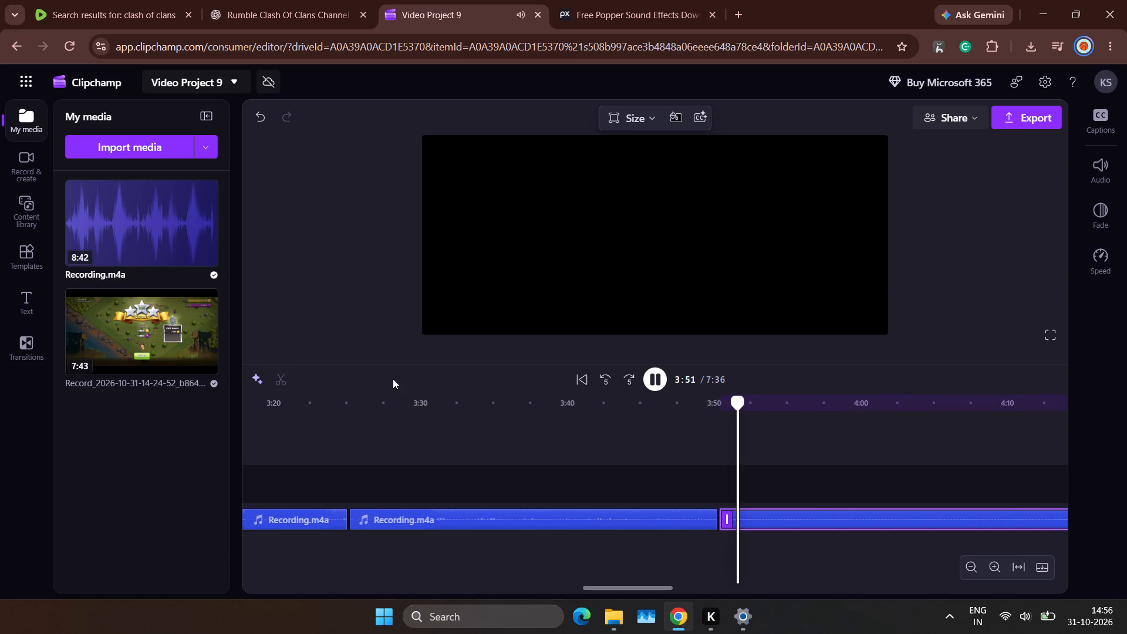
scroll(619, 445, left, 3)
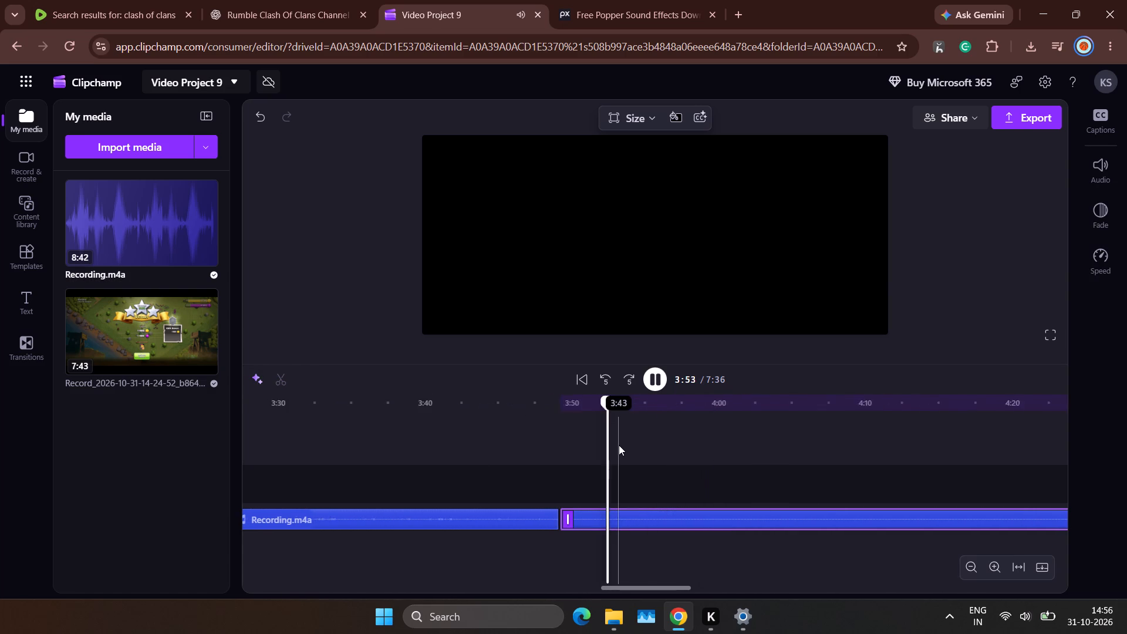
scroll(287, 378, left, 2)
scroll(465, 468, left, 2)
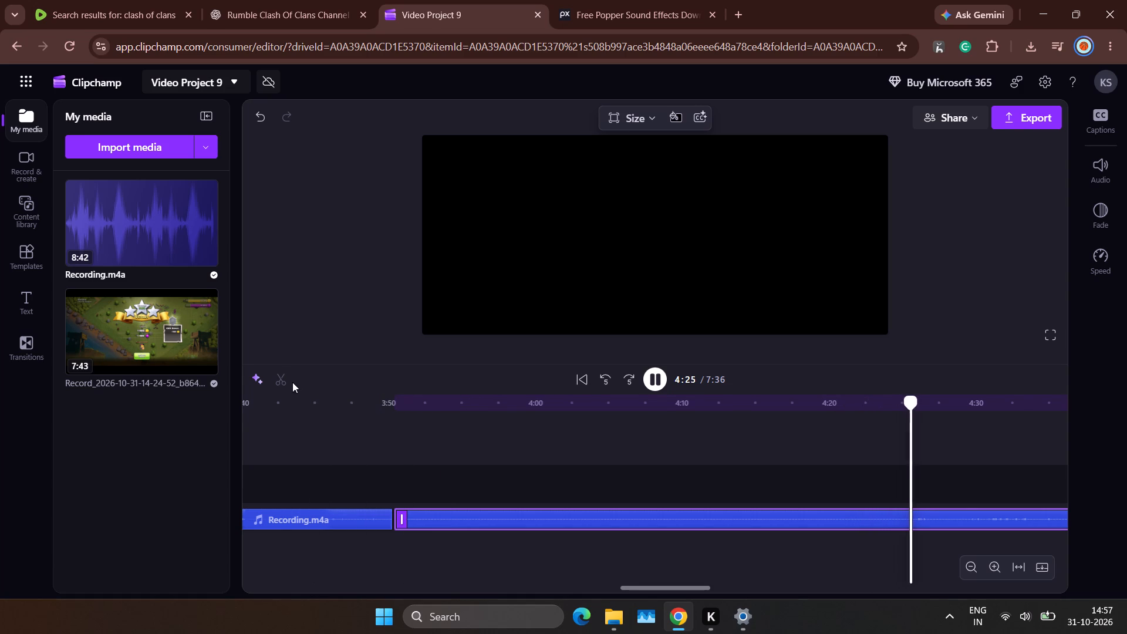
key(space)
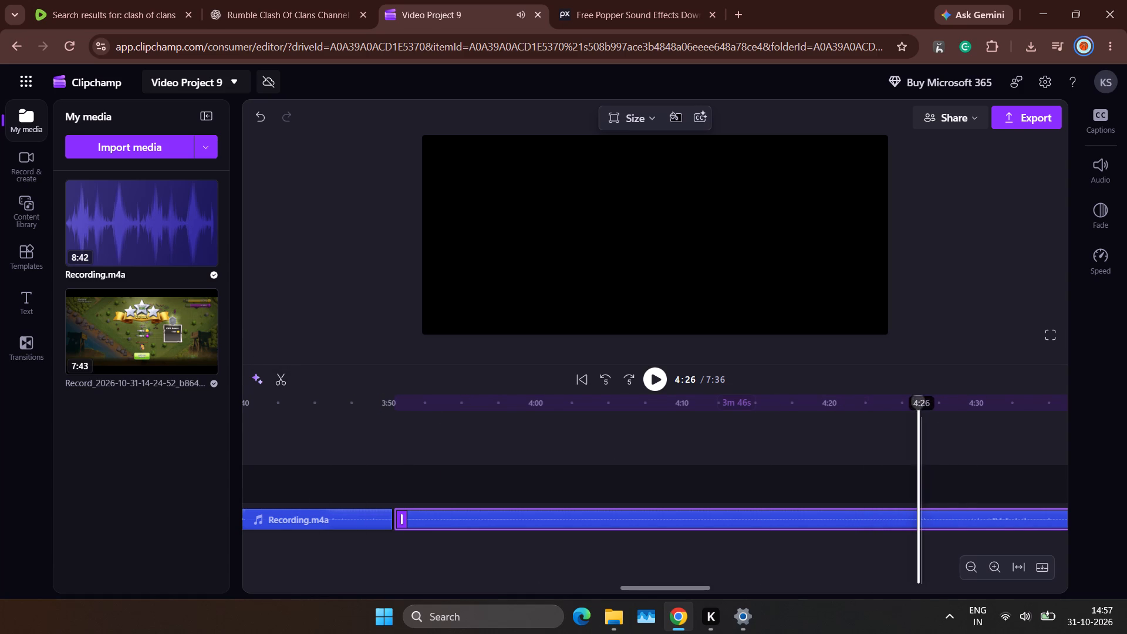
click(915, 401)
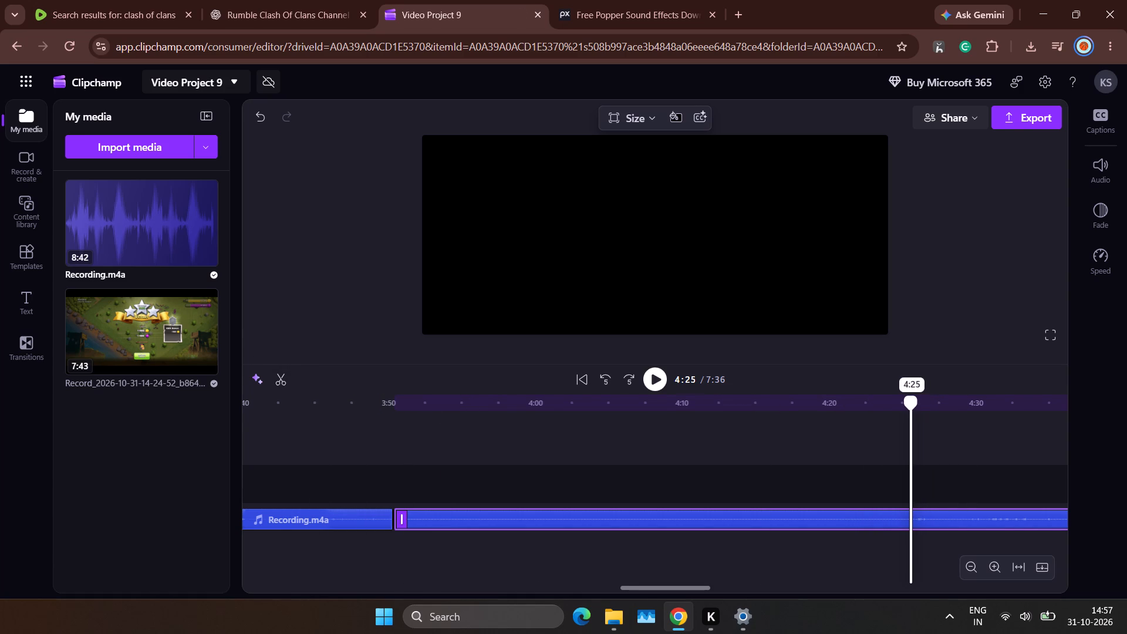
click(286, 383)
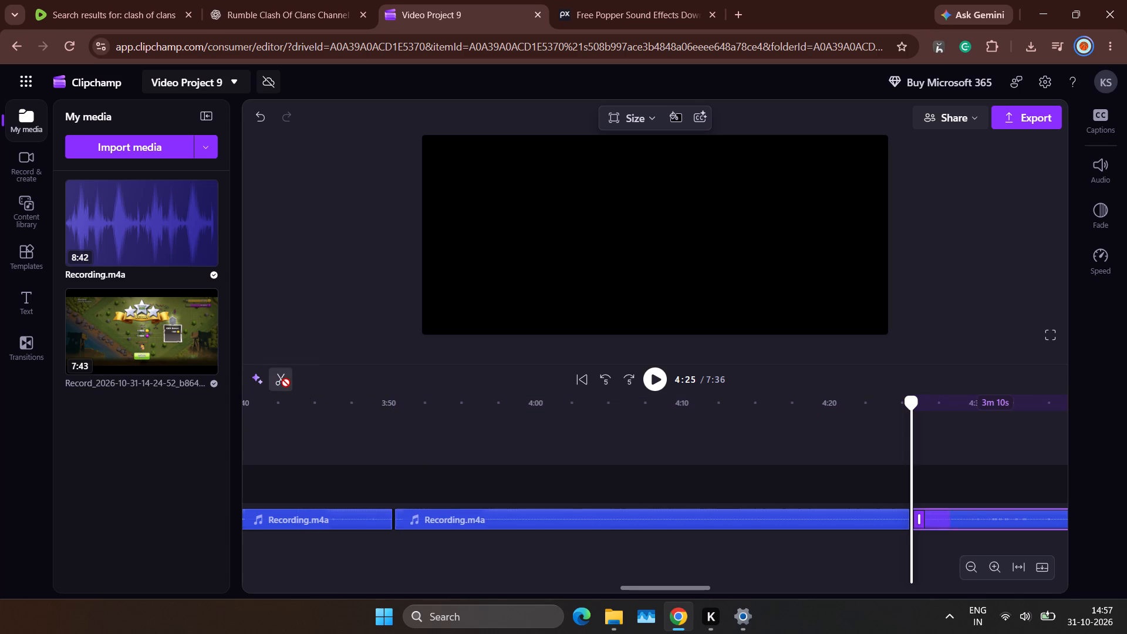
click(602, 512)
key(Delete)
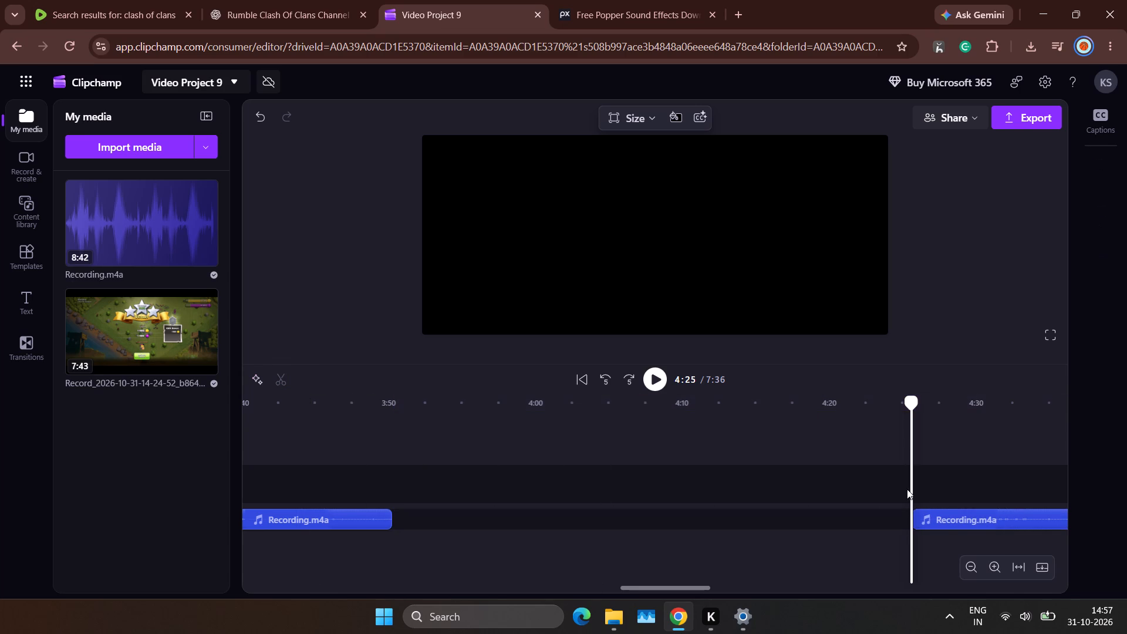
drag(940, 521, 415, 523)
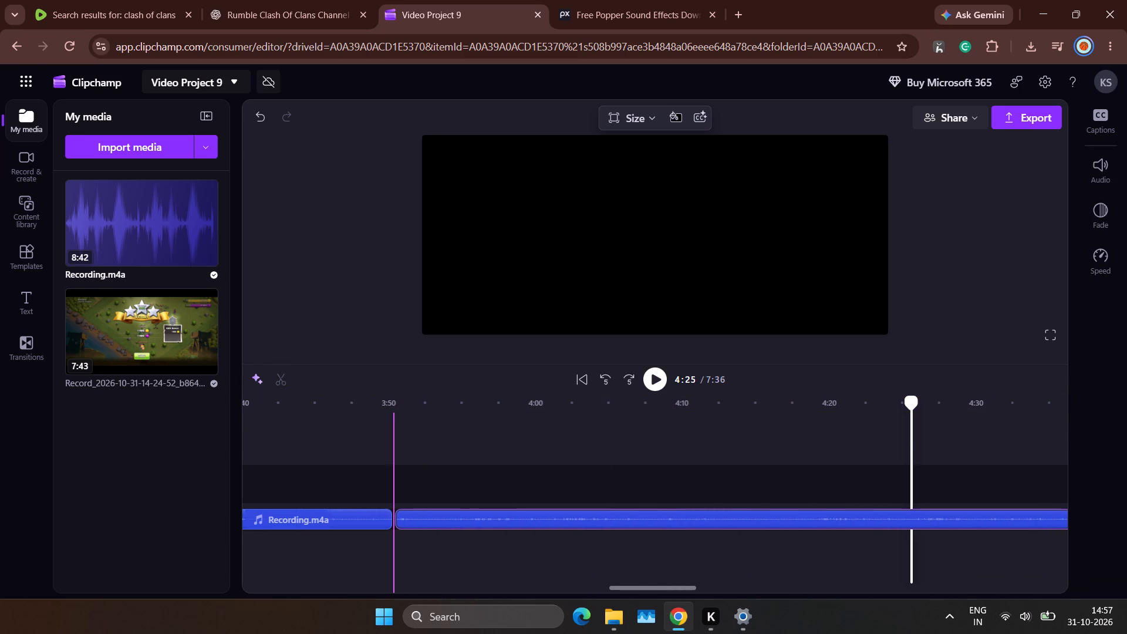
drag(415, 523, 415, 522)
Listen to the narration from about 3:48, replay the passage around 4:11, and split the last segment at about 4:12.
click(364, 458)
key(space)
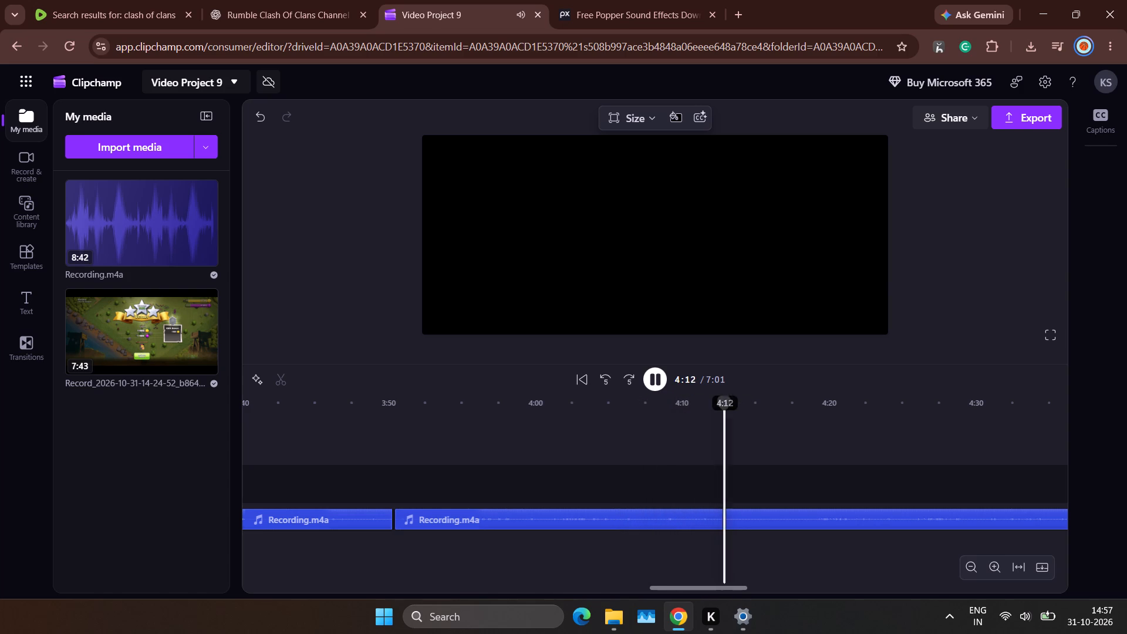
click(704, 433)
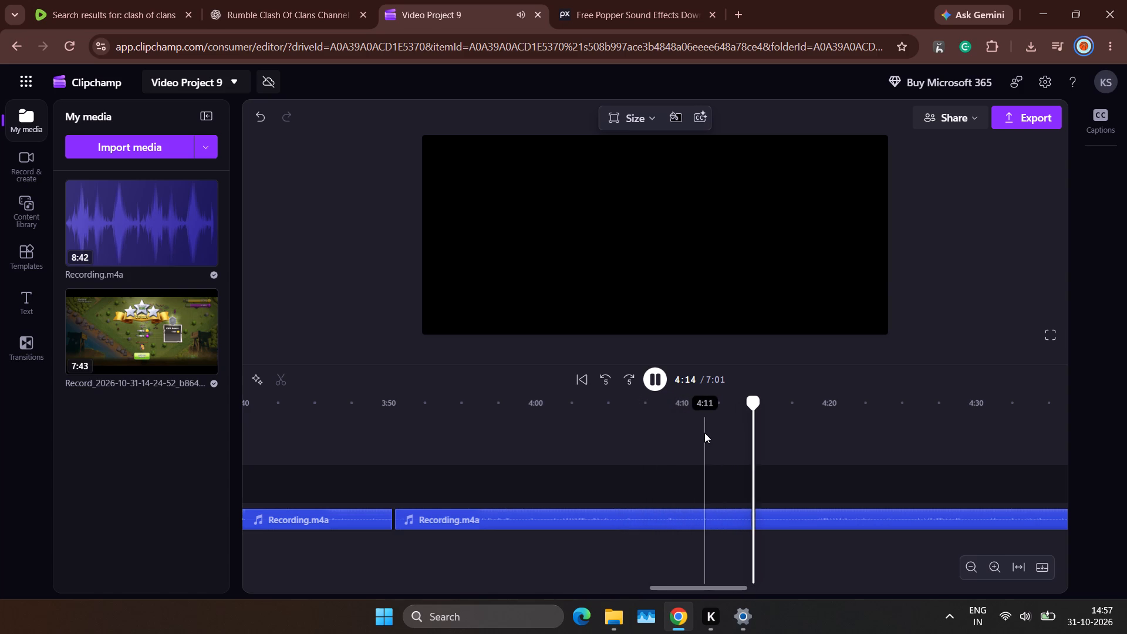
key(space)
key(space)
key(space)
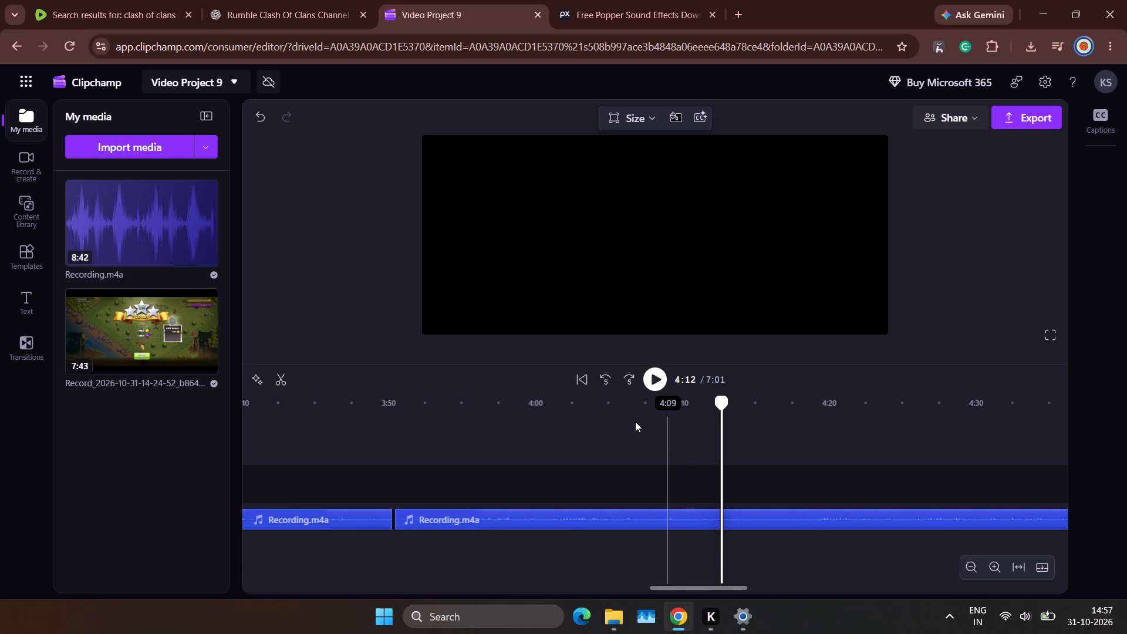
click(682, 420)
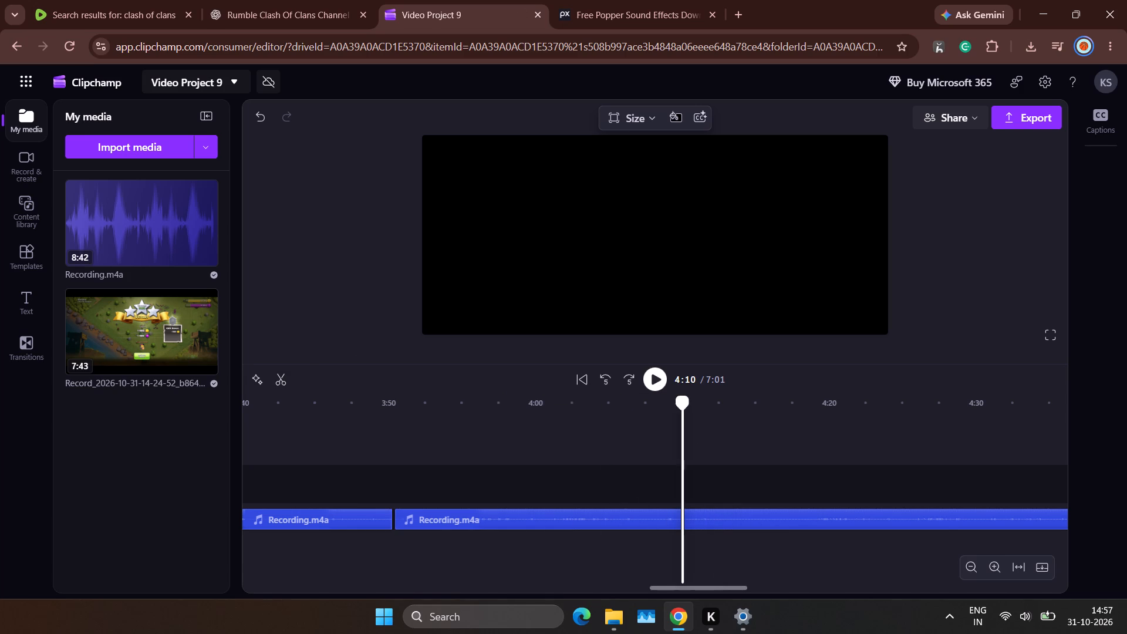
key(space)
key(space)
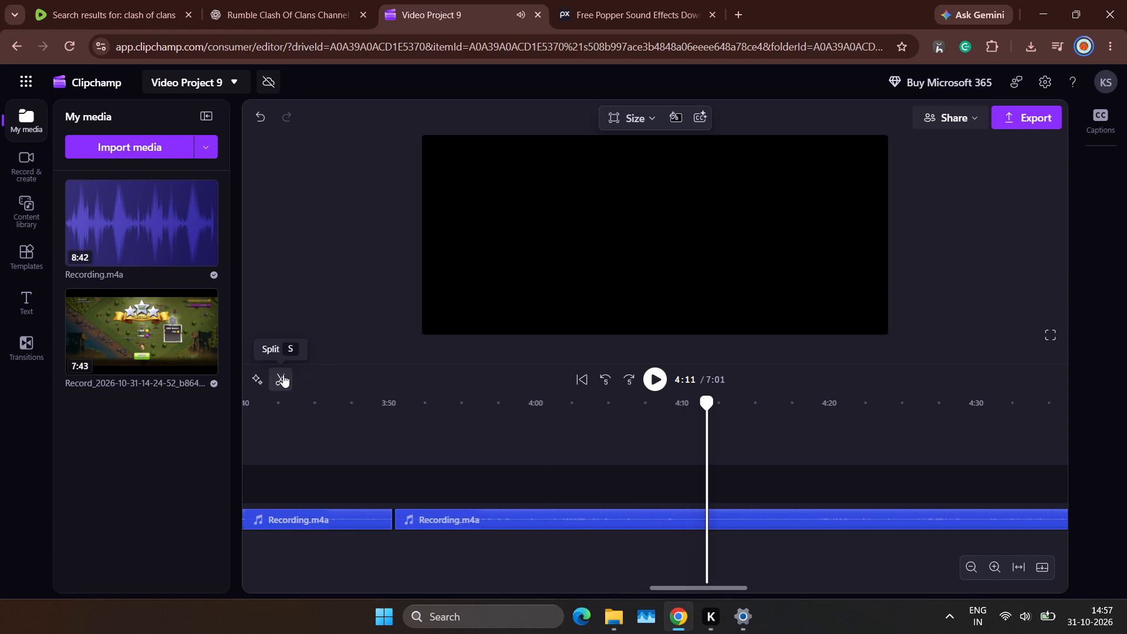
key(space)
key(space)
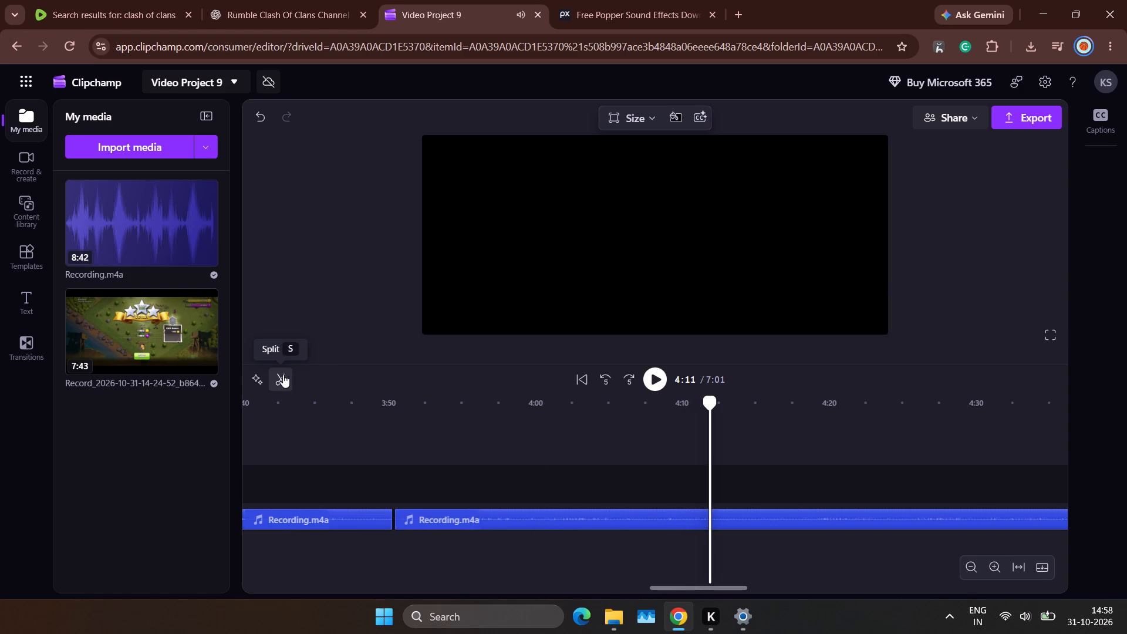
key(space)
key(space)
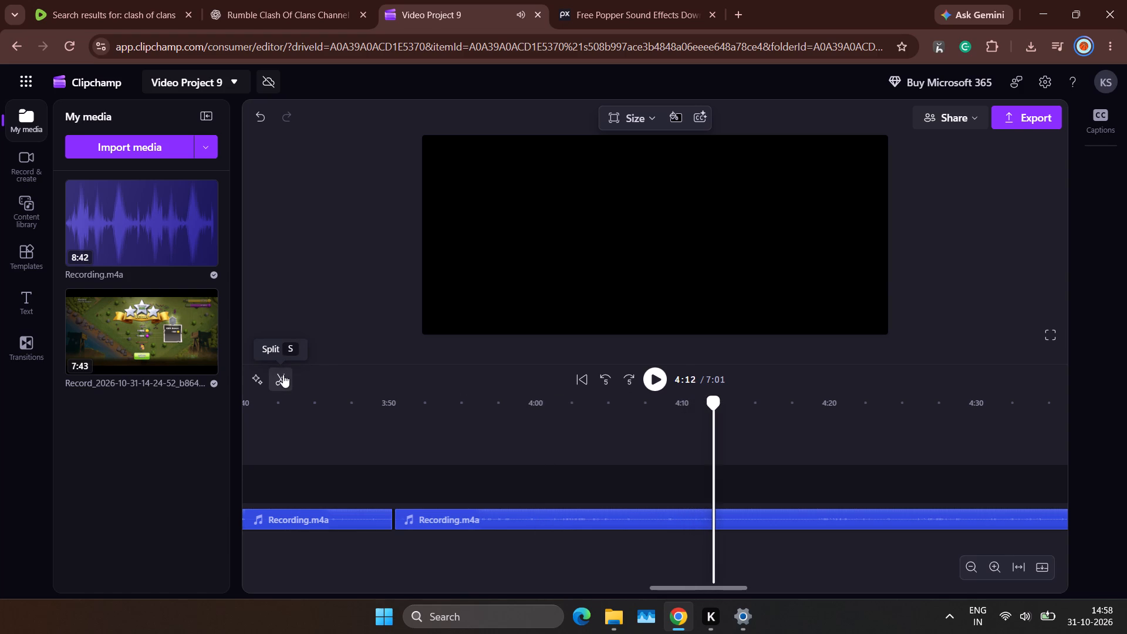
click(283, 375)
Cut out the narration between about 4:12 and 4:19 and move the remaining narration back against the preceding segment on the same track.
key(space)
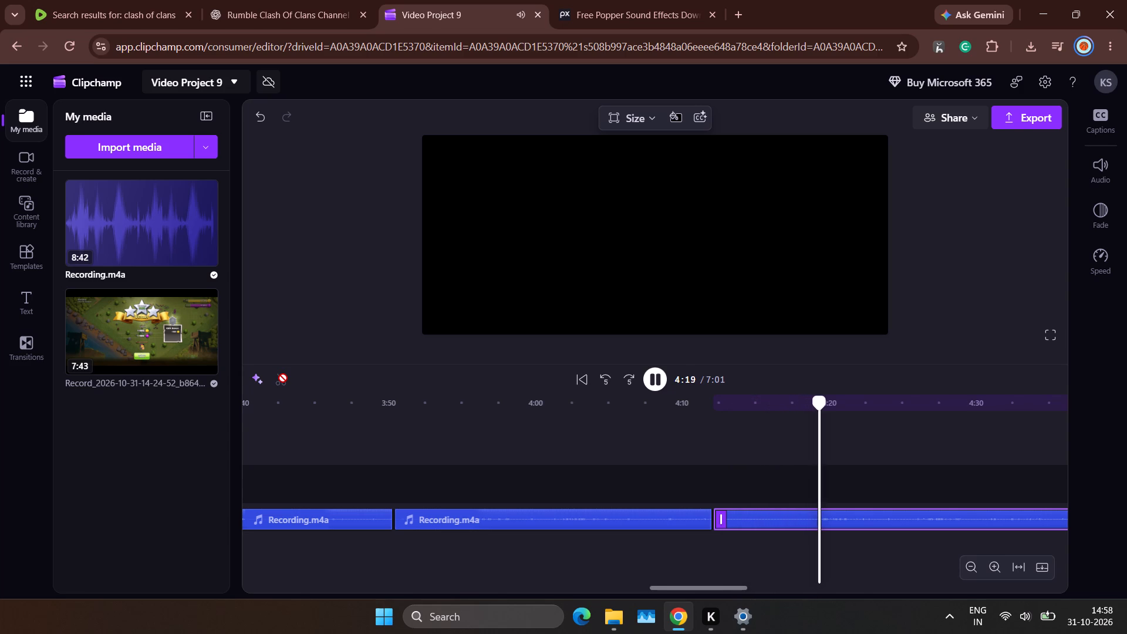
key(space)
drag(822, 398, 815, 403)
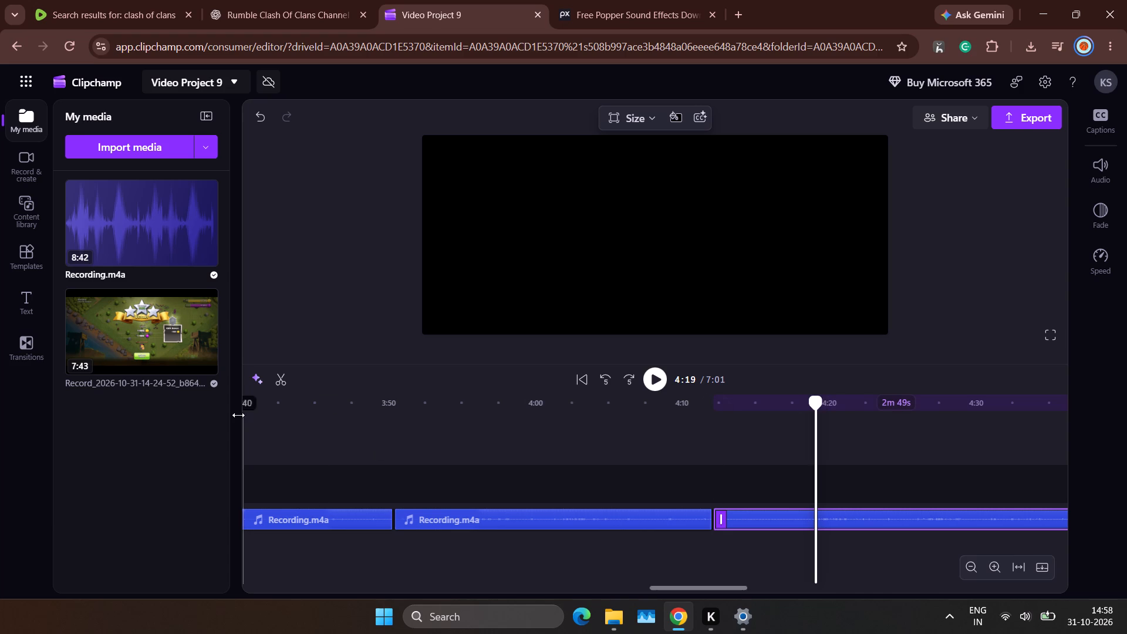
click(279, 385)
click(772, 521)
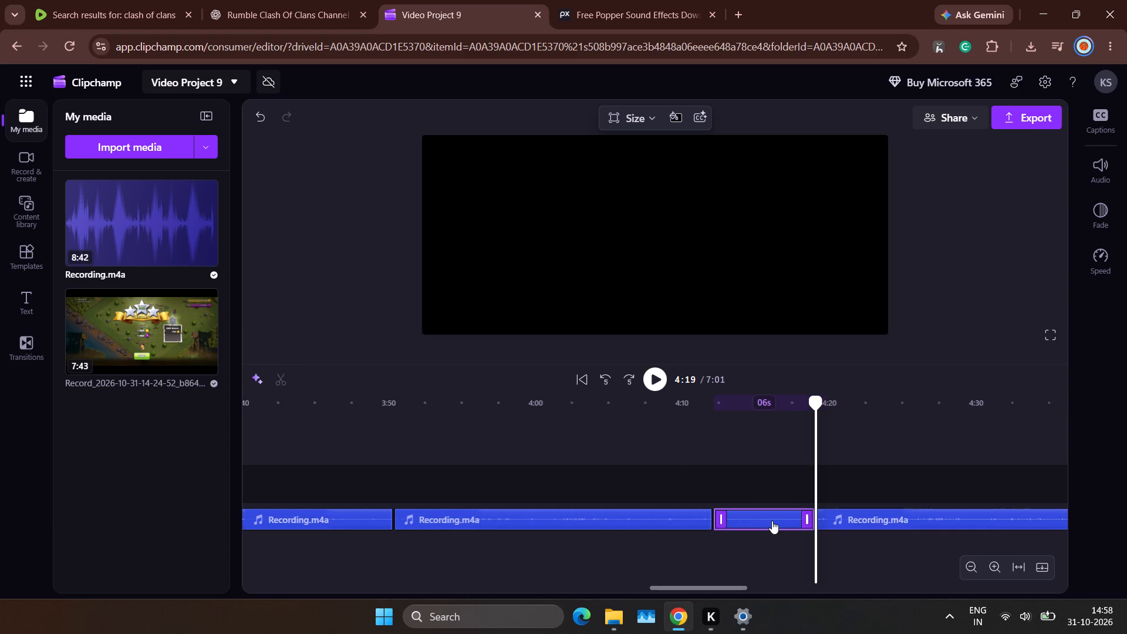
key(Delete)
drag(879, 515, 854, 516)
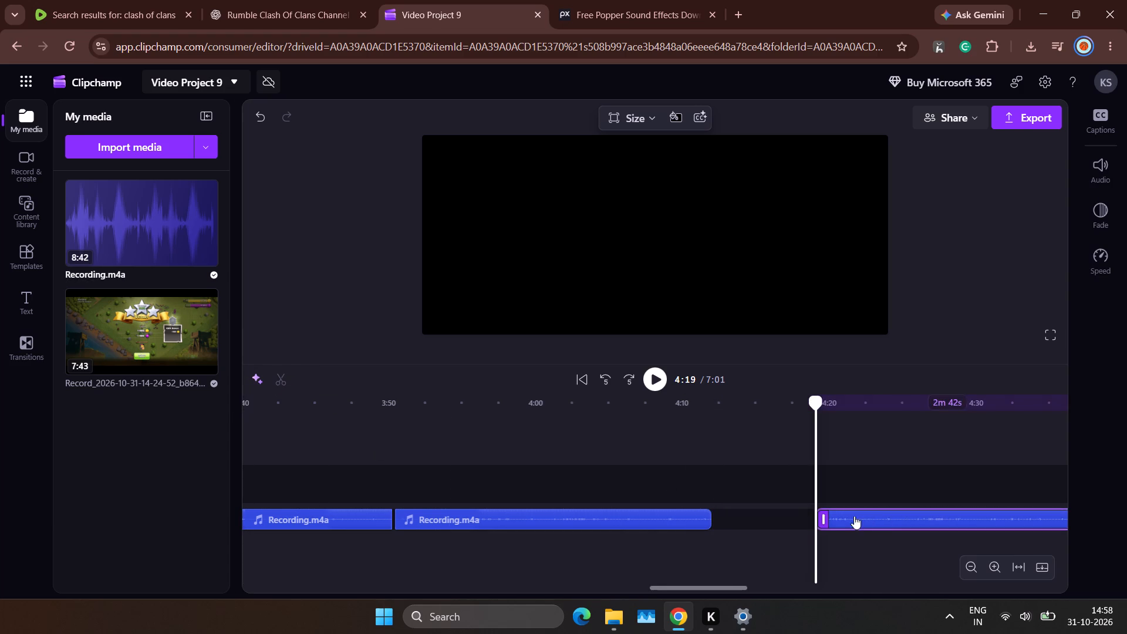
drag(854, 516, 768, 518)
Listen to the narration from about 4:09, replay the passage around 4:38, and split the last segment at about 4:40.
click(674, 453)
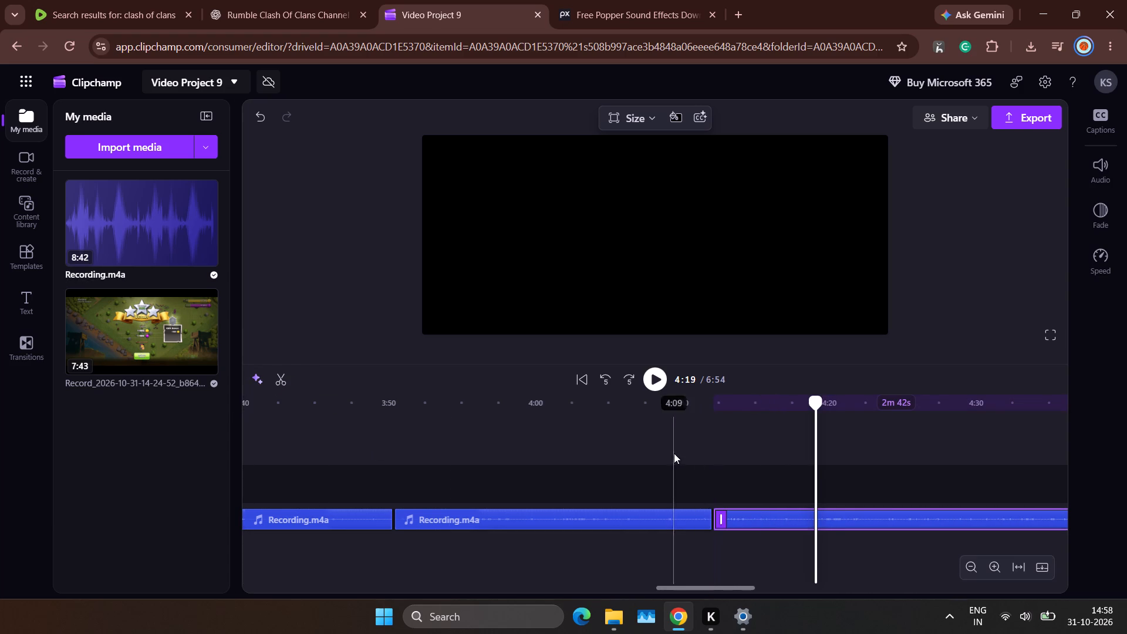
key(space)
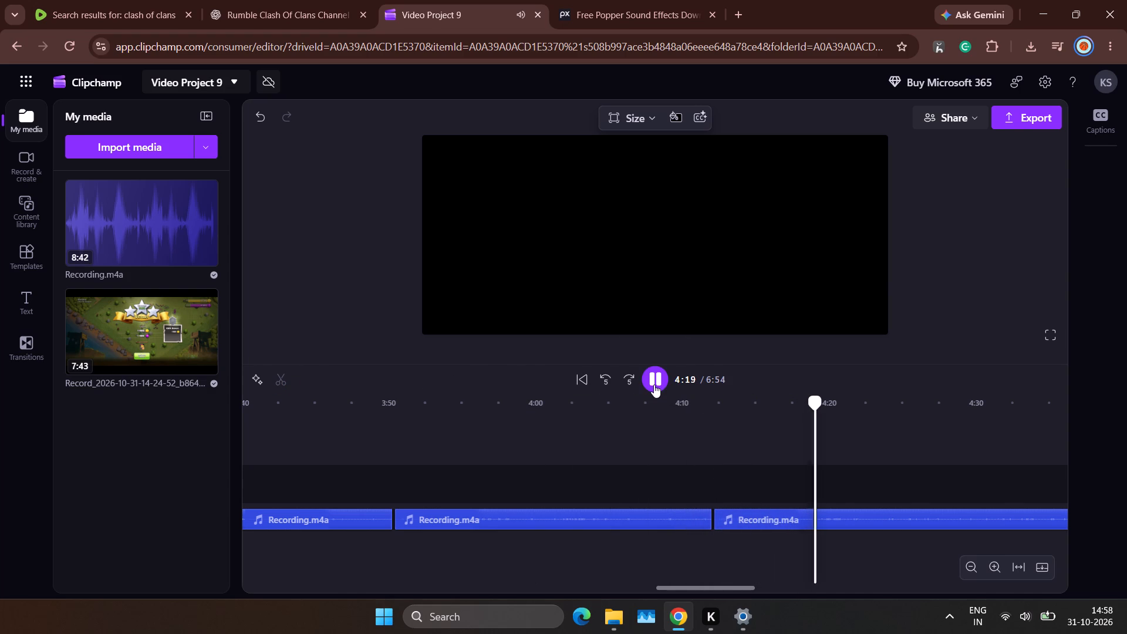
scroll(727, 462, left, 2)
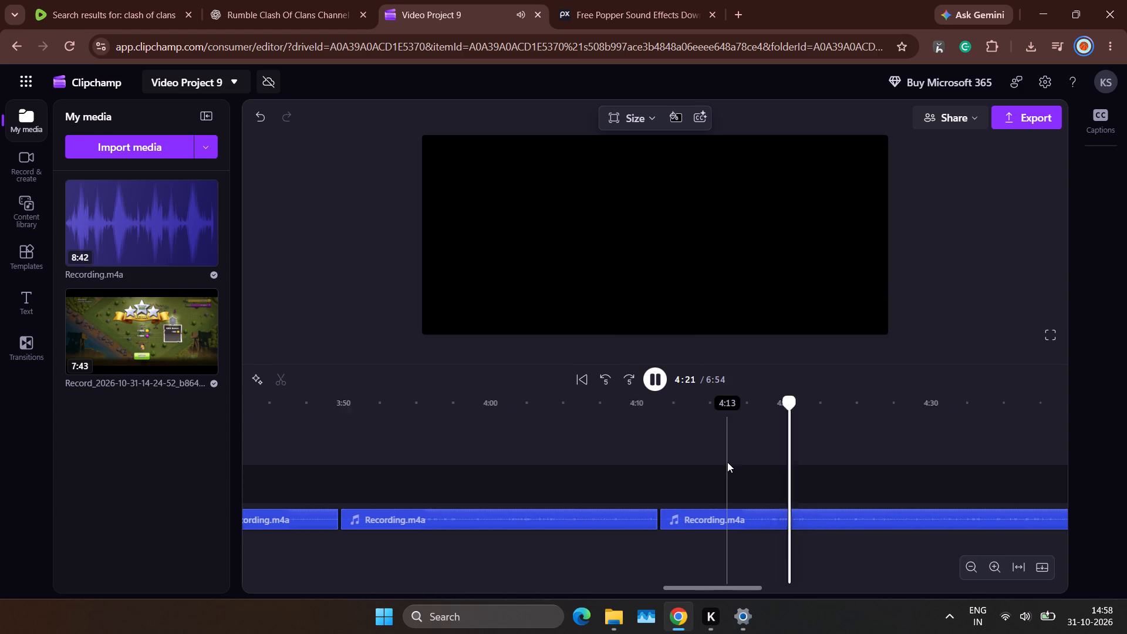
scroll(727, 462, left, 1)
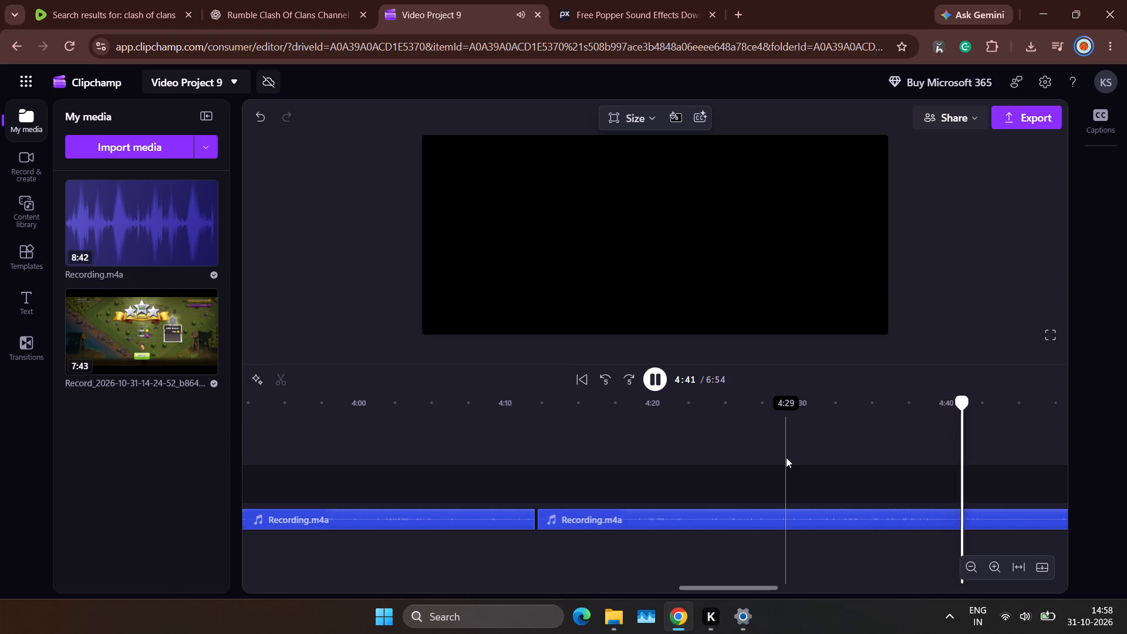
scroll(786, 457, left, 6)
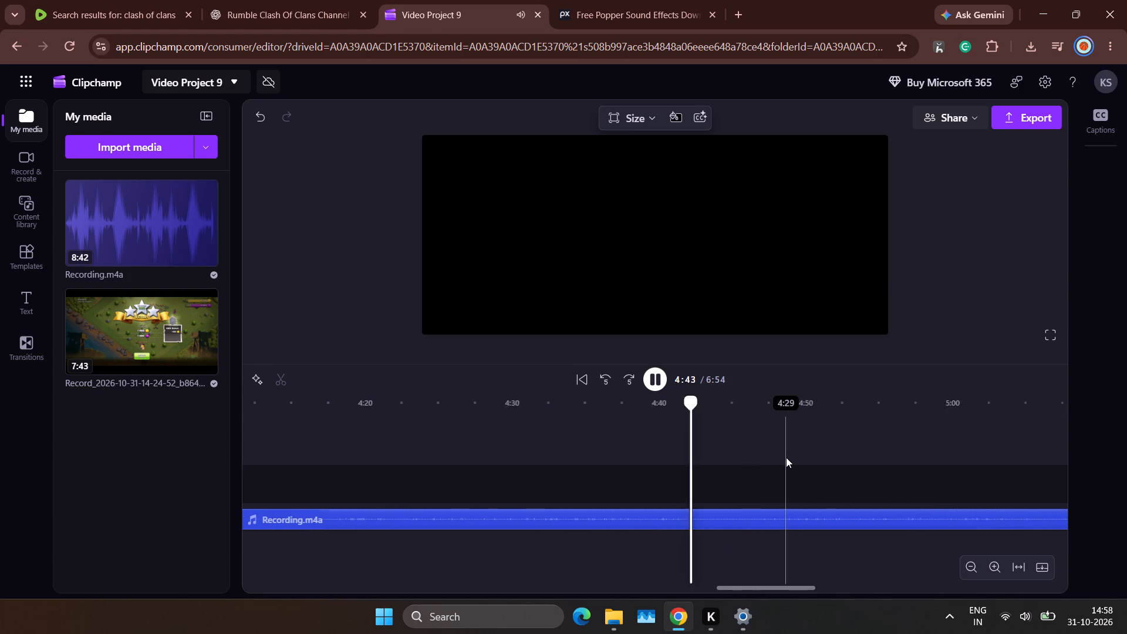
scroll(786, 457, left, 1)
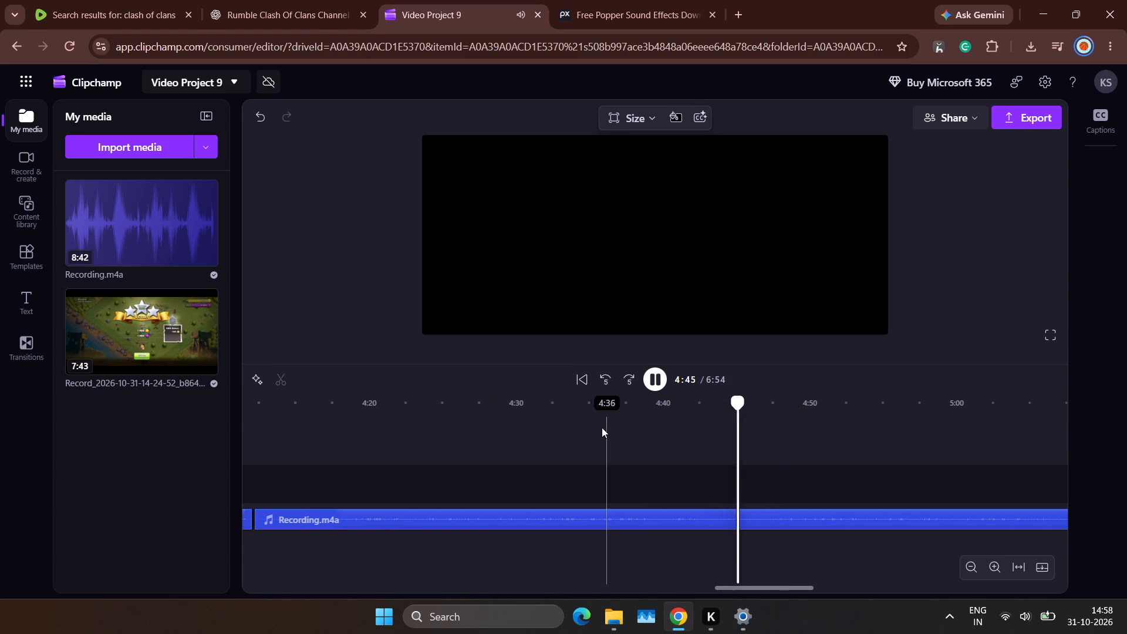
click(584, 427)
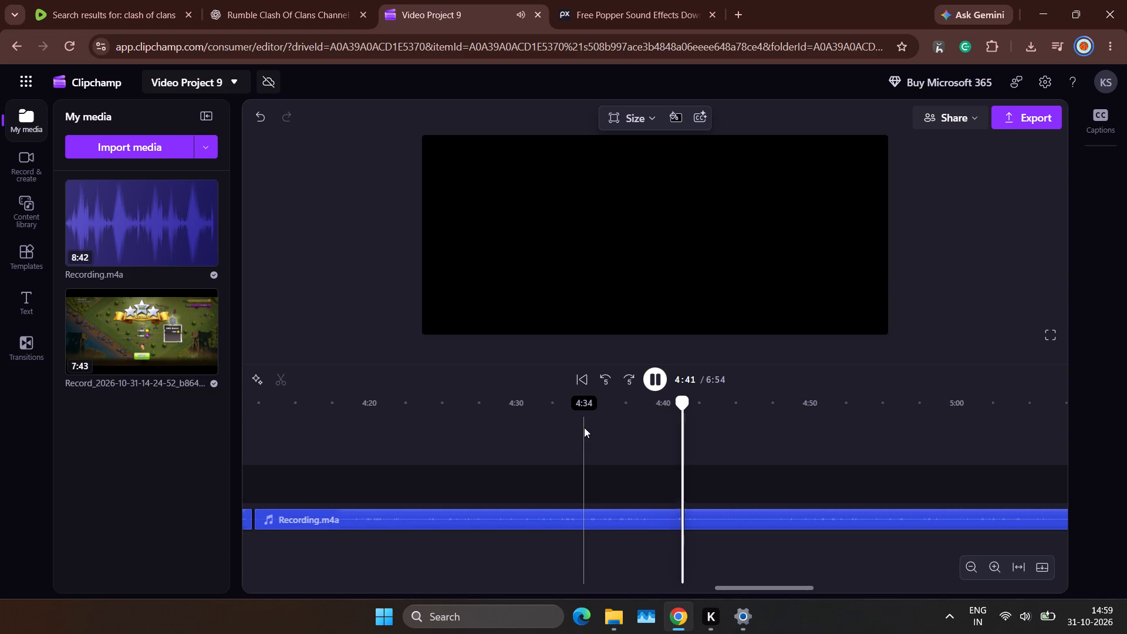
key(space)
key(space)
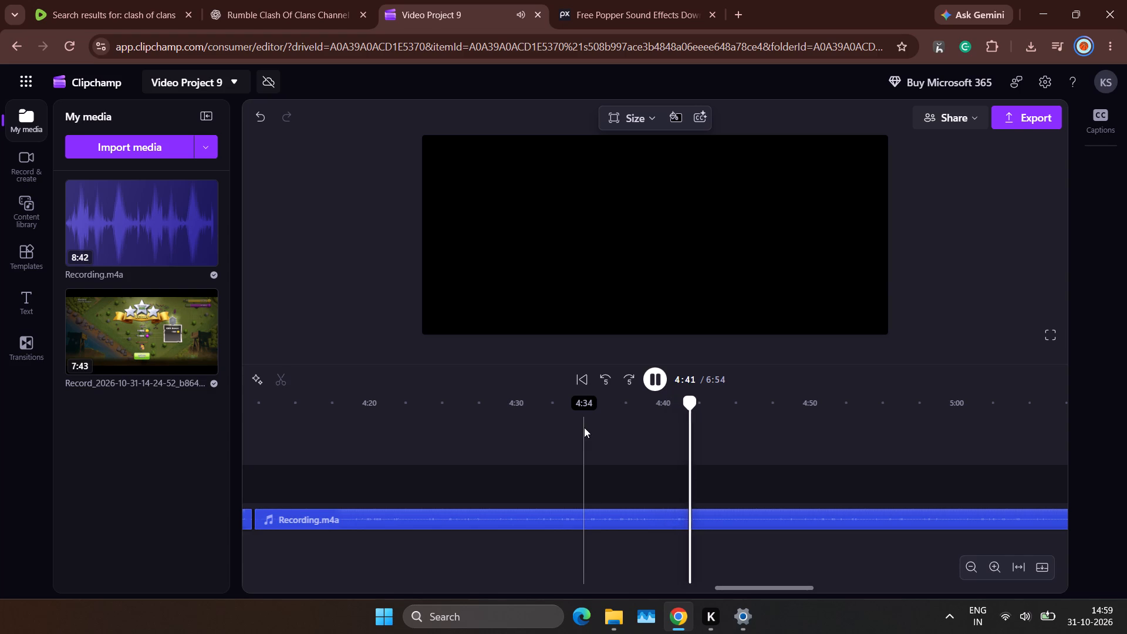
key(space)
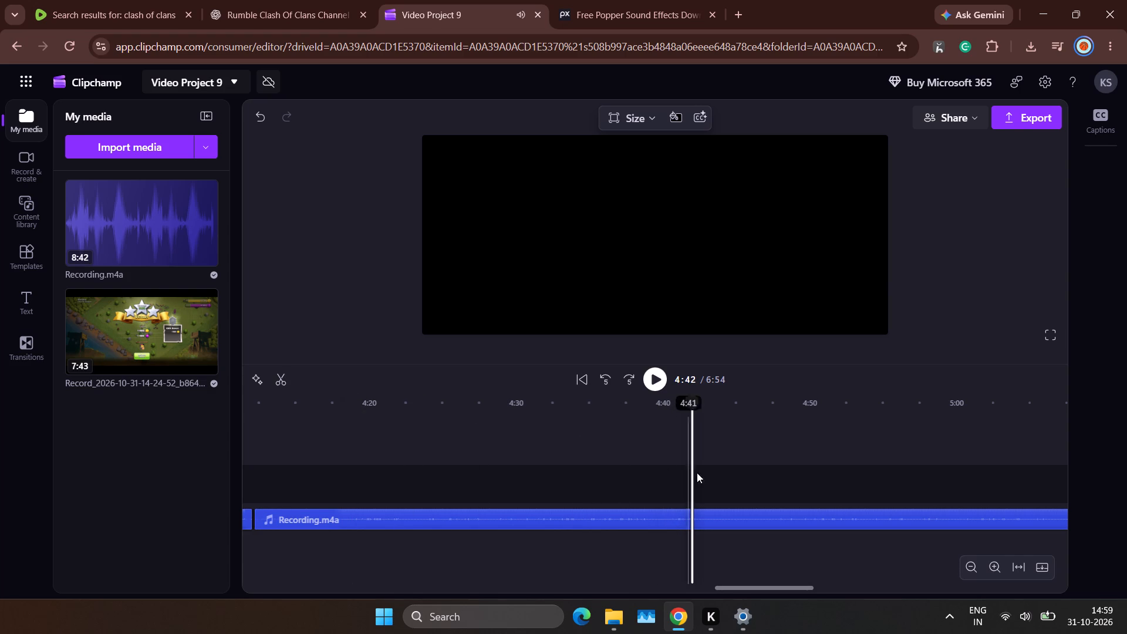
click(642, 460)
key(space)
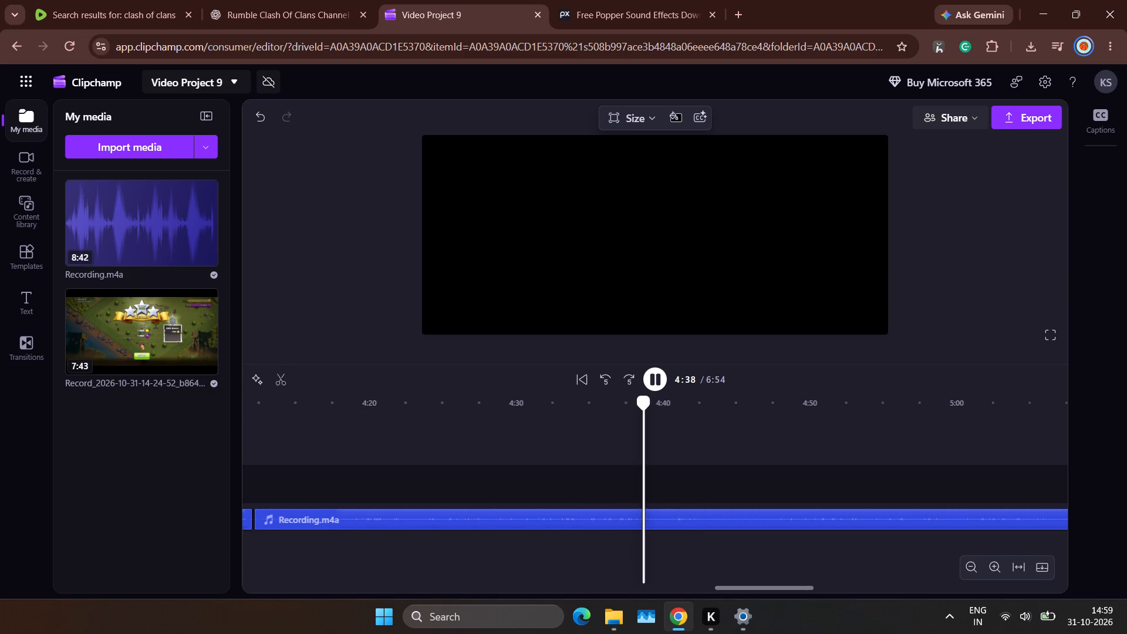
key(space)
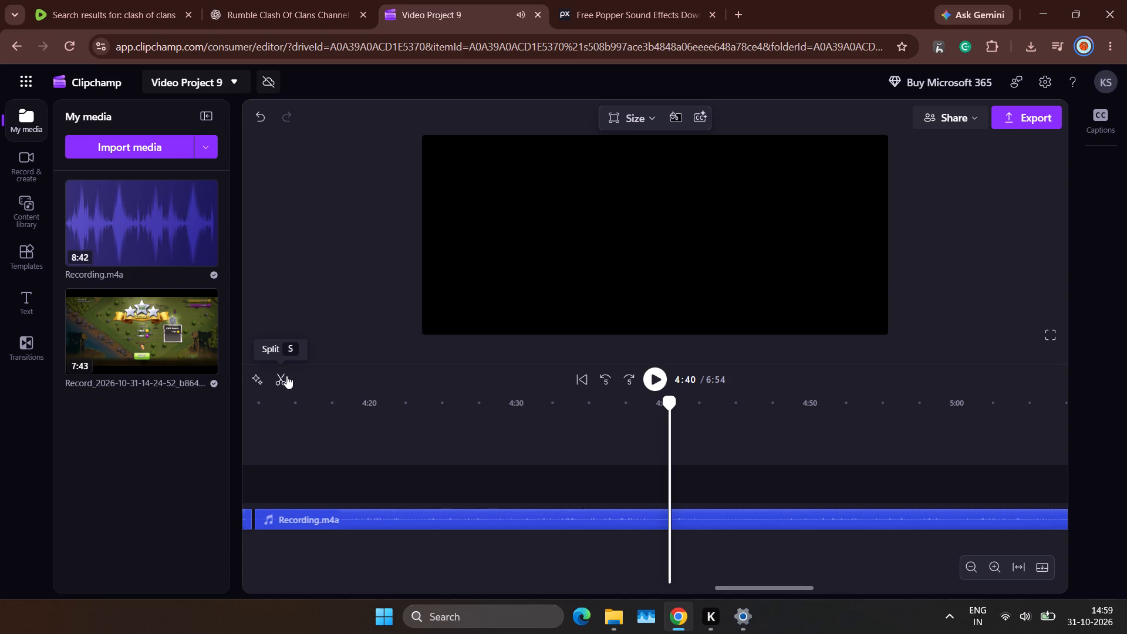
click(286, 376)
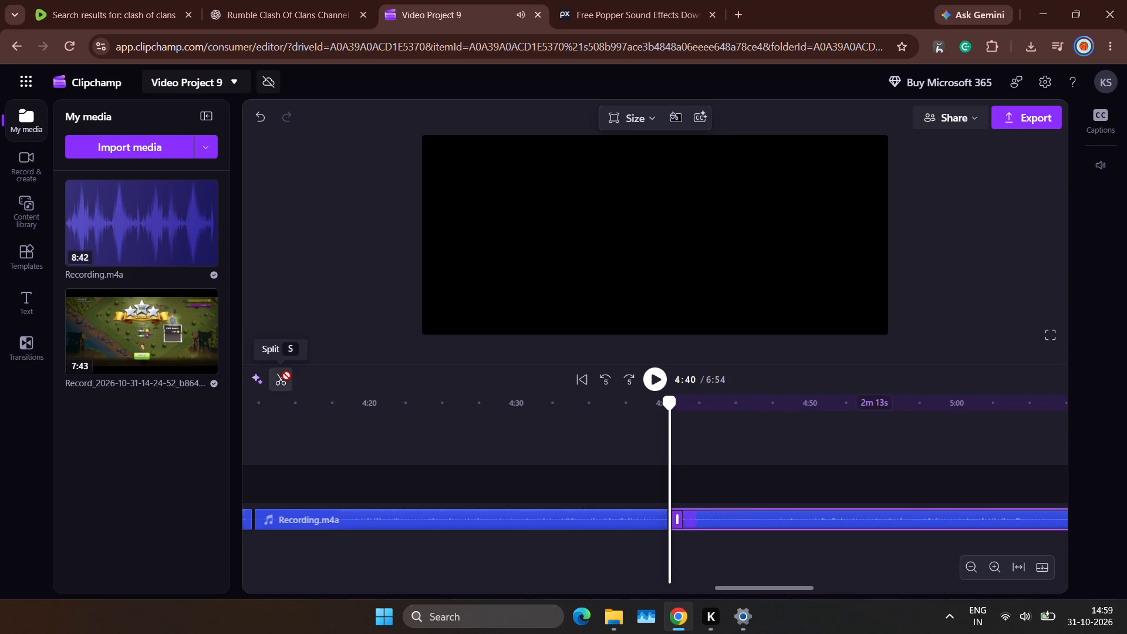
Skim forward through the narration from about 4:40 and split the last segment at about 5:59.
key(space)
scroll(732, 457, left, 2)
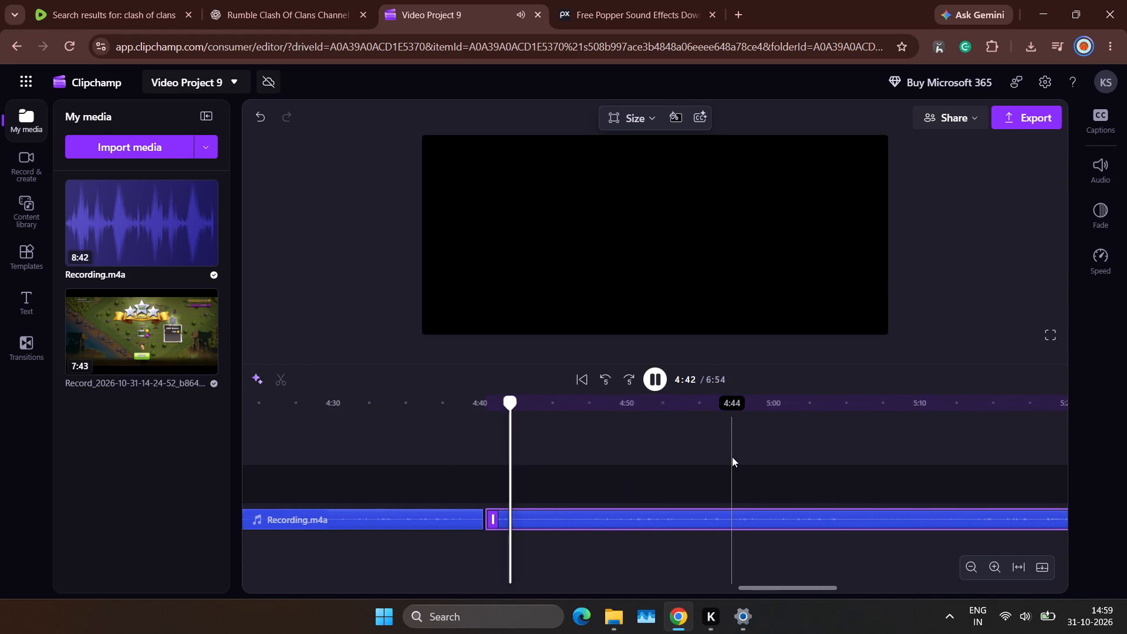
scroll(732, 457, left, 1)
key(Right)
key(Right)
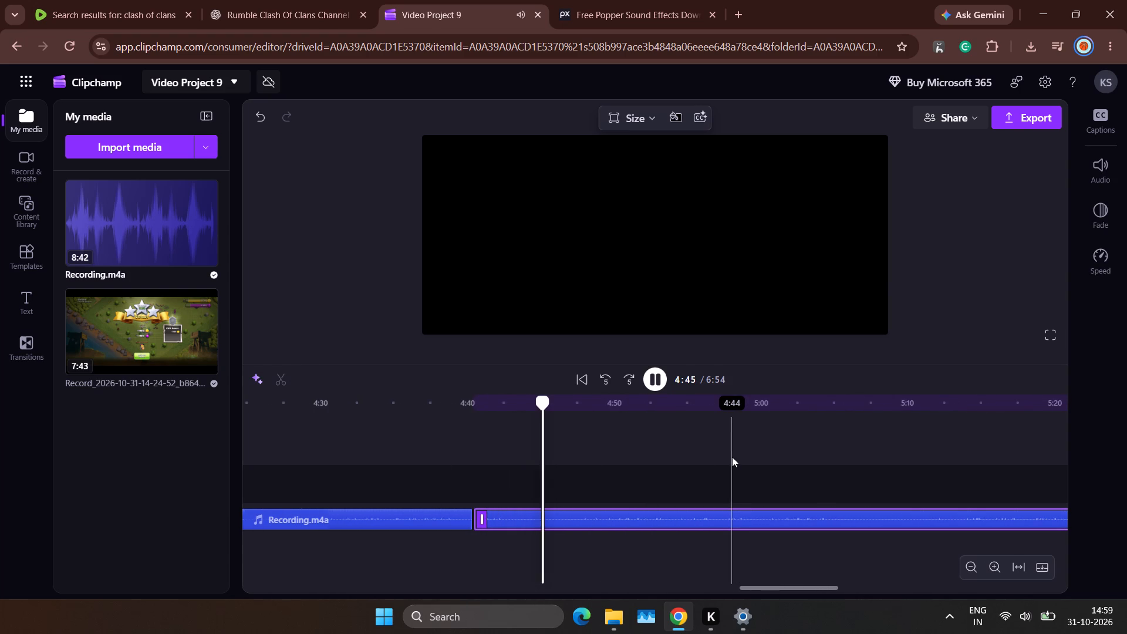
key(Right)
key(Right)
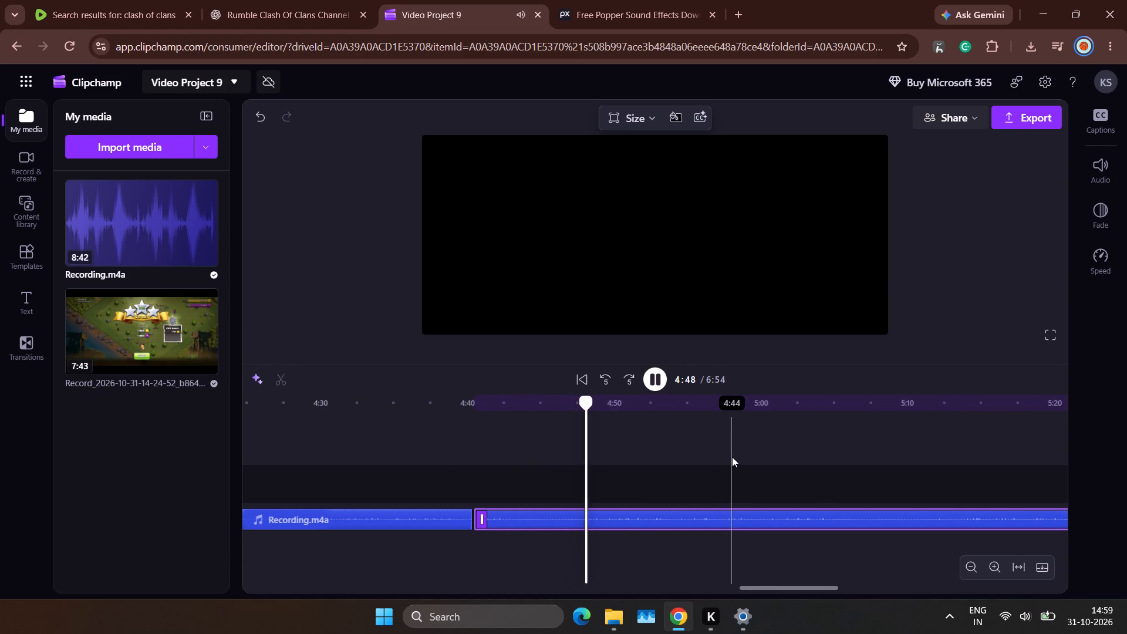
key(Right)
key(Right)
key(Right)
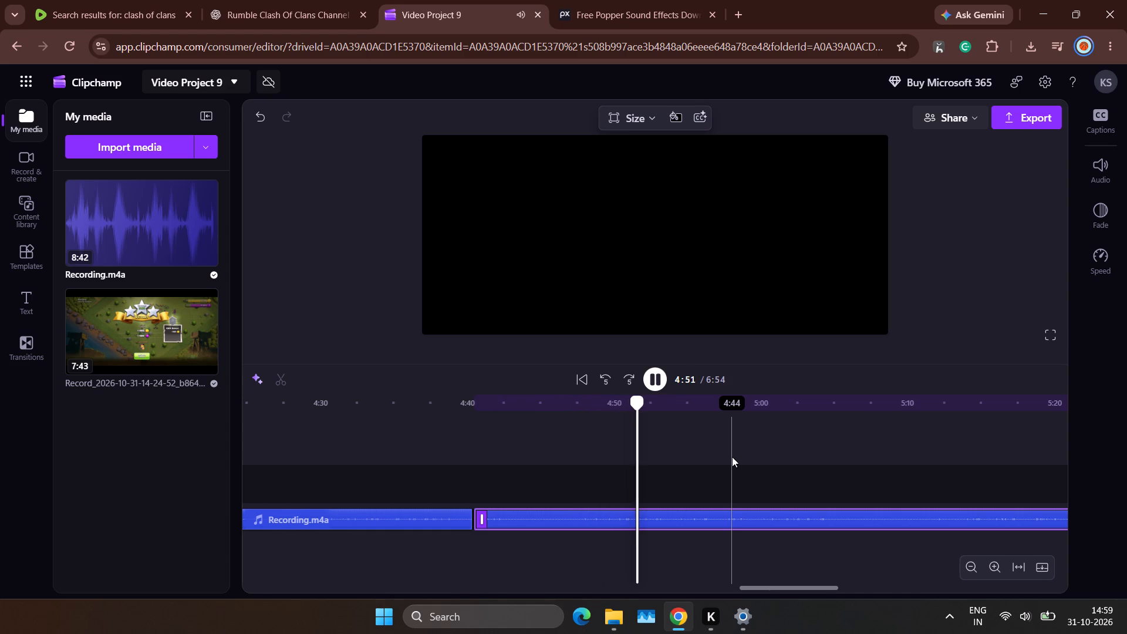
key(Right)
key(Right)
key(Right)
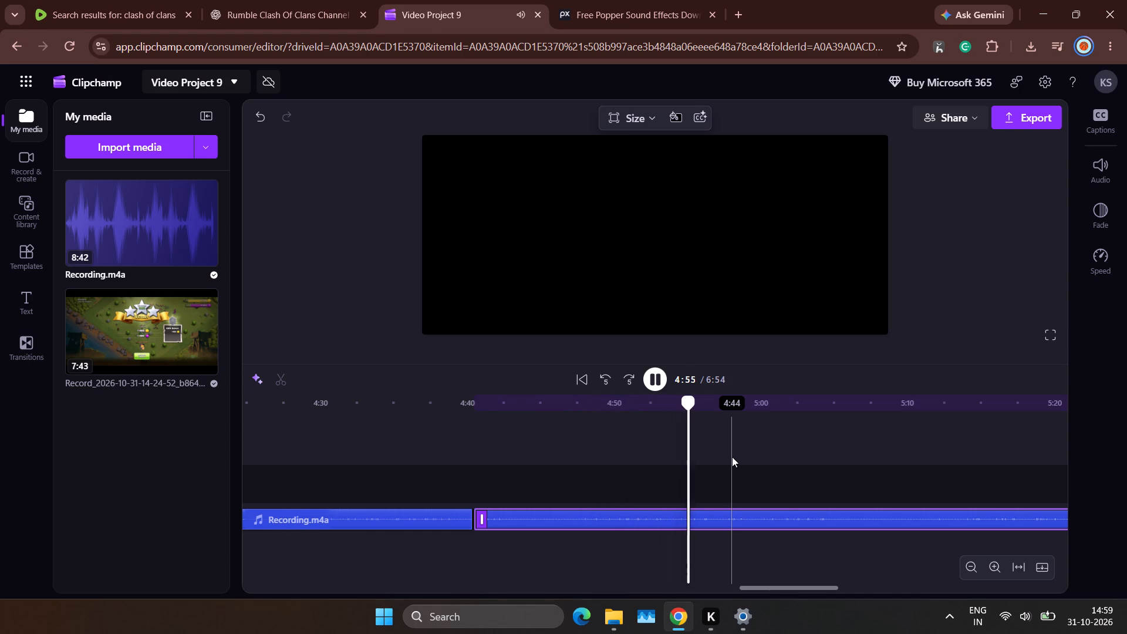
key(Right)
key(Right)
key(Right)
key(Right)
key(Right)
key(Right)
key(Right)
key(Right)
key(Right)
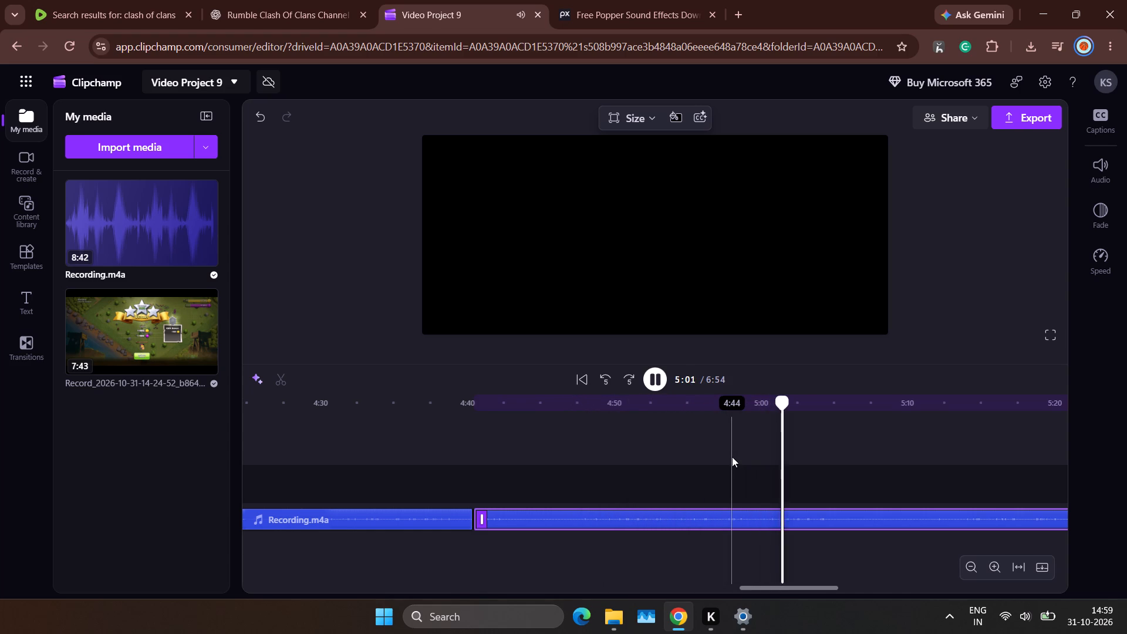
key(Right)
key(Right)
key(Right)
key(Right)
key(Right)
key(Right)
key(Right)
key(Right)
key(Right)
key(Right)
key(Right)
key(Right)
key(Right)
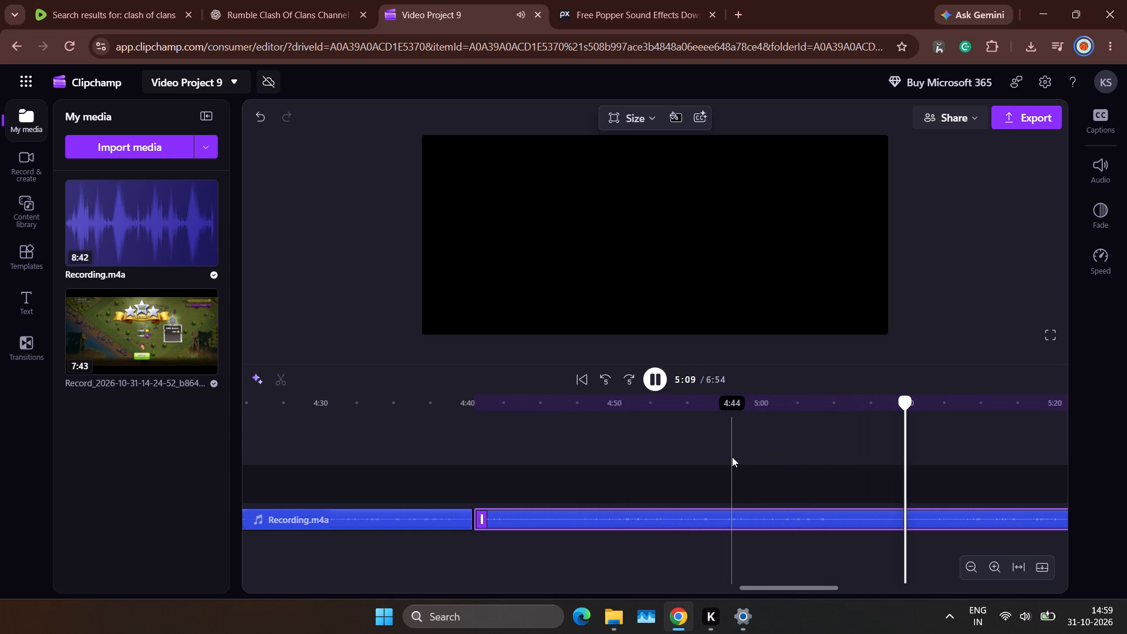
key(Right)
key(Right)
key(Right)
key(Right)
key(Right)
key(Right)
key(Right)
key(Right)
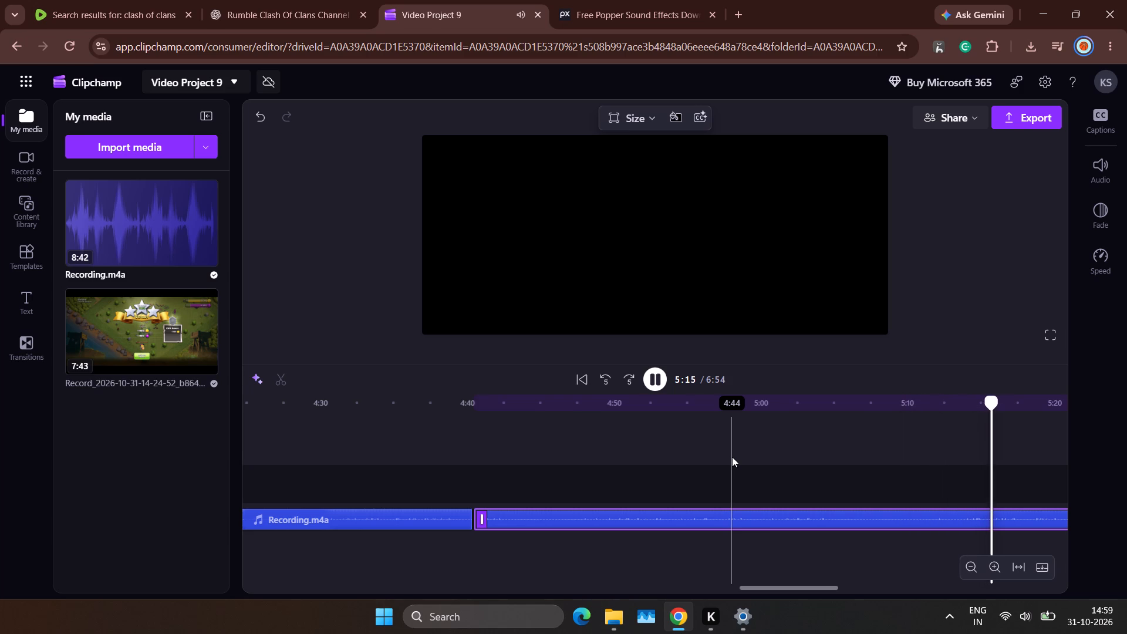
key(Right)
key(Right)
key(Right)
key(Right)
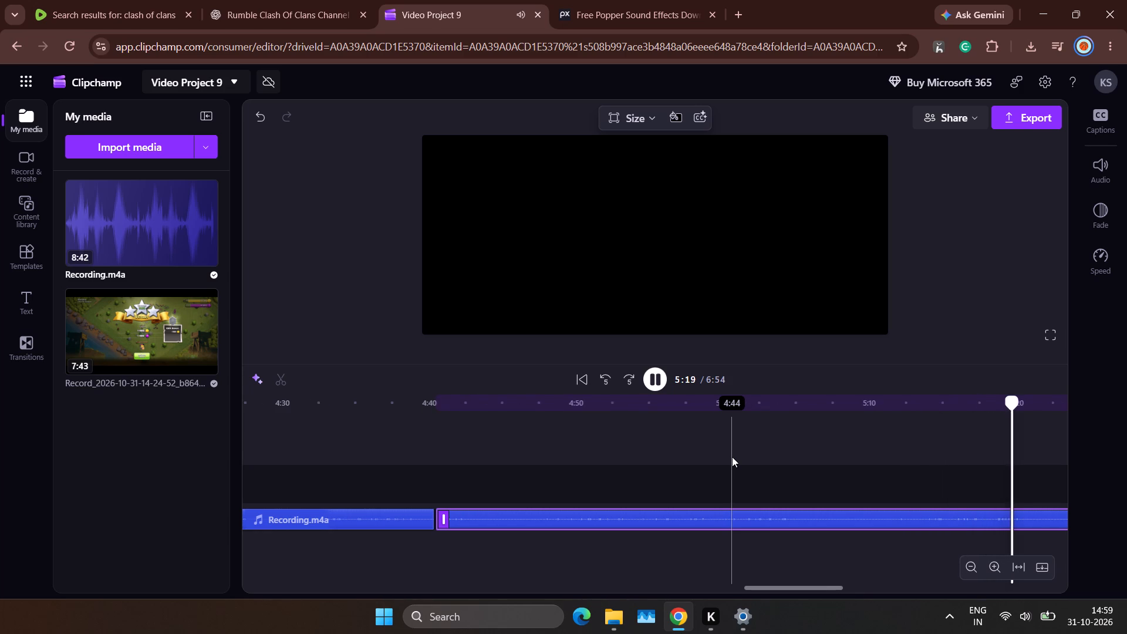
key(Right)
key(Right)
key(Right)
key(Right)
key(Right)
key(Right)
key(Right)
key(Right)
key(Right)
key(Right)
key(Right)
key(Right)
key(Right)
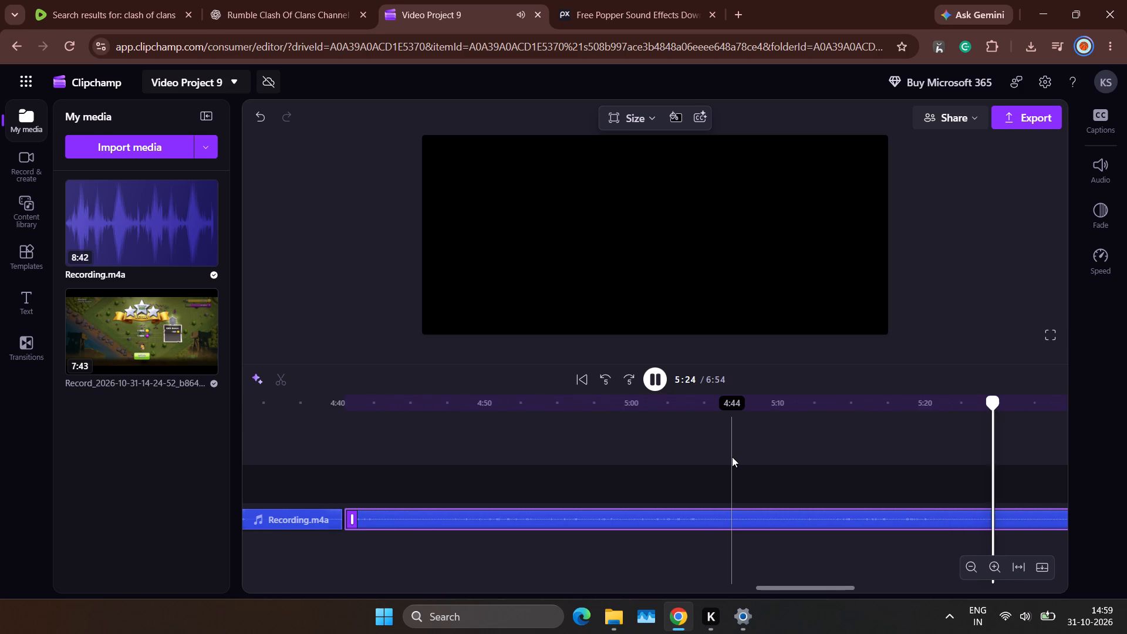
key(Right)
key(Right)
key(Right)
key(Right)
key(Right)
key(Right)
key(Right)
key(Right)
key(Right)
key(Right)
key(Right)
key(Right)
key(Right)
key(Right)
key(Right)
key(Right)
key(Right)
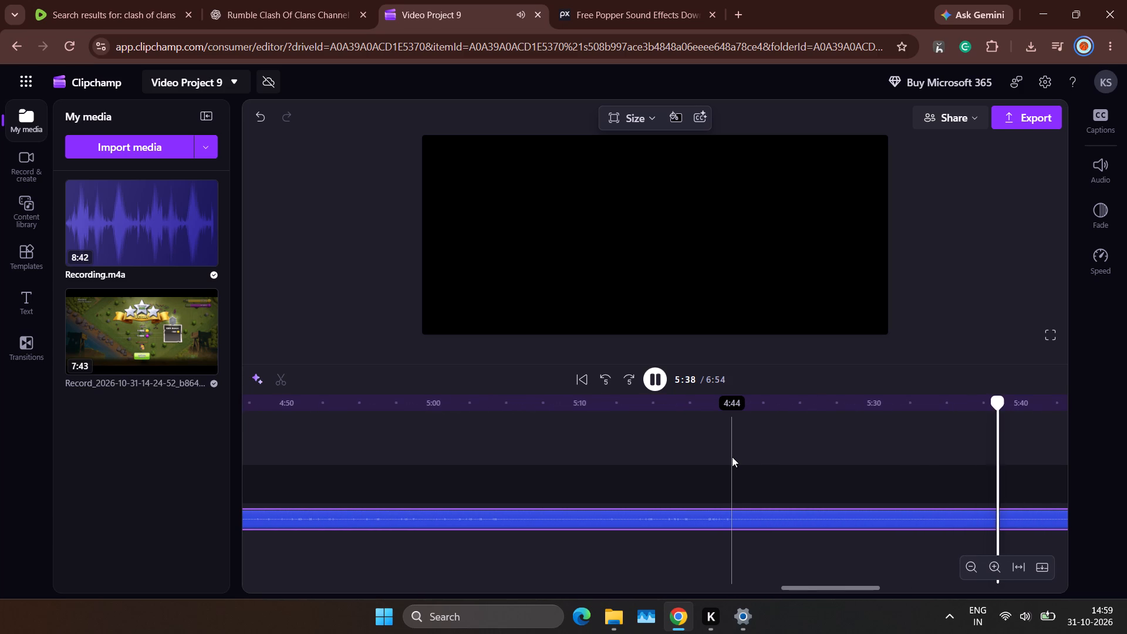
key(Right)
key(Right)
key(Right)
key(Right)
key(Right)
key(Right)
key(Right)
key(Right)
key(Right)
key(Right)
key(Right)
key(Right)
key(Right)
key(Right)
key(Right)
key(Right)
key(Right)
key(Right)
key(Right)
key(Right)
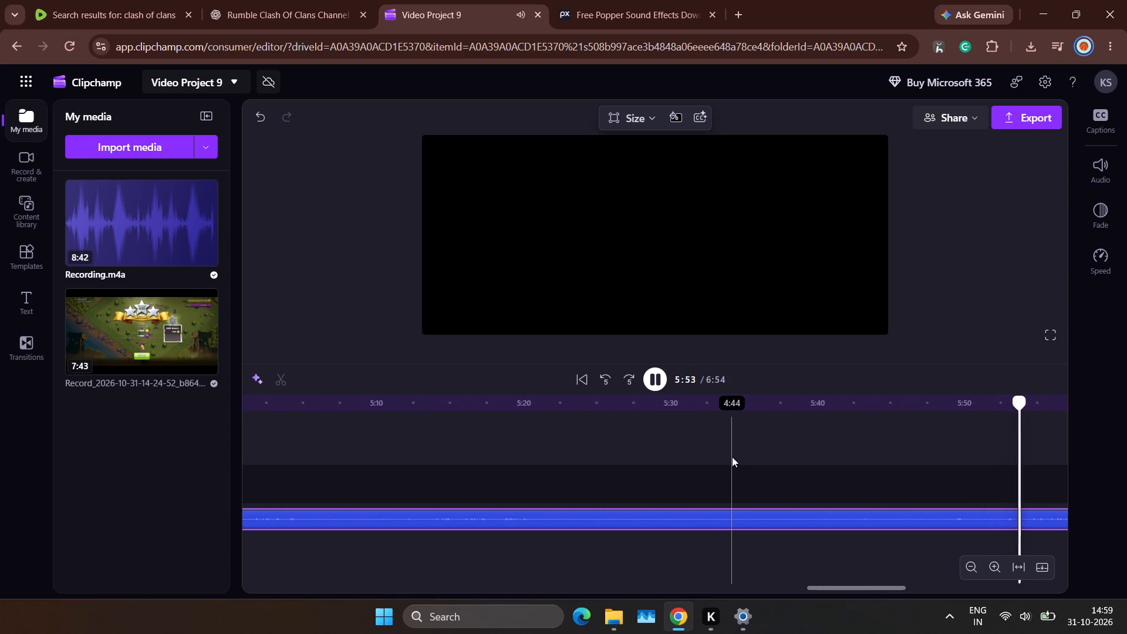
key(Right)
key(Right)
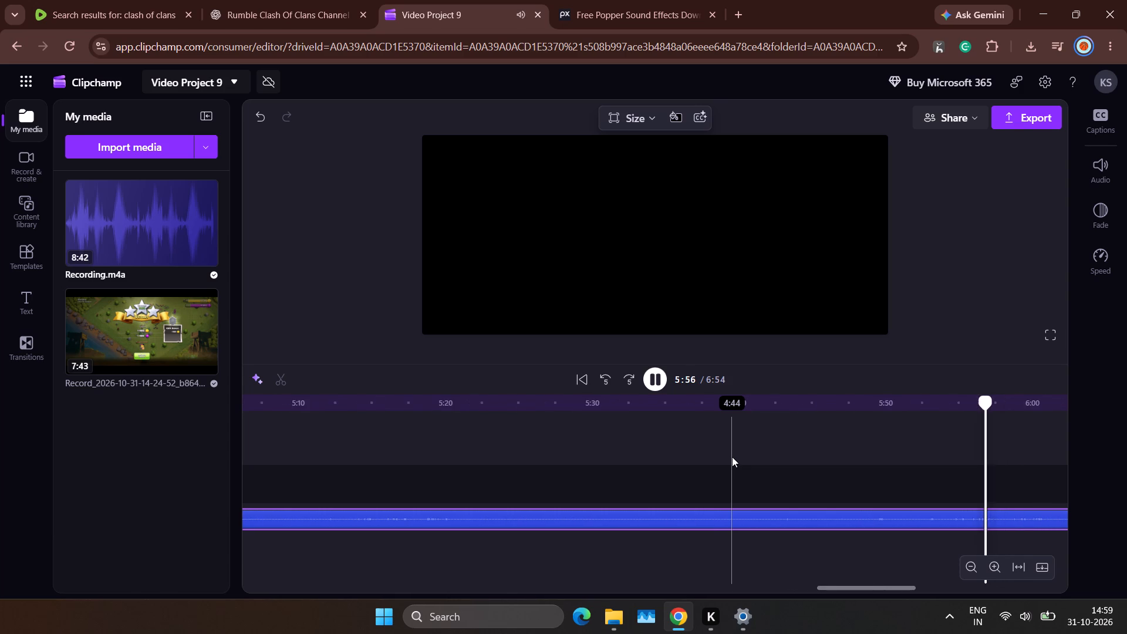
key(Right)
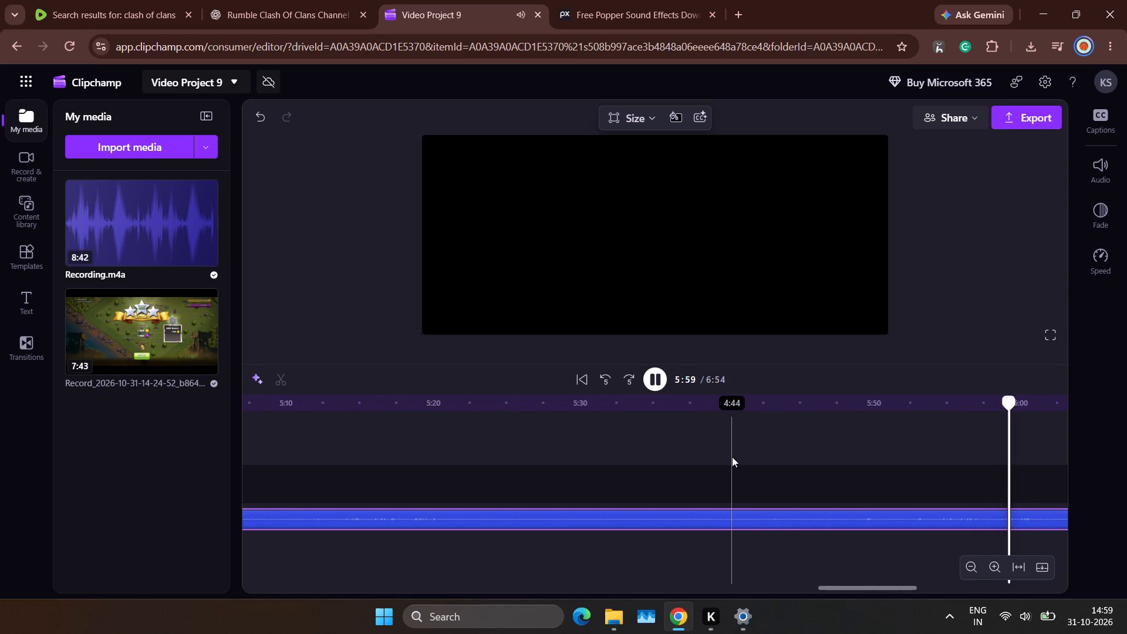
key(Left)
key(Left)
key(Left)
key(Left)
key(Left)
key(Left)
key(Left)
key(Left)
key(Left)
key(Left)
key(Left)
key(Left)
key(Left)
key(Left)
key(Left)
key(Left)
key(Left)
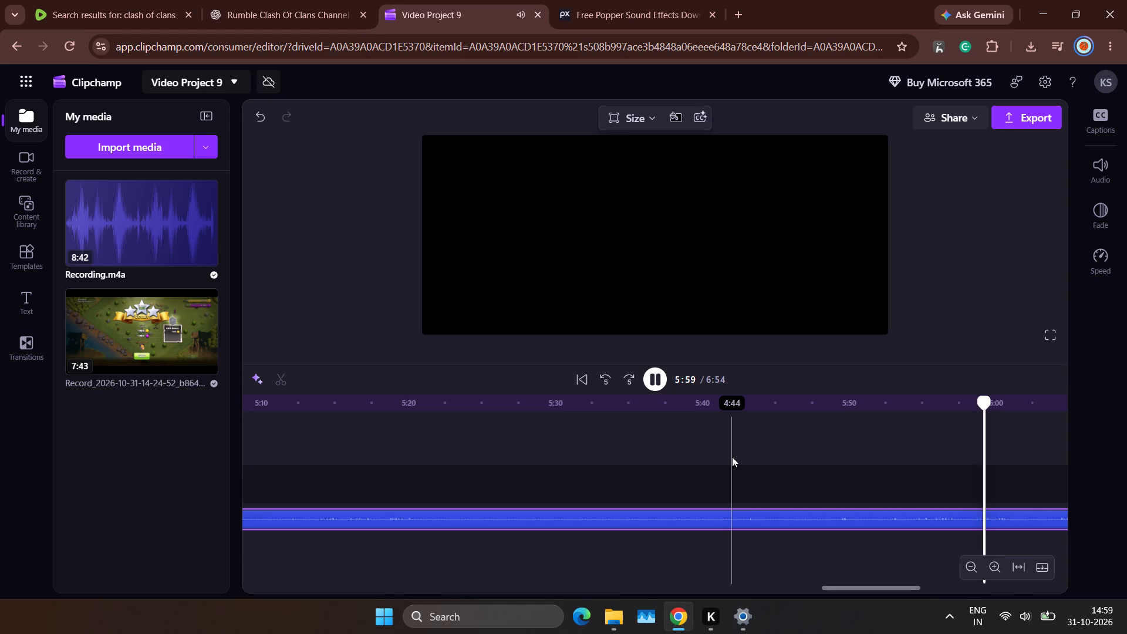
key(space)
click(275, 383)
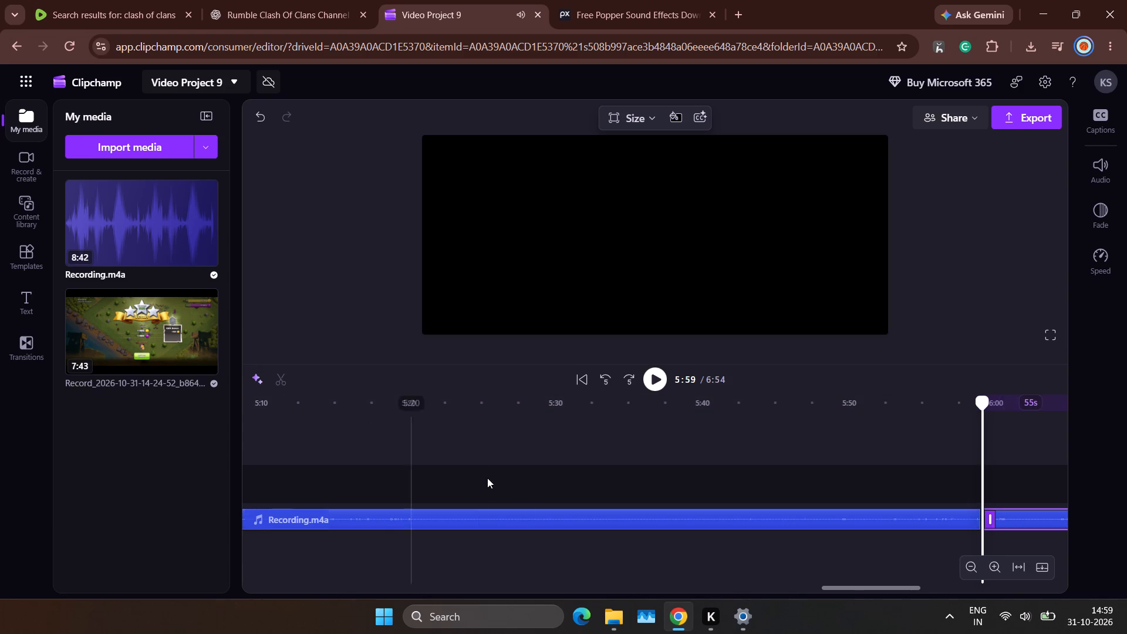
Cut out the narration between about 4:40 and 5:59 and move the remaining narration back against the preceding segment on the same track.
click(537, 523)
key(Delete)
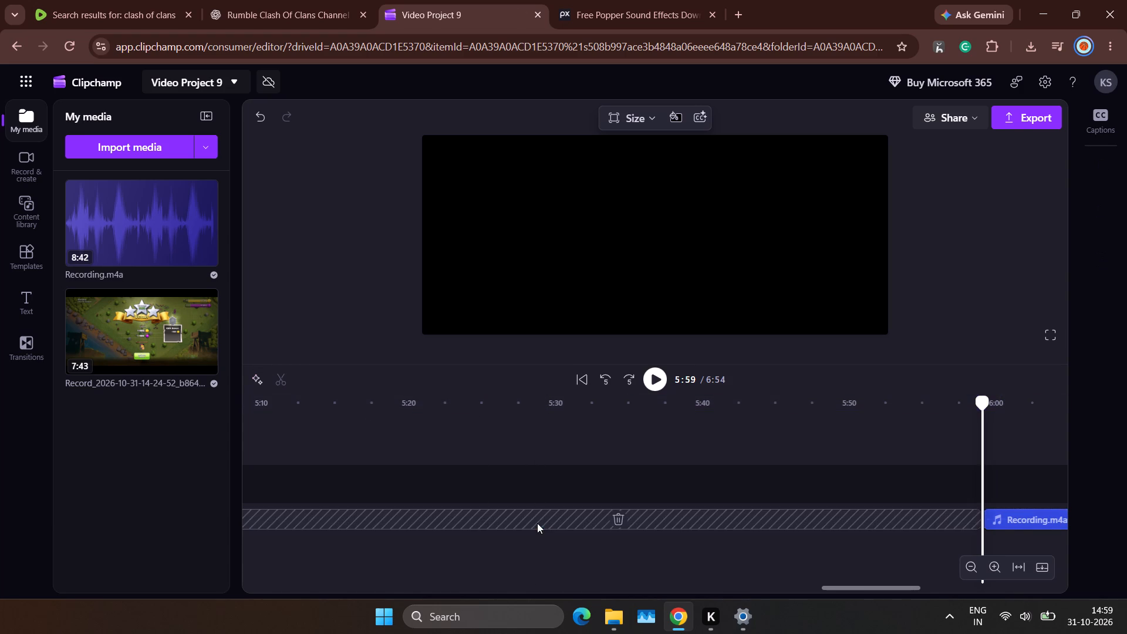
drag(1024, 528, 235, 523)
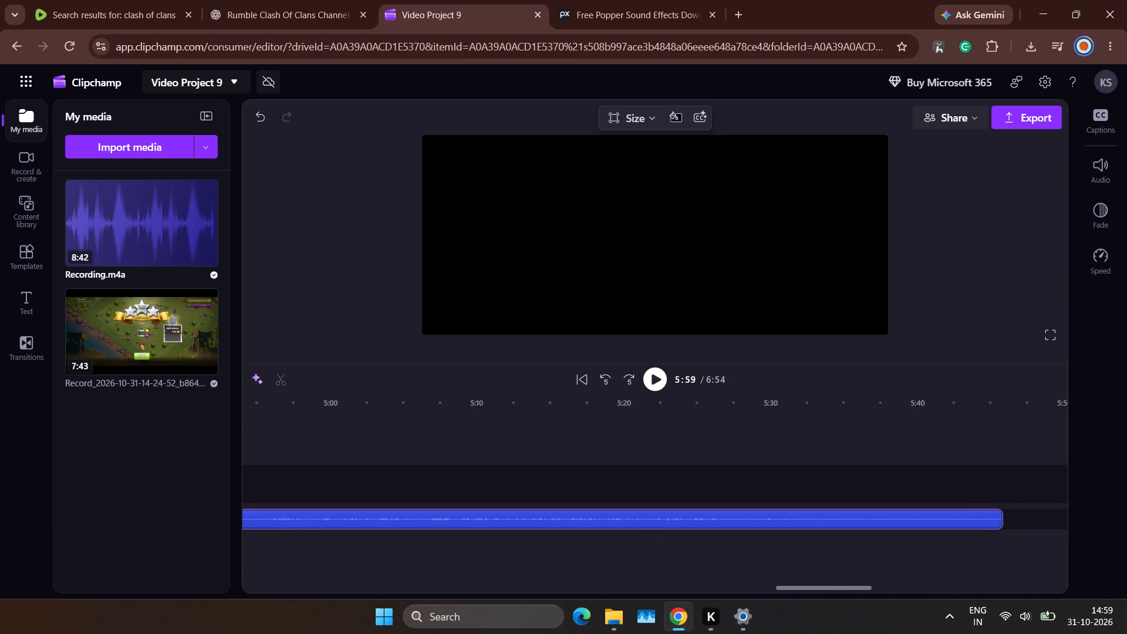
drag(235, 523, 384, 523)
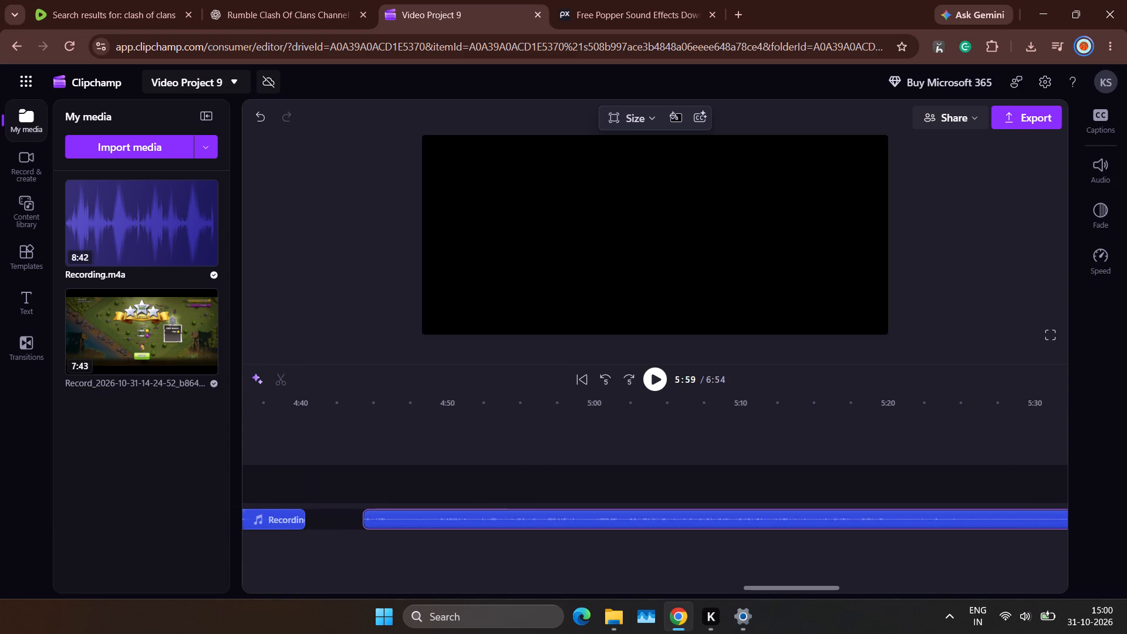
drag(384, 523, 340, 527)
Listen to the narration from about 4:39 across the new cut.
click(293, 456)
key(space)
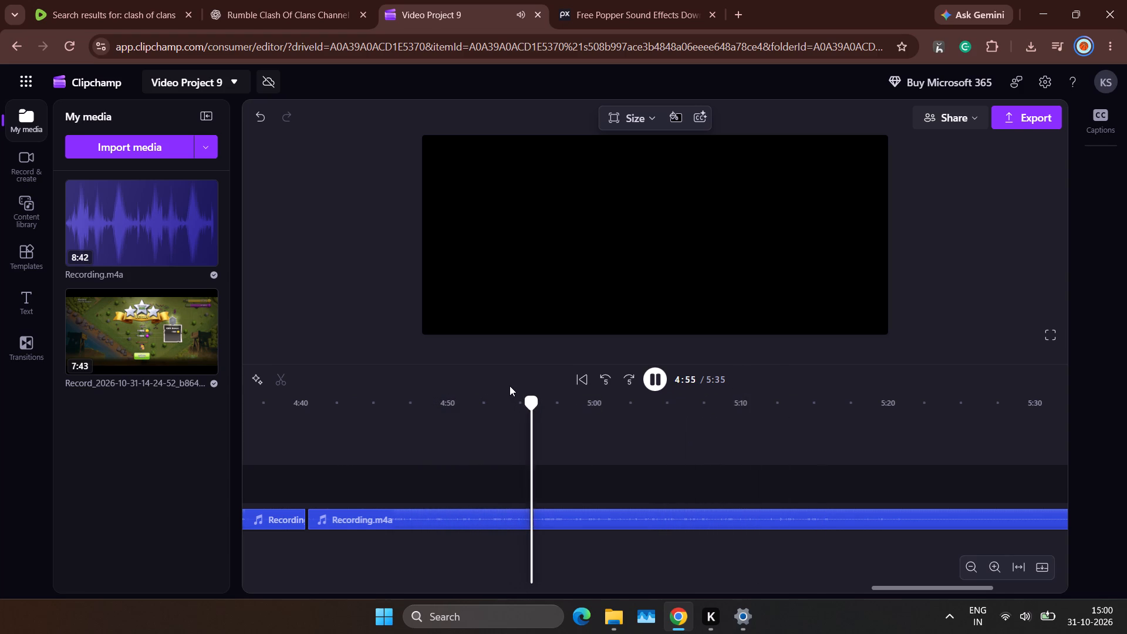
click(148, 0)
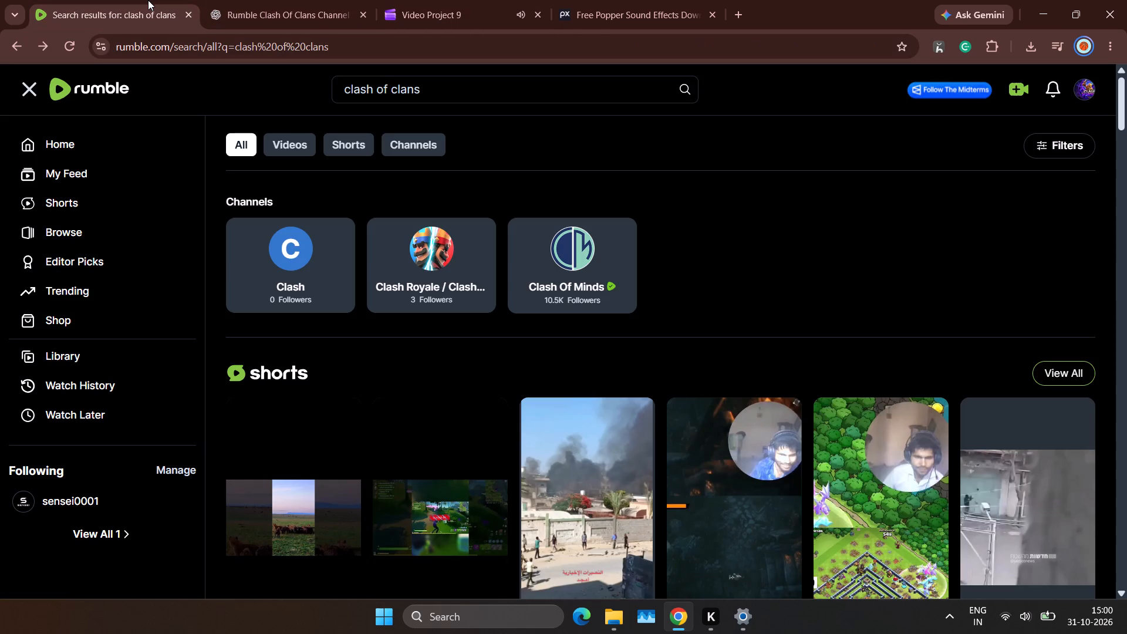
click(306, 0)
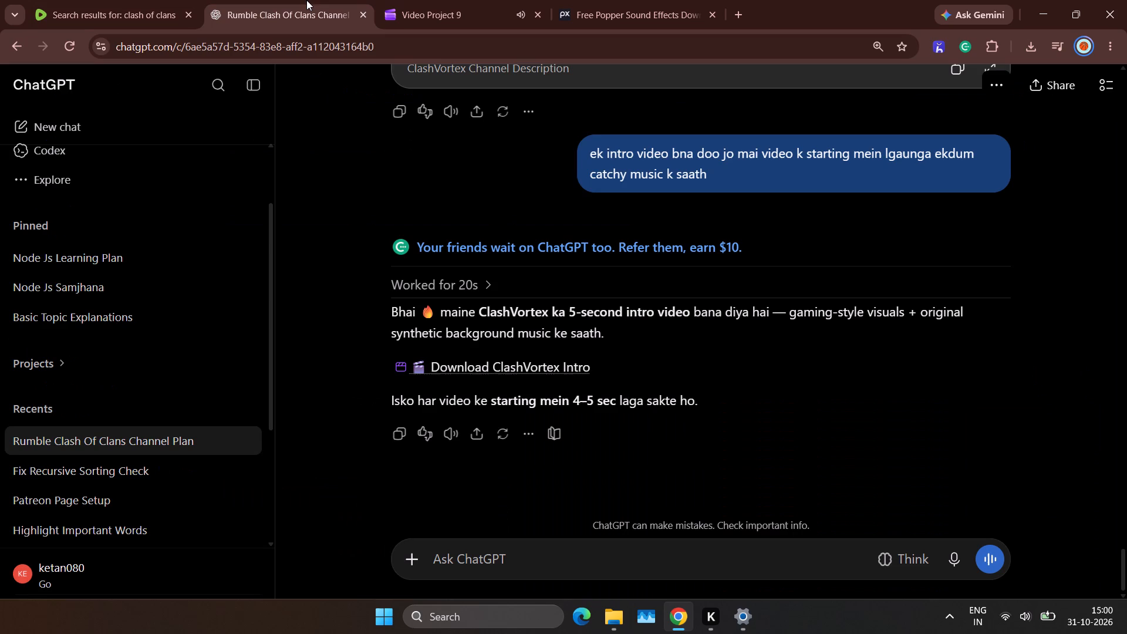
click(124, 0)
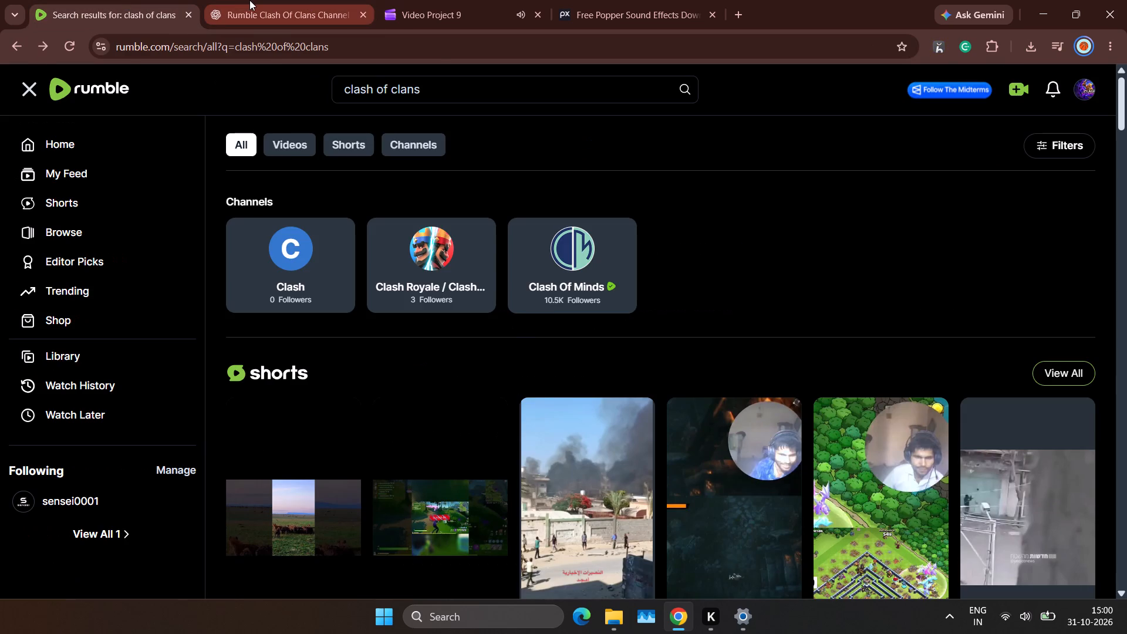
Return to the Clipchamp project, replay the narration from about 5:11, and split the last segment at about 5:15.
click(249, 0)
click(440, 0)
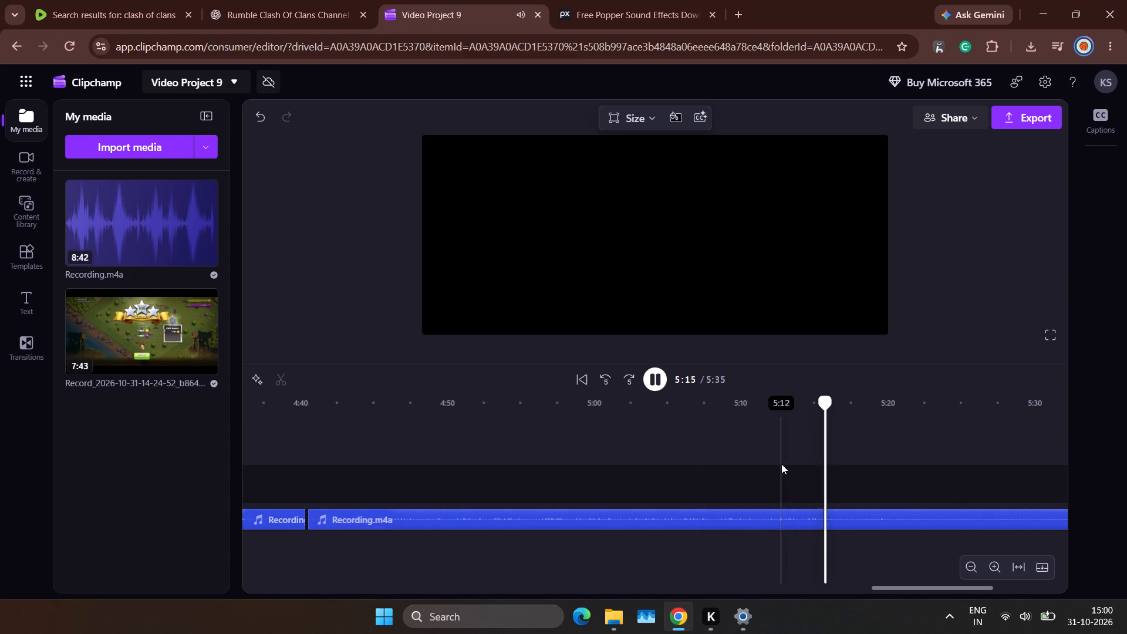
click(755, 428)
key(space)
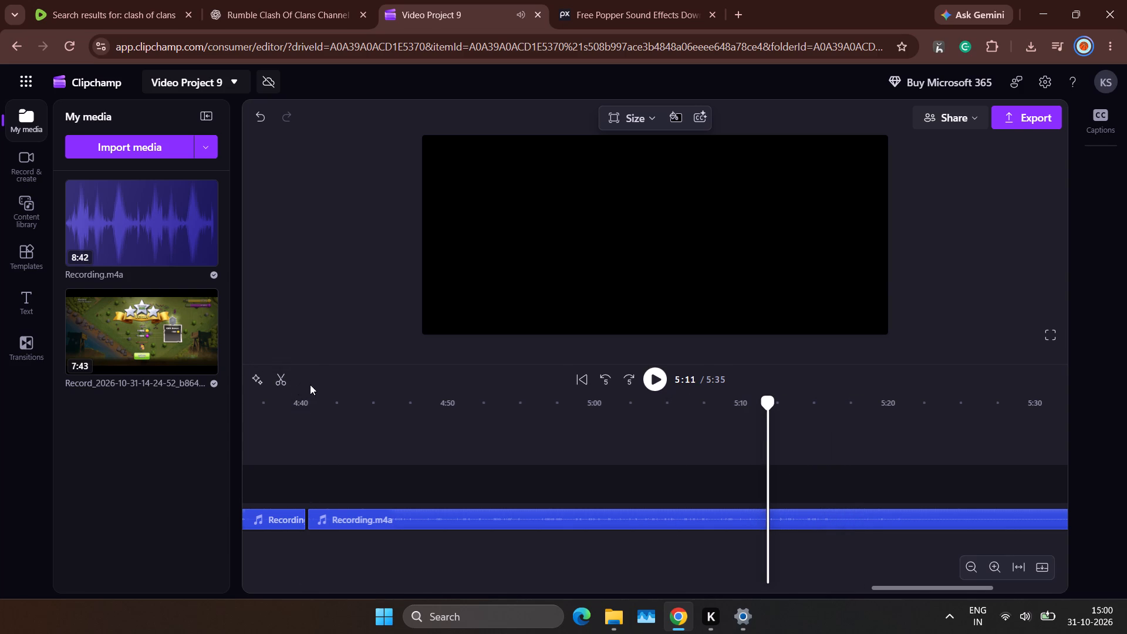
key(space)
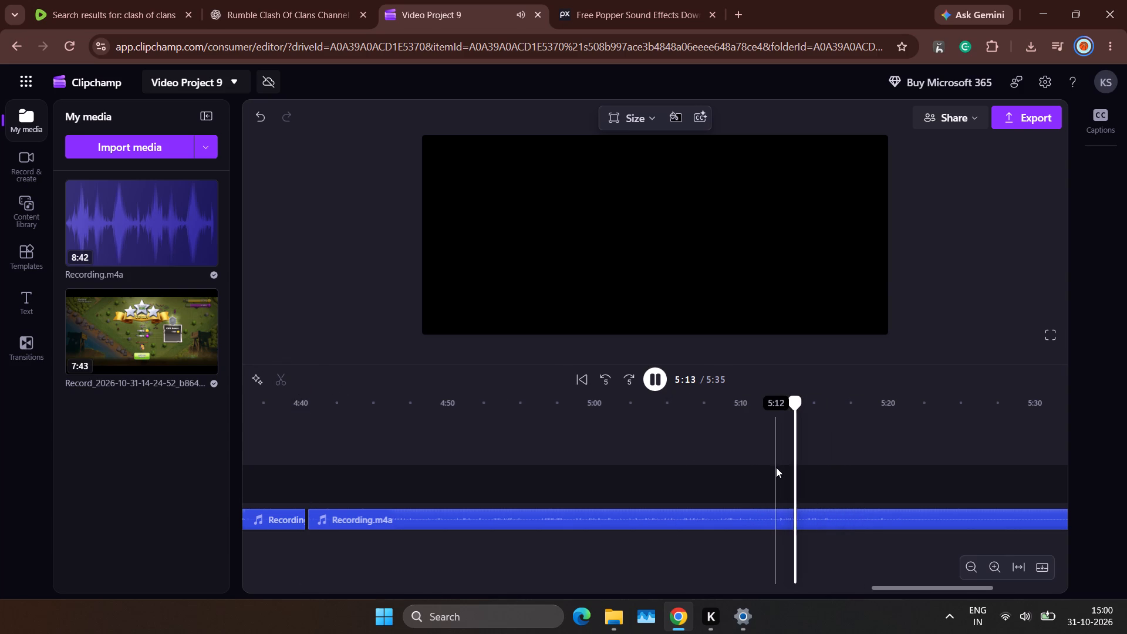
scroll(778, 463, left, 2)
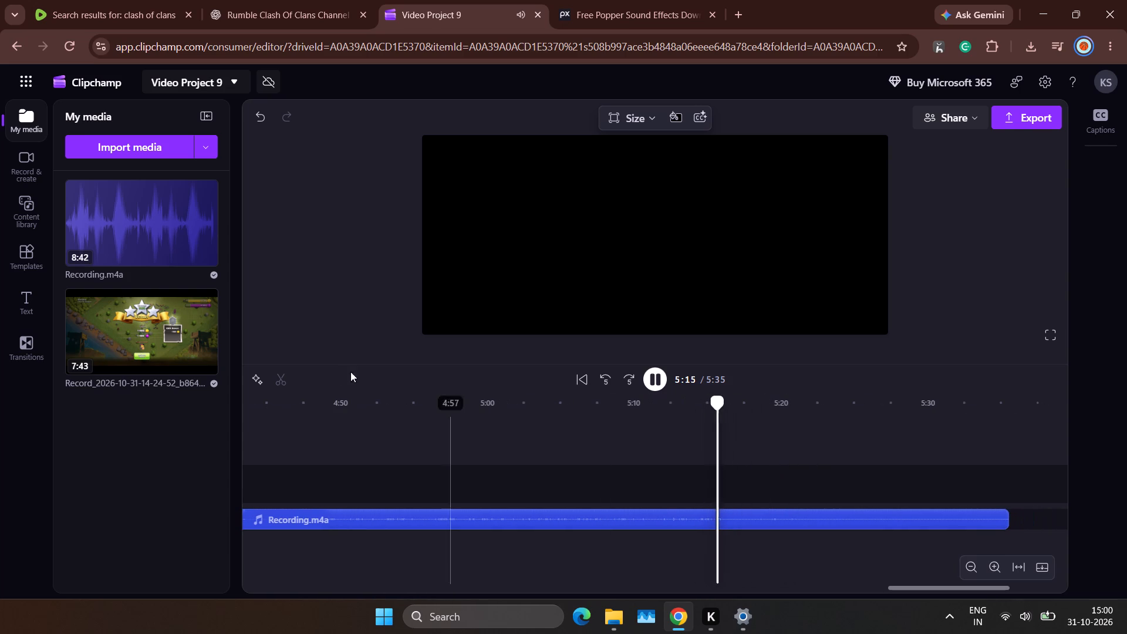
click(693, 432)
key(space)
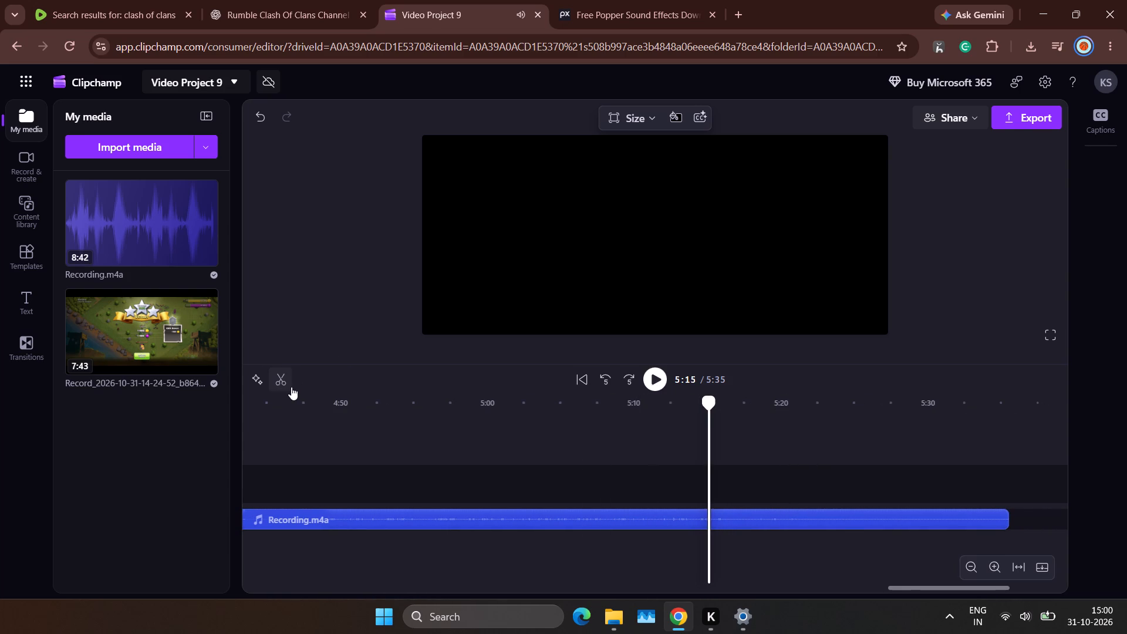
key(space)
key(space)
key(space)
key(space)
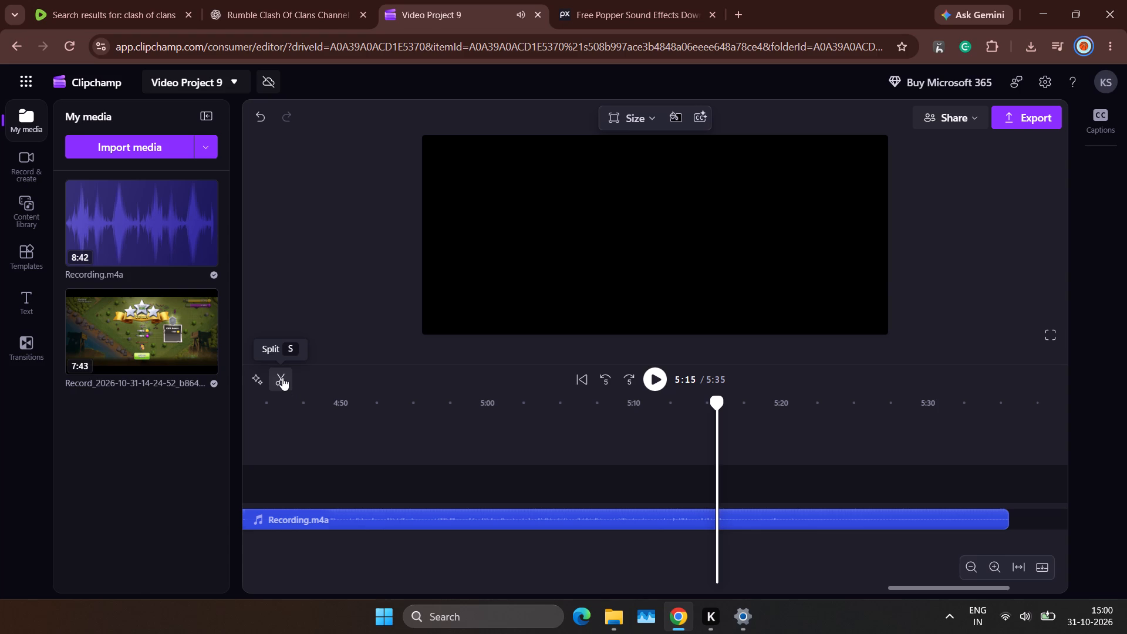
click(282, 377)
Listen to the narration from about 5:12 and split the last segment at about 5:22.
key(space)
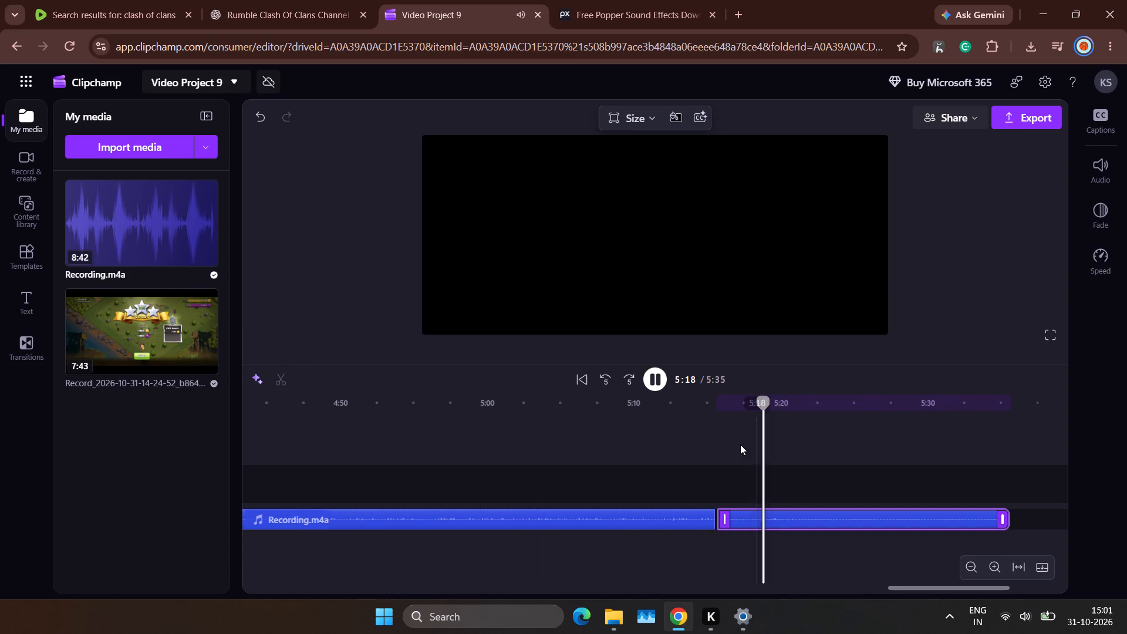
click(667, 440)
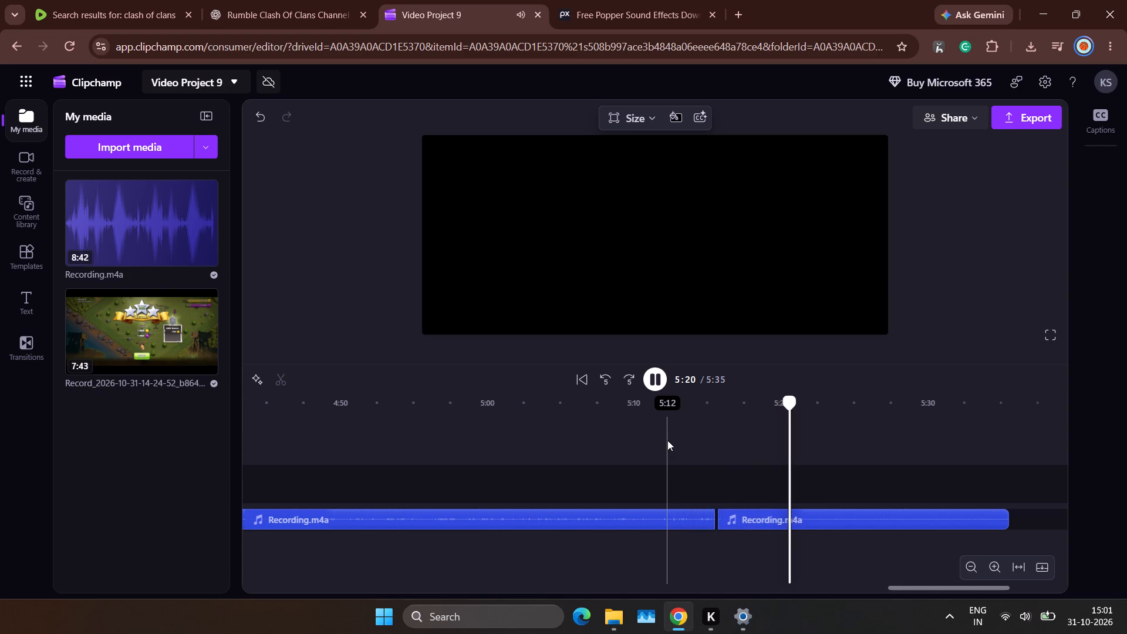
click(667, 440)
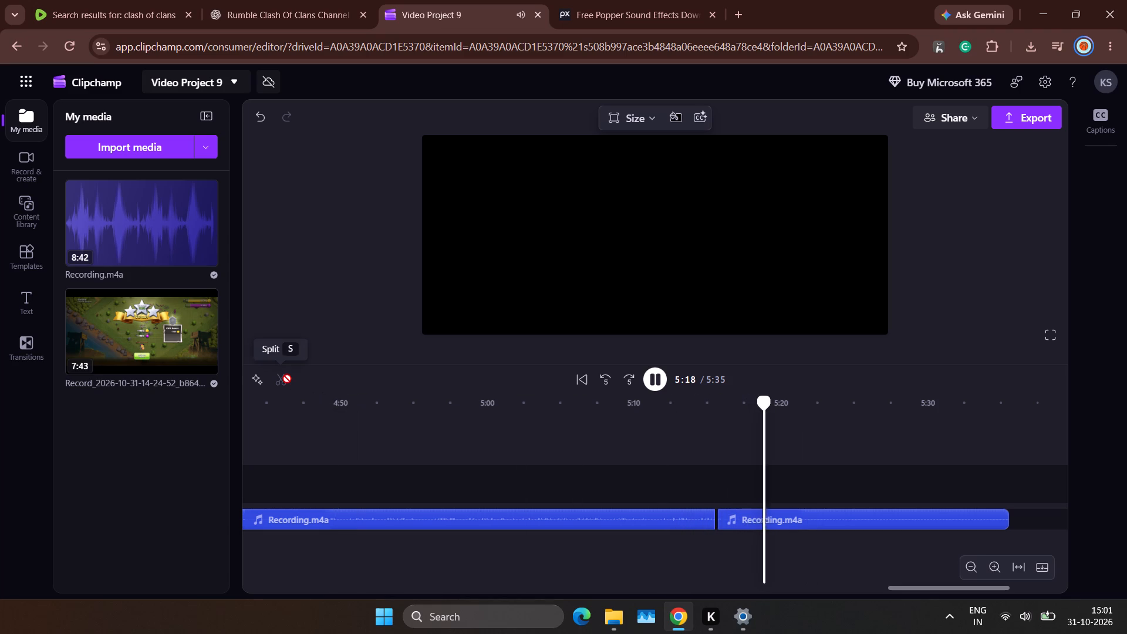
key(space)
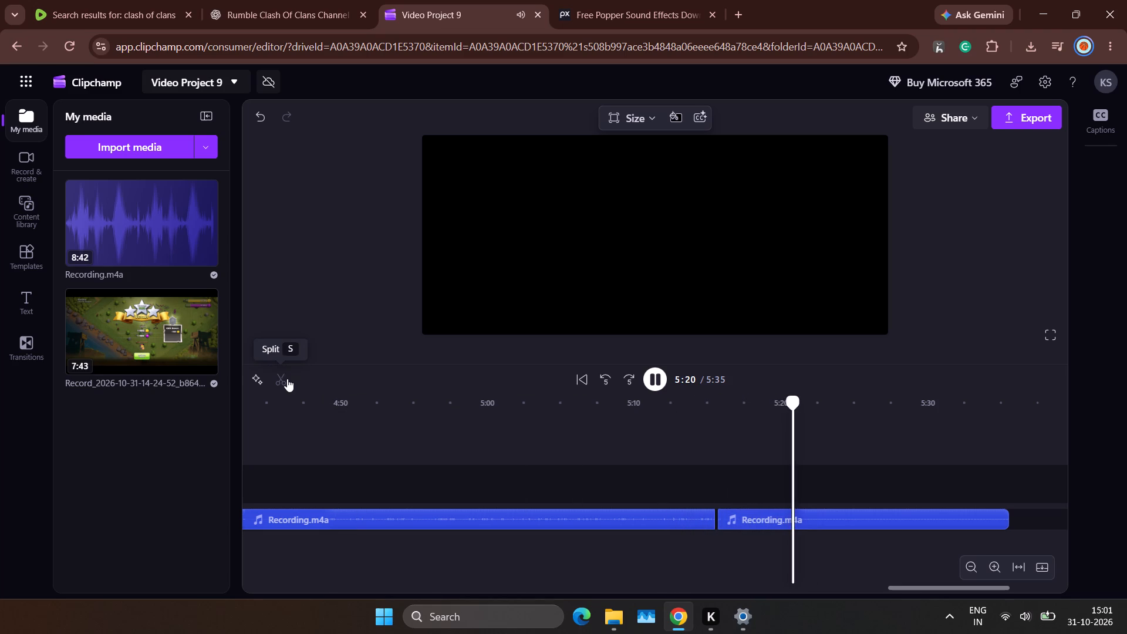
key(space)
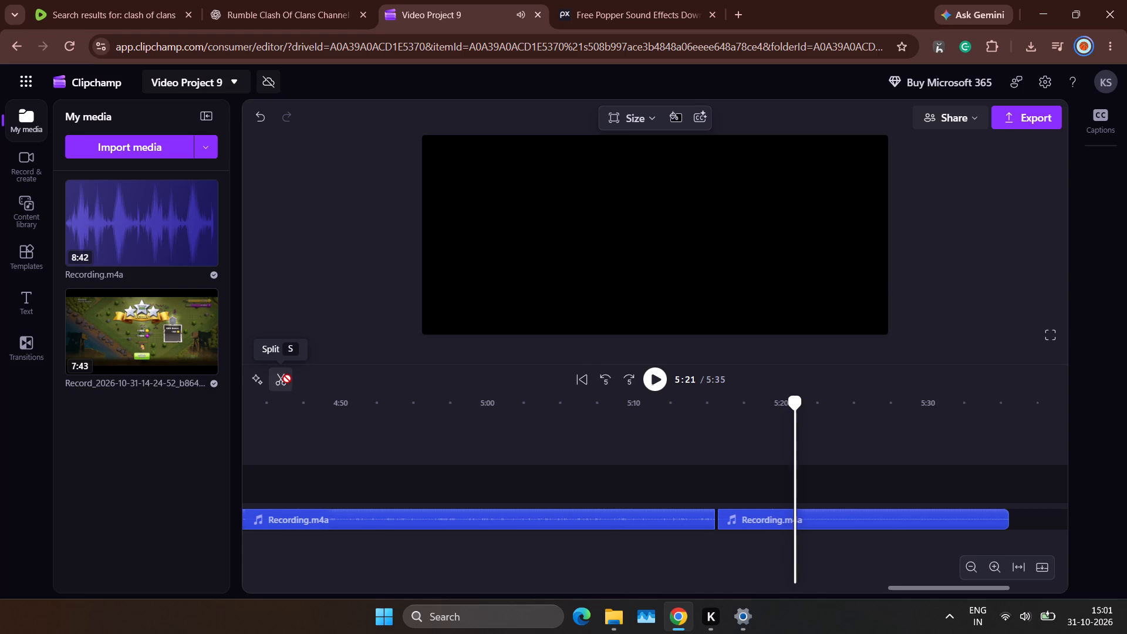
key(space)
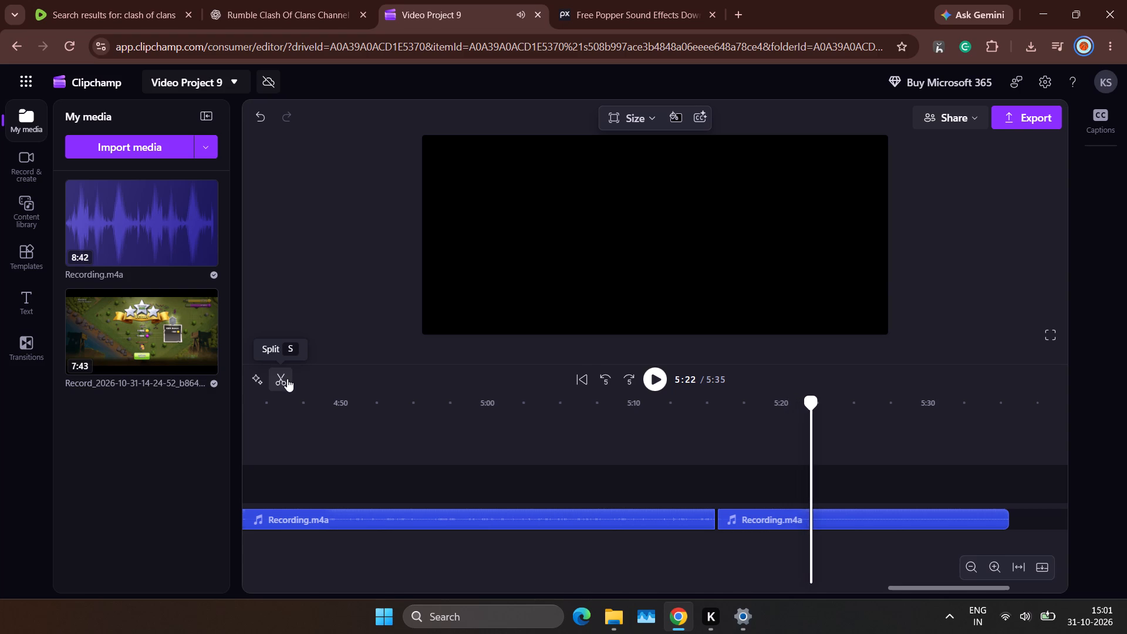
click(287, 379)
key(space)
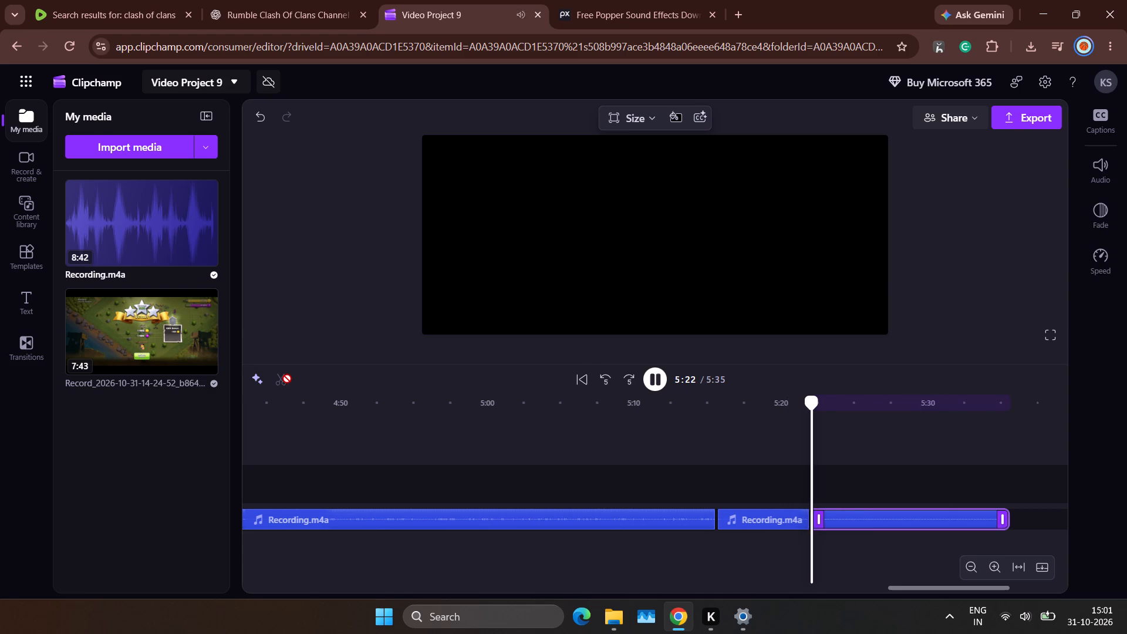
Cut out the narration between about 5:15 and 5:22 and move the remaining segment back against the preceding one.
click(751, 514)
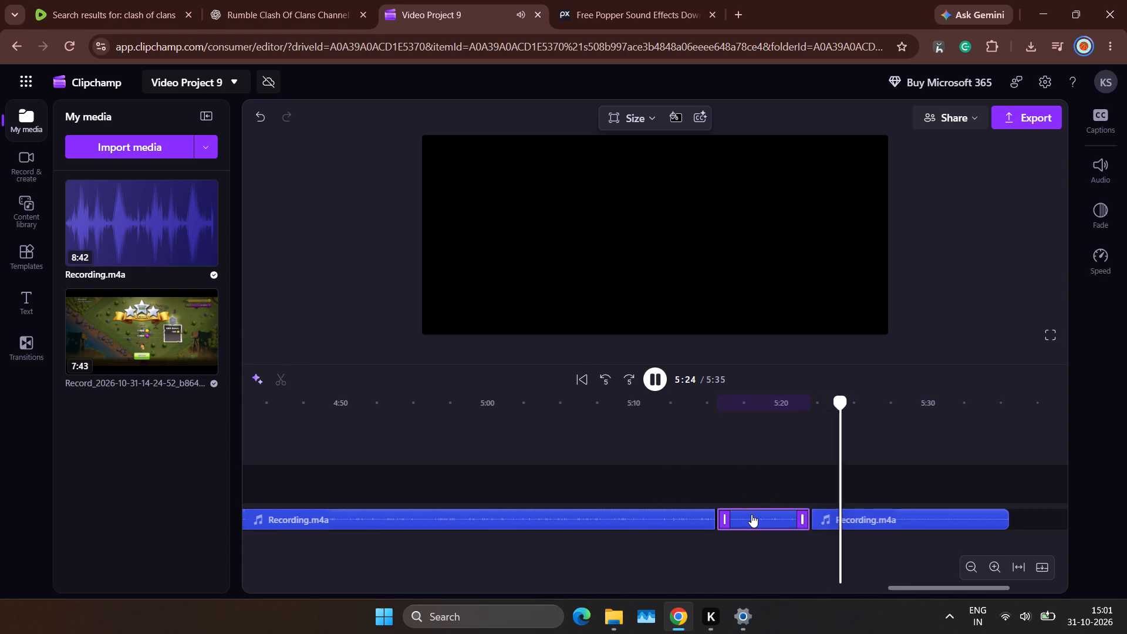
key(Delete)
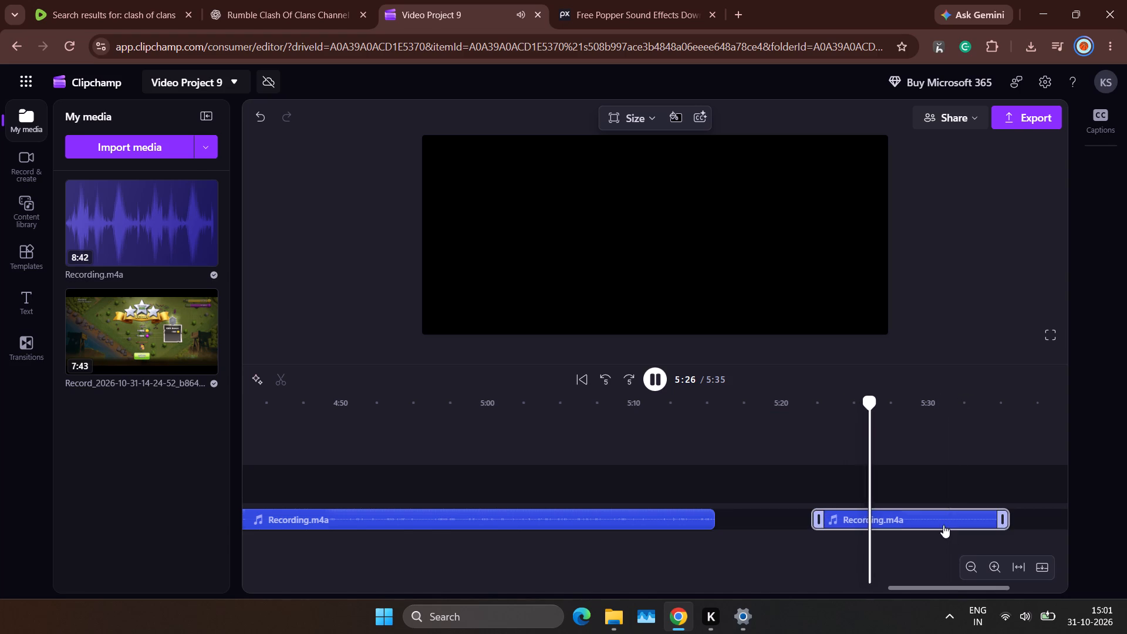
drag(943, 525, 848, 529)
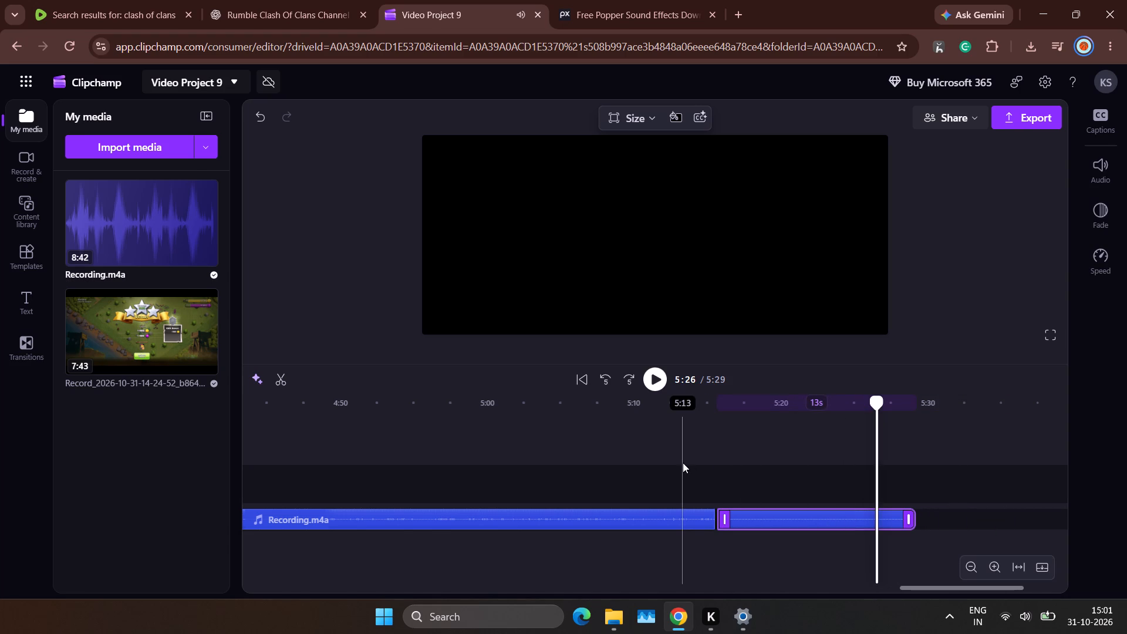
Check the cut from about 5:13, extend the last narration segment's start by about one second, and place it back against the preceding segment.
click(683, 463)
key(space)
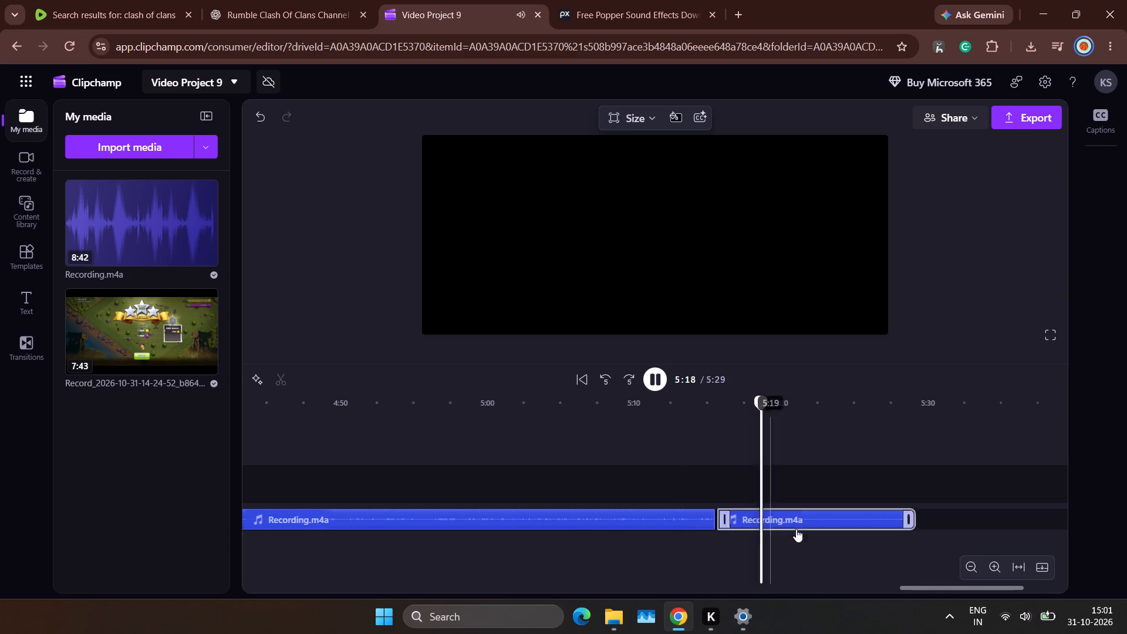
drag(723, 522, 704, 522)
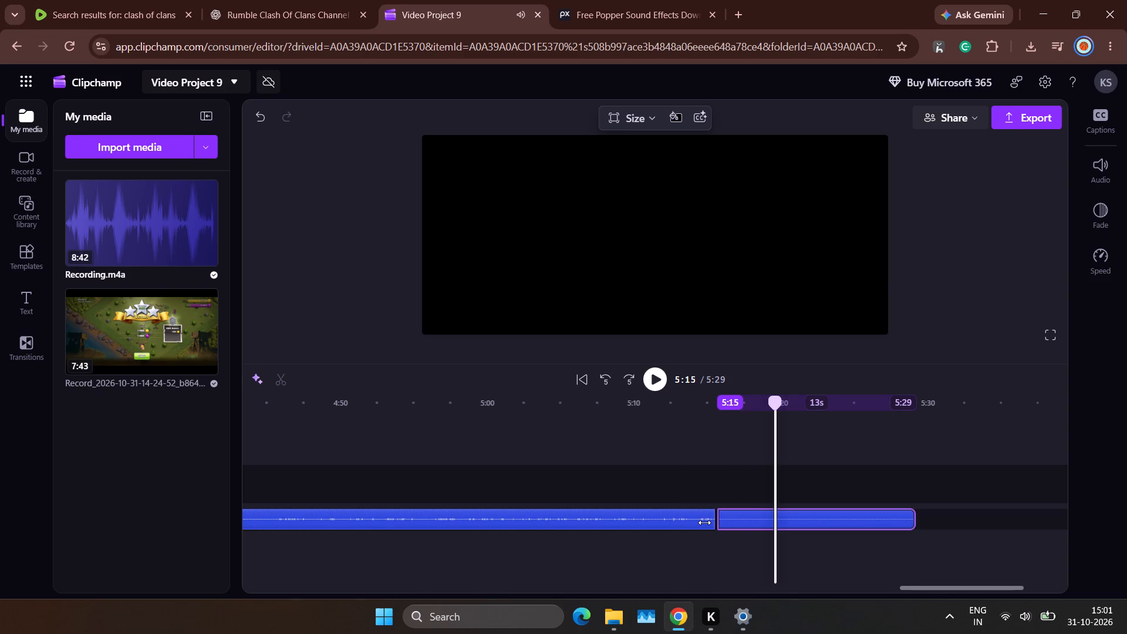
drag(704, 522, 706, 522)
drag(747, 520, 768, 516)
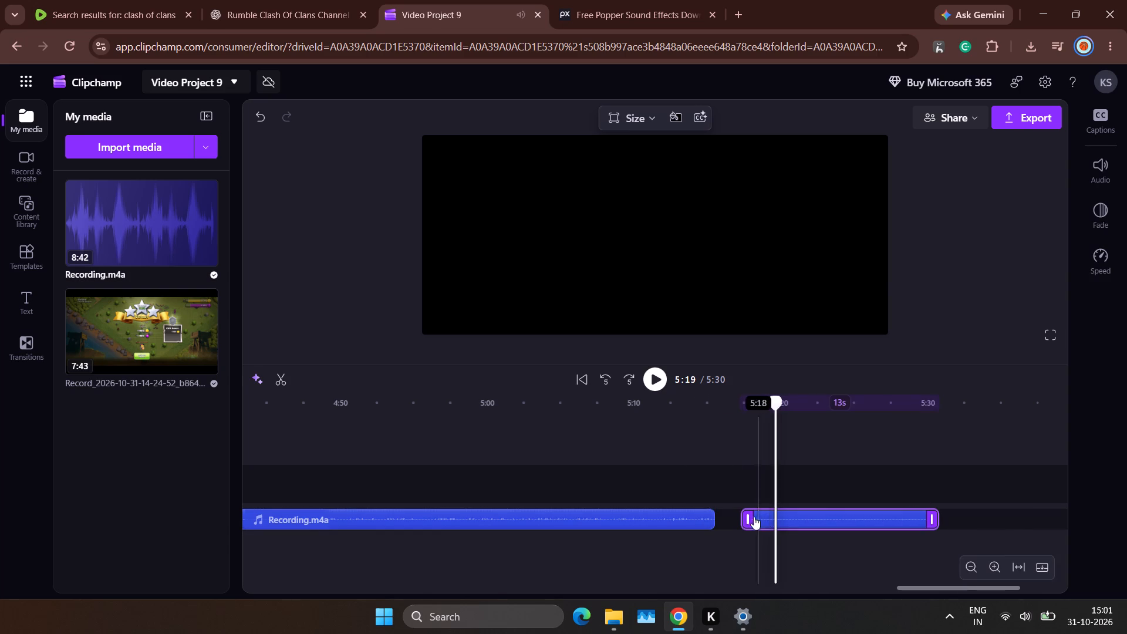
drag(750, 516, 735, 518)
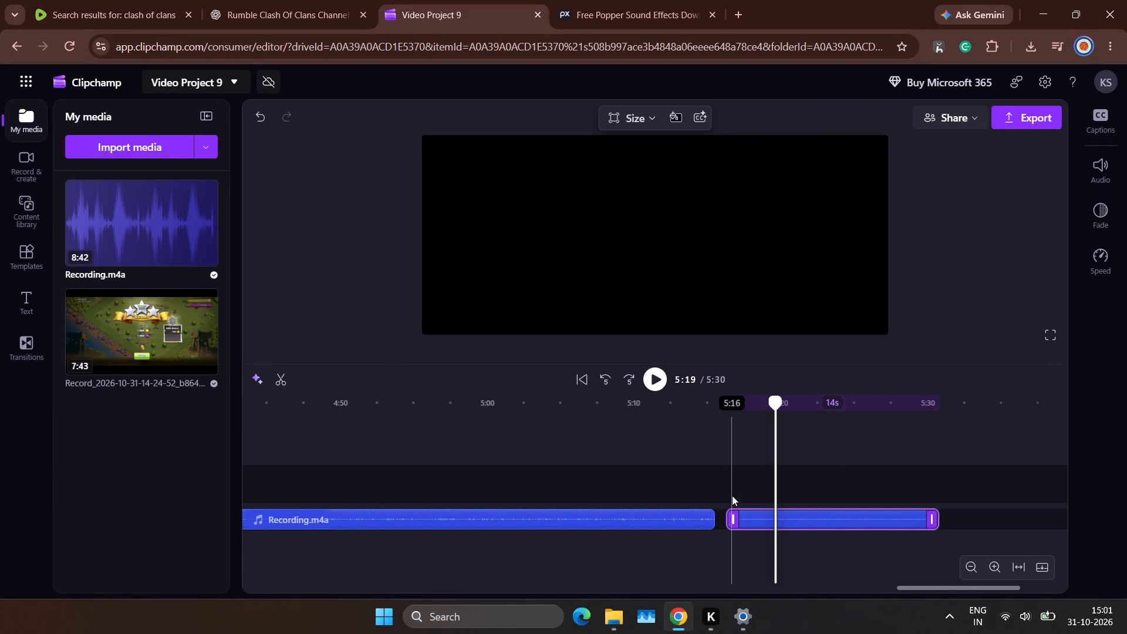
click(732, 495)
key(space)
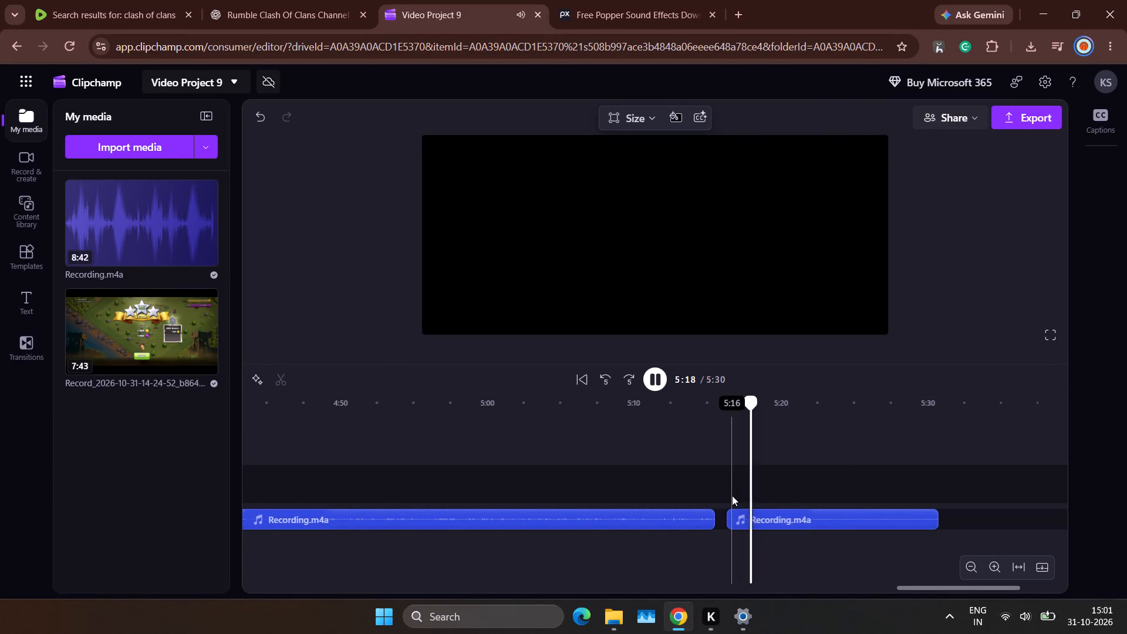
click(690, 496)
drag(760, 515, 740, 520)
Listen to the narration from about 5:13 across the adjusted cut to the end and look over the timeline.
key(space)
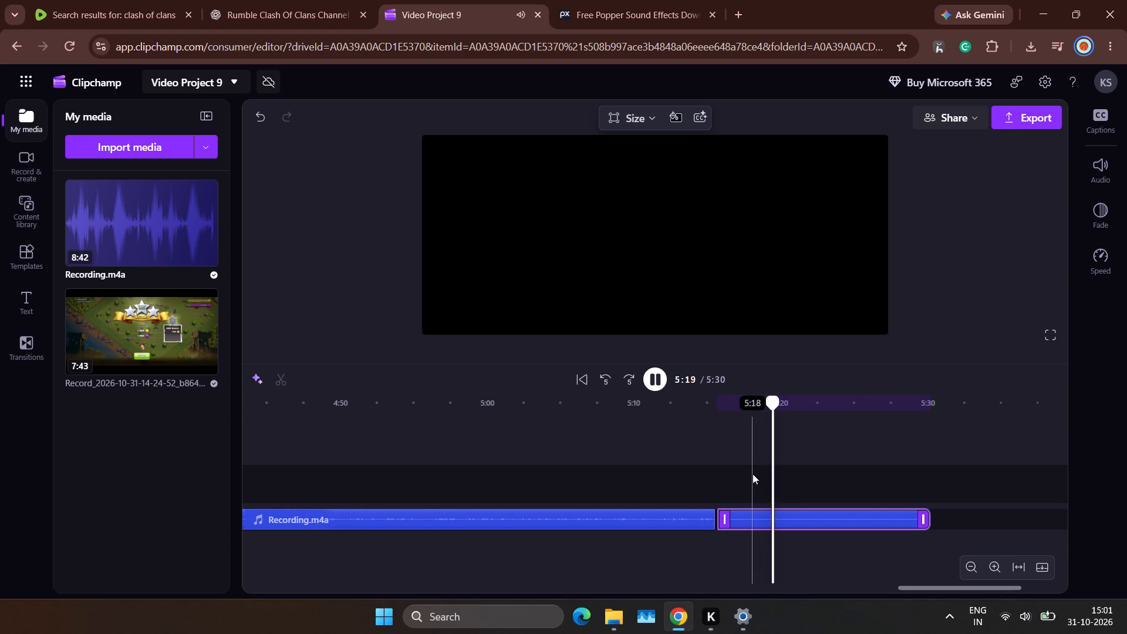
scroll(753, 474, left, 9)
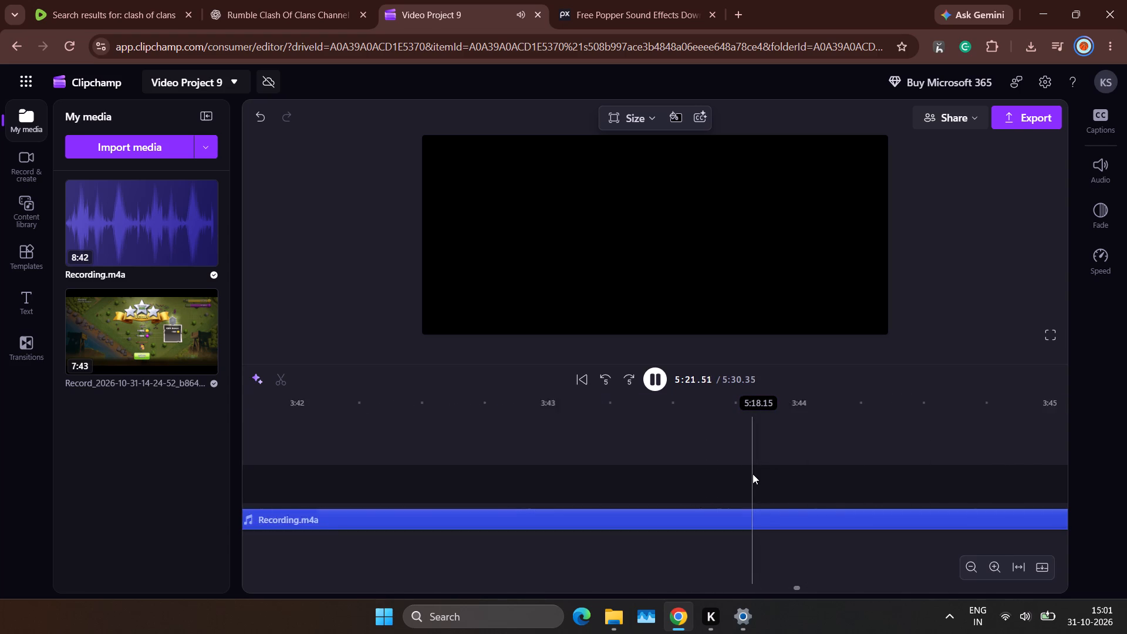
scroll(753, 474, left, 16)
scroll(753, 474, left, 20)
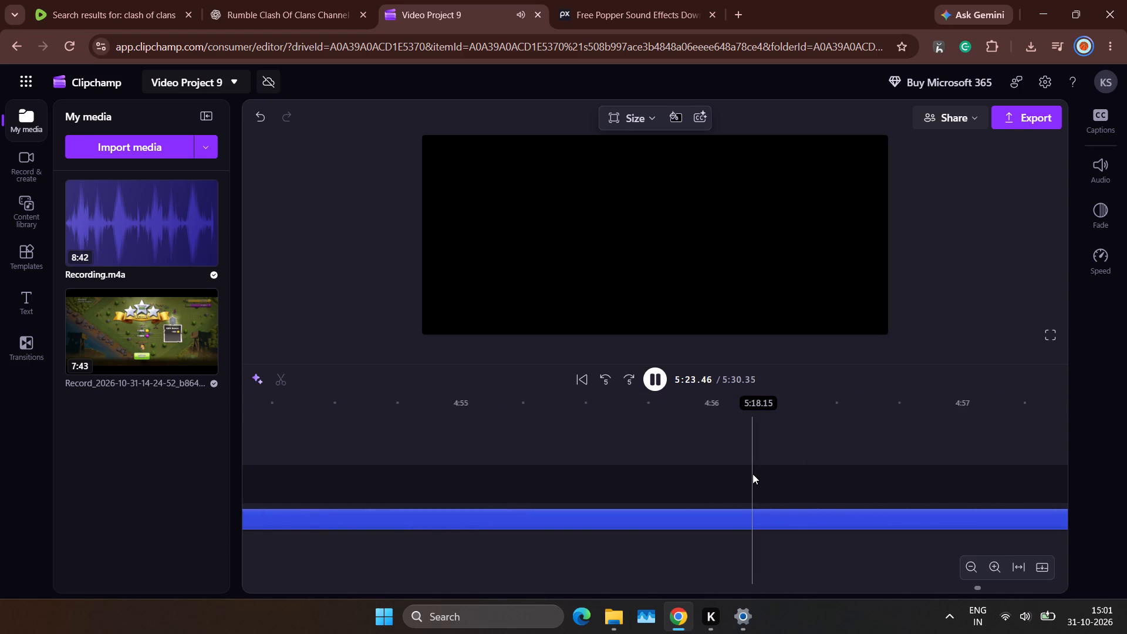
scroll(753, 474, left, 11)
scroll(753, 474, left, 10)
scroll(753, 474, right, 4)
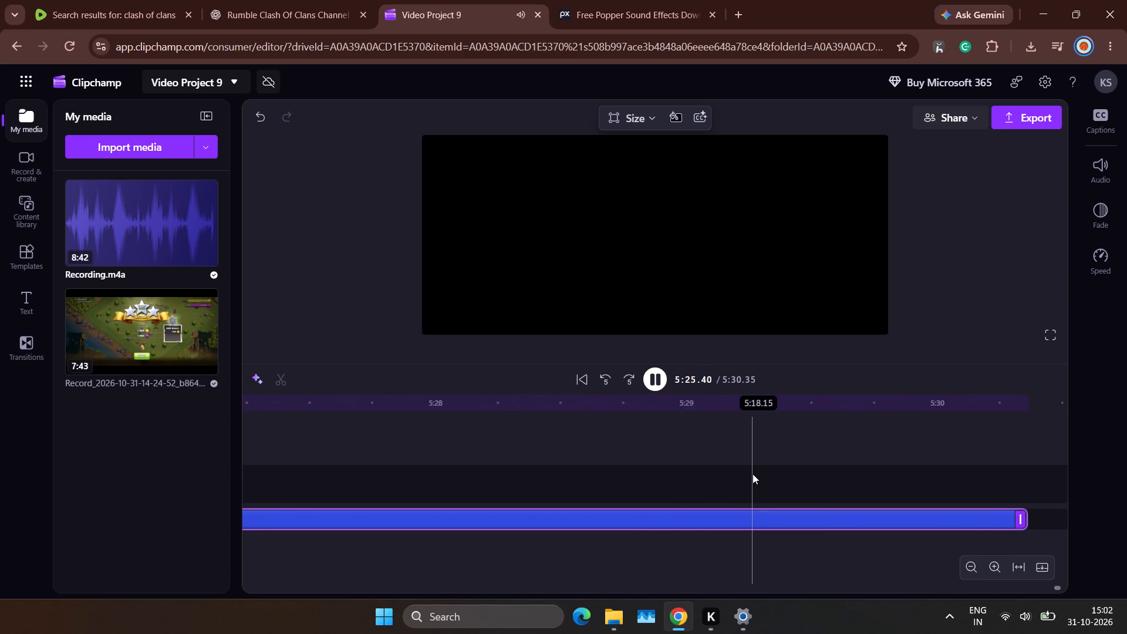
scroll(753, 474, right, 9)
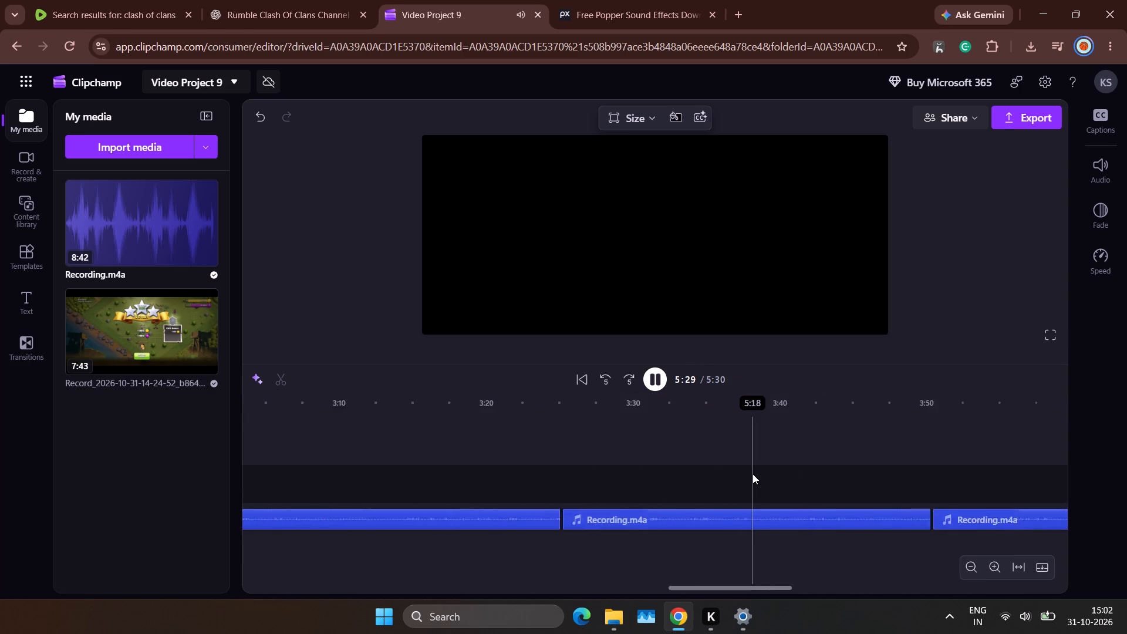
scroll(753, 474, left, 8)
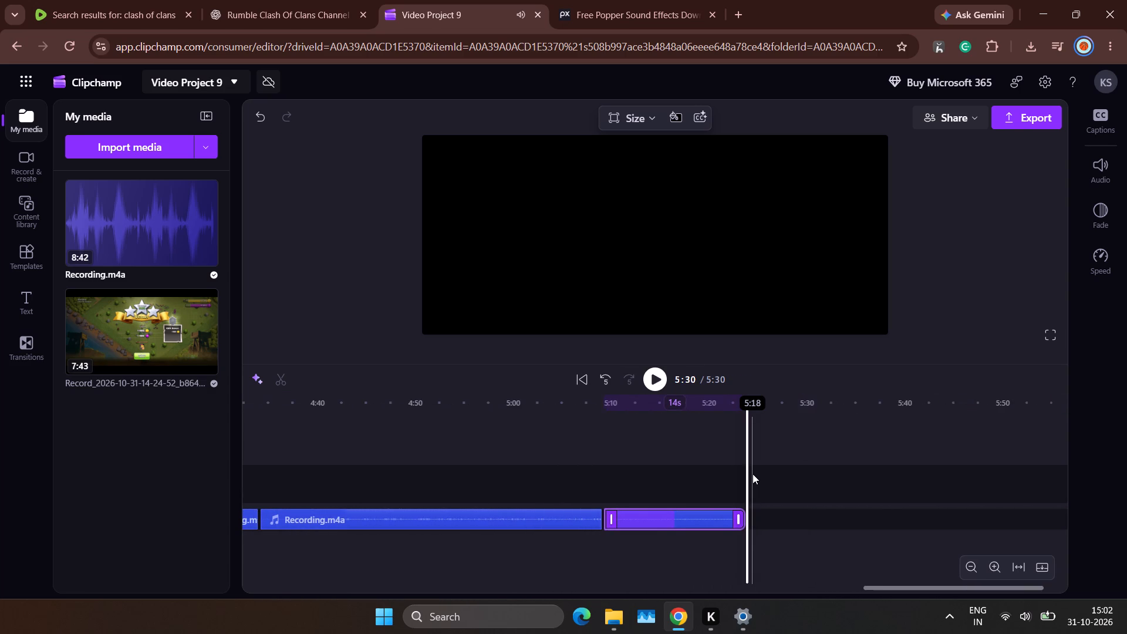
scroll(573, 474, right, 11)
scroll(573, 474, right, 12)
scroll(573, 474, left, 14)
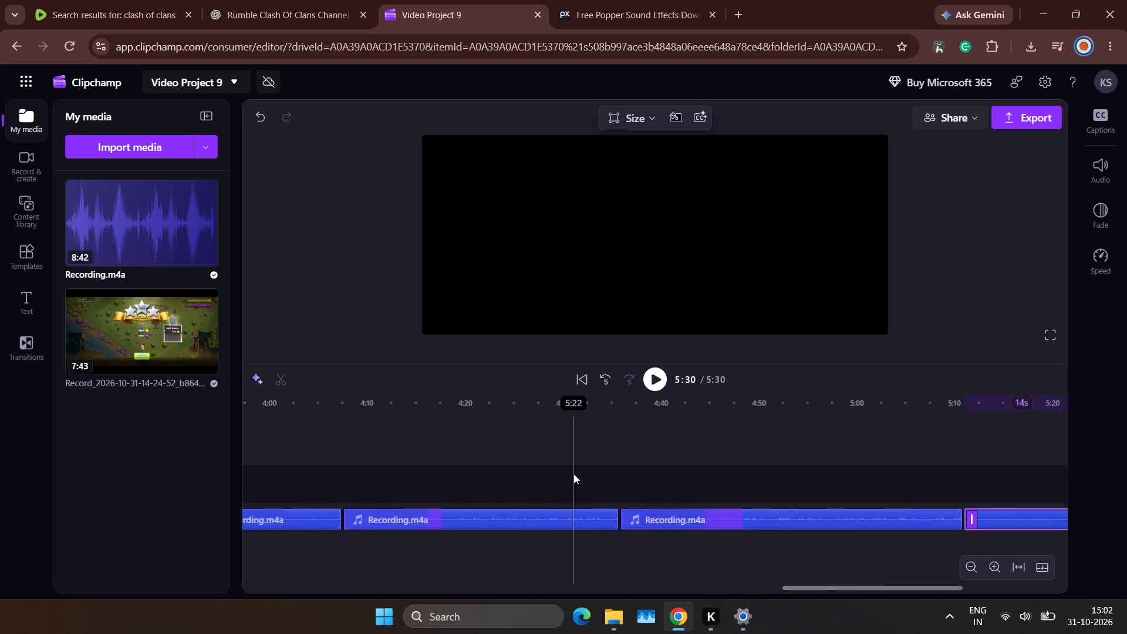
Replay the narration from about 5:23, split the last segment at about 5:25, and delete everything after the split.
click(586, 462)
key(space)
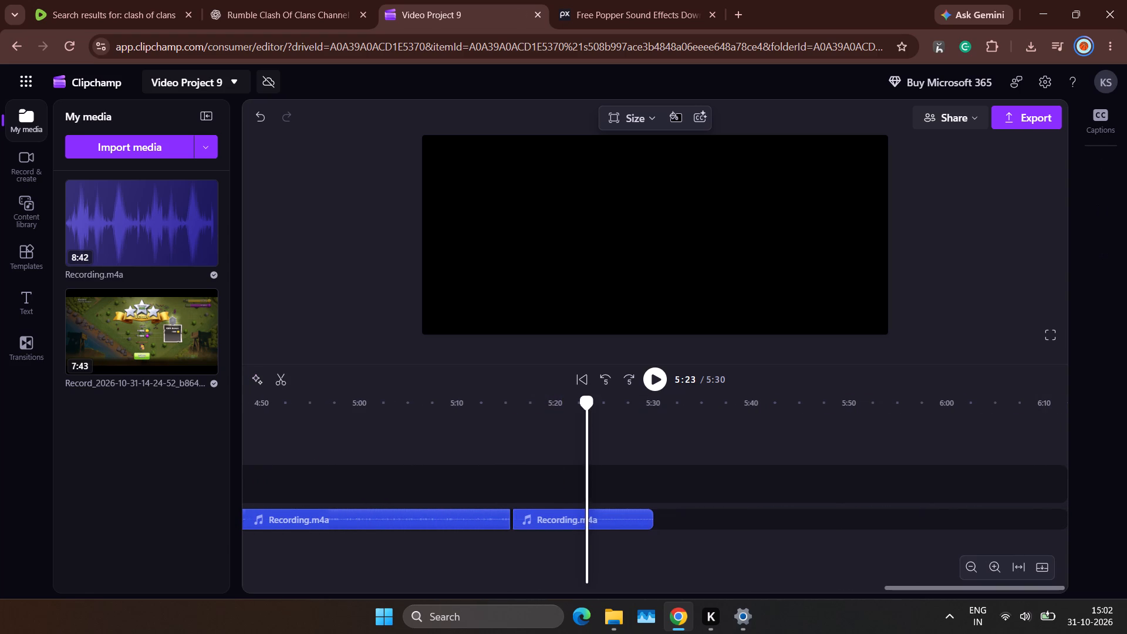
key(space)
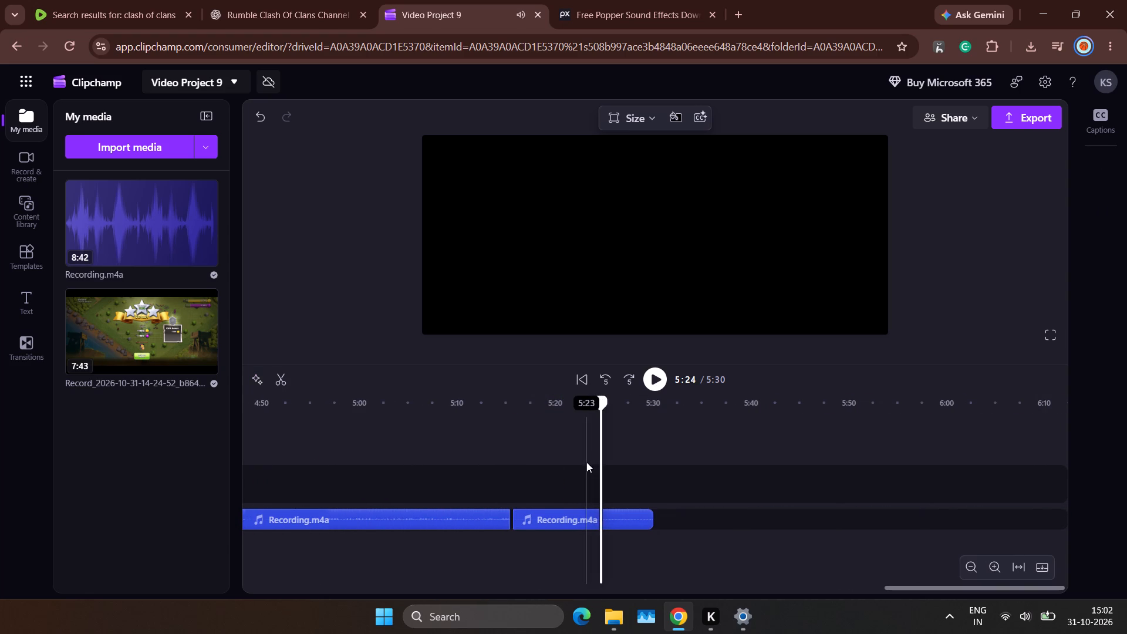
key(space)
key(space)
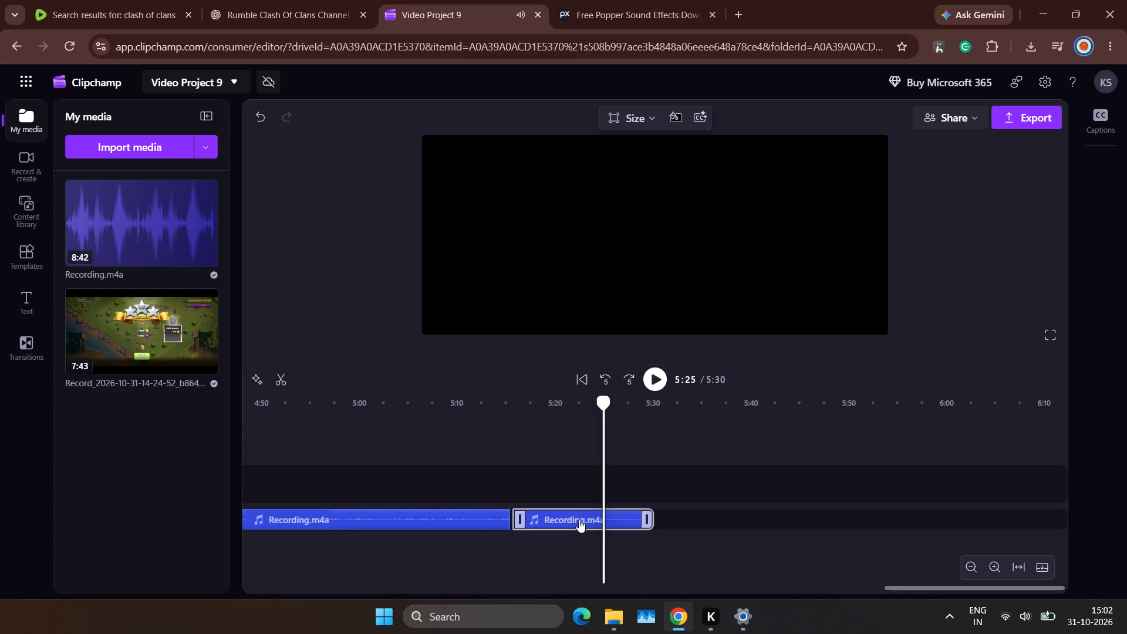
click(579, 520)
click(289, 377)
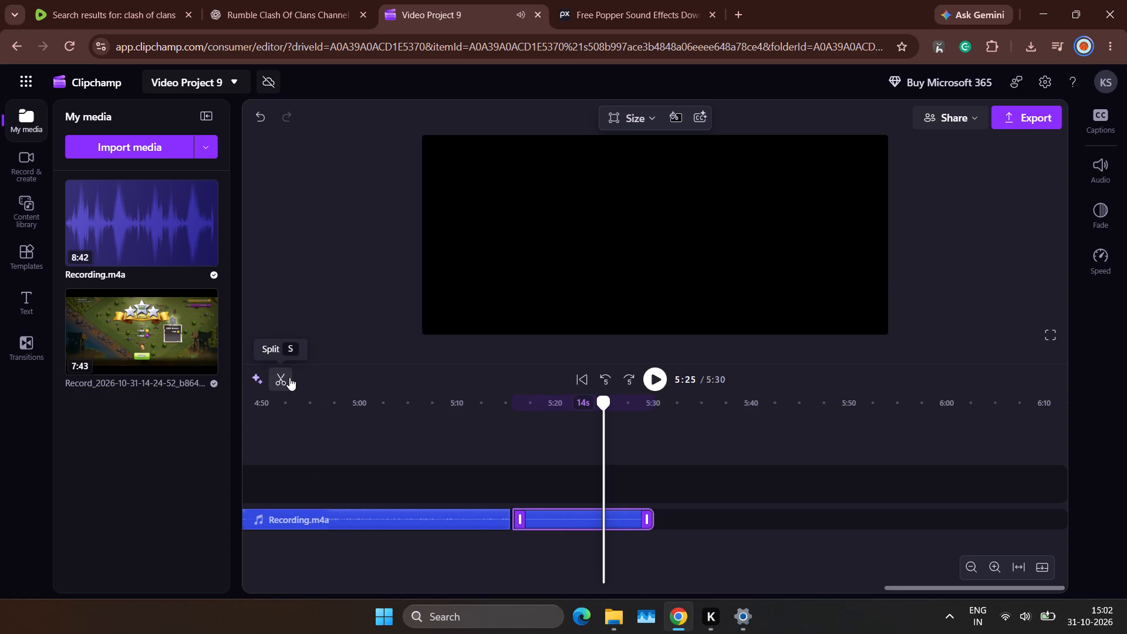
key(Delete)
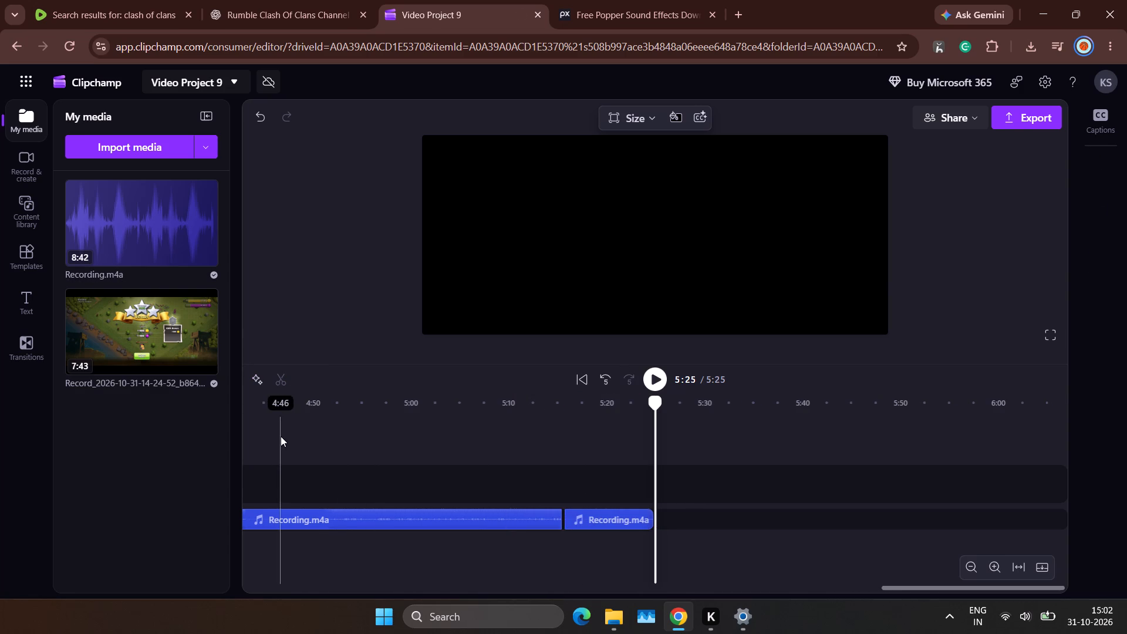
Delete the short second gameplay clip that starts at about 0:25 on the video track.
scroll(281, 436, right, 17)
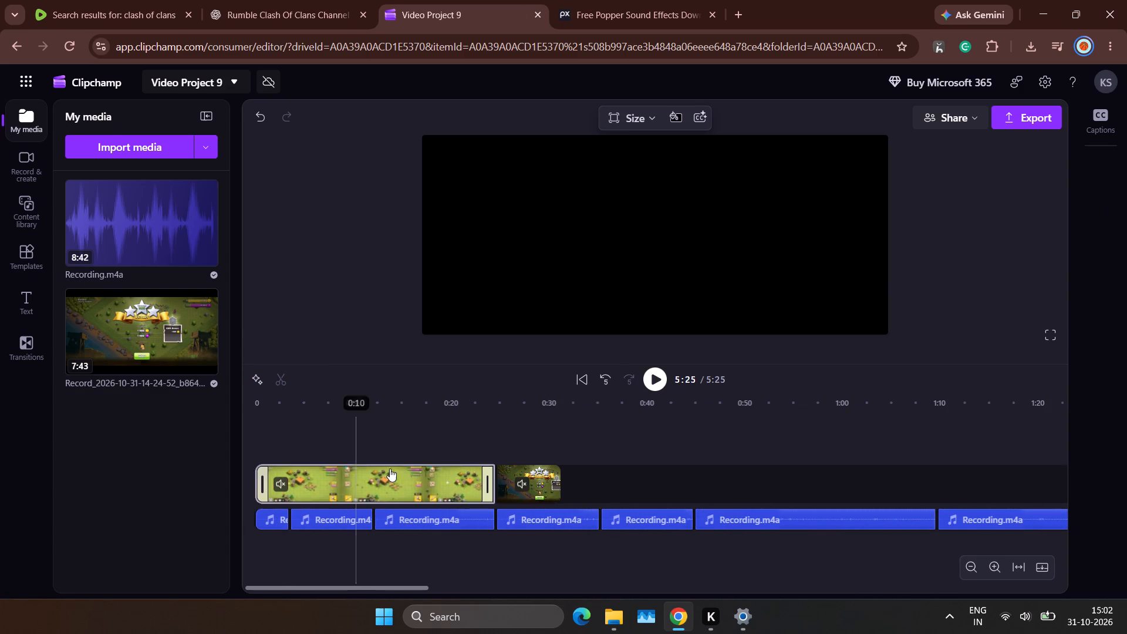
click(507, 468)
key(Delete)
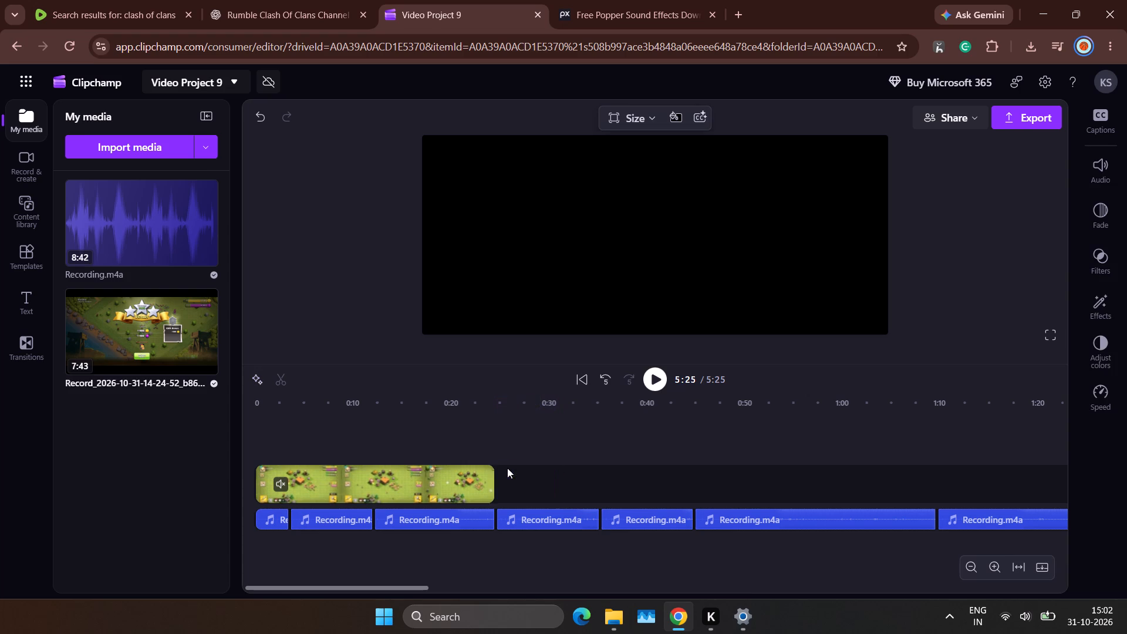
Delete the remaining gameplay clip at the start of the video track.
click(439, 483)
key(Delete)
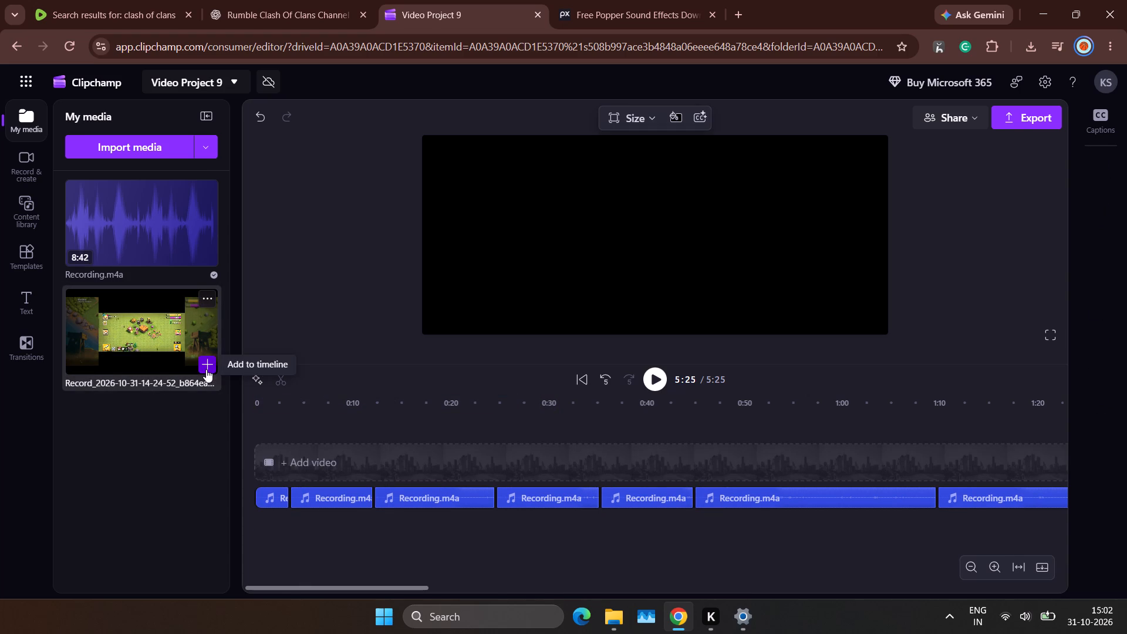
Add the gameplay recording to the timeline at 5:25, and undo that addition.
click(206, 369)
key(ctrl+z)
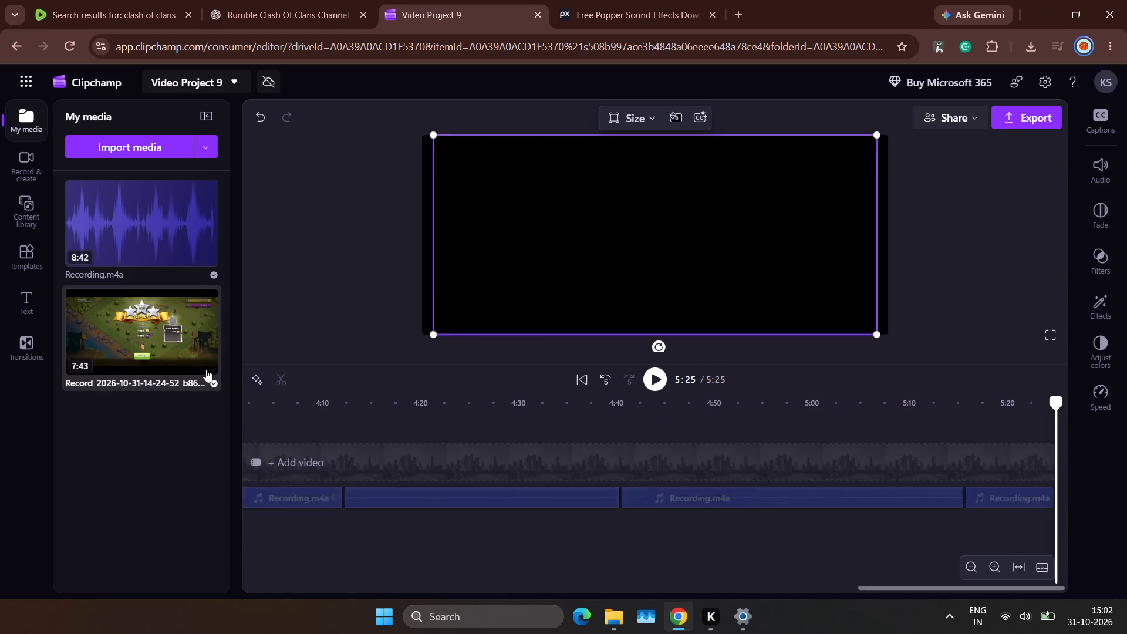
Add the full gameplay recording to the video track at the beginning of the timeline.
scroll(197, 397, right, 5)
scroll(197, 397, left, 2)
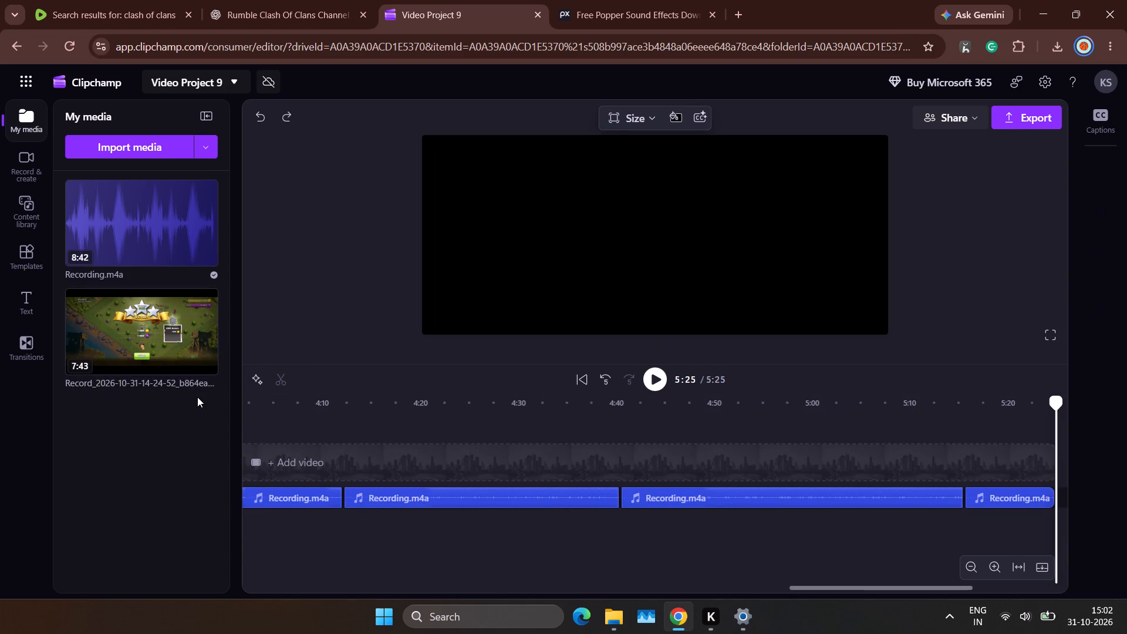
scroll(197, 397, left, 2)
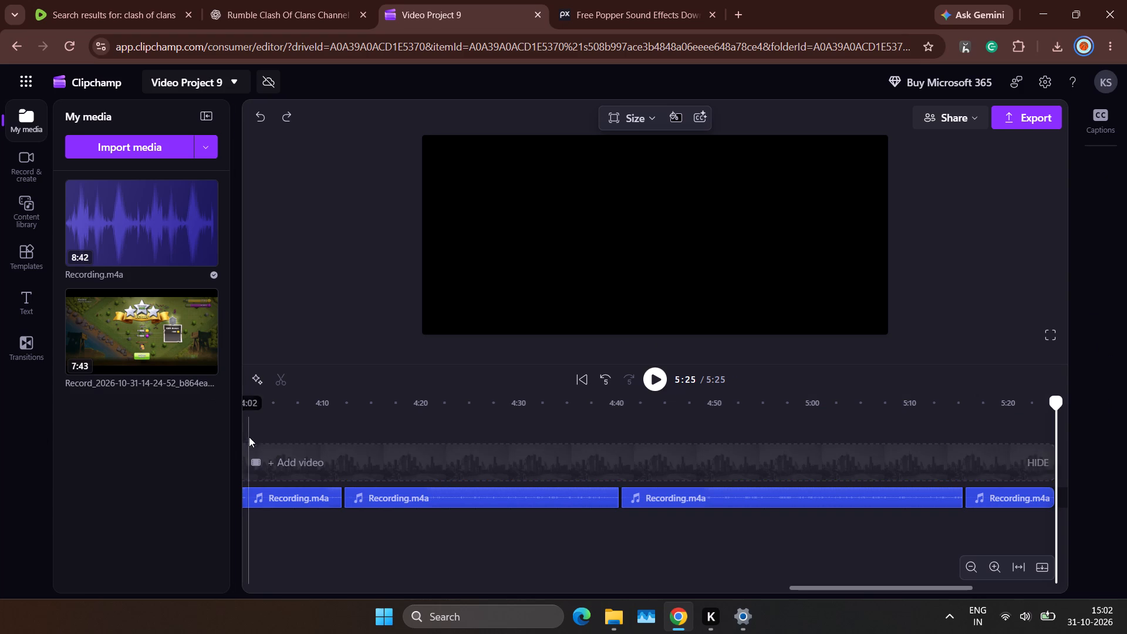
click(244, 431)
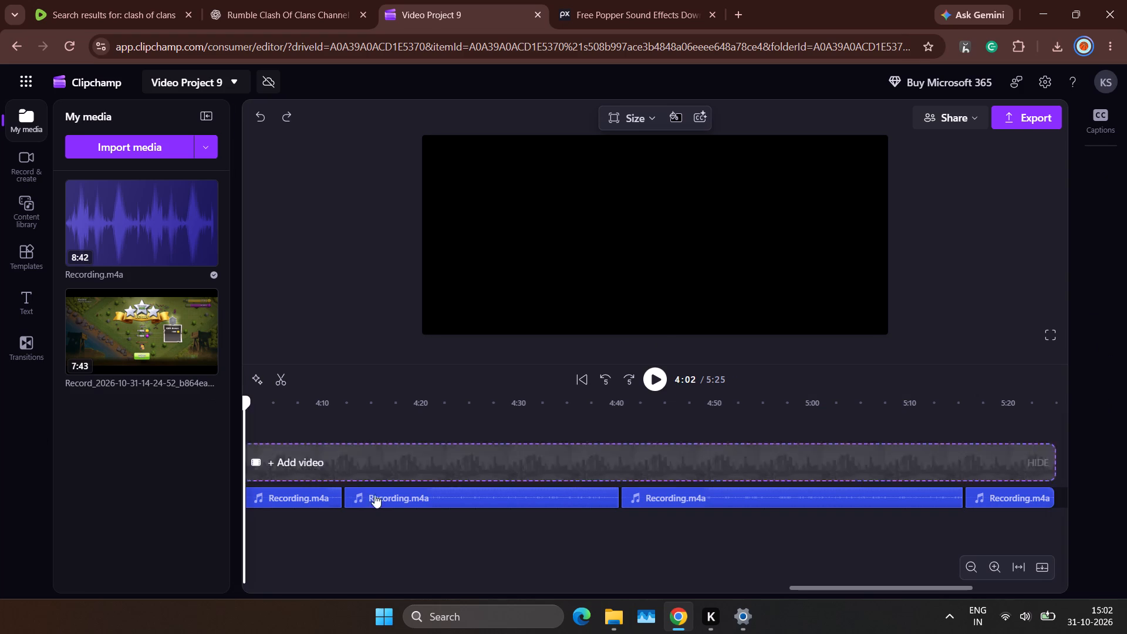
scroll(396, 505, right, 9)
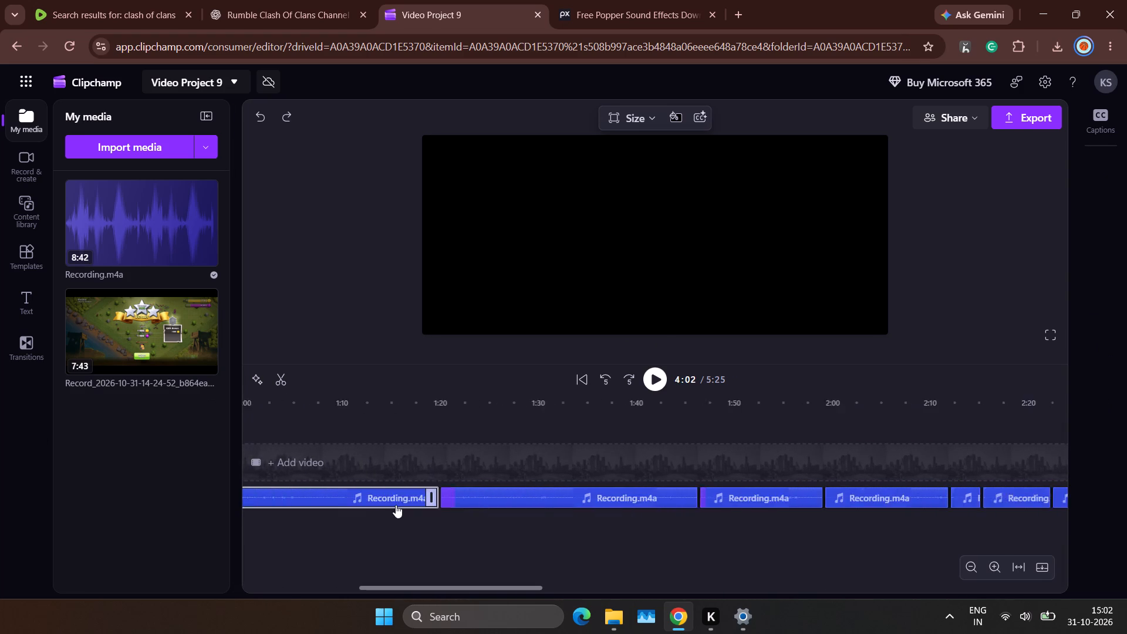
scroll(396, 505, right, 7)
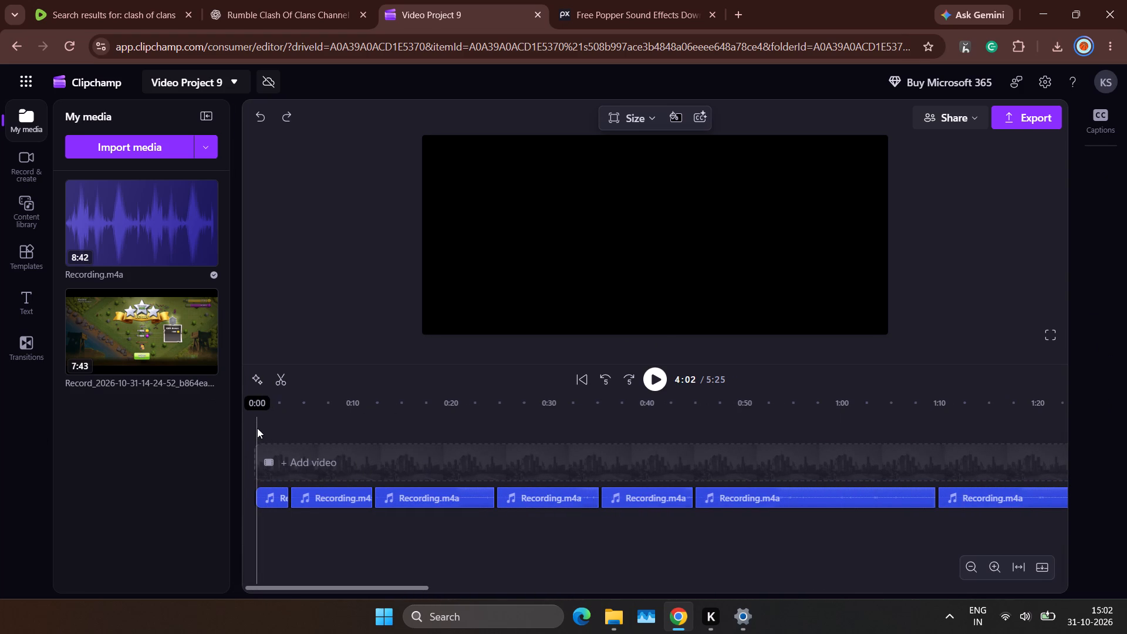
click(257, 428)
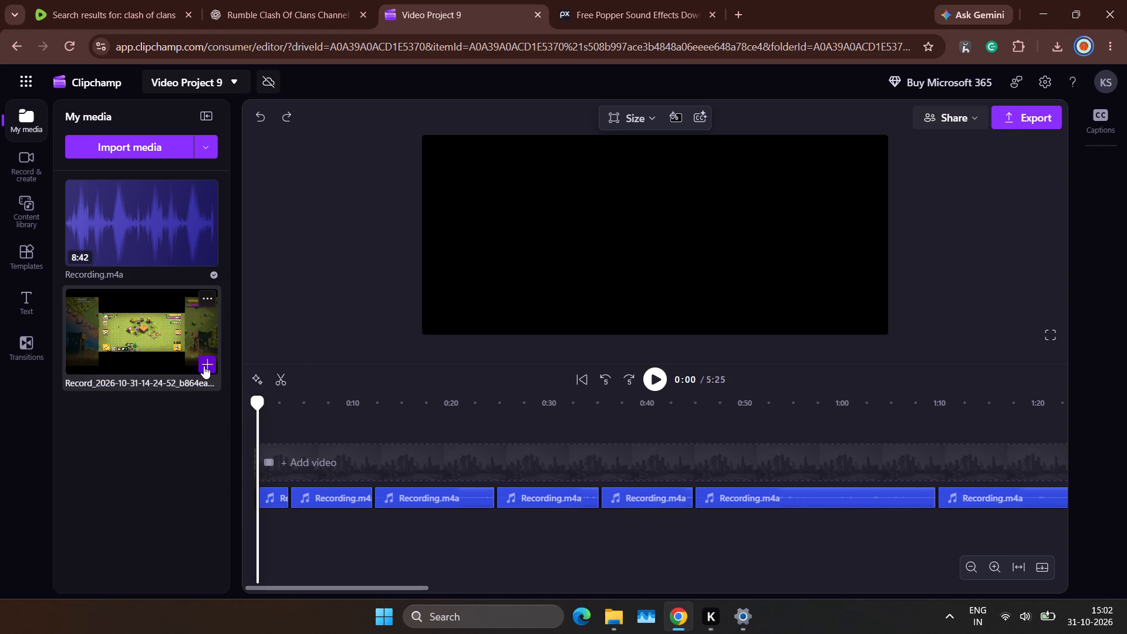
click(204, 366)
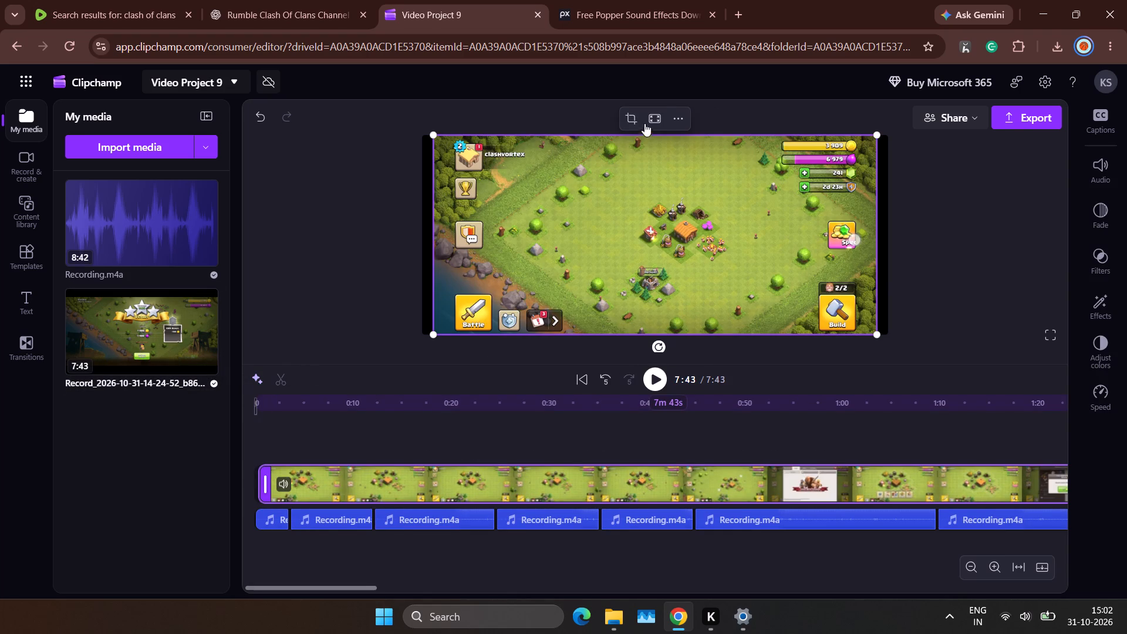
Make the gameplay clip fill the frame and align its start with 0:00 on the video track.
click(653, 114)
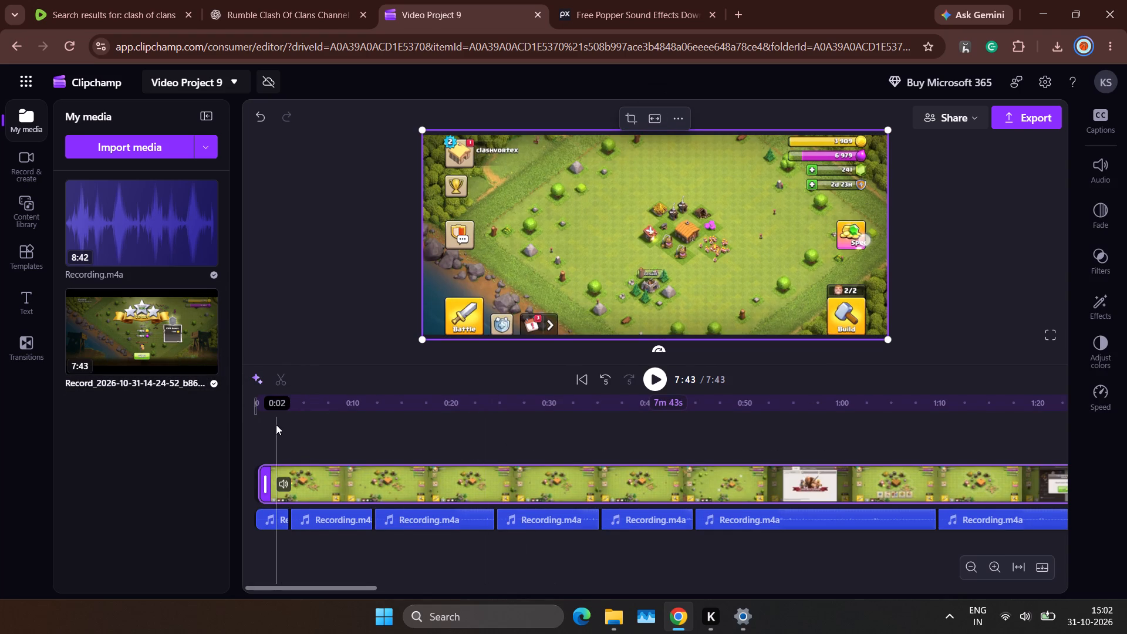
drag(339, 485, 336, 483)
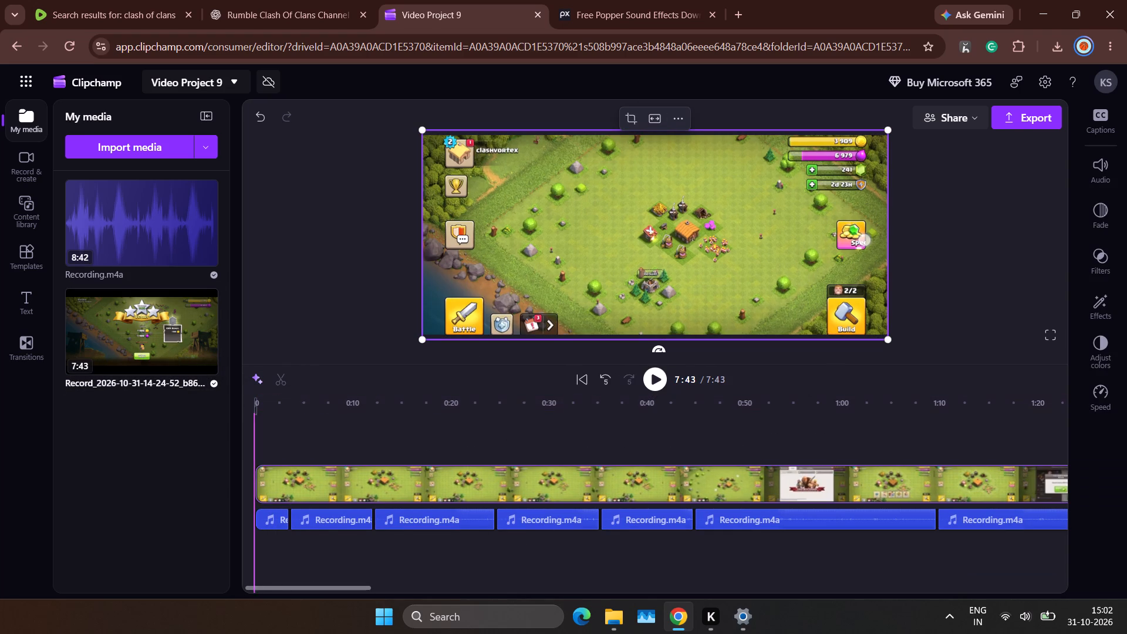
drag(336, 483, 330, 486)
click(330, 486)
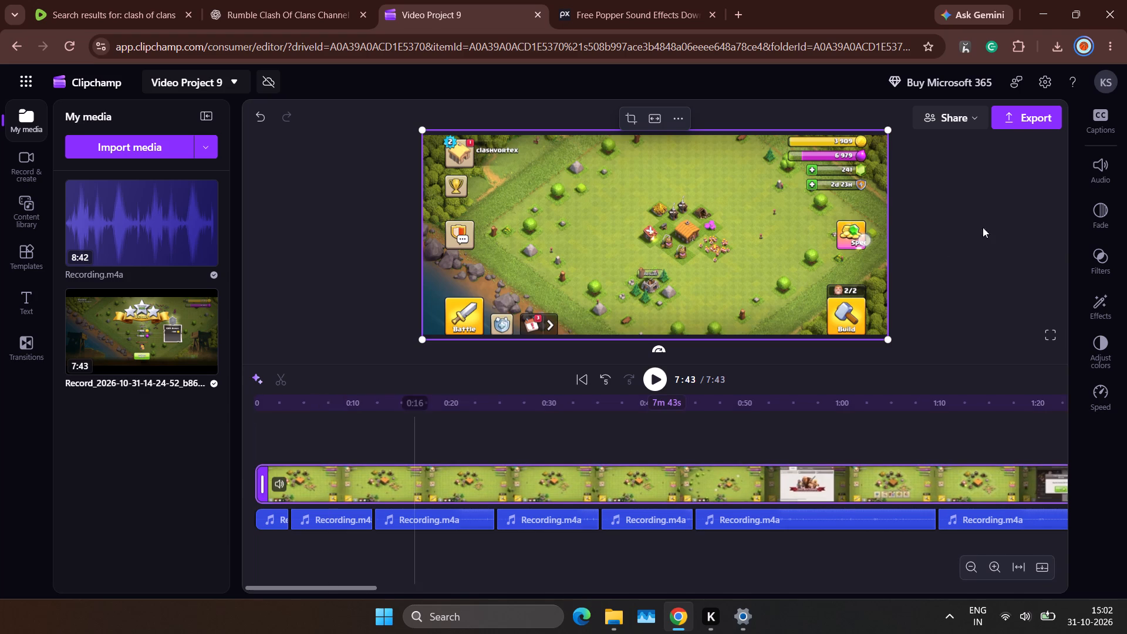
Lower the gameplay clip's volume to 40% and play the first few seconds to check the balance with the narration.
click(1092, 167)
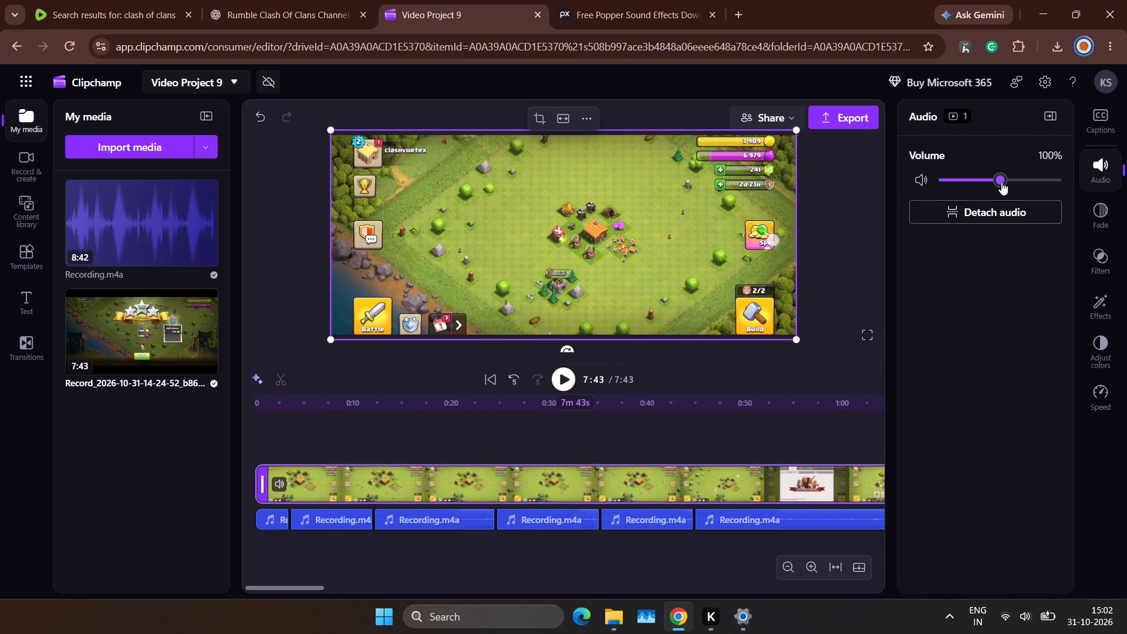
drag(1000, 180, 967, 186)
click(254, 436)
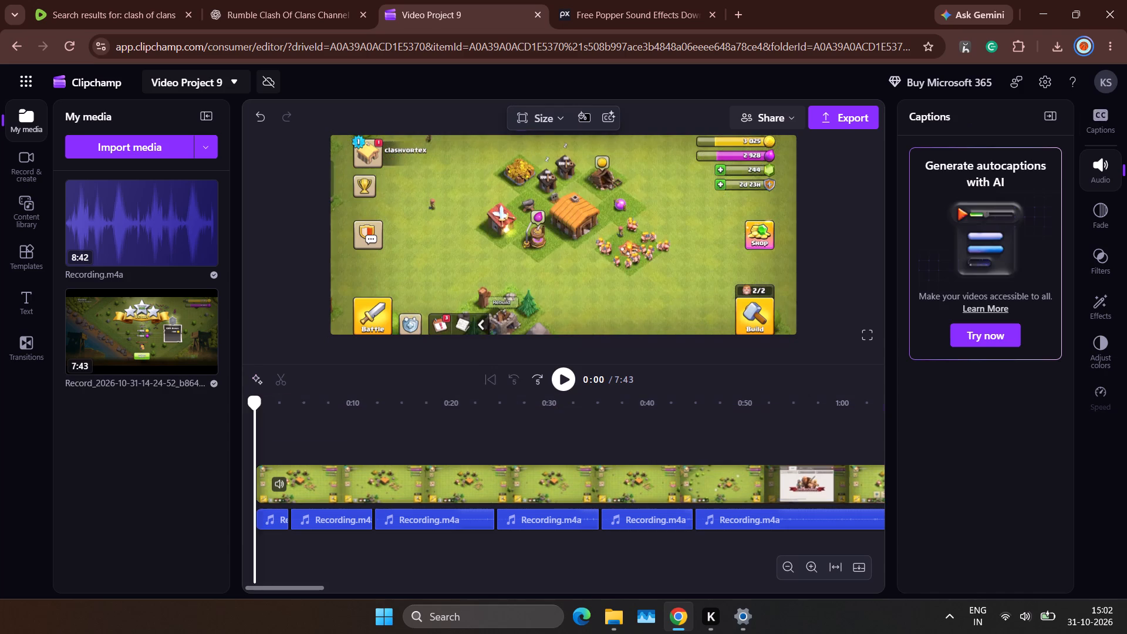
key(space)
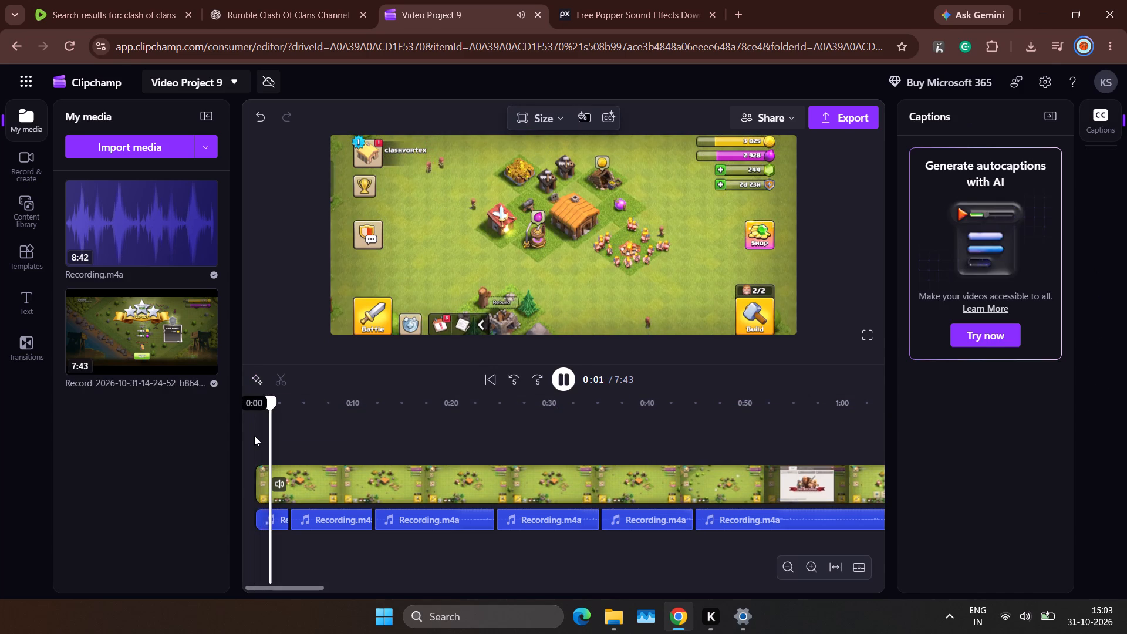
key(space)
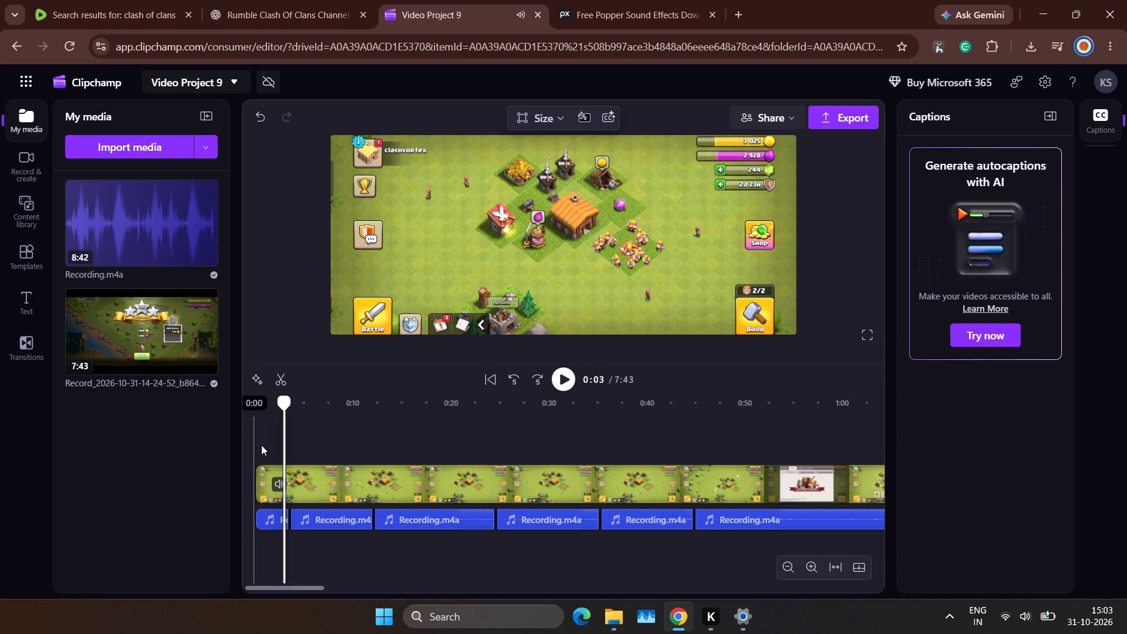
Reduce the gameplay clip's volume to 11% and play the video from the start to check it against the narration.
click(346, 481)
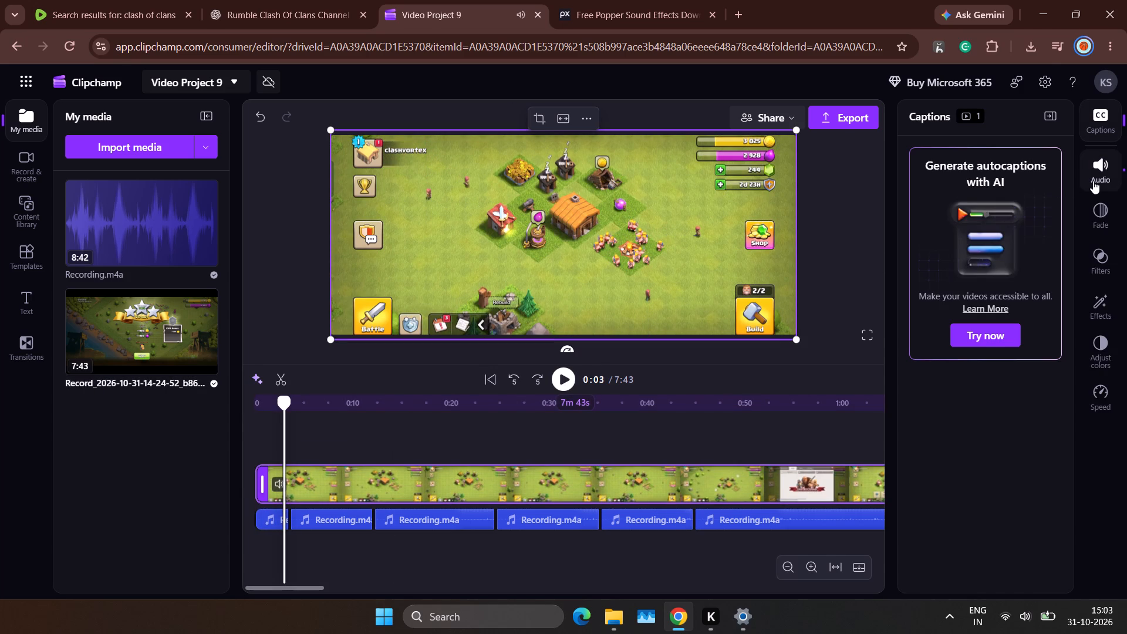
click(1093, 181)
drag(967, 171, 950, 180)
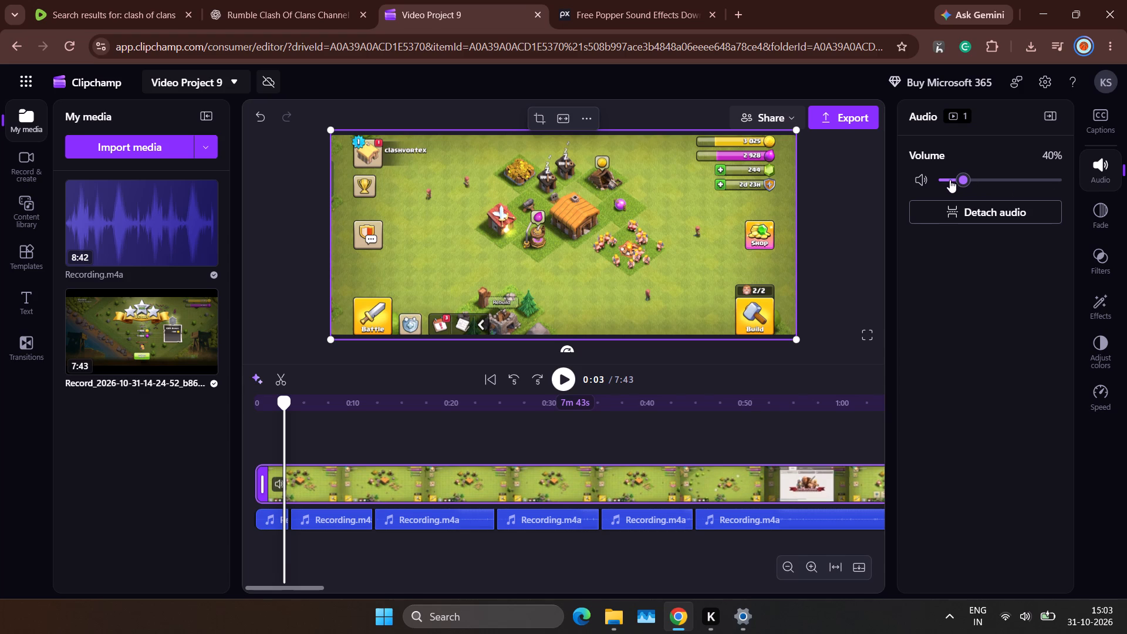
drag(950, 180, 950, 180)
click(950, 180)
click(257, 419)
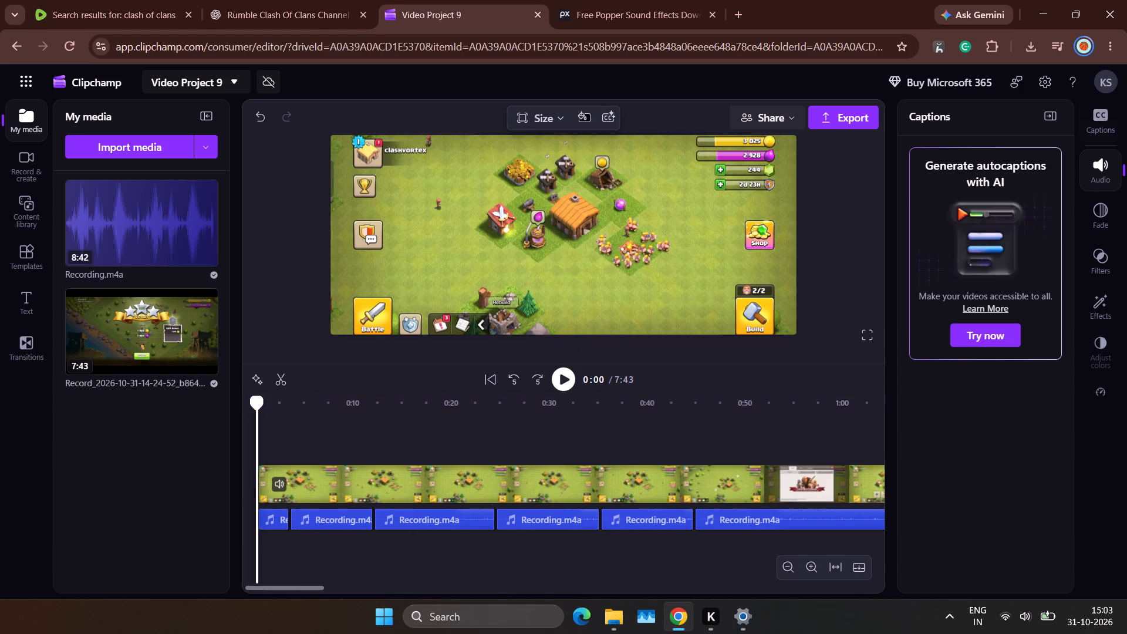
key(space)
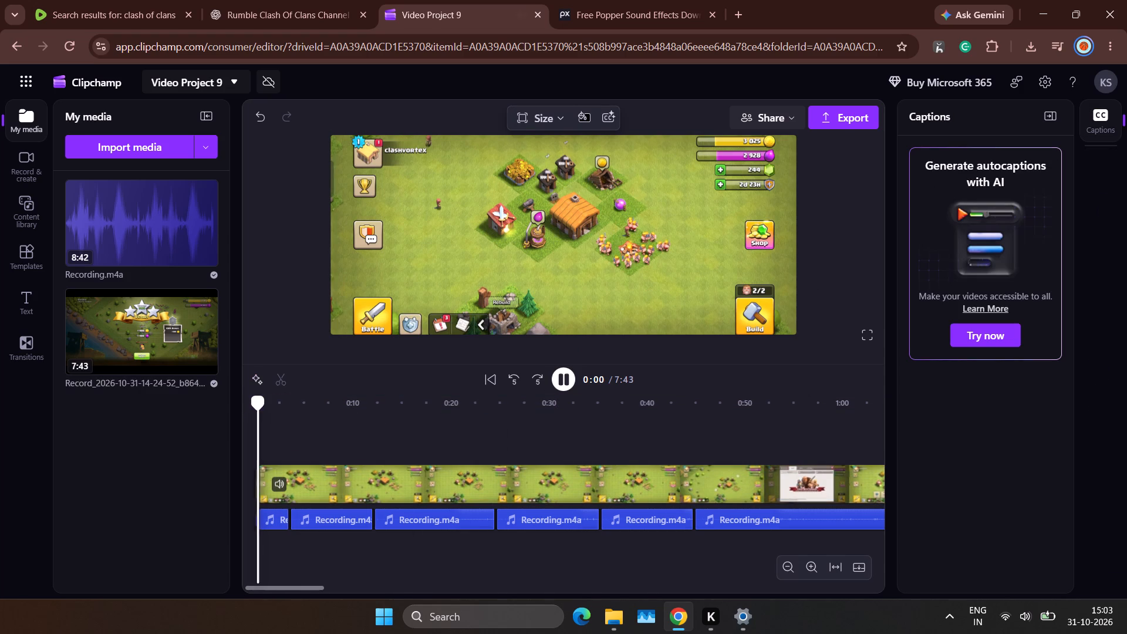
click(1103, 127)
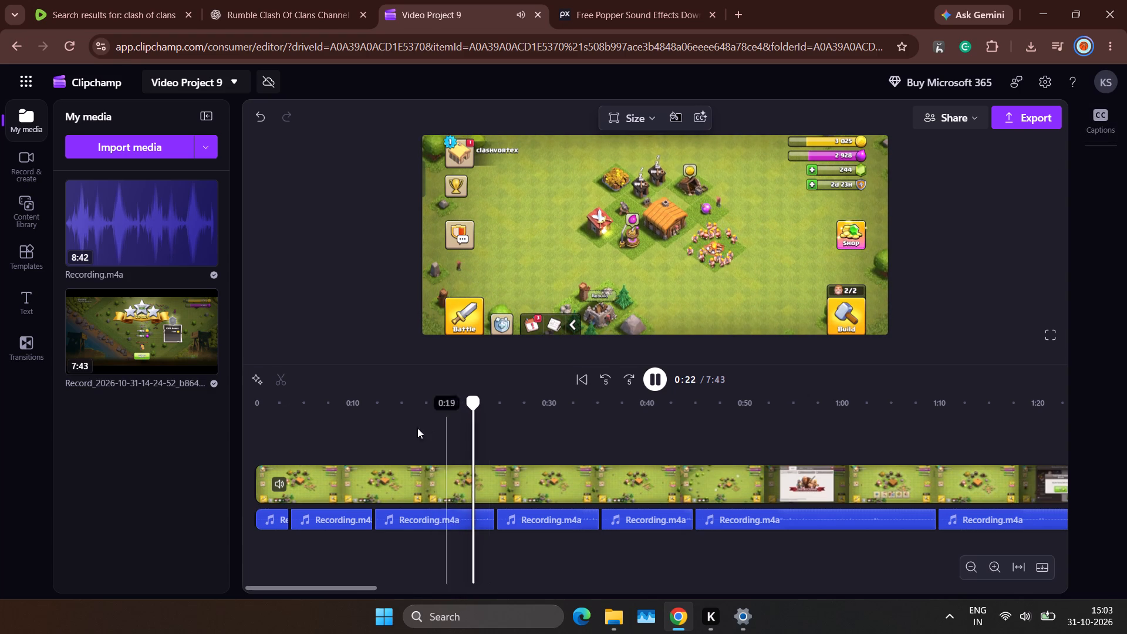
Split the gameplay clip at about 0:16 and delete the part before the split.
click(403, 435)
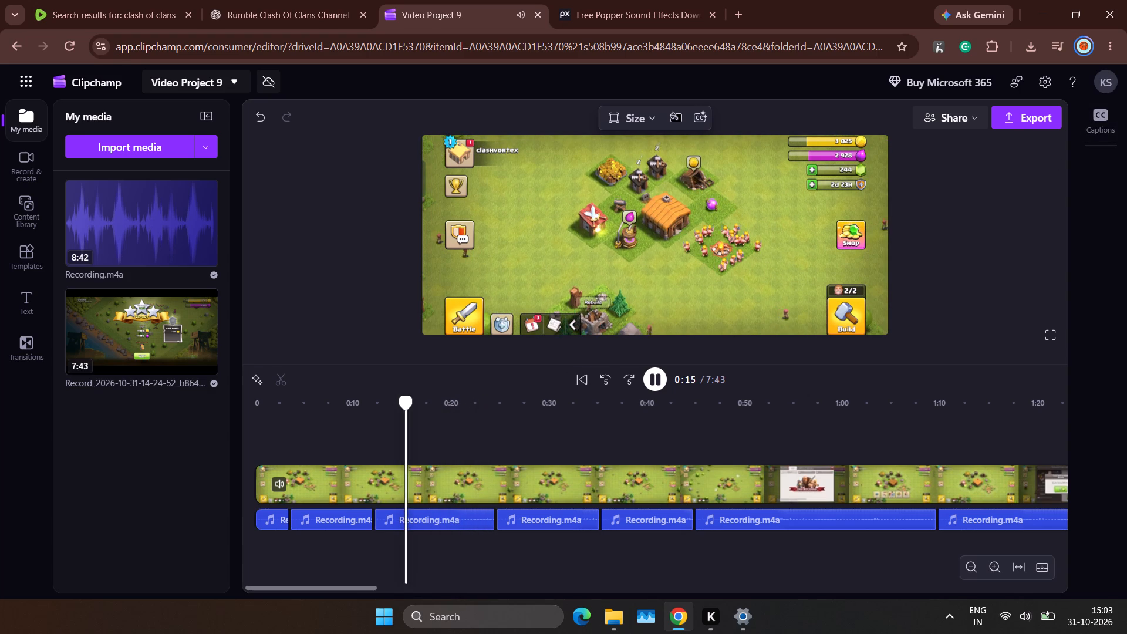
key(space)
click(406, 478)
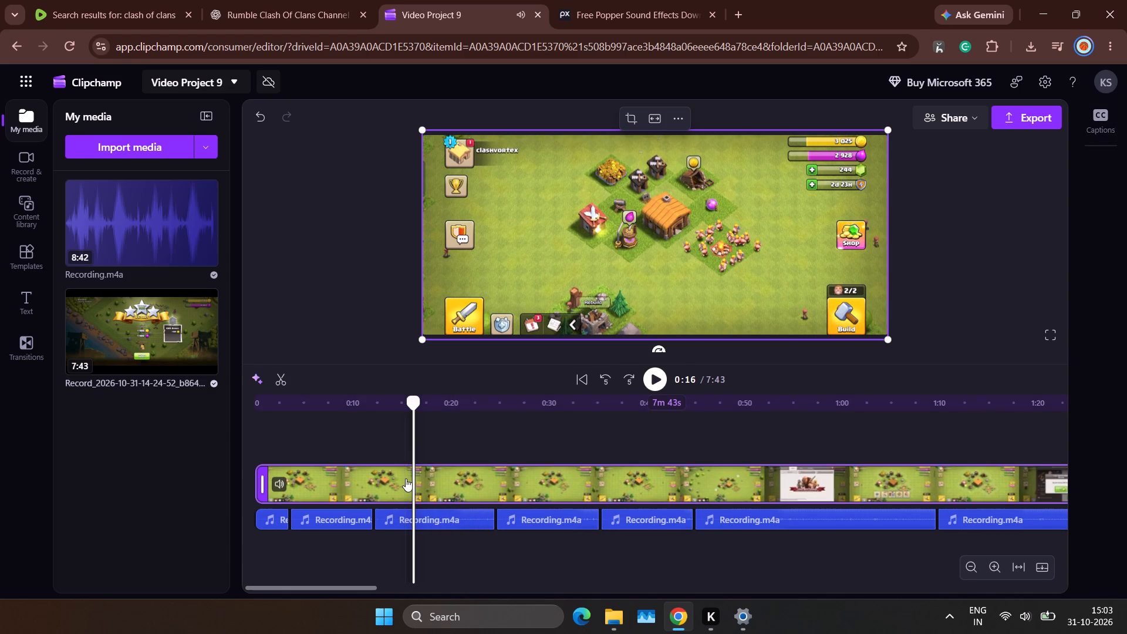
click(278, 379)
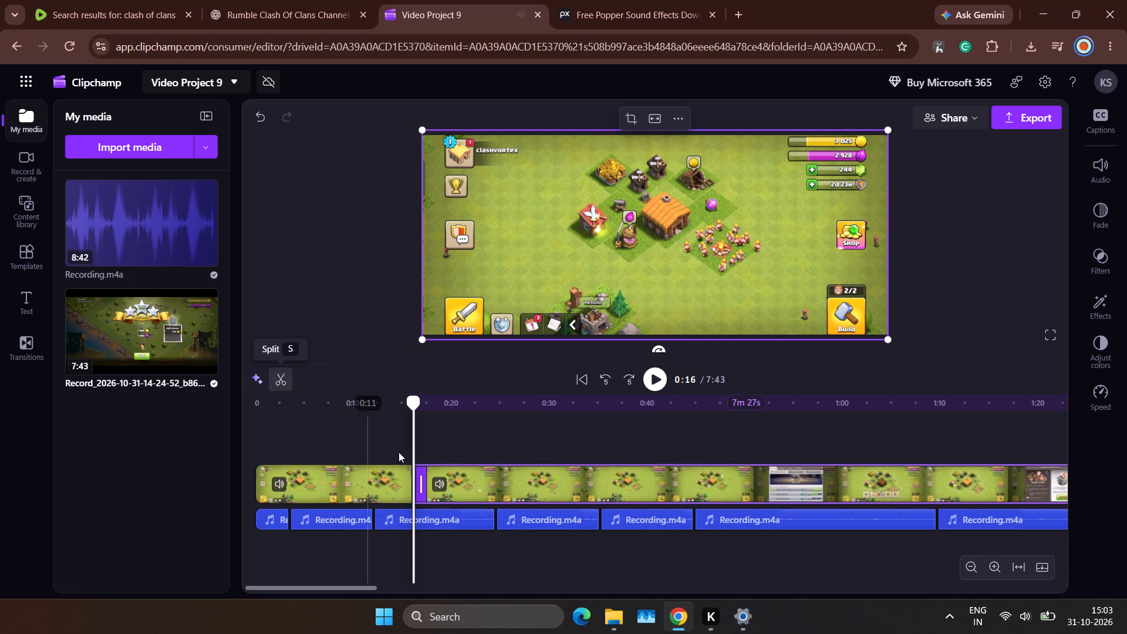
click(380, 474)
key(Delete)
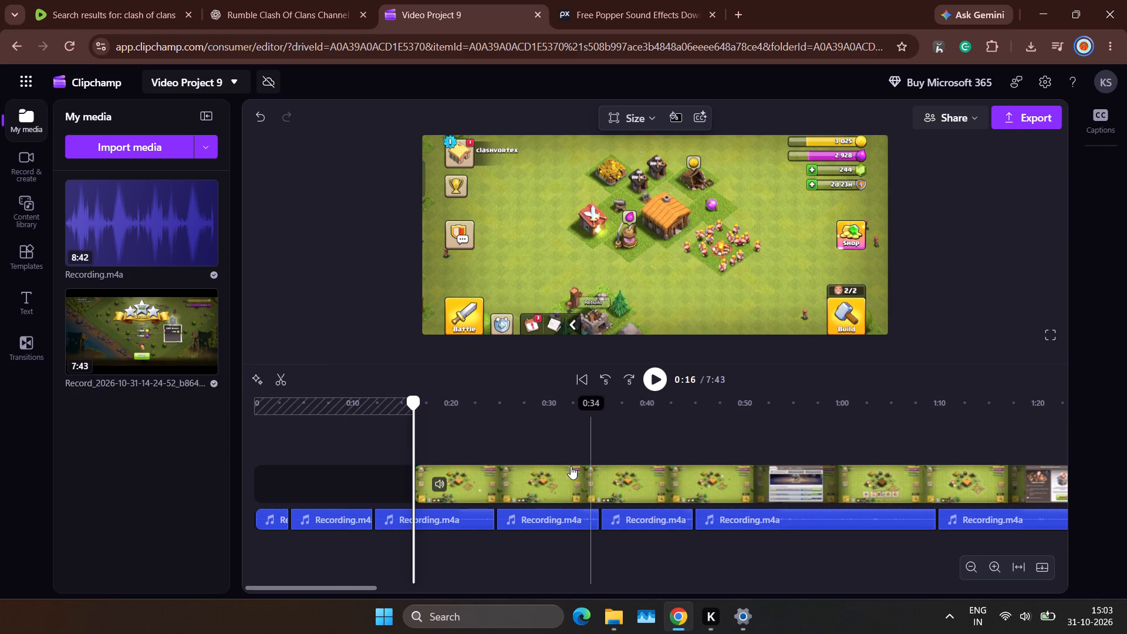
Move the remaining gameplay clip back to 0:00 to close the gap at the start.
click(556, 433)
drag(528, 466, 400, 468)
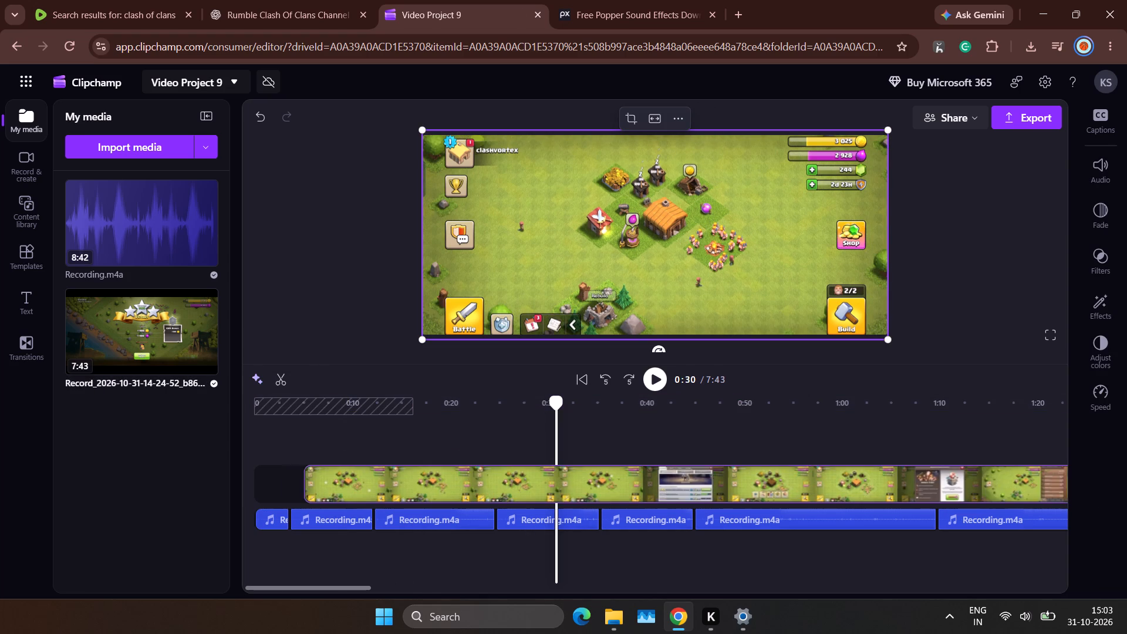
drag(400, 468, 355, 471)
Play the video from the start and reduce the gameplay clip's volume to 0%.
click(249, 452)
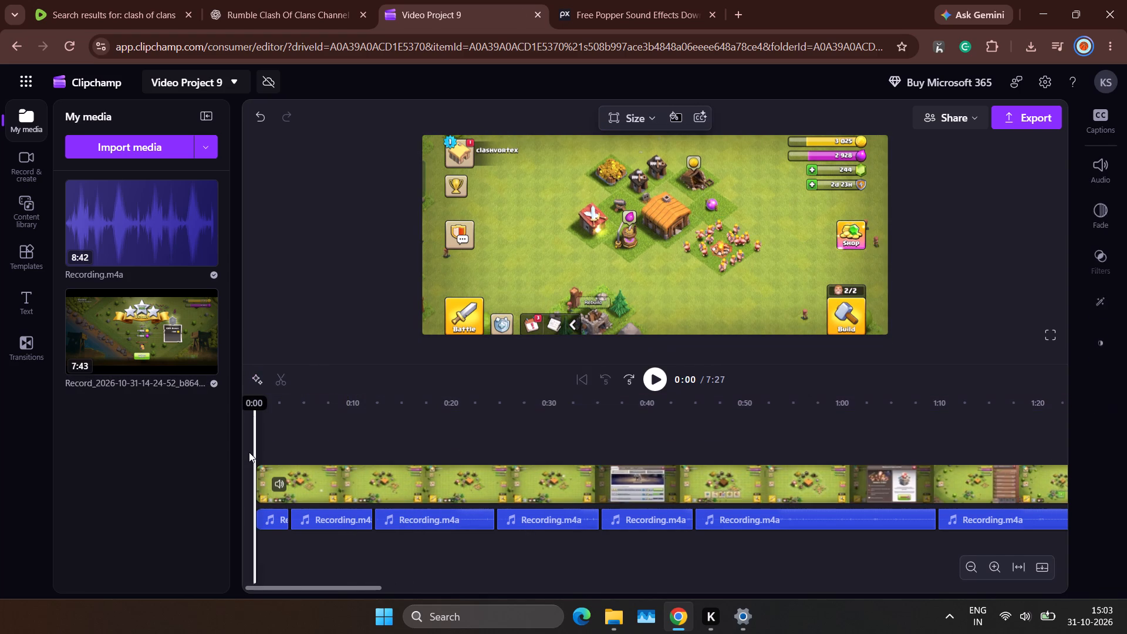
key(space)
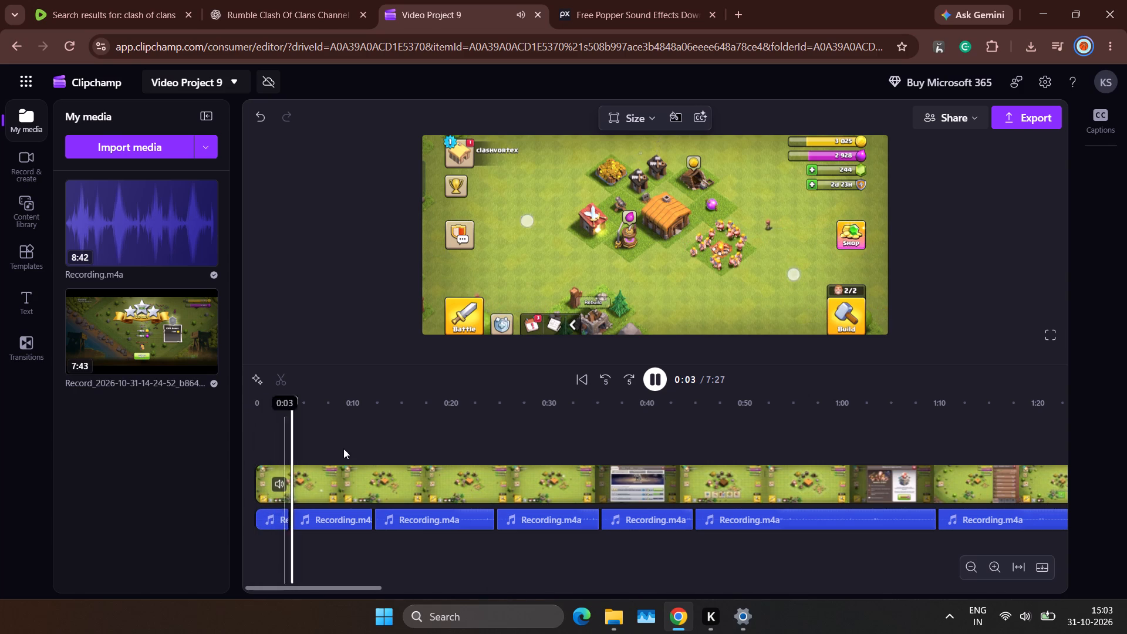
click(444, 468)
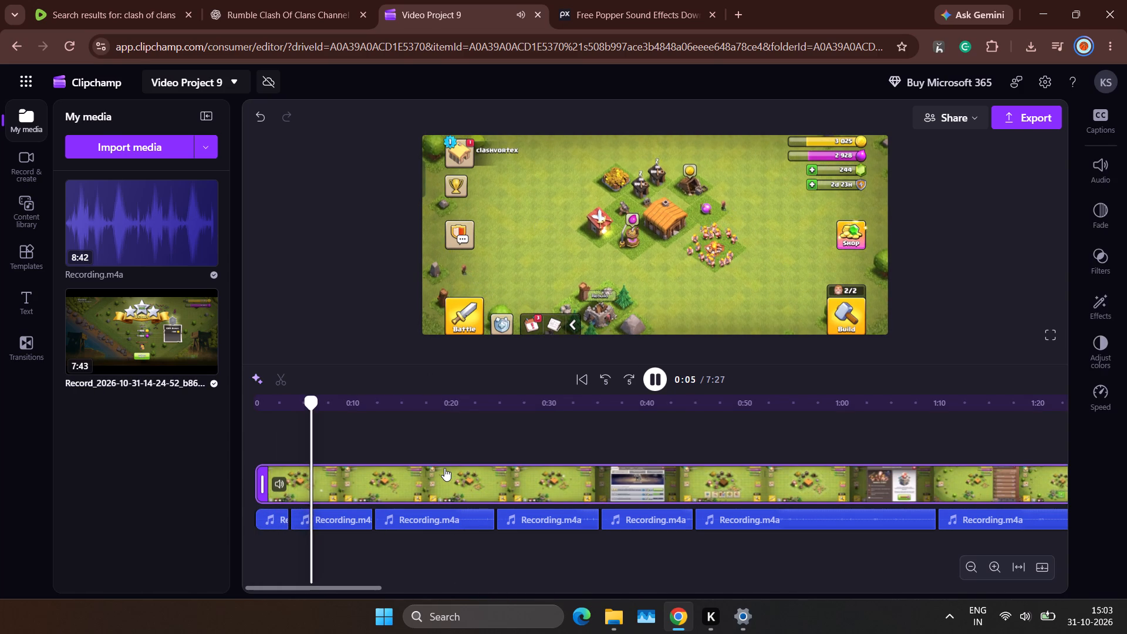
click(1119, 168)
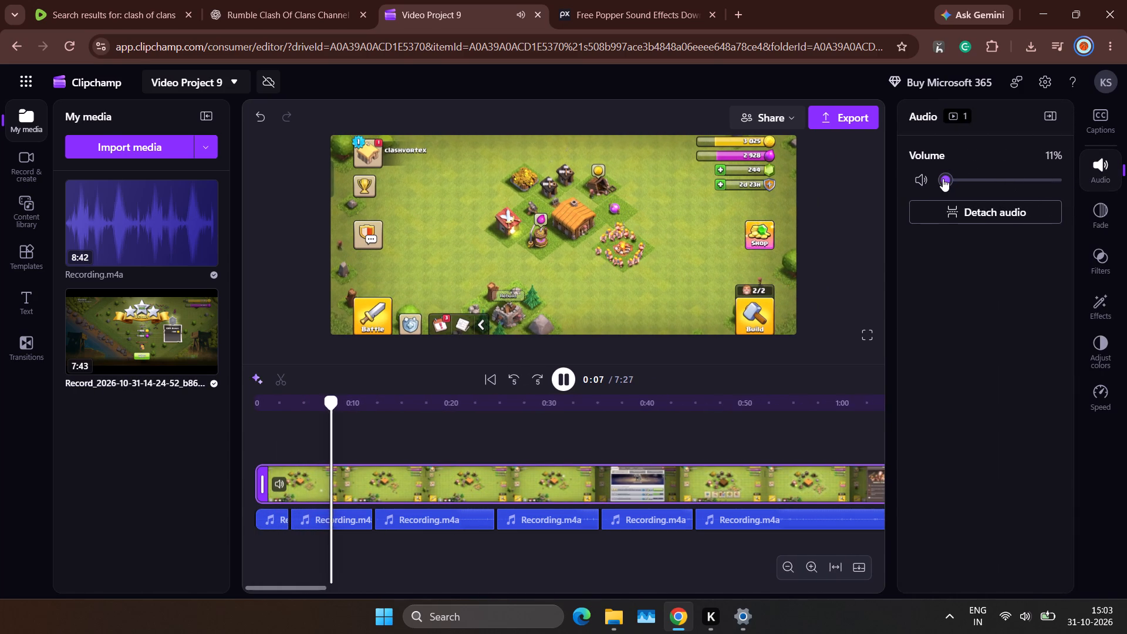
drag(943, 178, 936, 182)
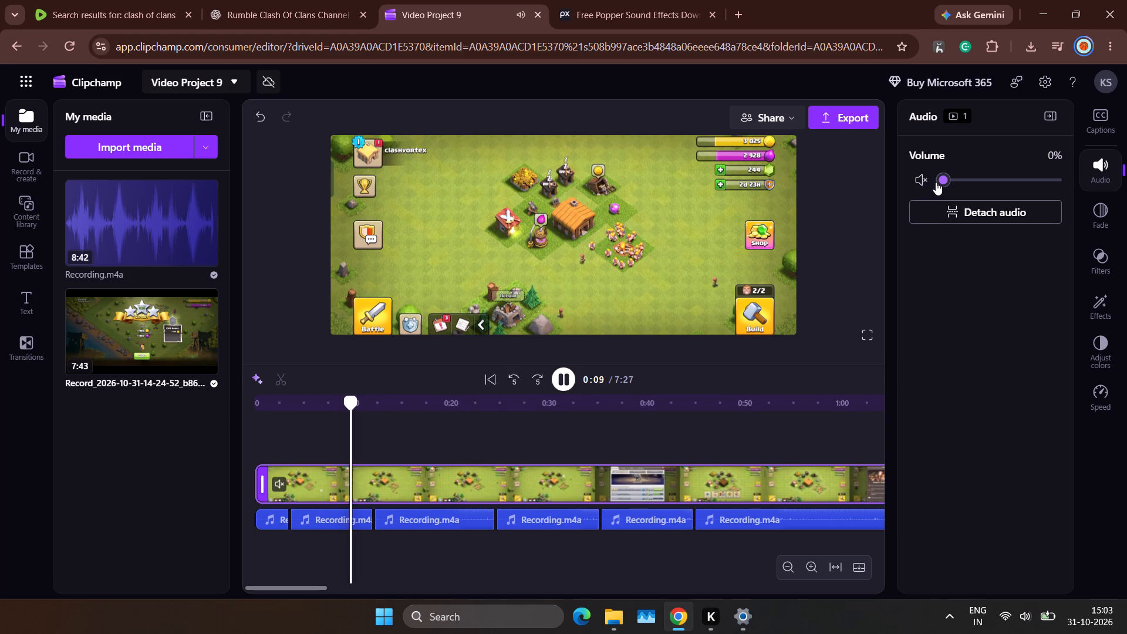
drag(936, 182, 945, 187)
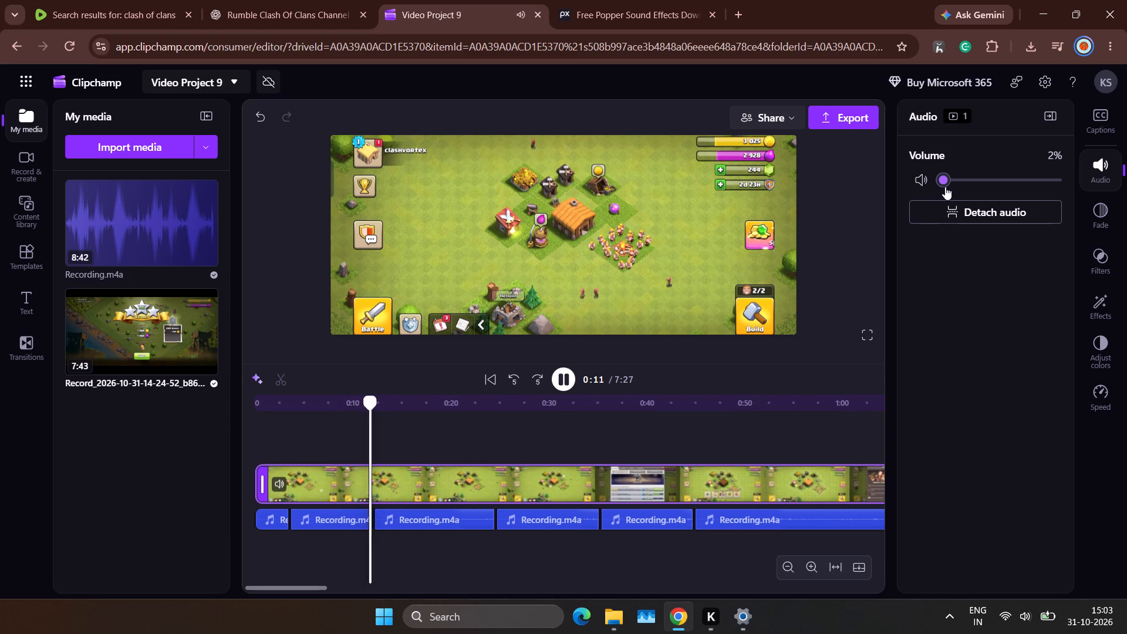
drag(945, 187, 944, 187)
click(1099, 158)
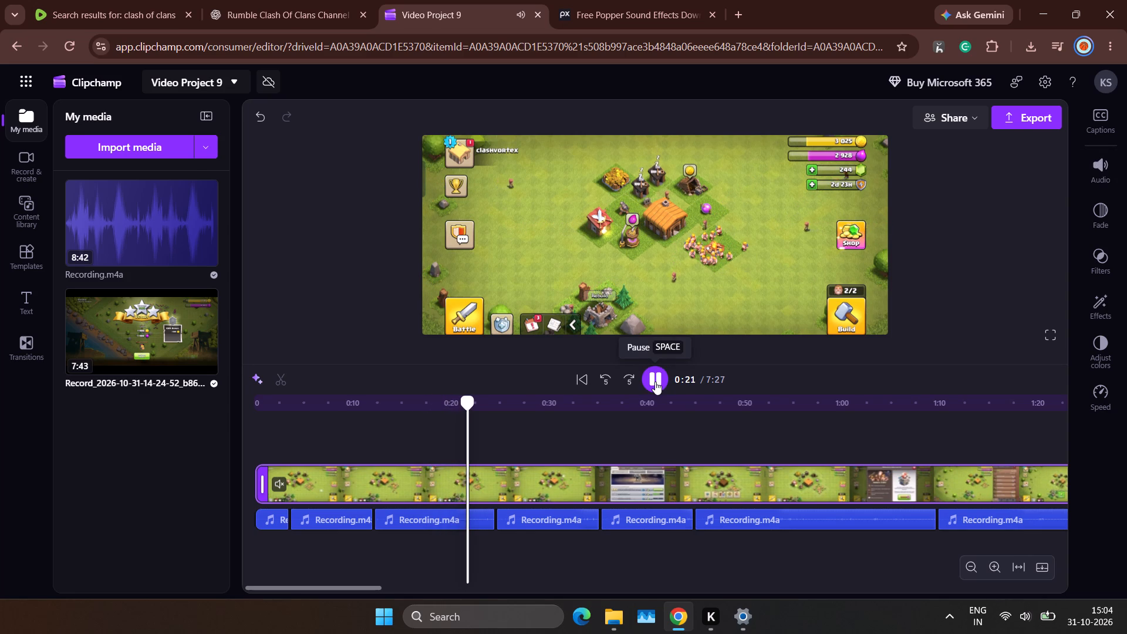
Split the gameplay clip at about 0:24 and 0:29 and delete the 5-second section between the splits.
click(480, 424)
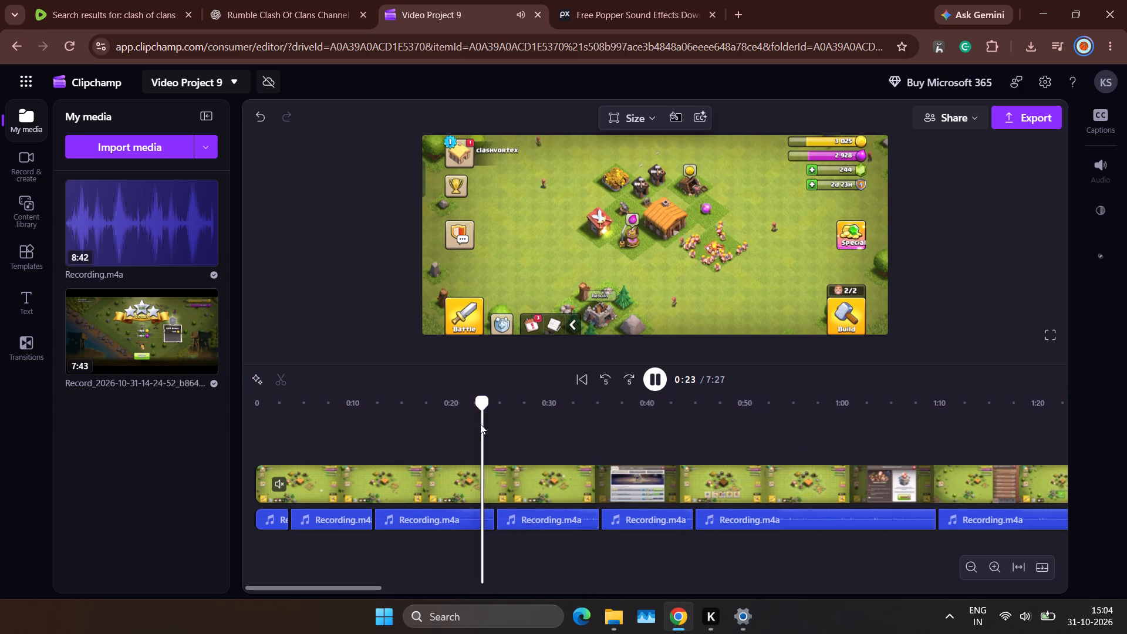
key(space)
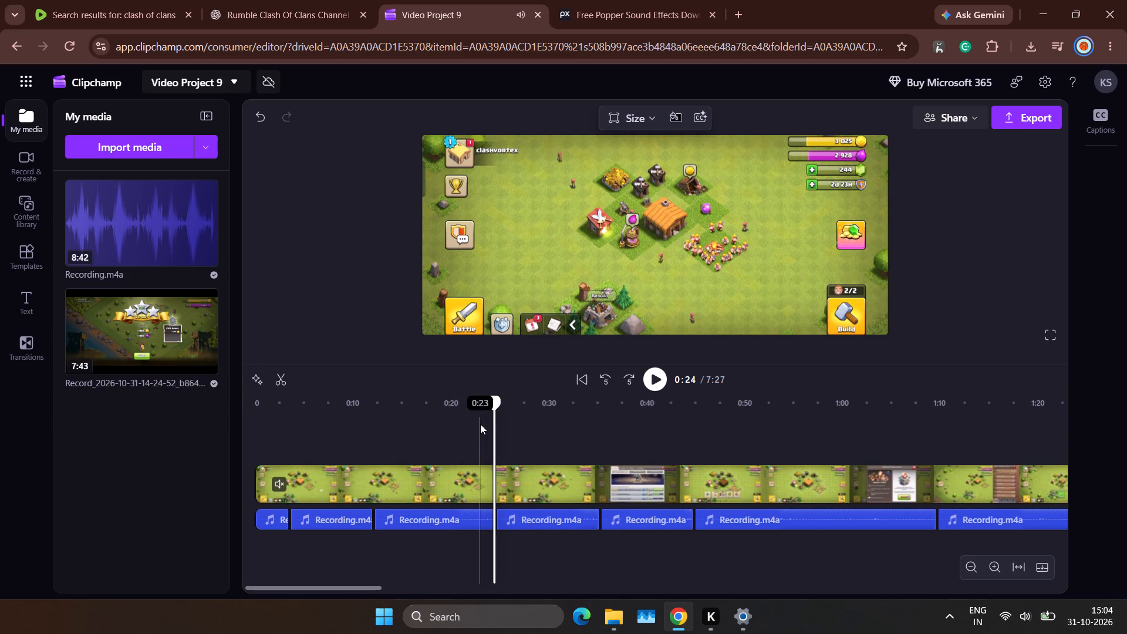
click(471, 472)
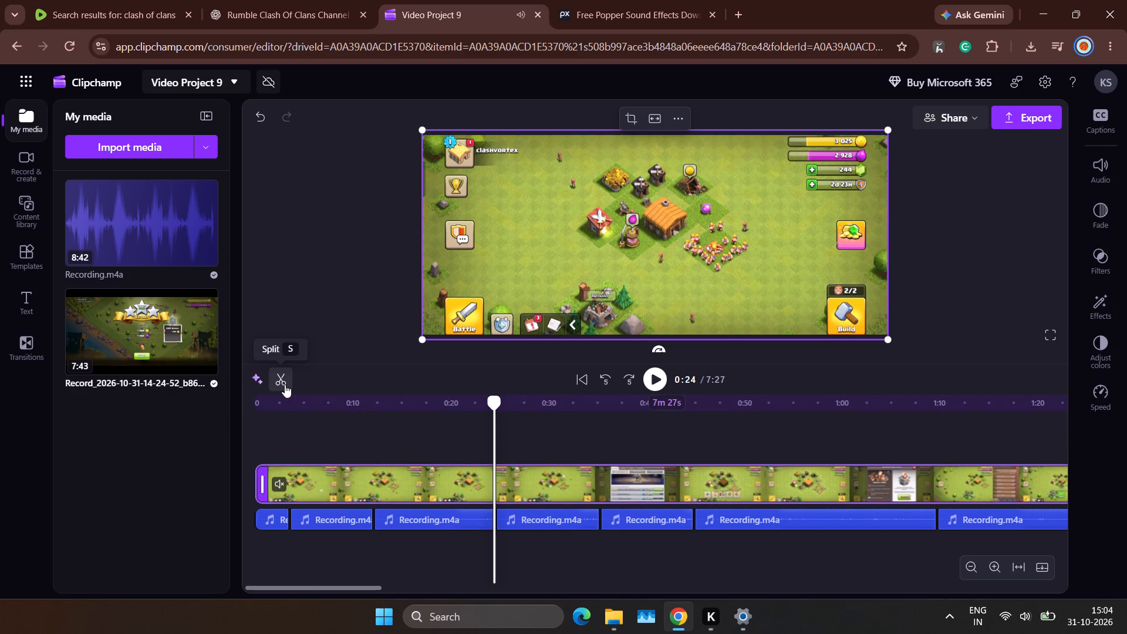
click(285, 385)
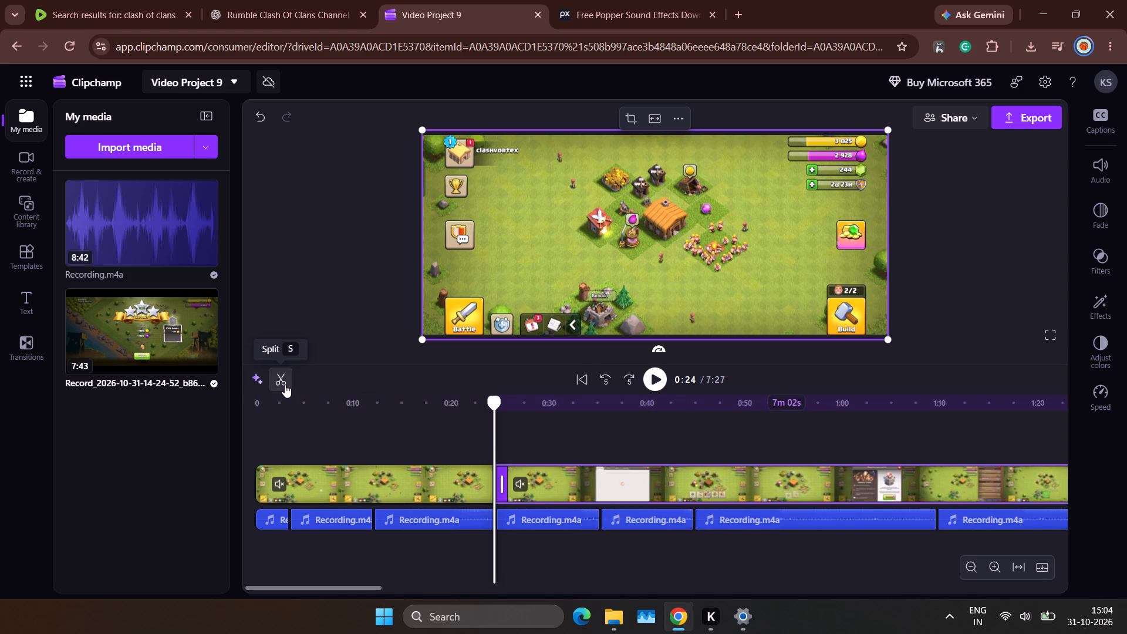
key(space)
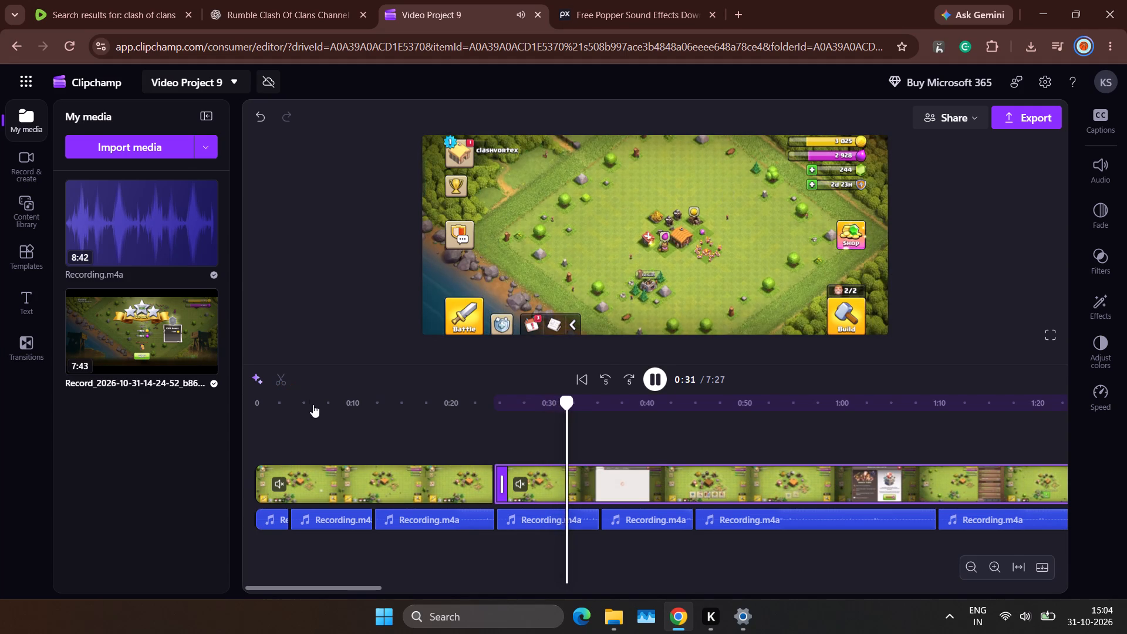
click(537, 424)
key(space)
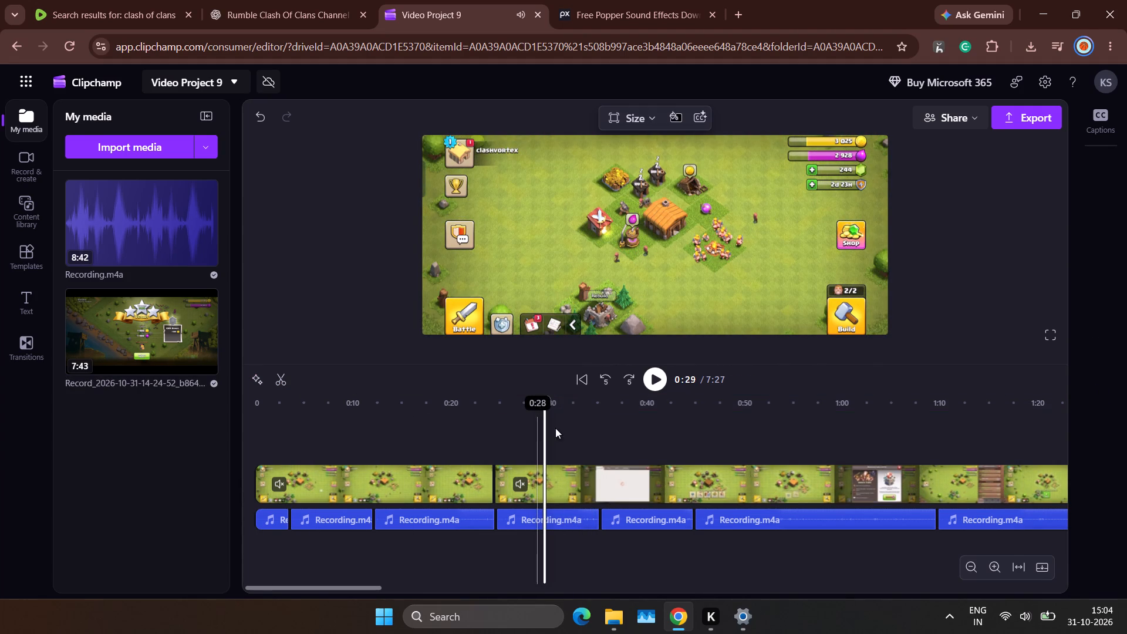
click(581, 480)
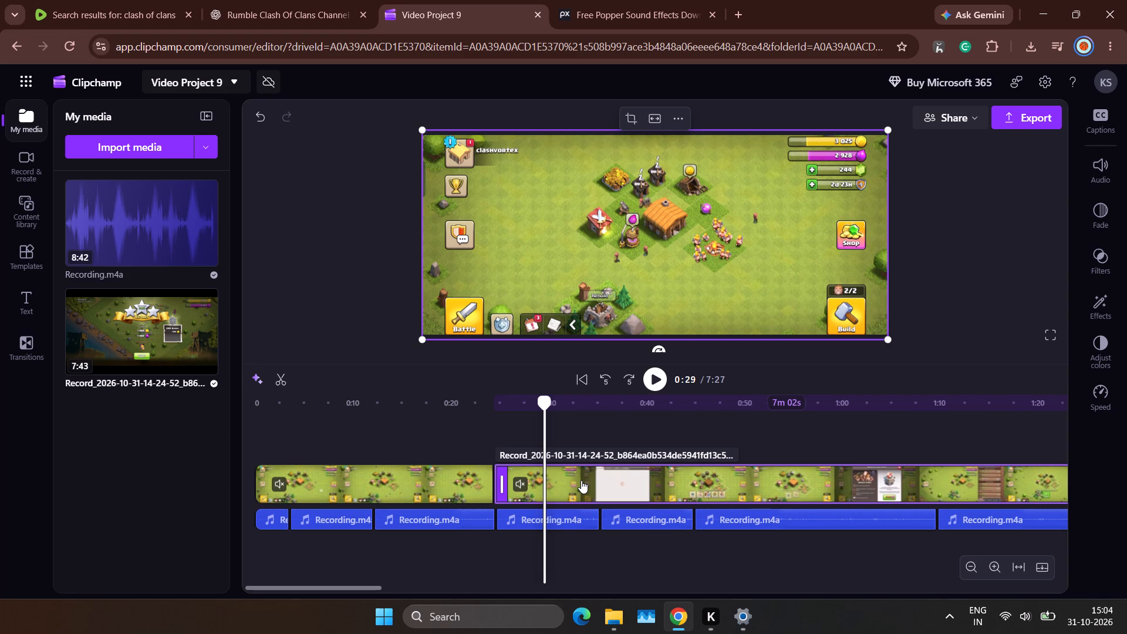
click(276, 381)
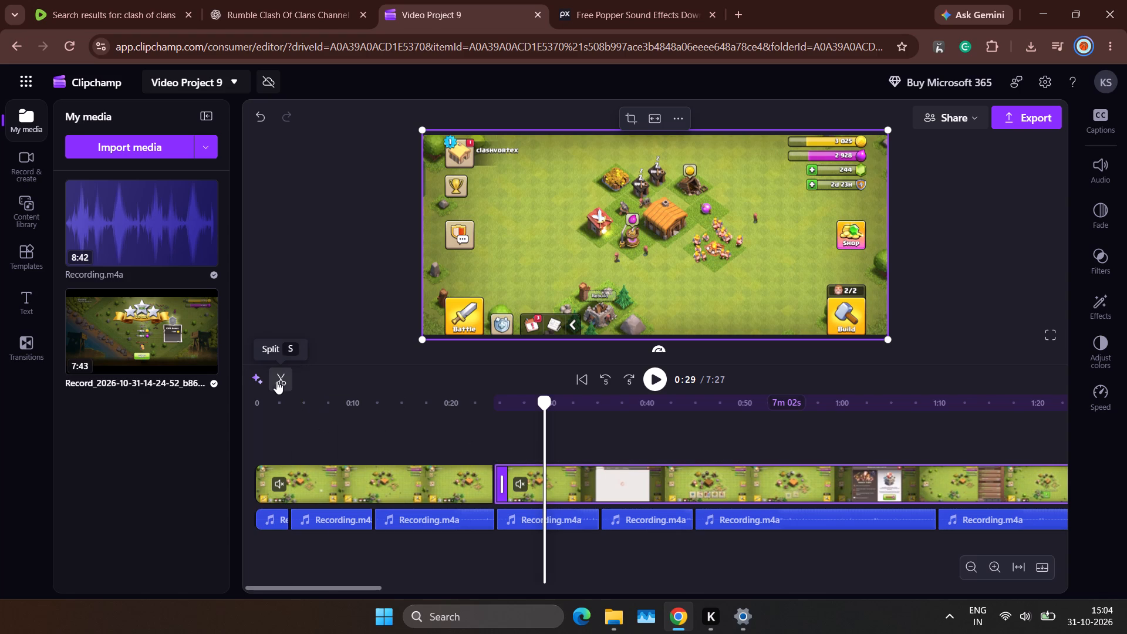
click(513, 496)
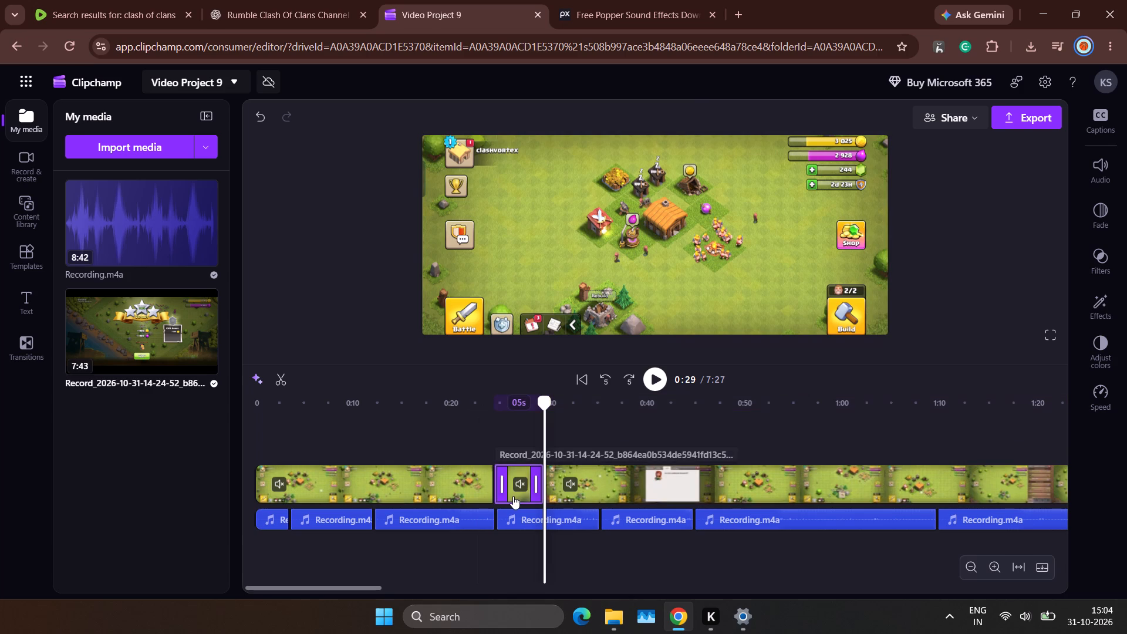
key(Delete)
Move the remaining gameplay clip back to about 0:24 to close the gap.
drag(595, 475, 586, 476)
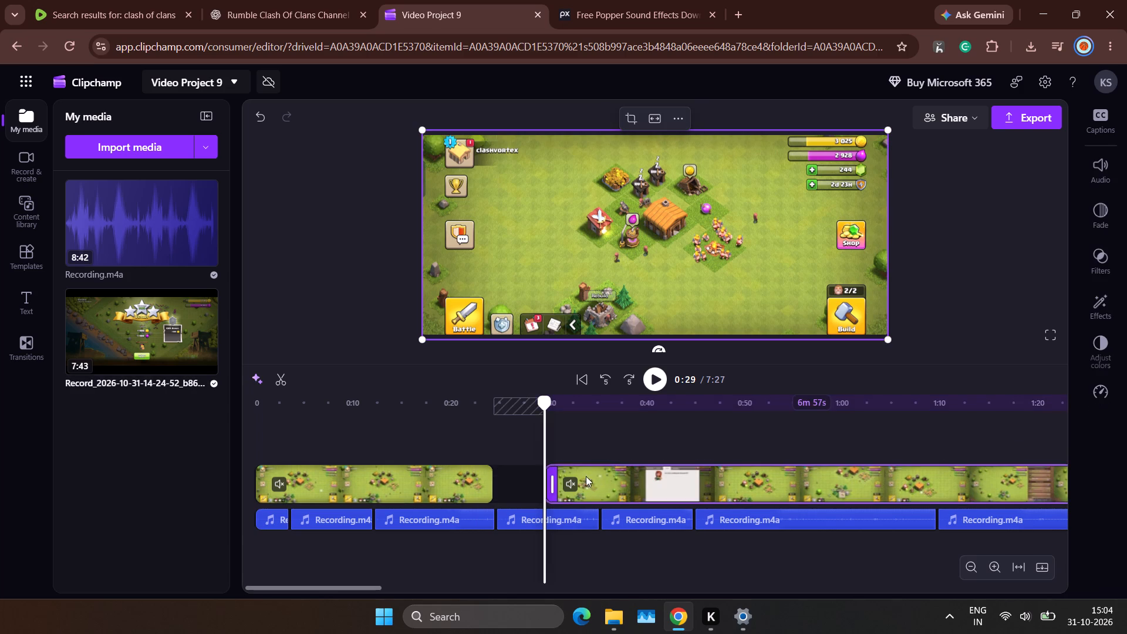
drag(586, 476, 535, 481)
click(494, 453)
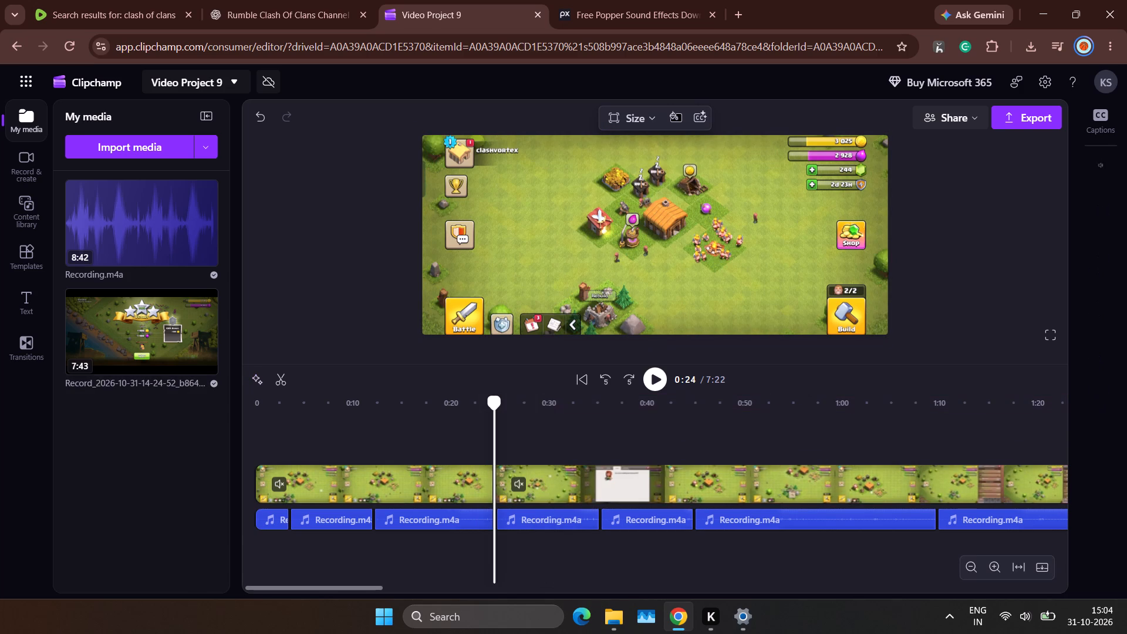
Play on from 0:24, split the gameplay clip at about 0:58 and 1:01, and delete the short elixir-purchase section between the splits.
key(space)
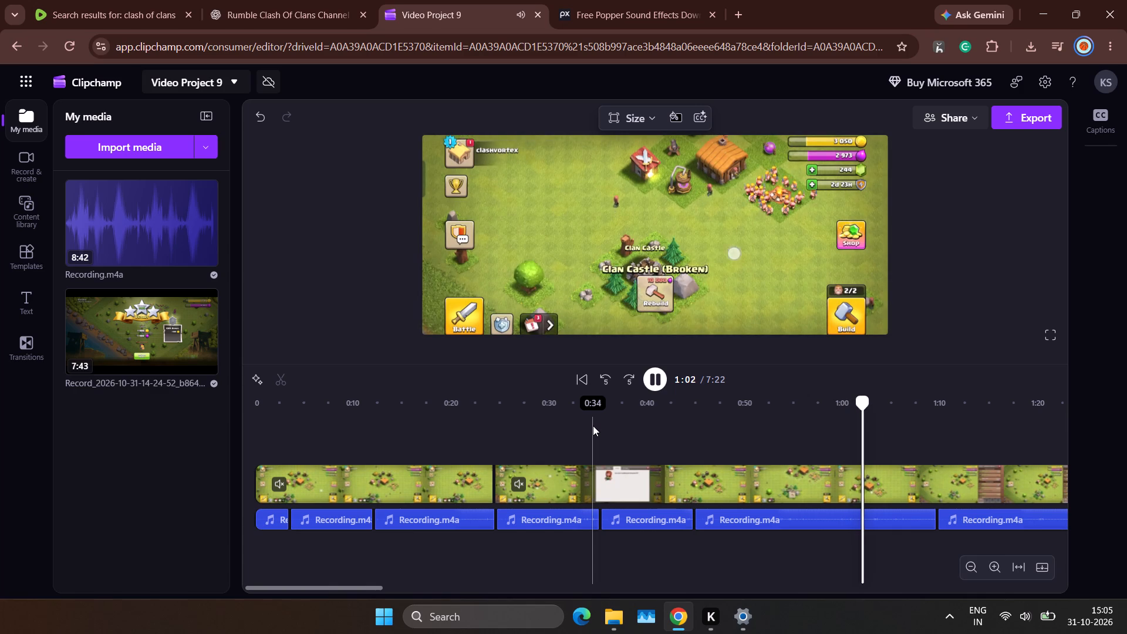
click(804, 426)
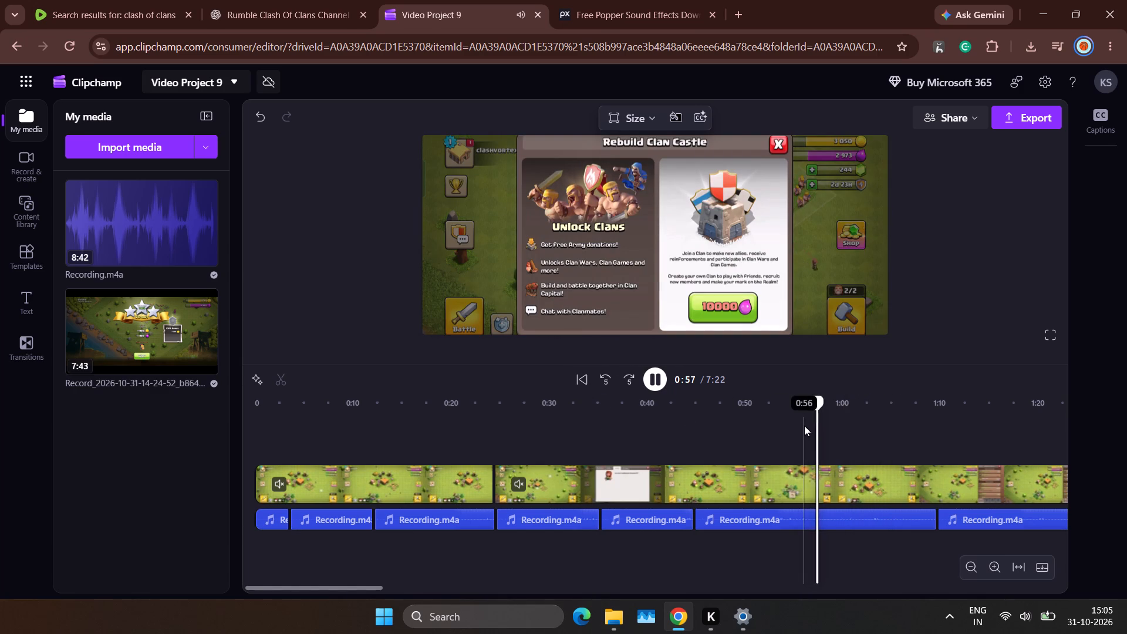
key(space)
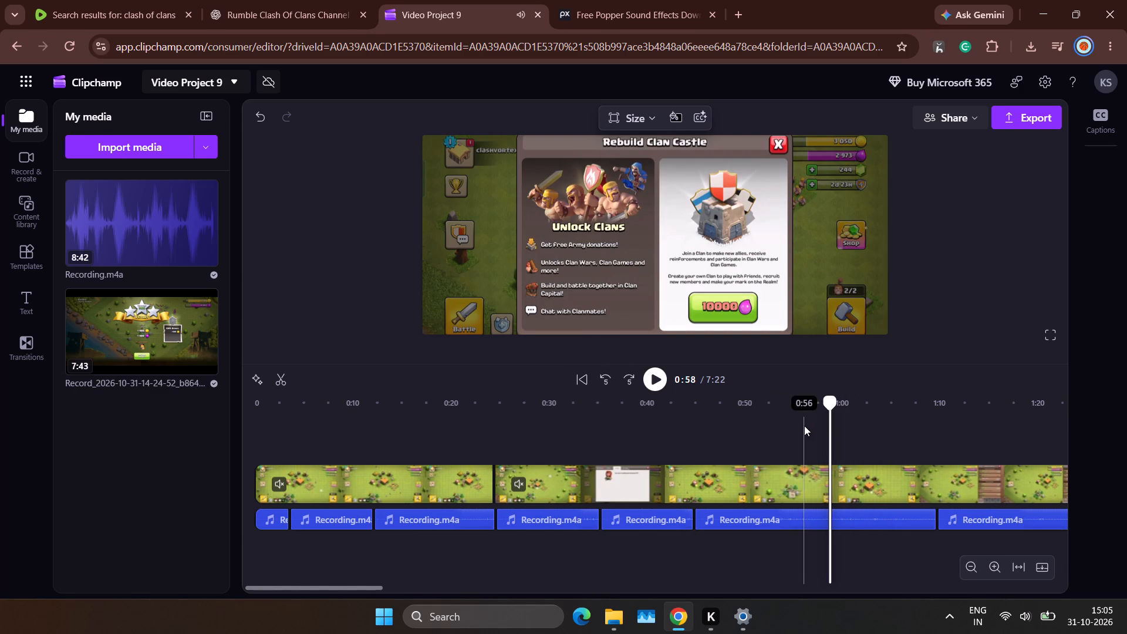
click(808, 472)
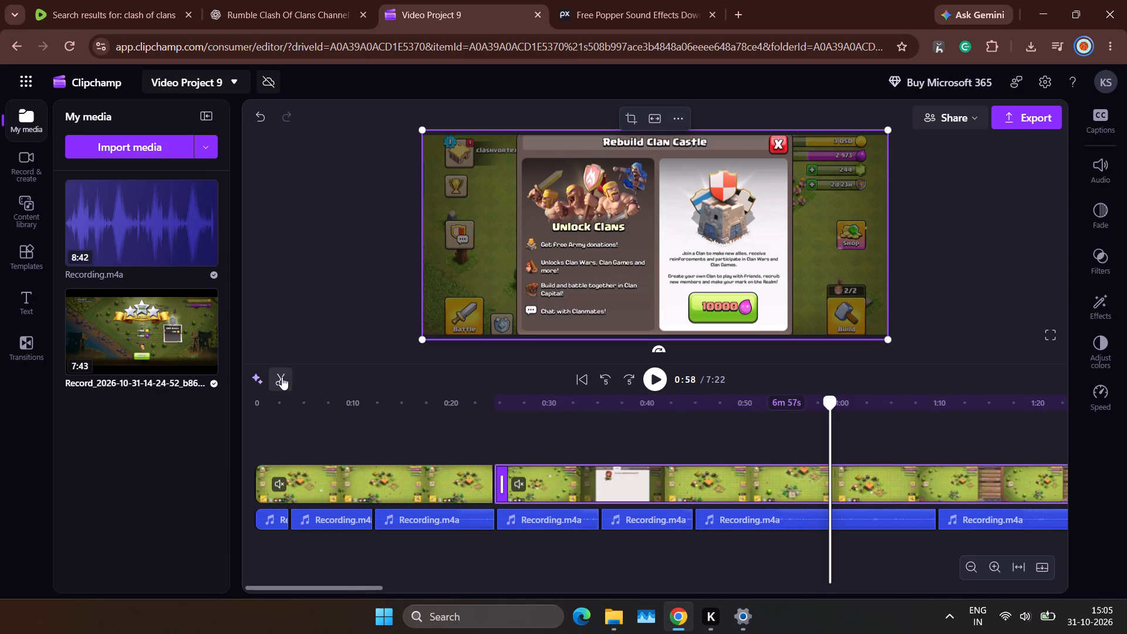
click(282, 377)
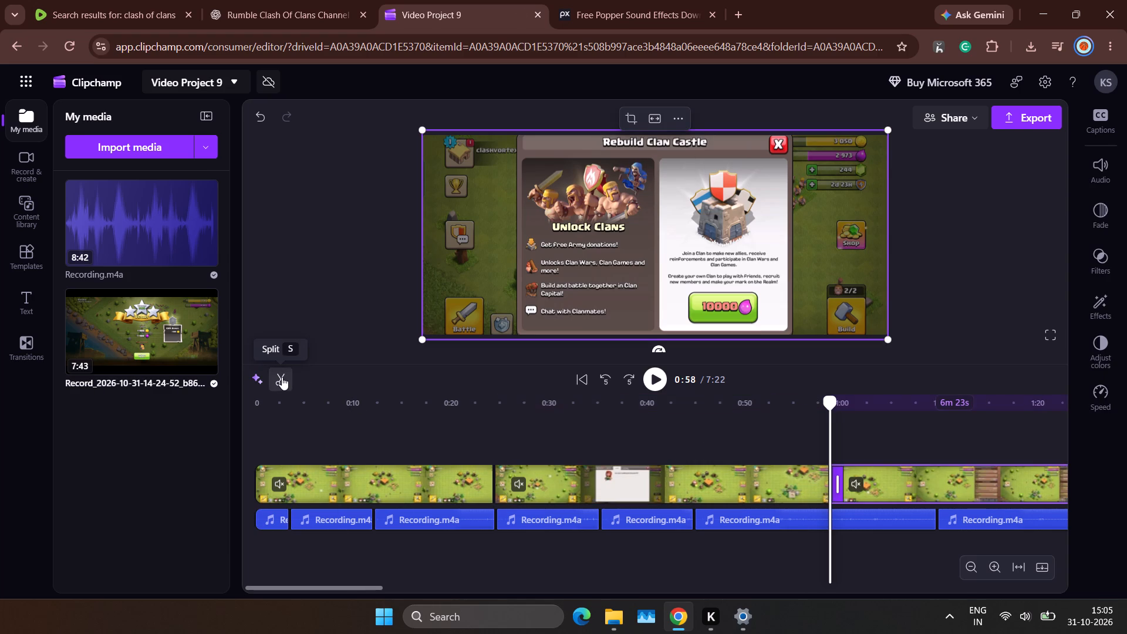
key(space)
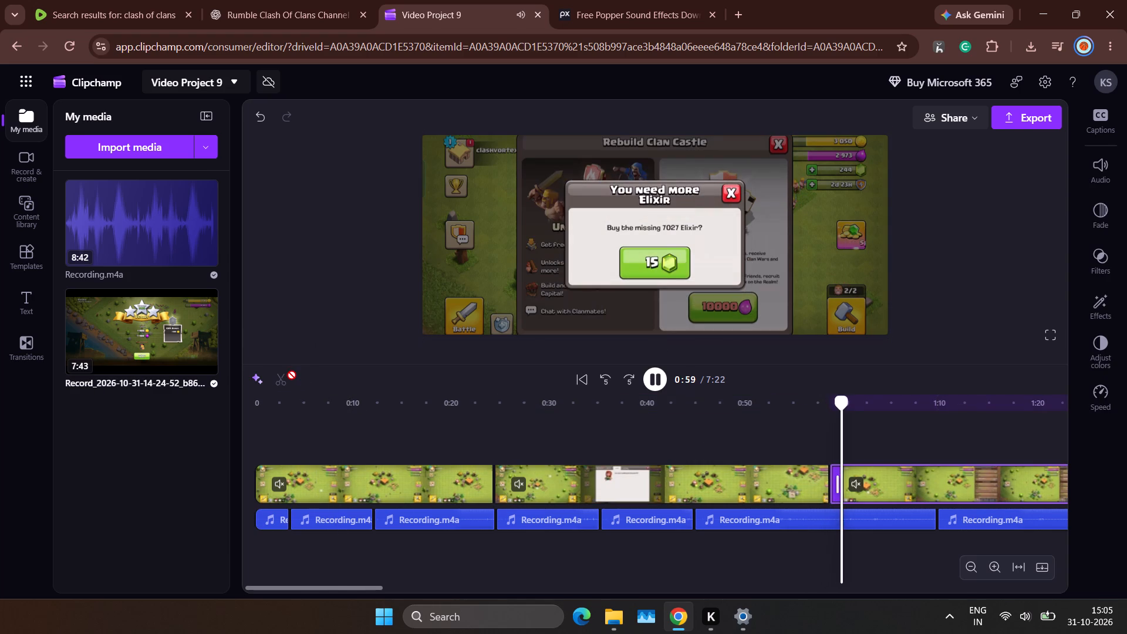
key(space)
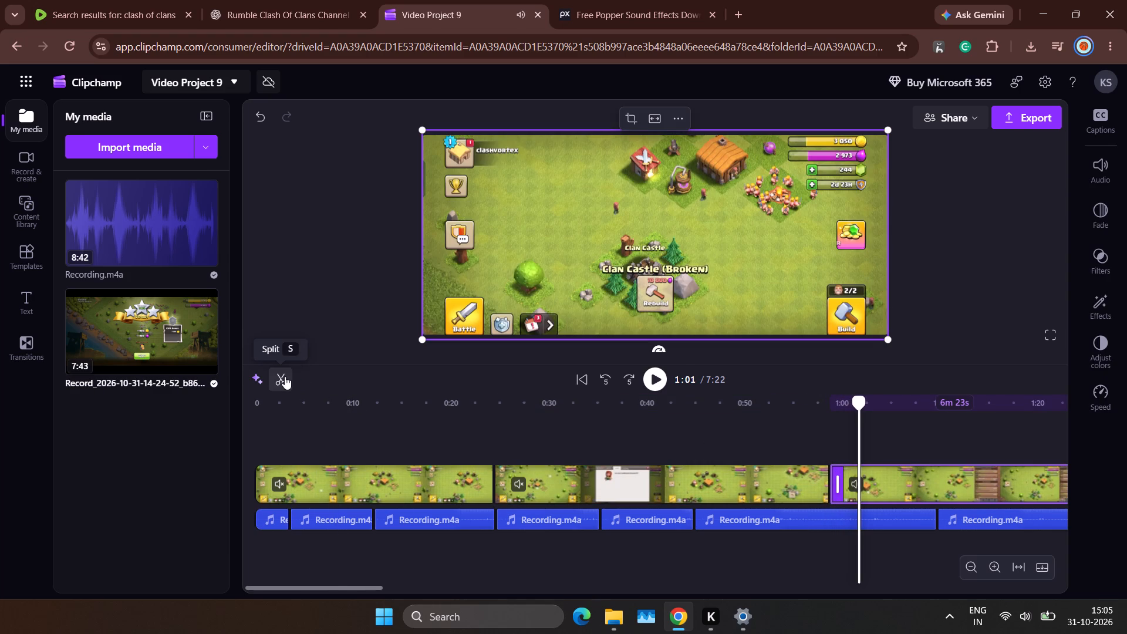
click(283, 379)
click(839, 478)
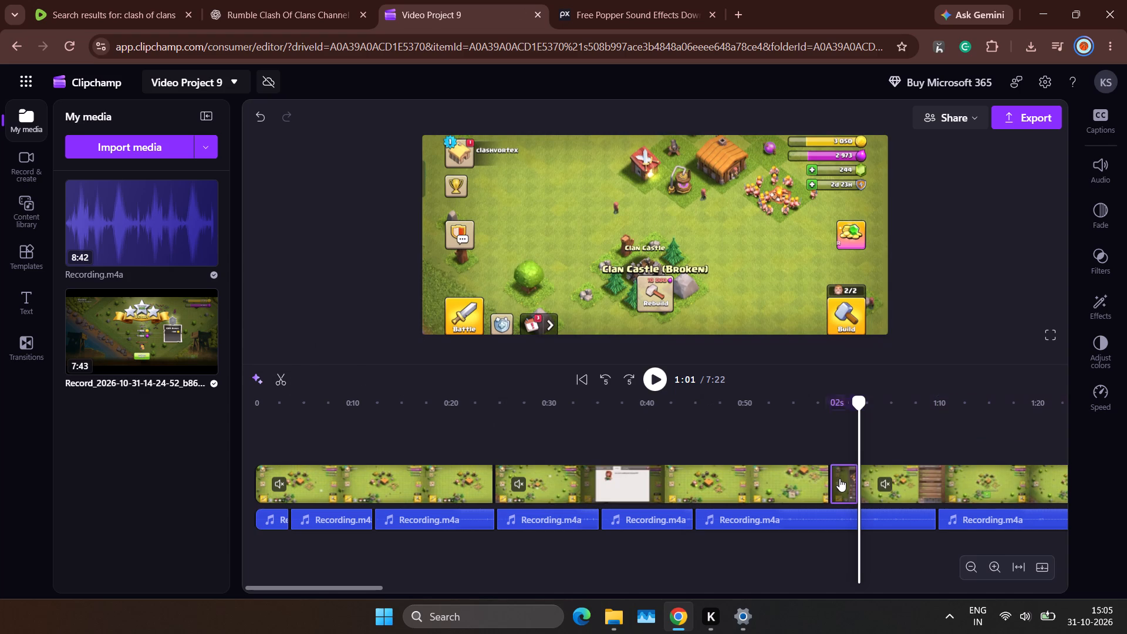
key(Delete)
Move the following gameplay clip back to about 0:58 to close the gap, and play across the join.
drag(939, 480, 907, 481)
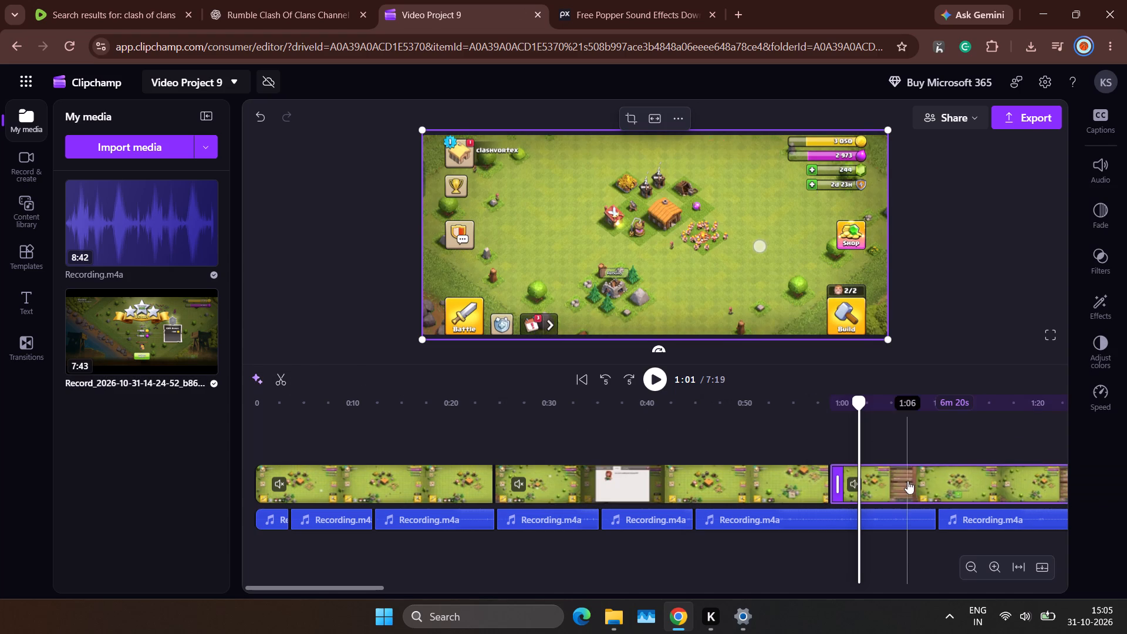
click(794, 441)
key(space)
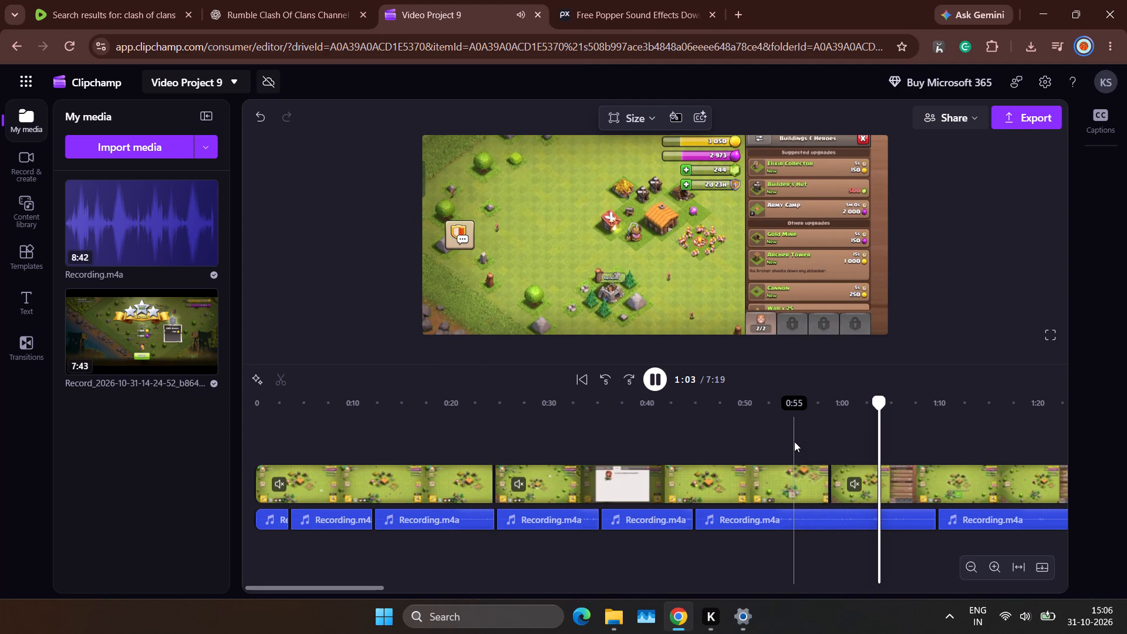
click(824, 433)
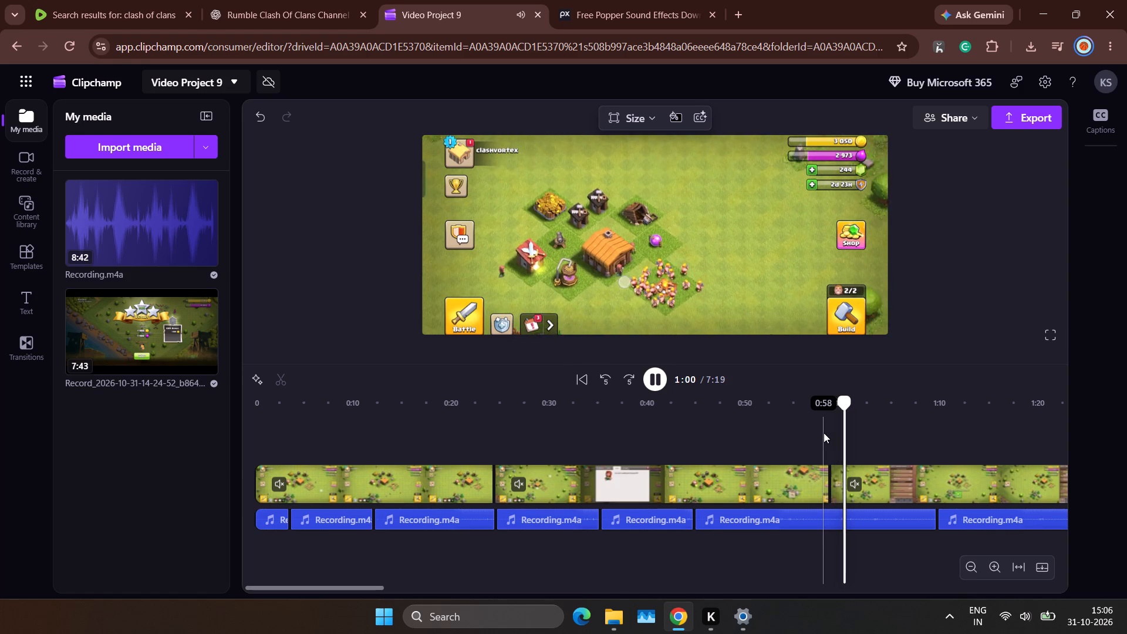
key(space)
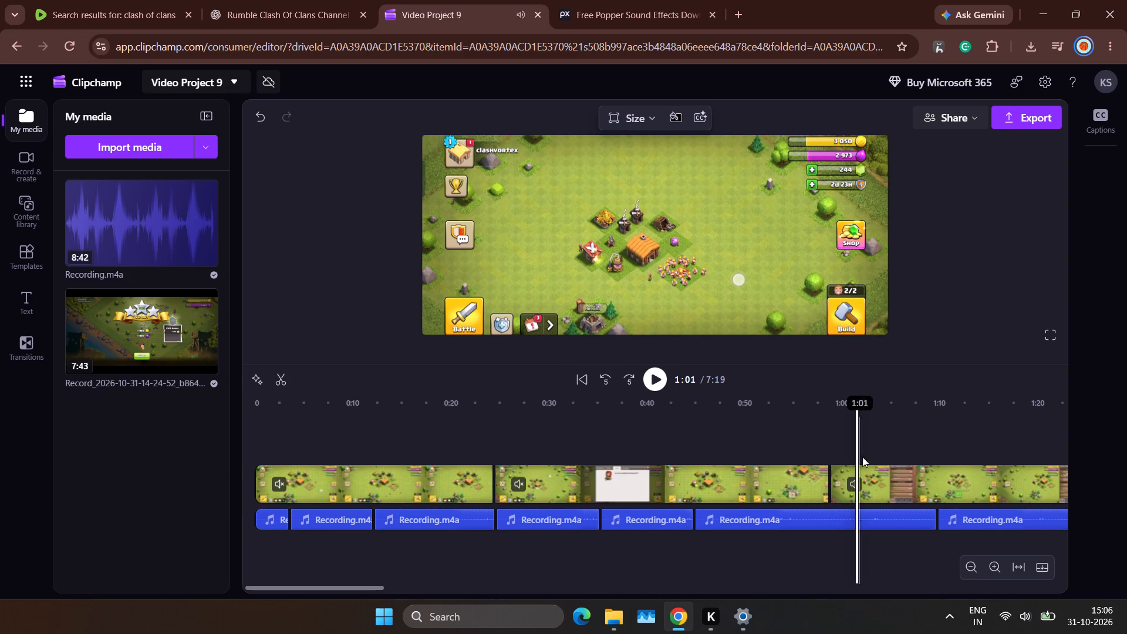
Set the speed of the gameplay clip that starts at about 0:58 to 0.9.
scroll(882, 429, left, 3)
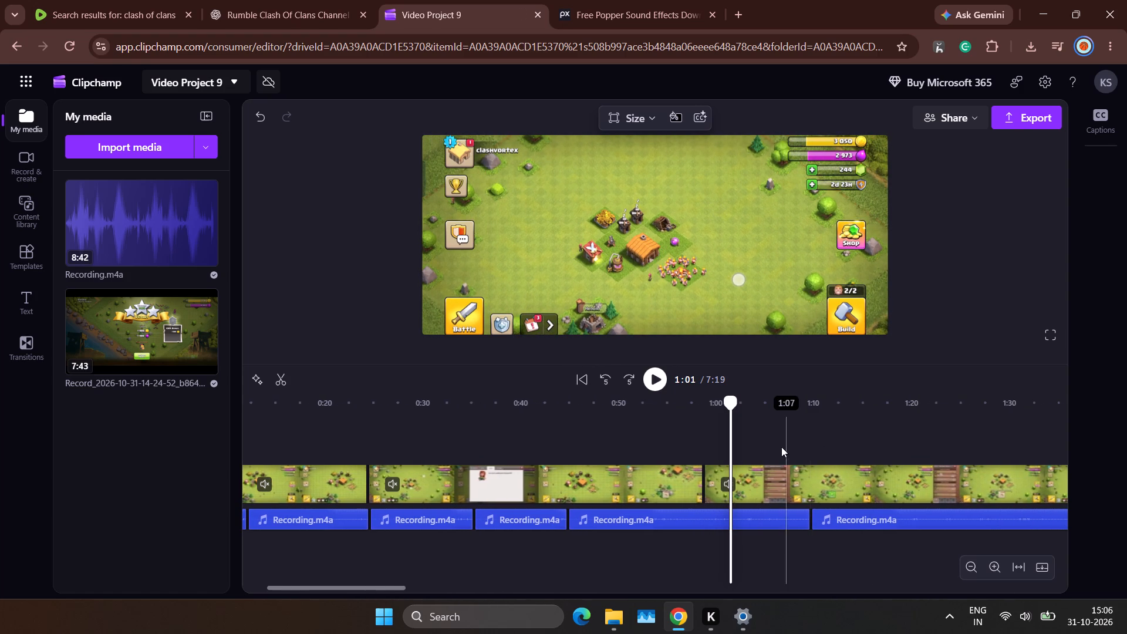
scroll(780, 446, left, 2)
click(715, 472)
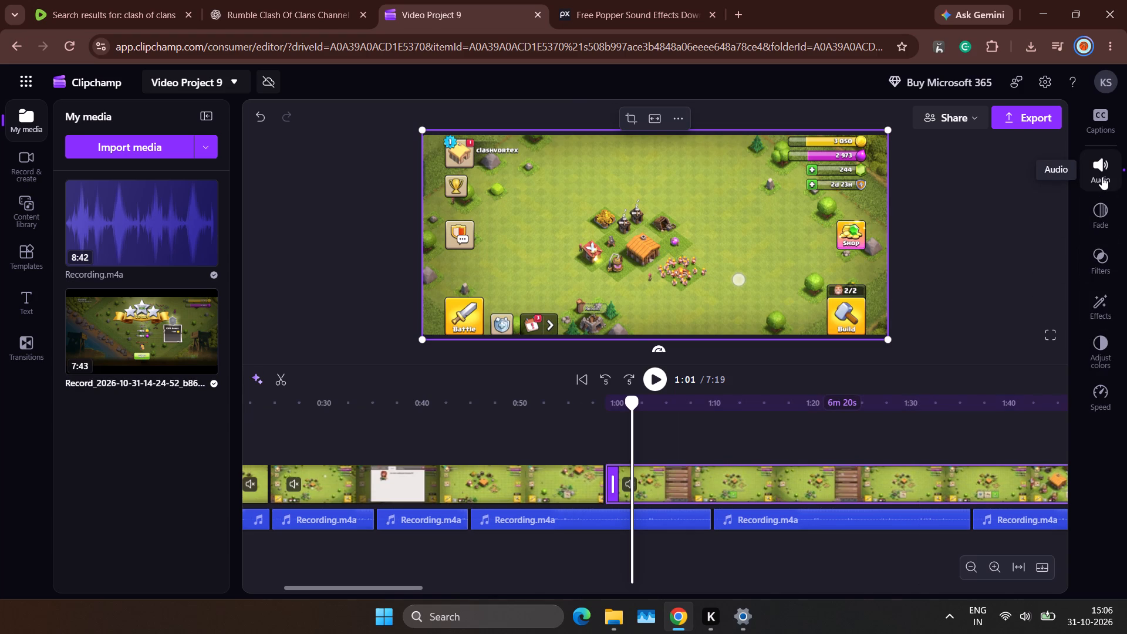
click(1098, 393)
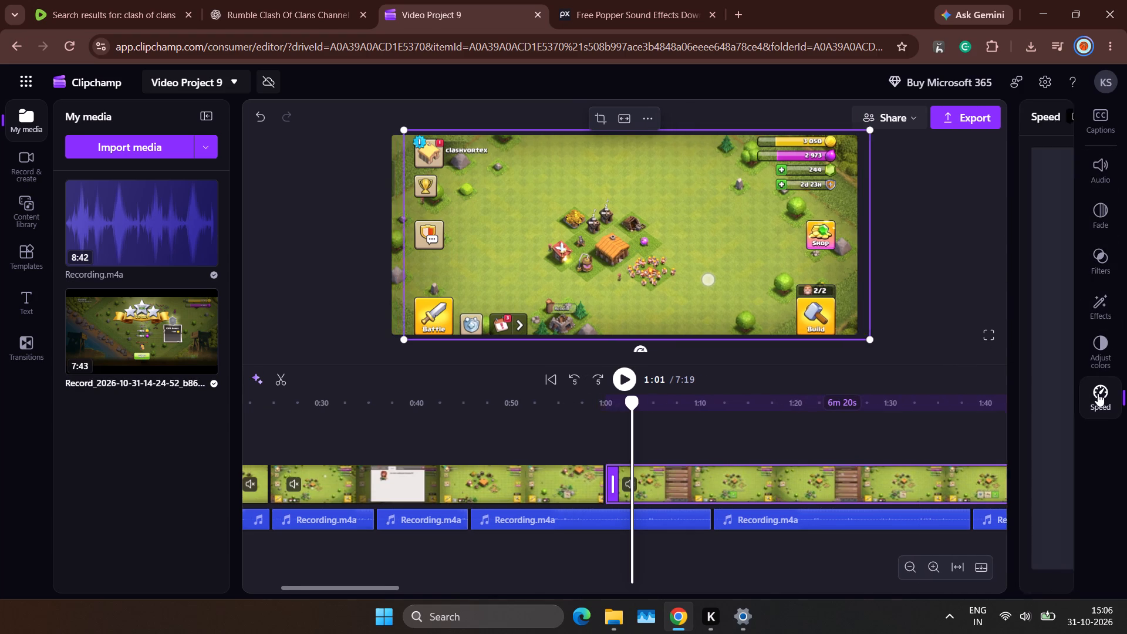
click(950, 183)
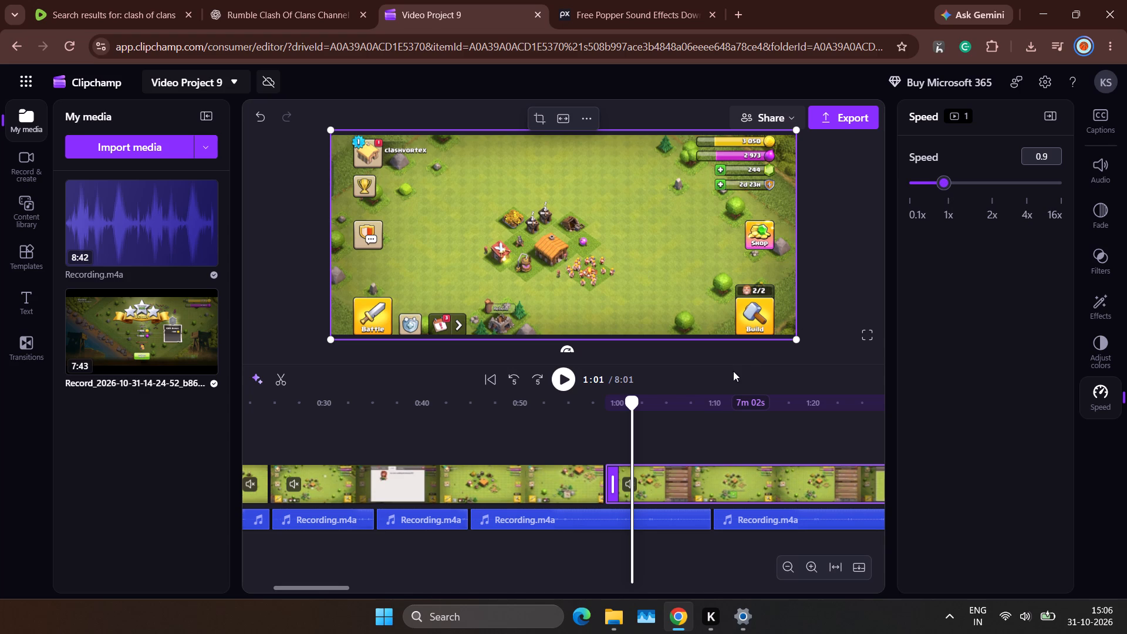
Play the slowed gameplay clip from 1:01 and replay it from about 1:22 to check it against the narration.
key(space)
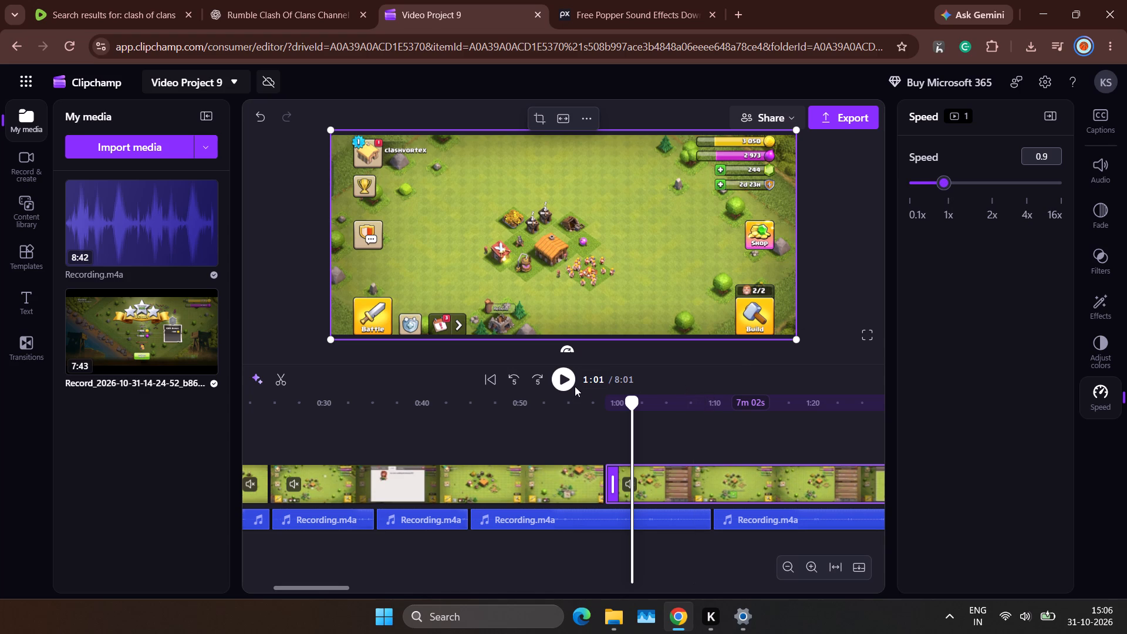
click(569, 385)
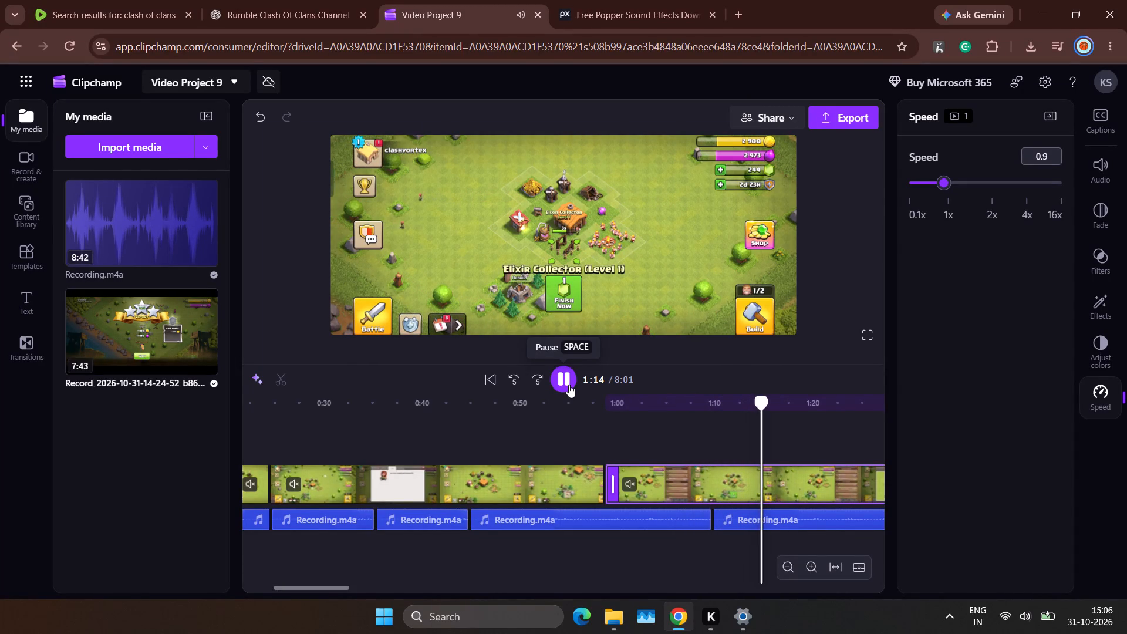
scroll(679, 432, left, 1)
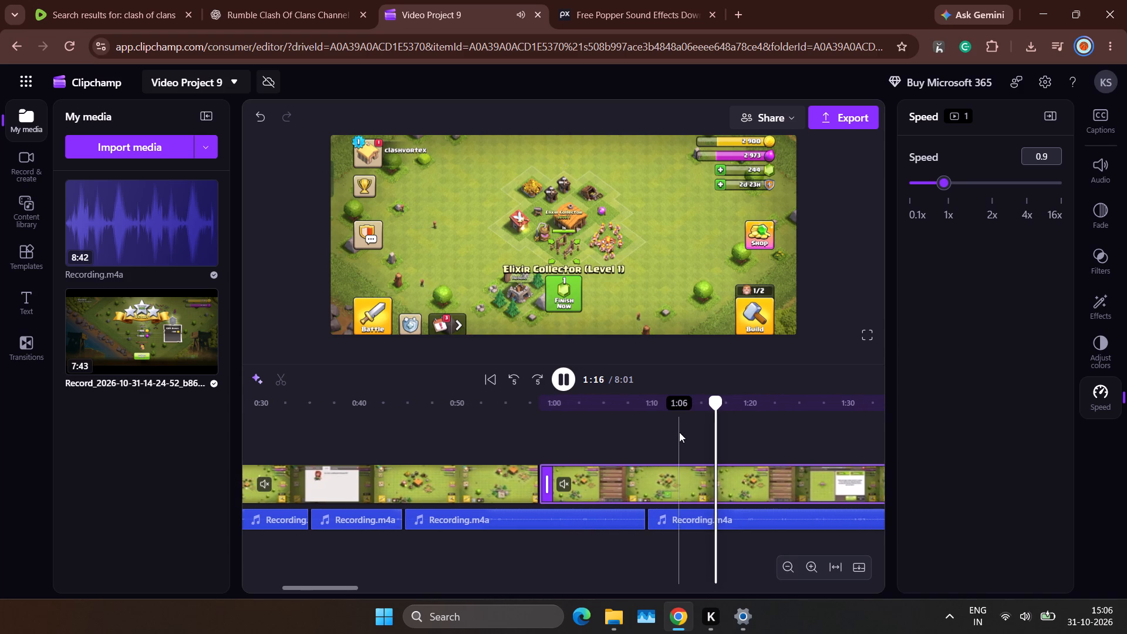
scroll(679, 432, left, 2)
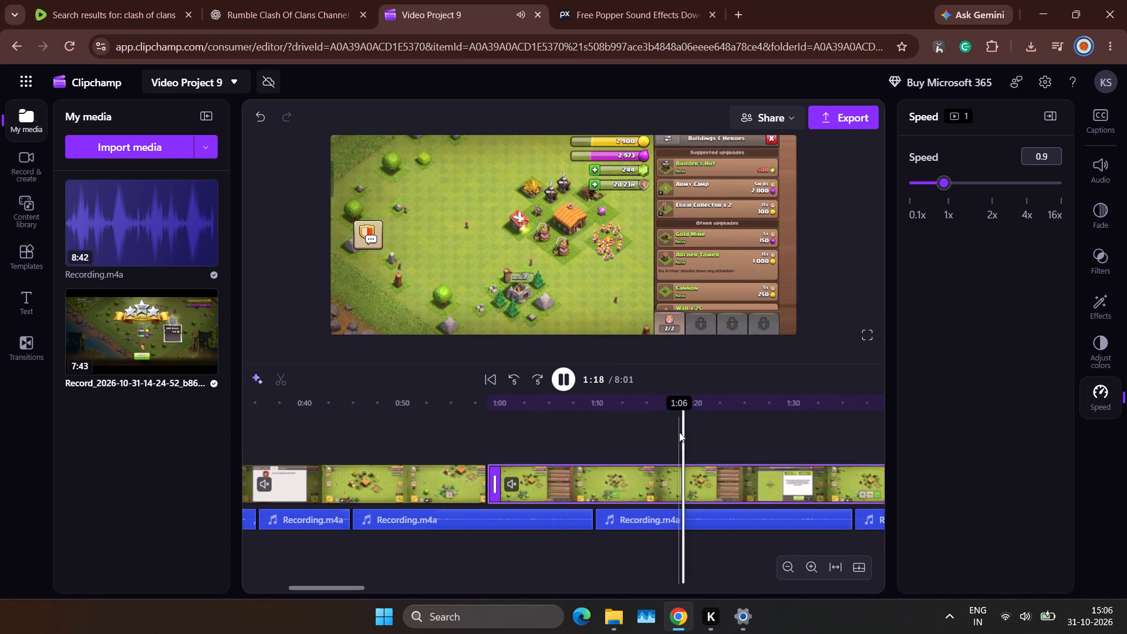
scroll(679, 432, left, 2)
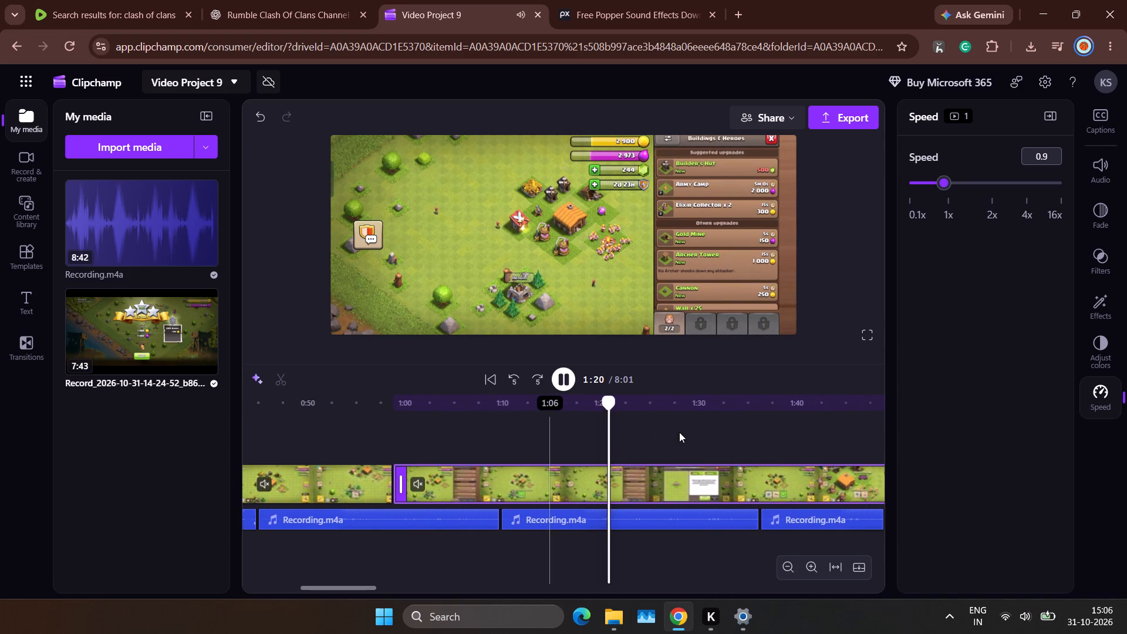
scroll(679, 432, left, 1)
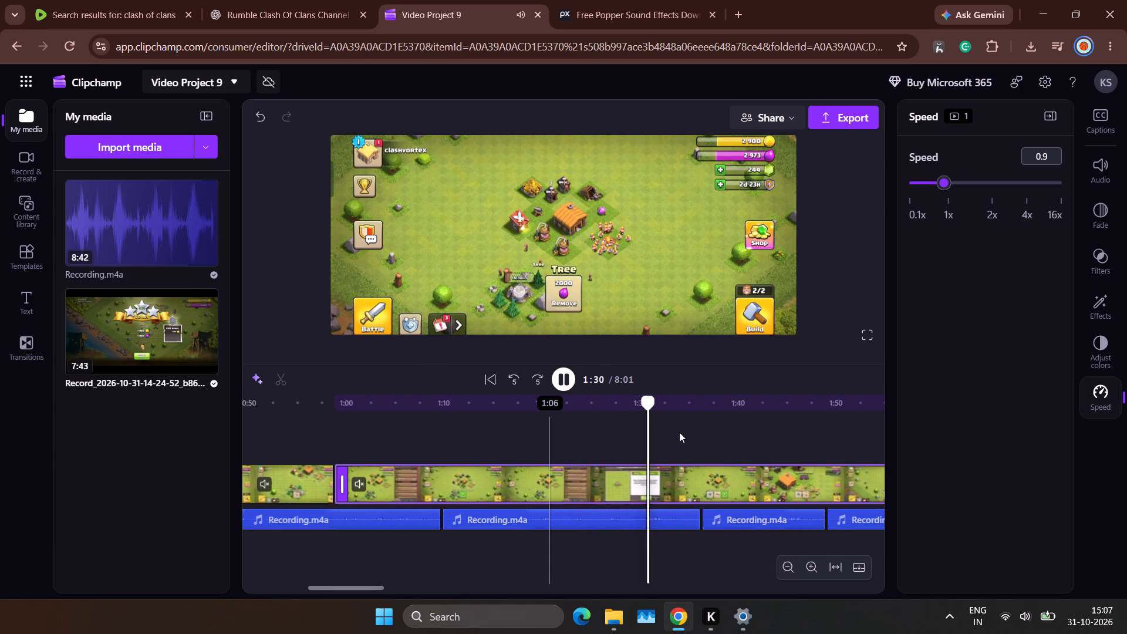
click(563, 425)
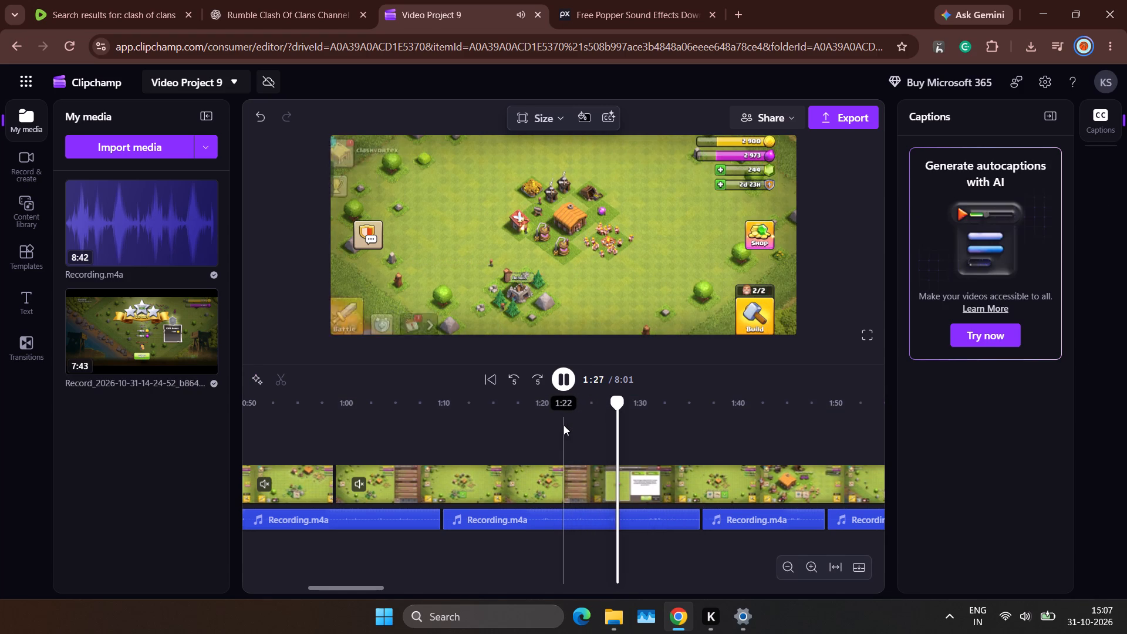
Replay the slowed gameplay from about 1:25 and again from about 1:31 to check the elixir storage upgrade against the narration.
key(space)
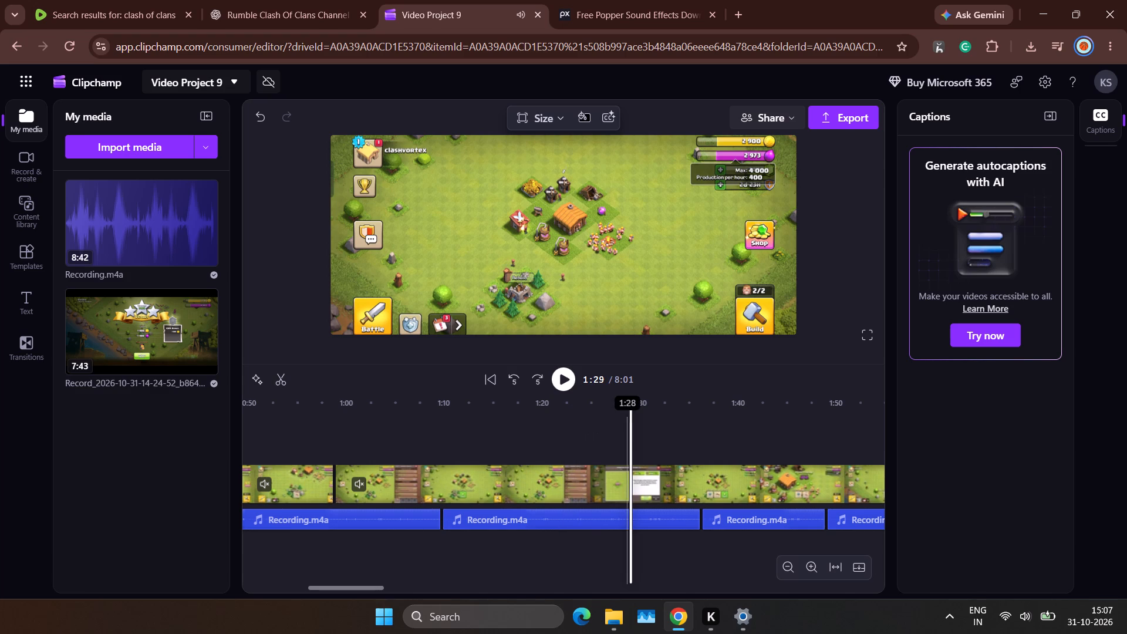
click(592, 411)
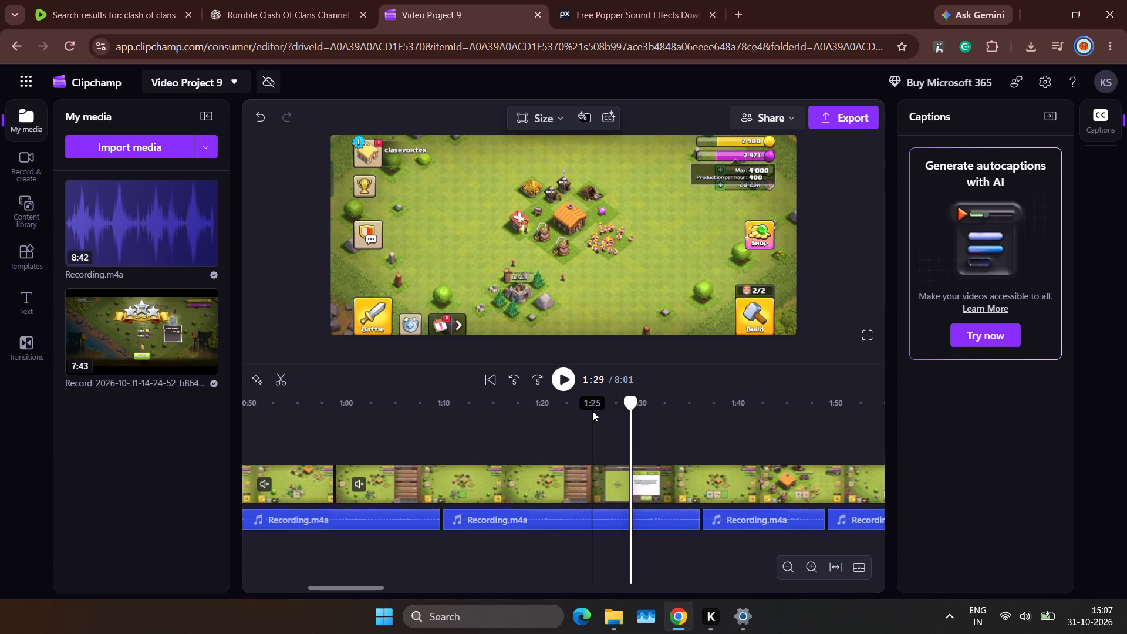
key(space)
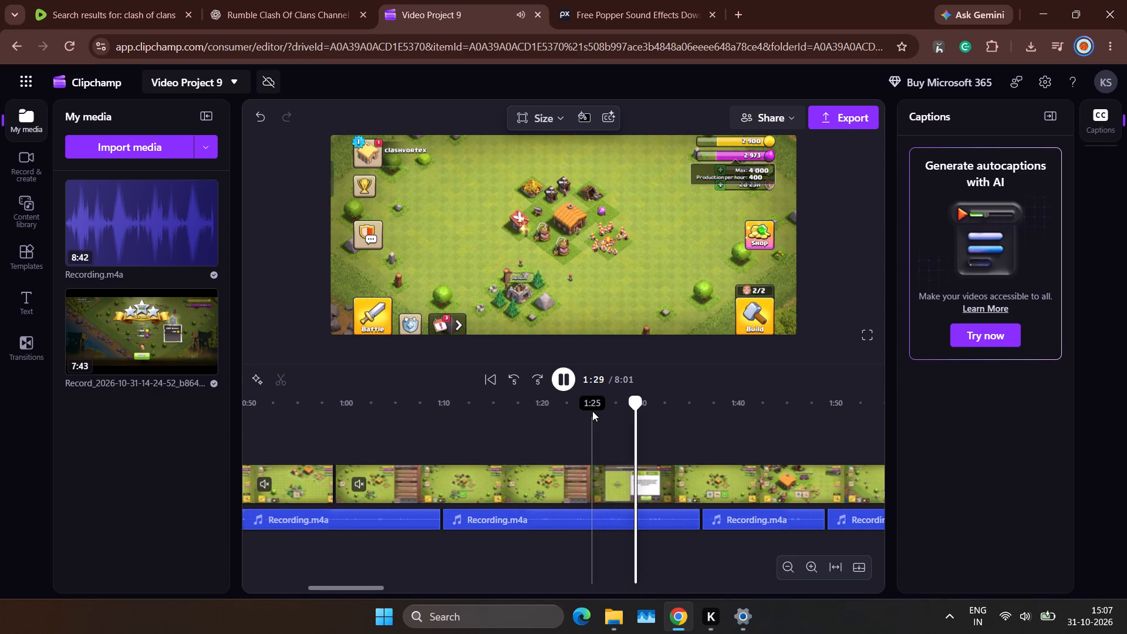
key(space)
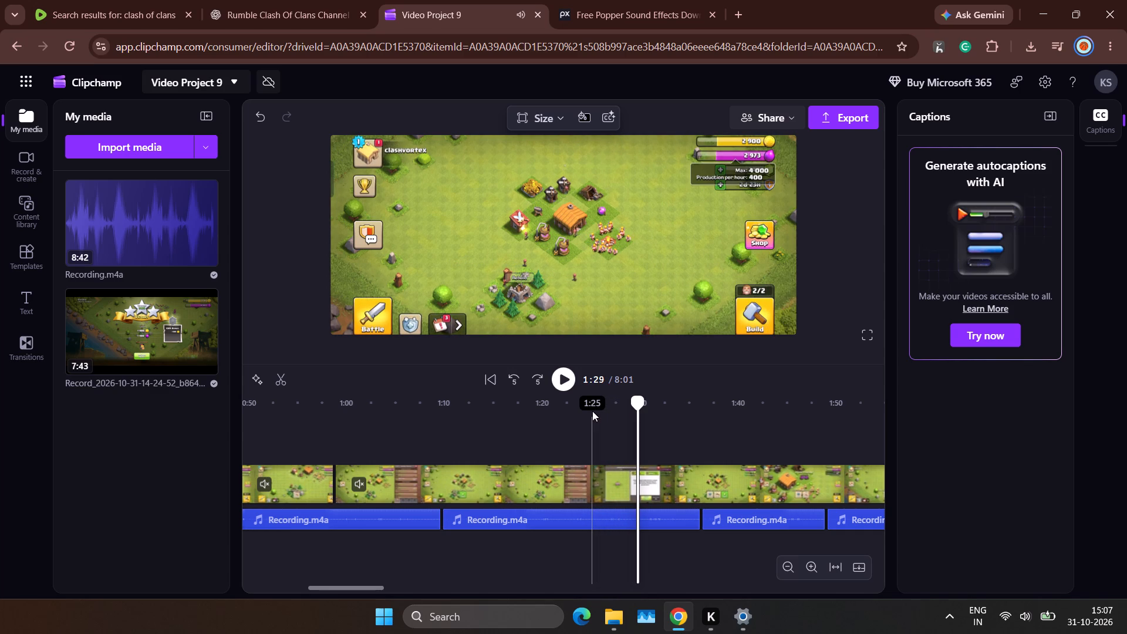
drag(642, 406, 602, 414)
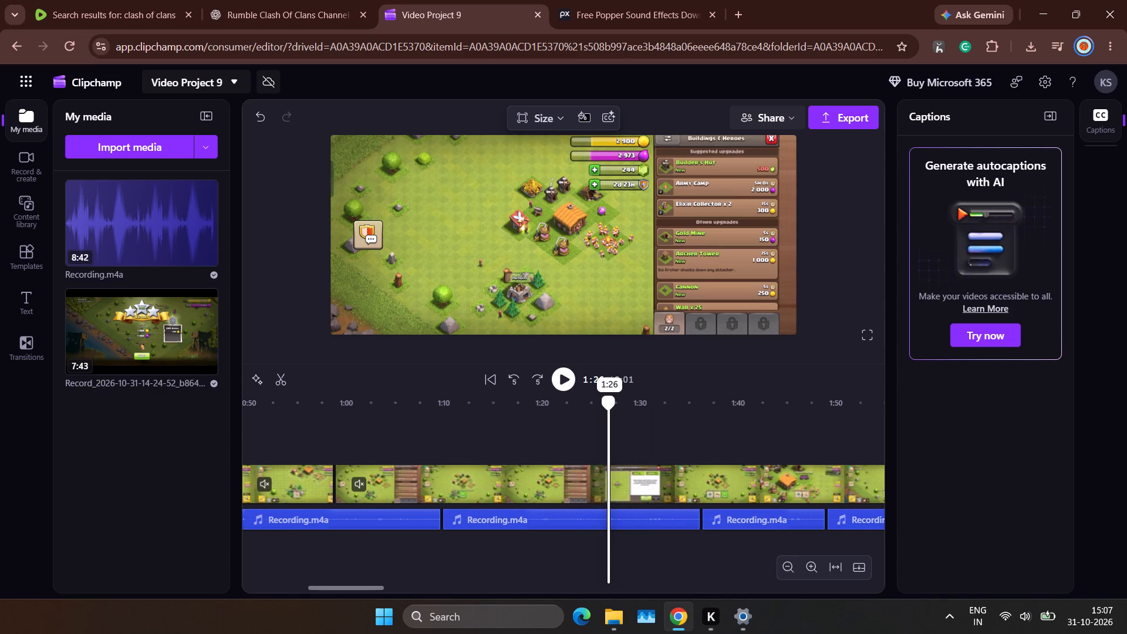
drag(602, 414, 595, 414)
key(space)
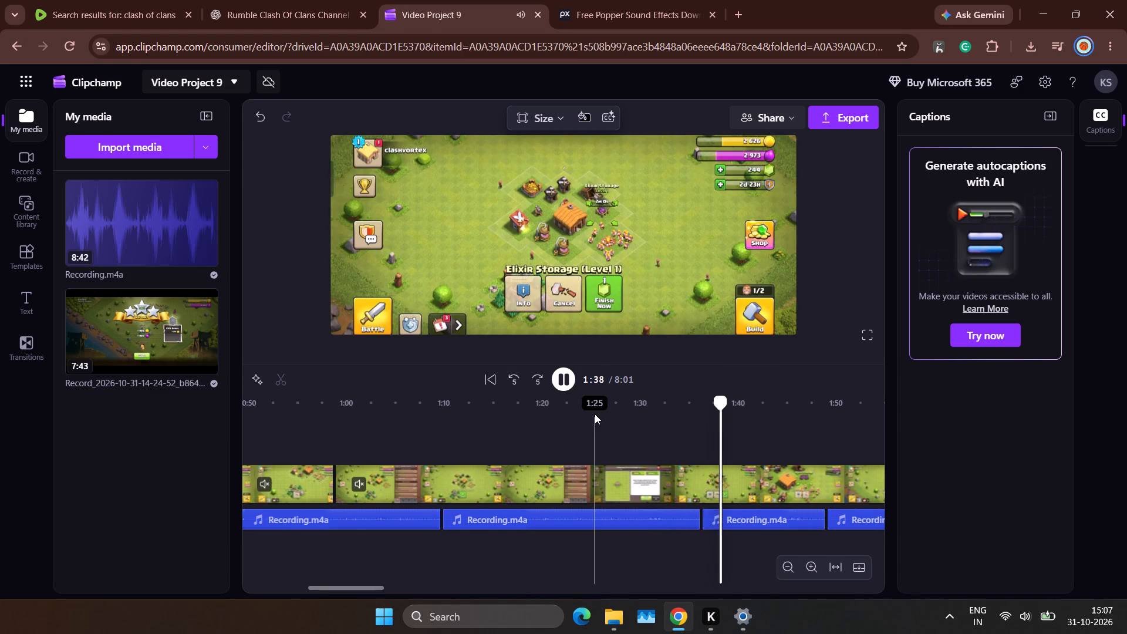
click(569, 372)
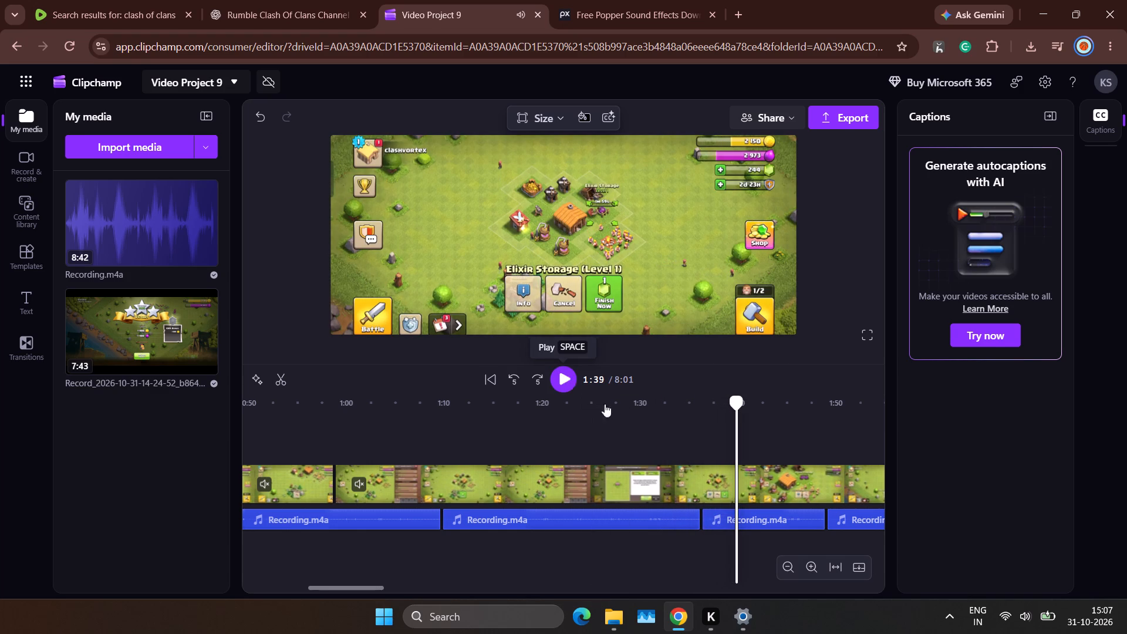
click(657, 447)
key(space)
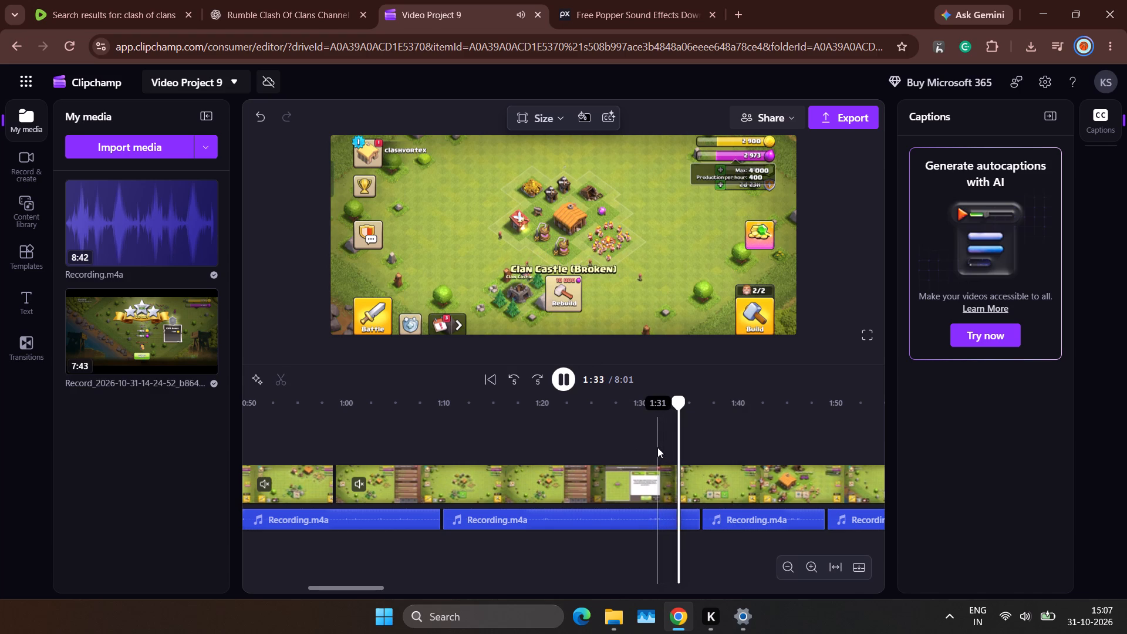
key(space)
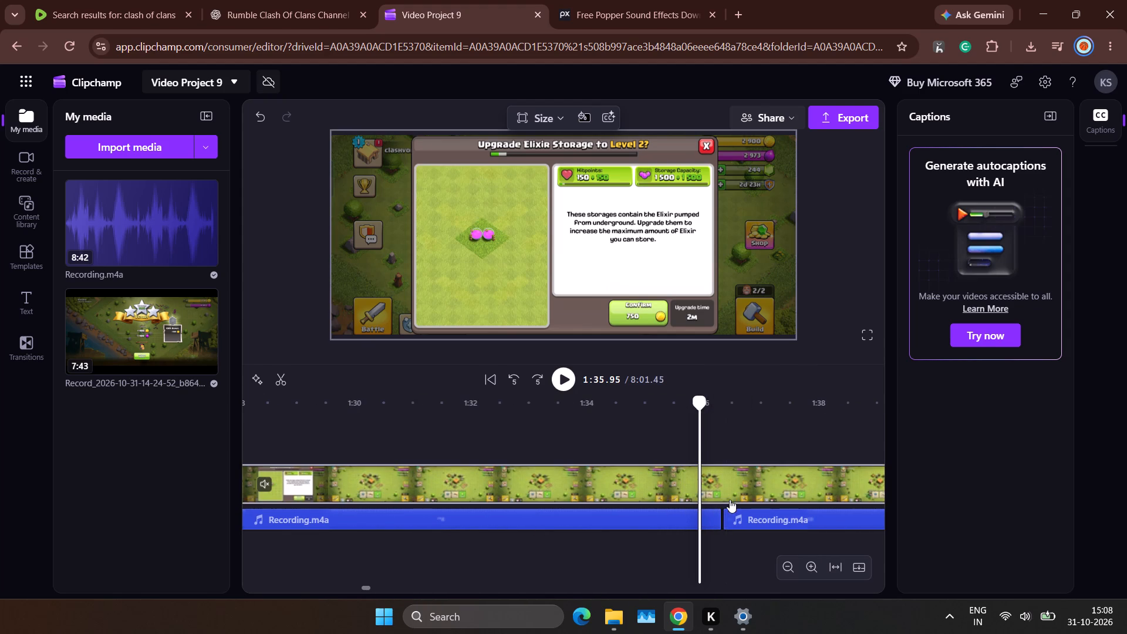
Move the 12.73-second narration clip that starts at about 1:36 onto its own audio track, starting at about 1:37.
drag(738, 512, 738, 512)
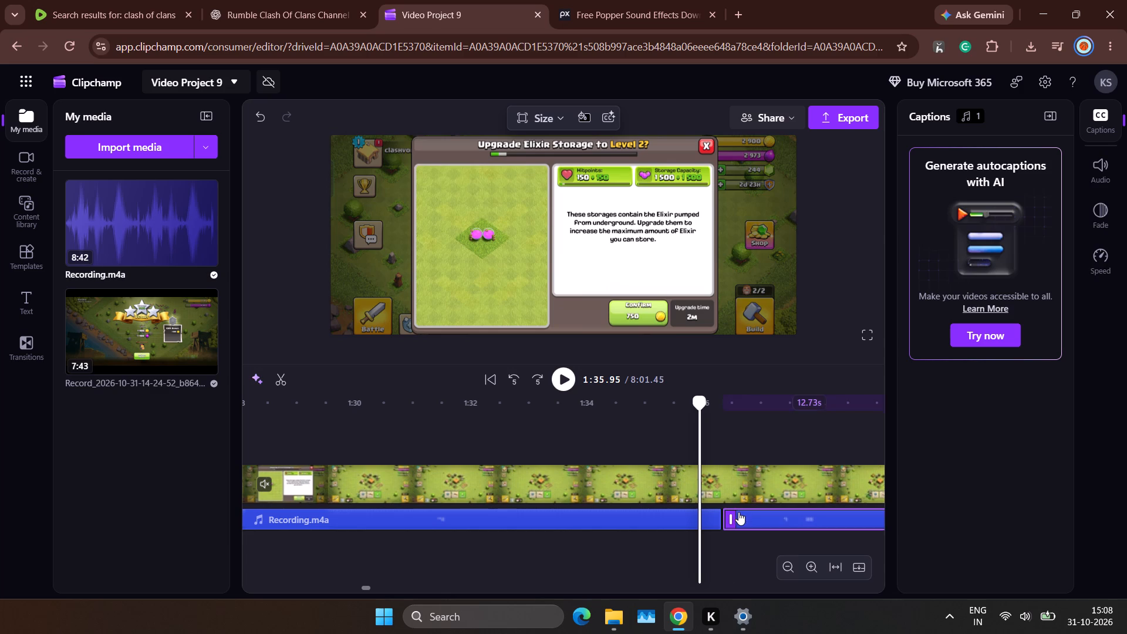
drag(738, 512, 749, 511)
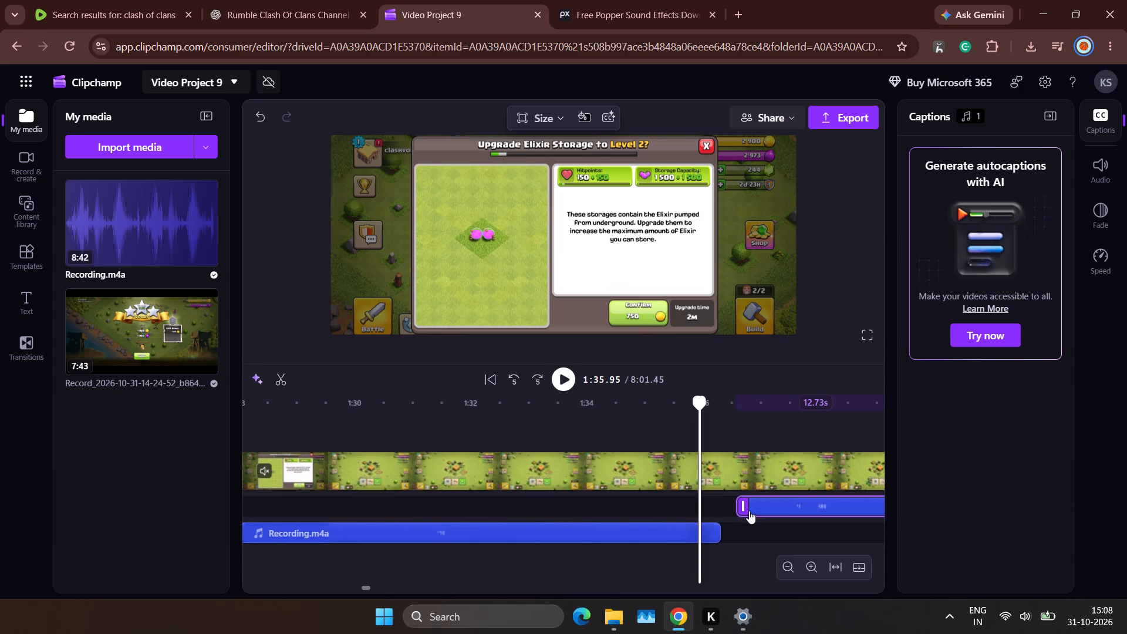
scroll(726, 524, left, 8)
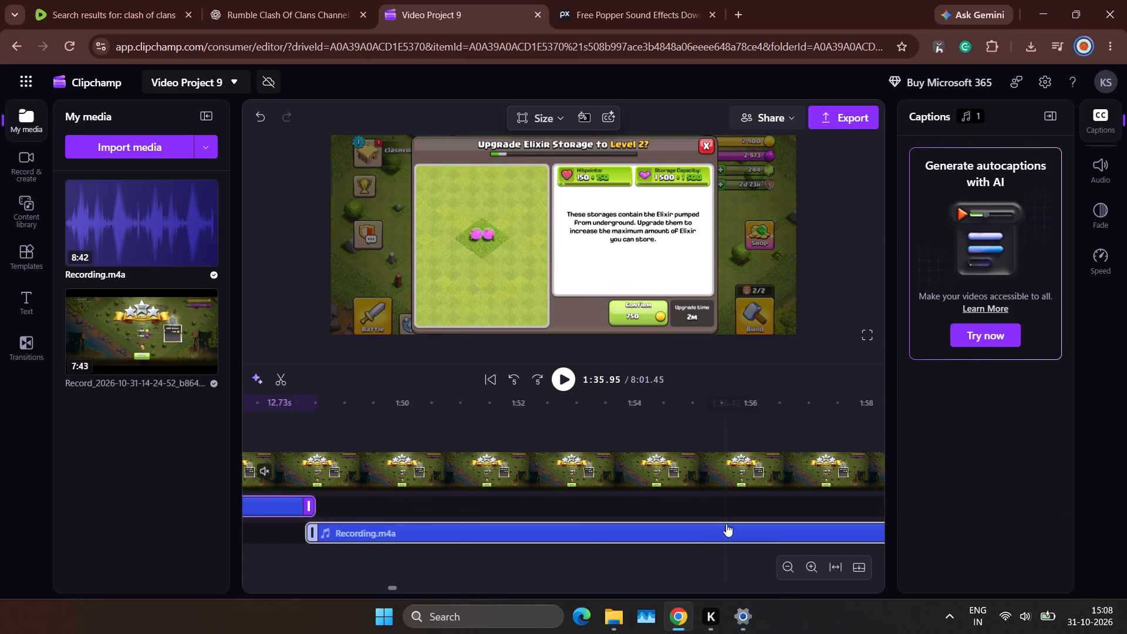
scroll(726, 524, right, 2)
scroll(726, 524, left, 1)
scroll(726, 524, right, 1)
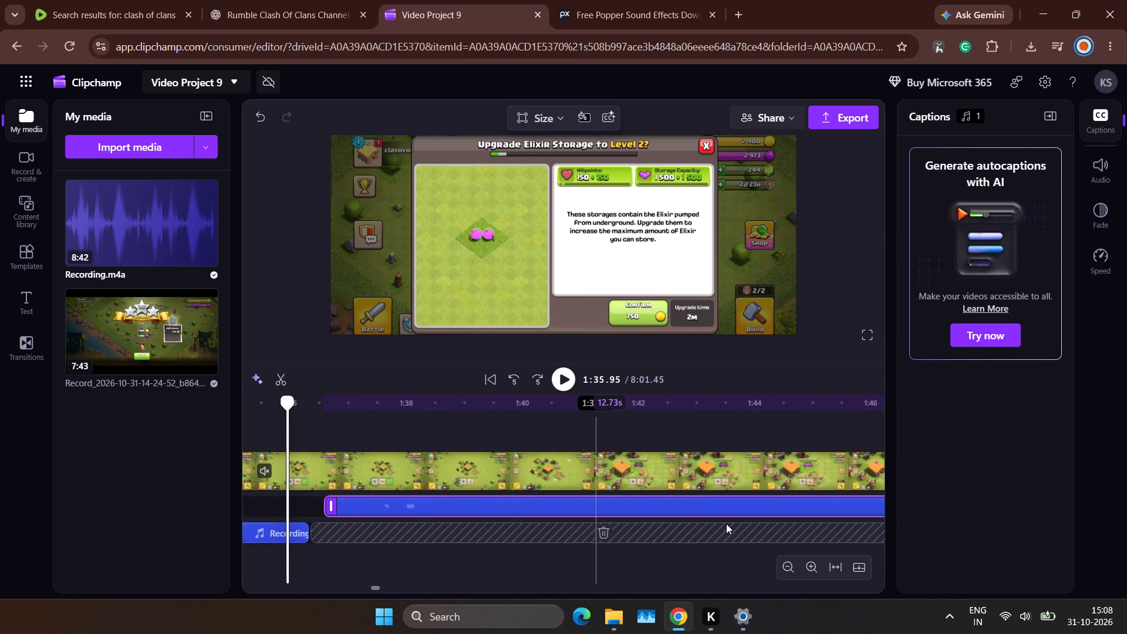
scroll(726, 524, right, 1)
drag(581, 503, 598, 501)
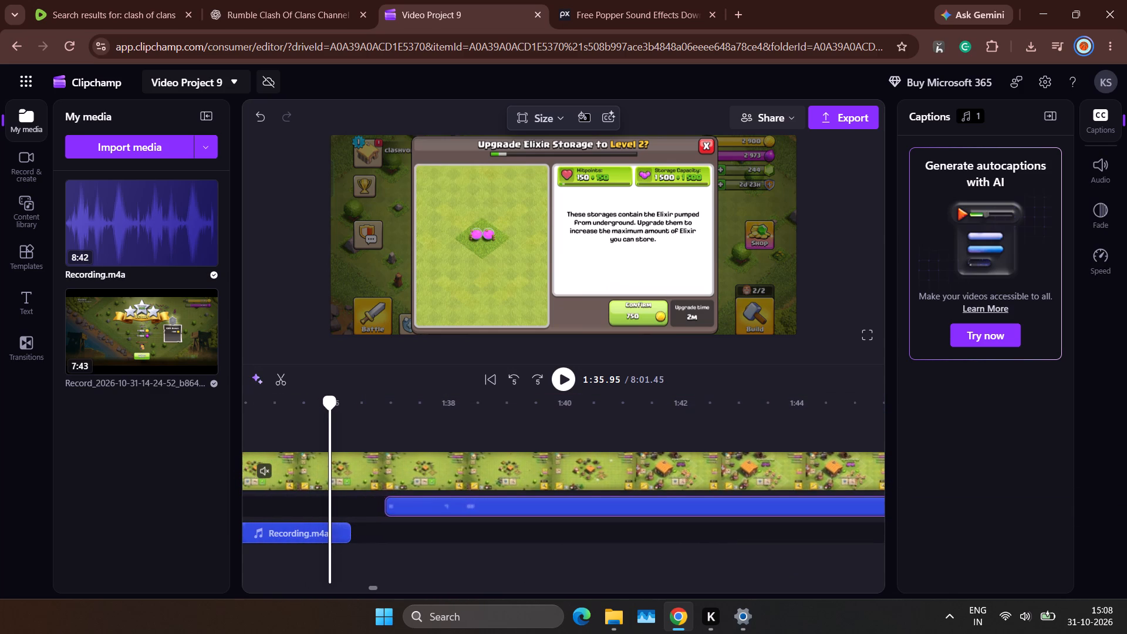
drag(598, 501, 616, 500)
scroll(383, 424, right, 1)
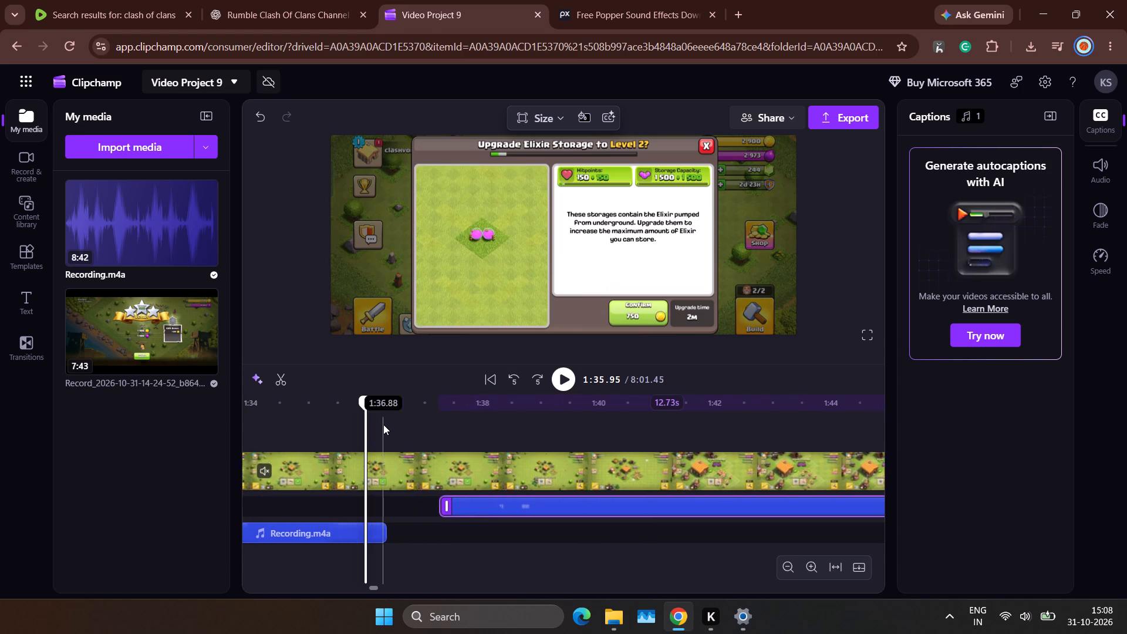
scroll(383, 424, right, 1)
Play from about 1:36 and again from about 1:31 to check the moved narration against the elixir storage upgrade.
key(space)
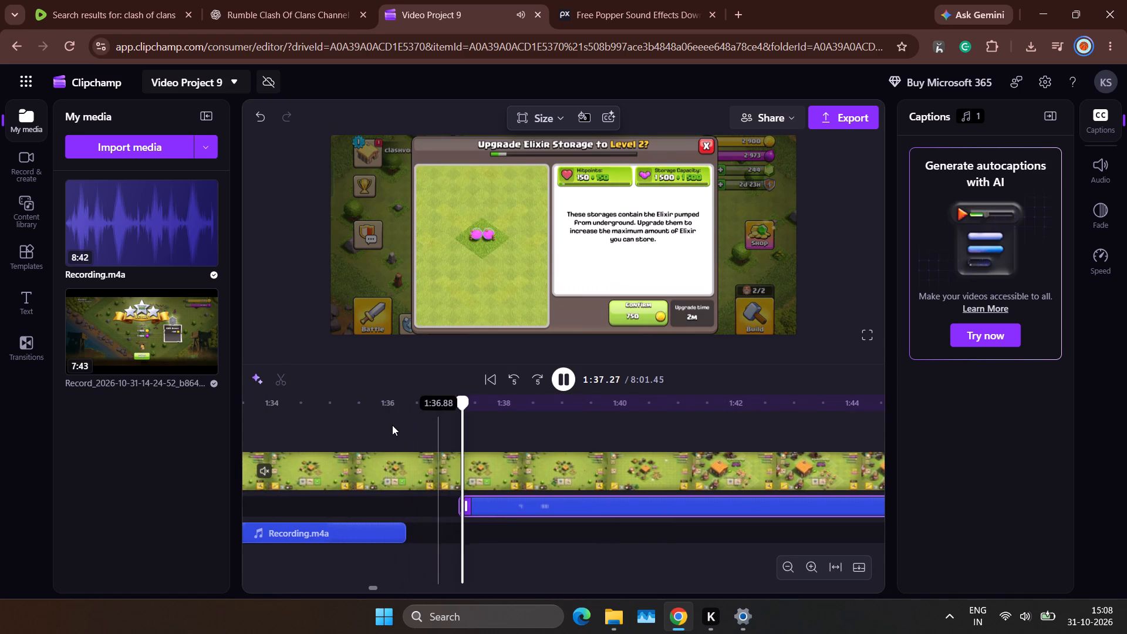
scroll(471, 427, right, 1)
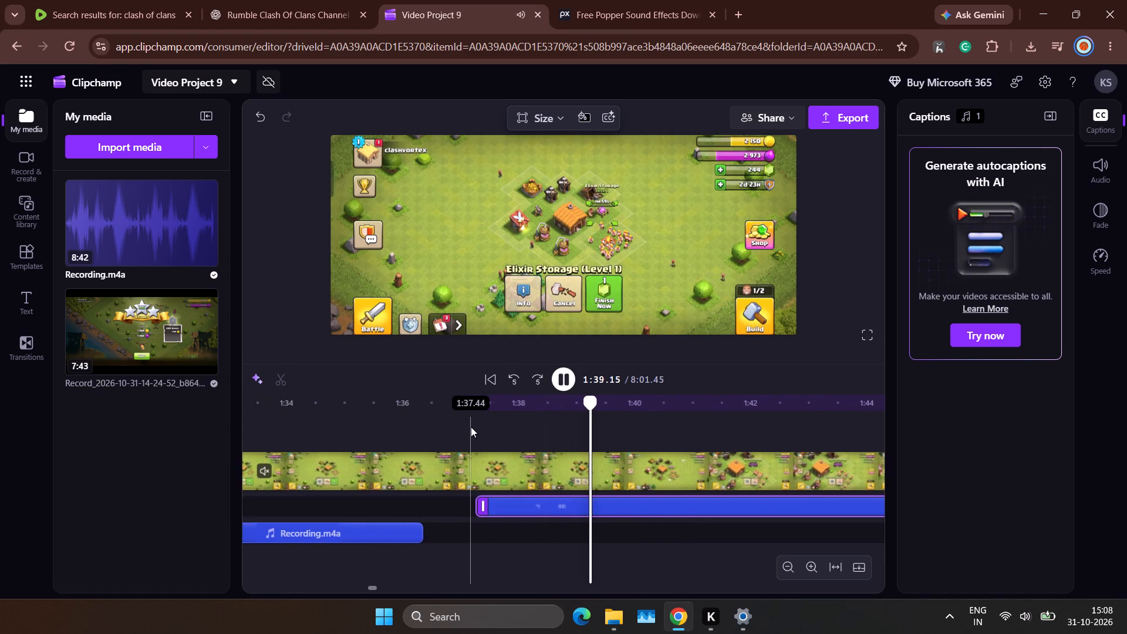
scroll(471, 427, right, 2)
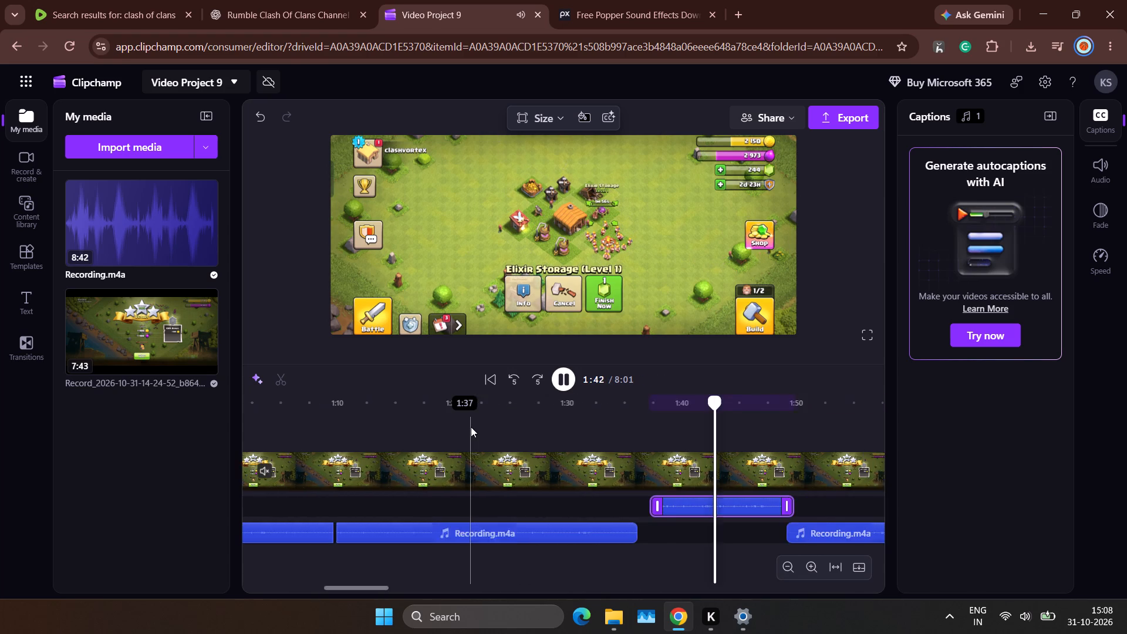
click(615, 410)
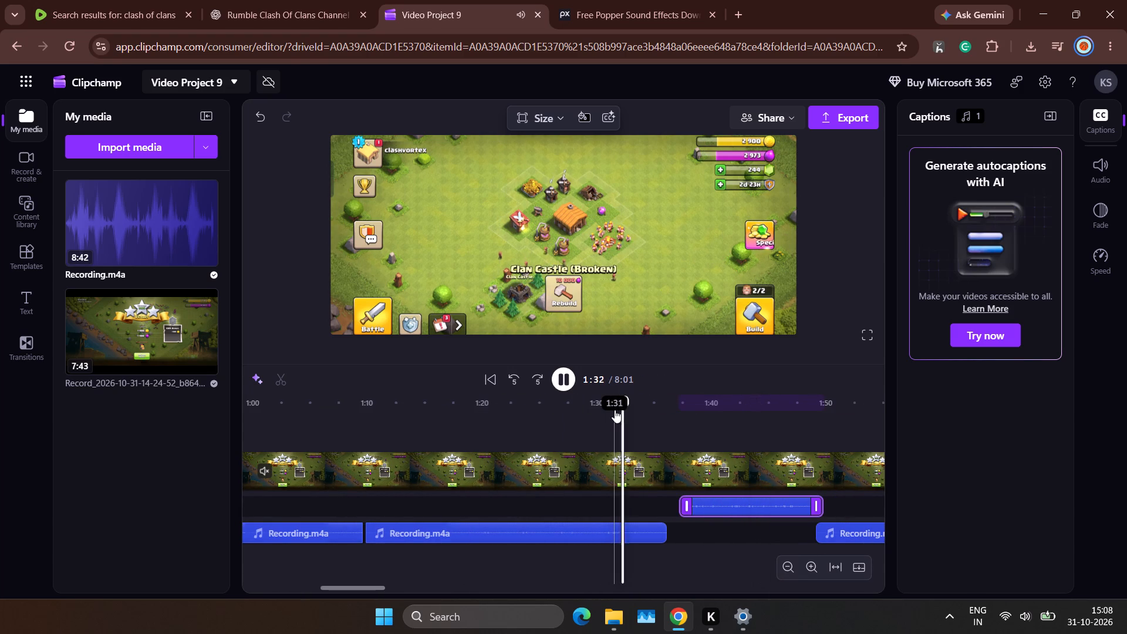
scroll(615, 410, left, 1)
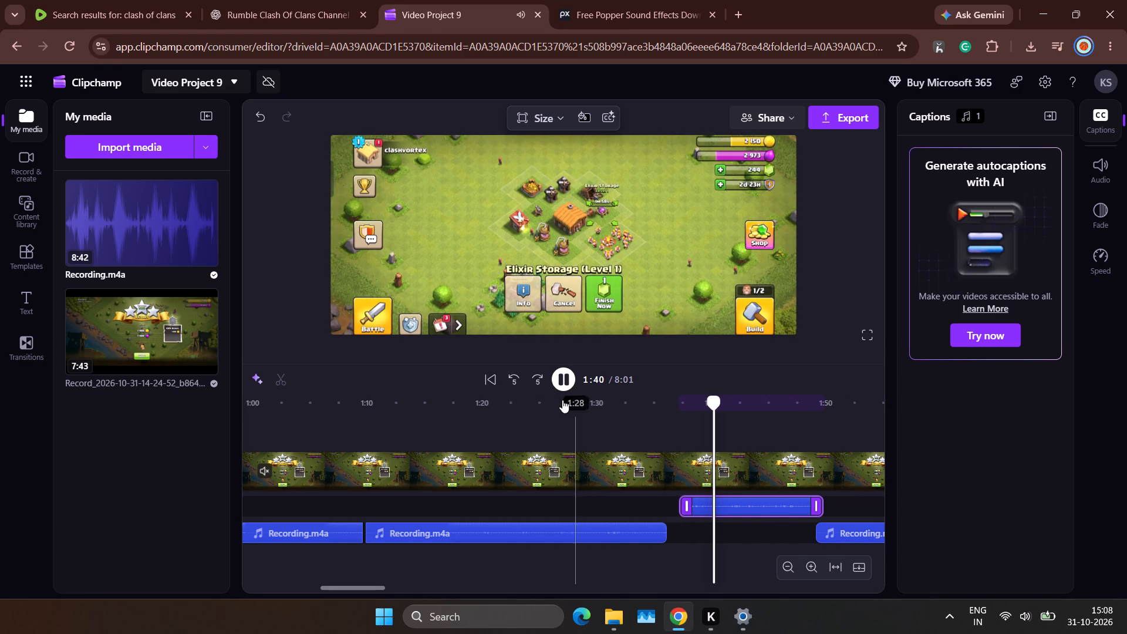
click(563, 385)
Move the same narration clip further on to start at about 1:39, and play from 1:34 to check it.
scroll(575, 426, left, 1)
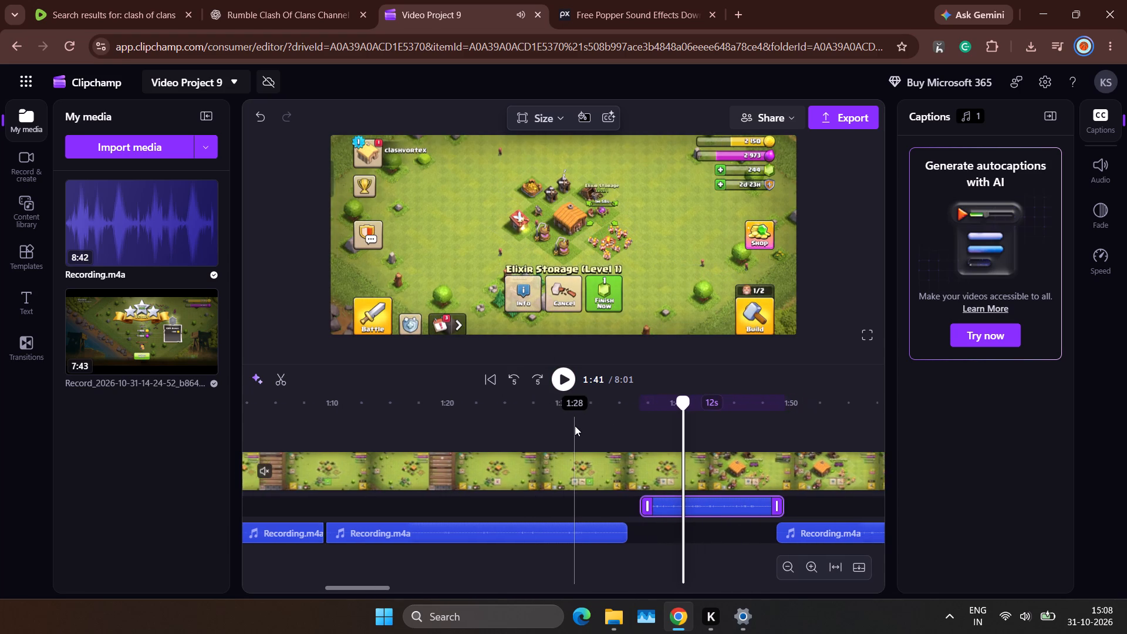
scroll(575, 426, left, 2)
drag(628, 500, 629, 500)
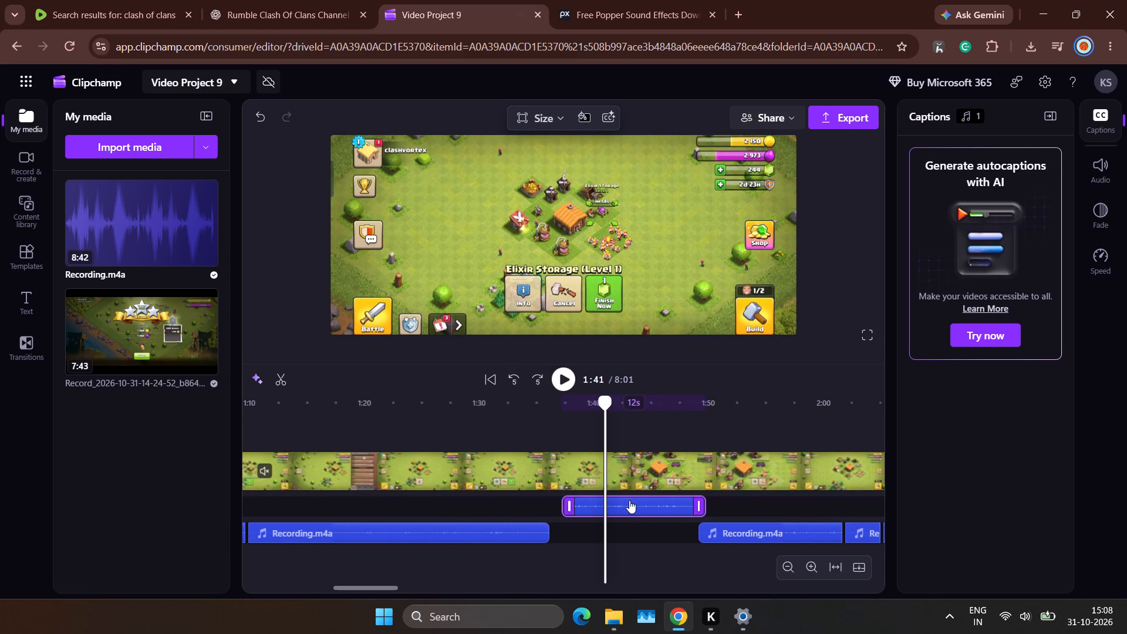
drag(629, 500, 642, 502)
click(529, 444)
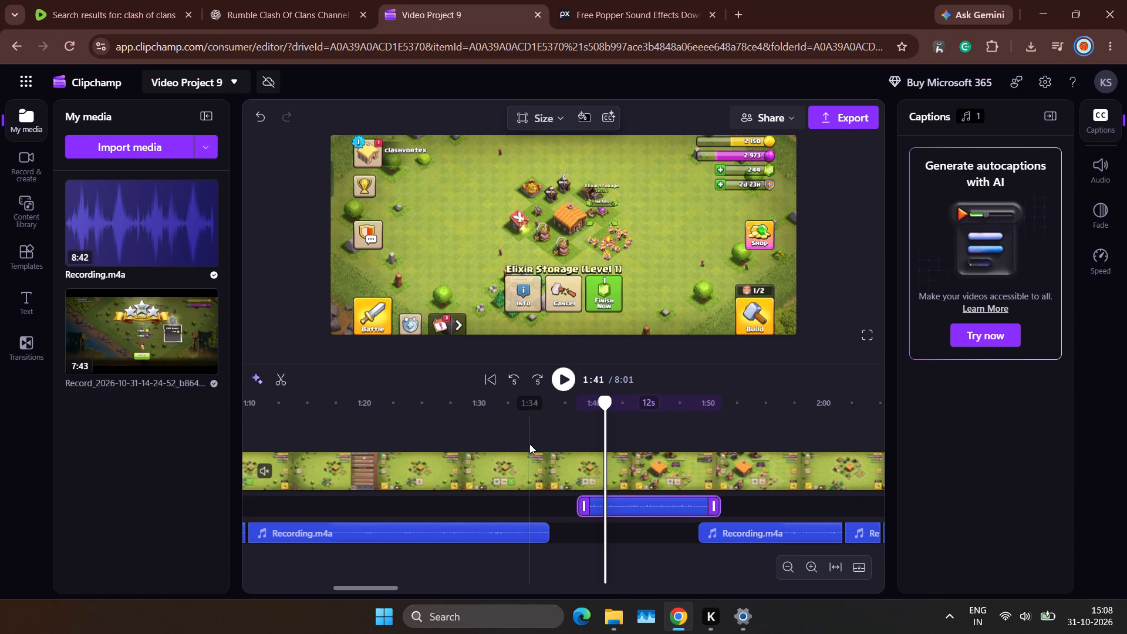
key(space)
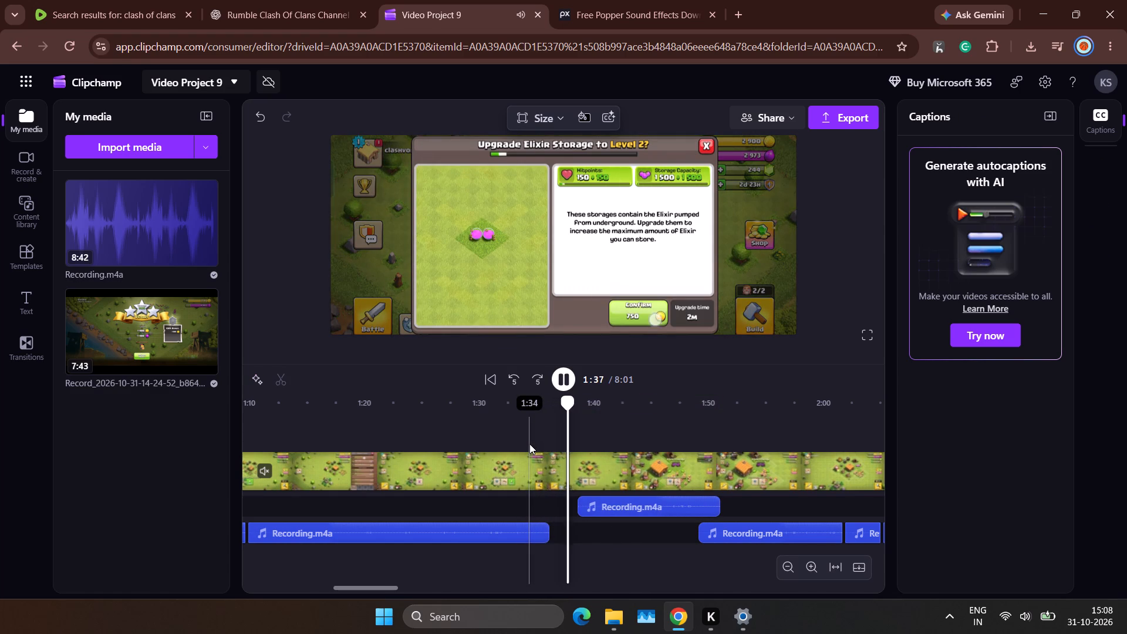
key(space)
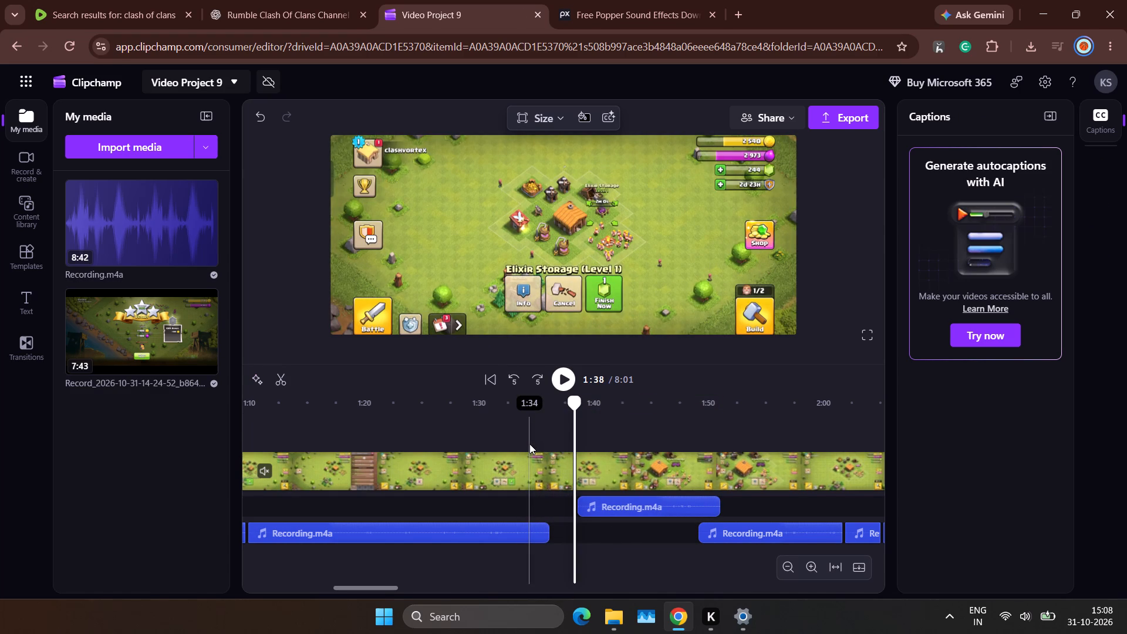
Check the speed setting of the gameplay clip that plays at 1:38.
click(563, 467)
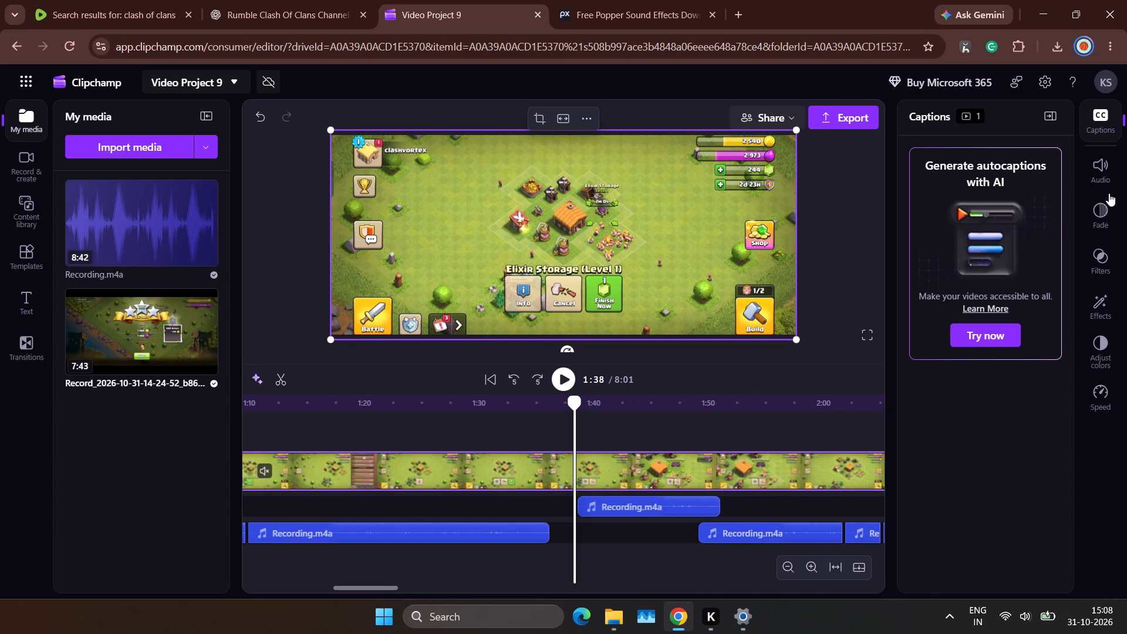
click(1104, 178)
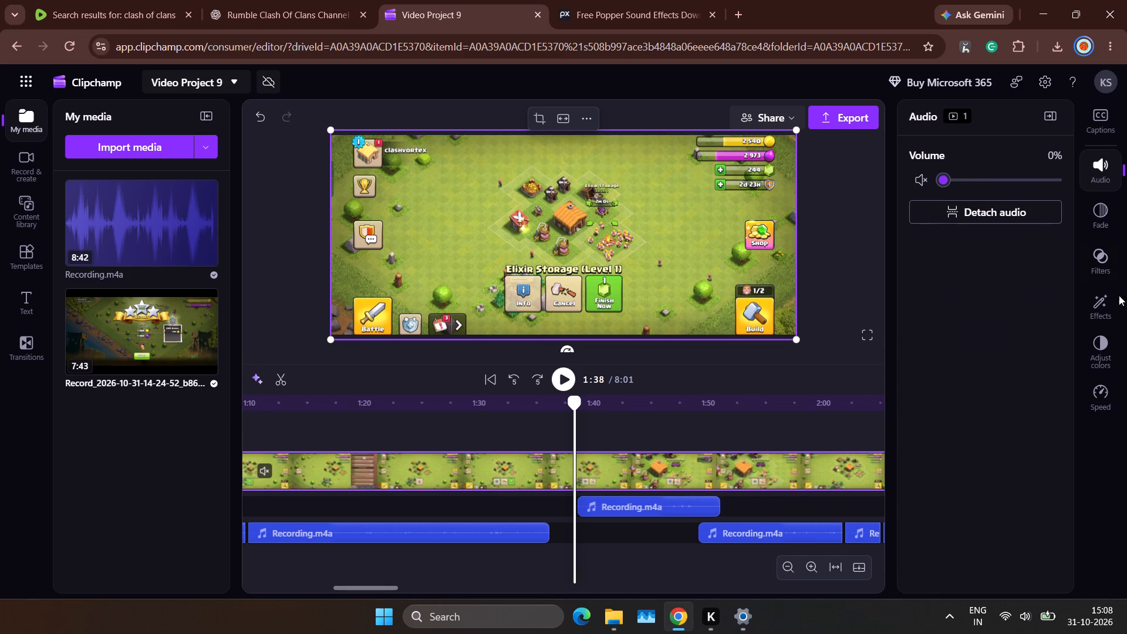
click(1112, 370)
click(1104, 386)
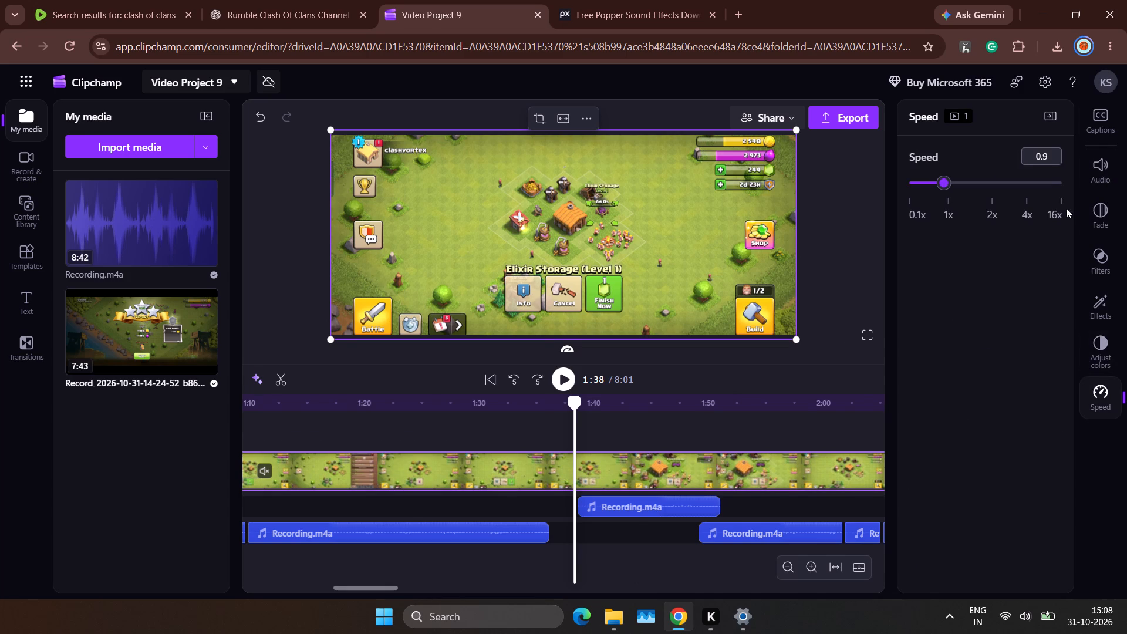
click(1108, 389)
Replay the elixir storage upgrade from 1:35 and again from 1:33, stopping at about 1:35, to examine its timing against the narration.
click(536, 419)
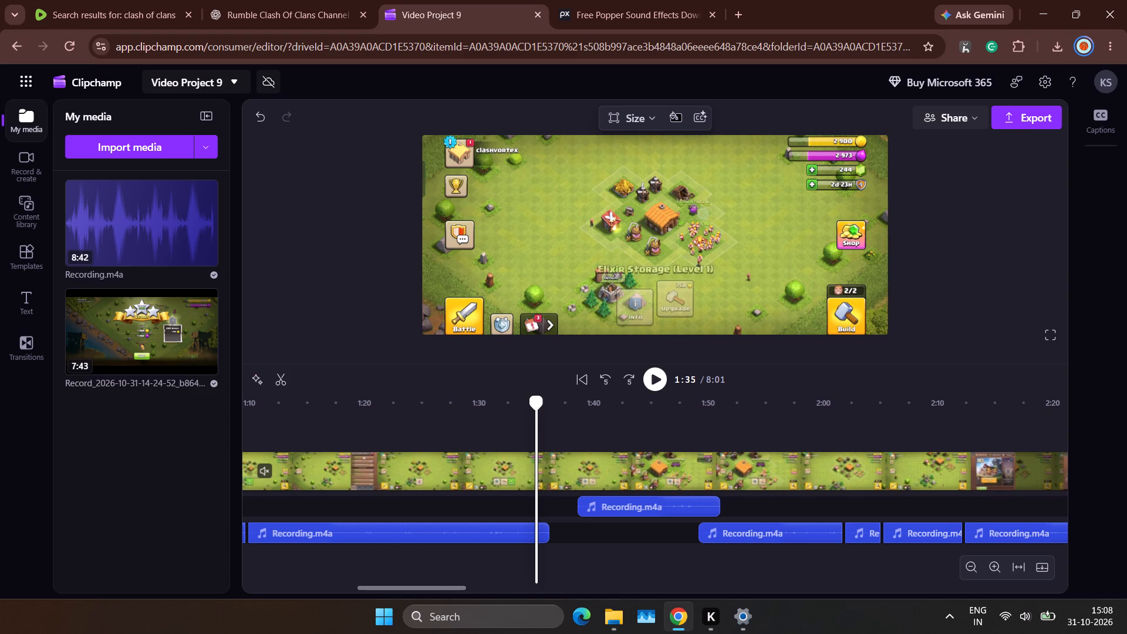
key(space)
key(space)
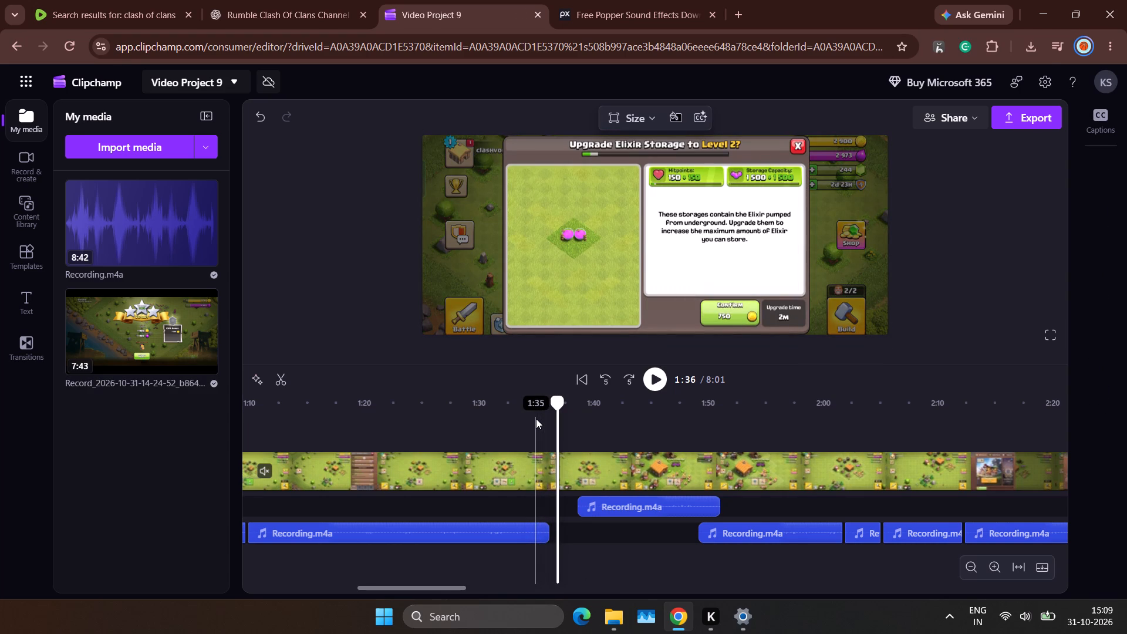
key(space)
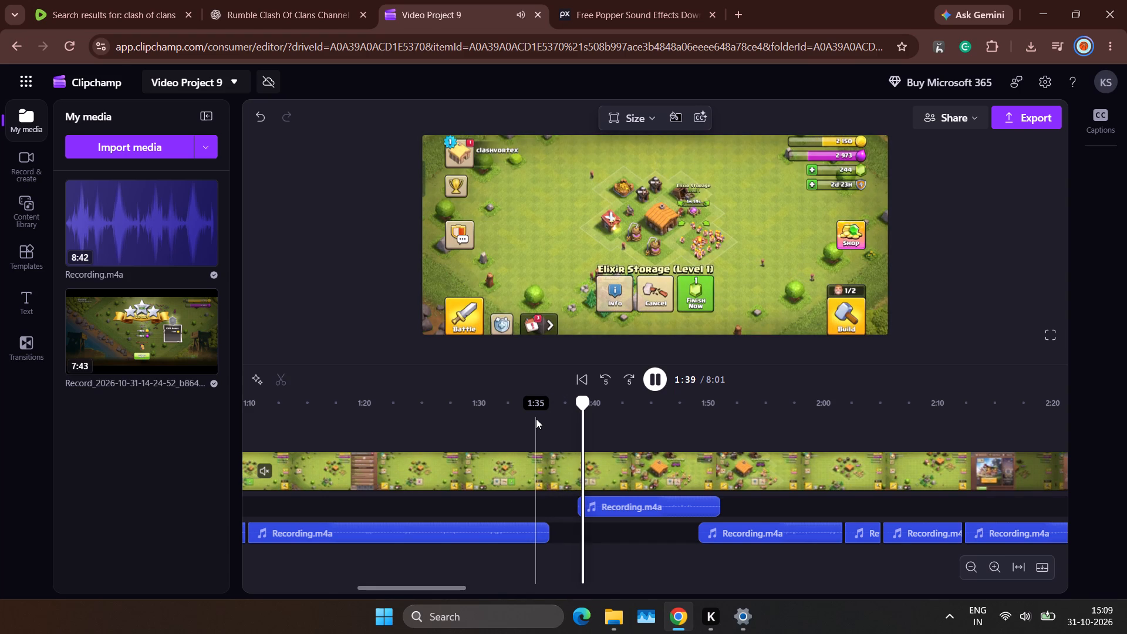
key(space)
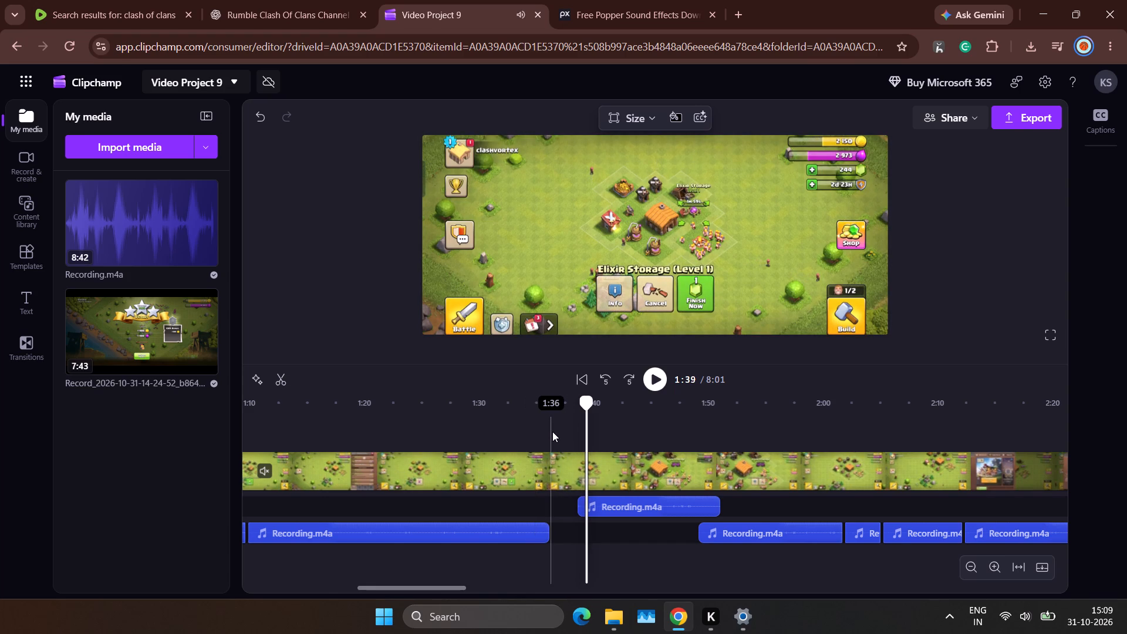
click(522, 435)
key(space)
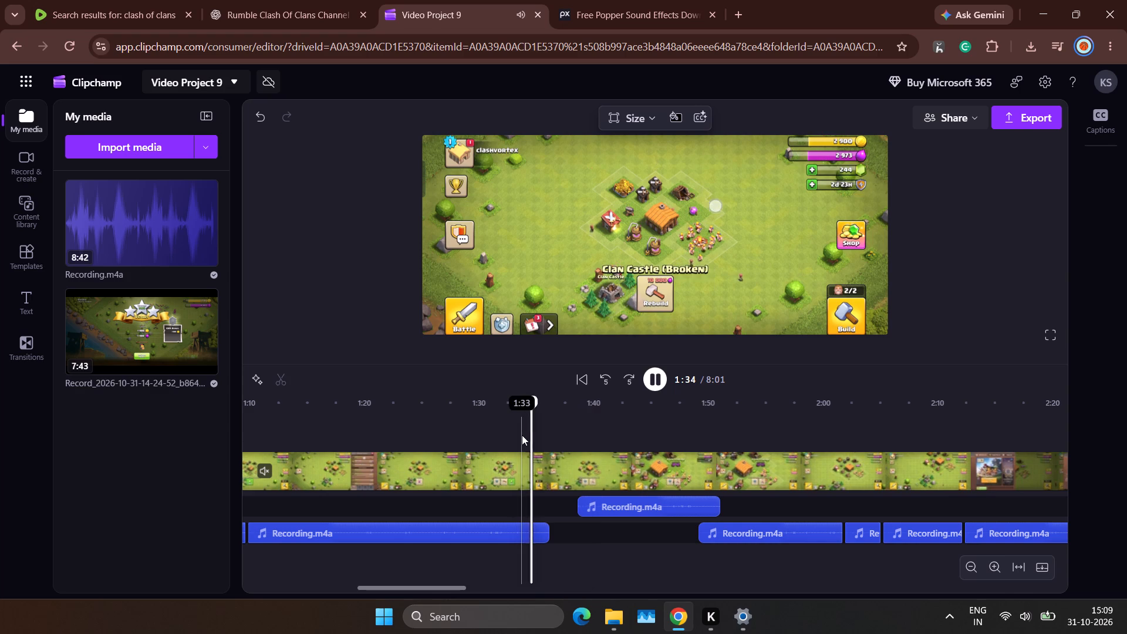
key(space)
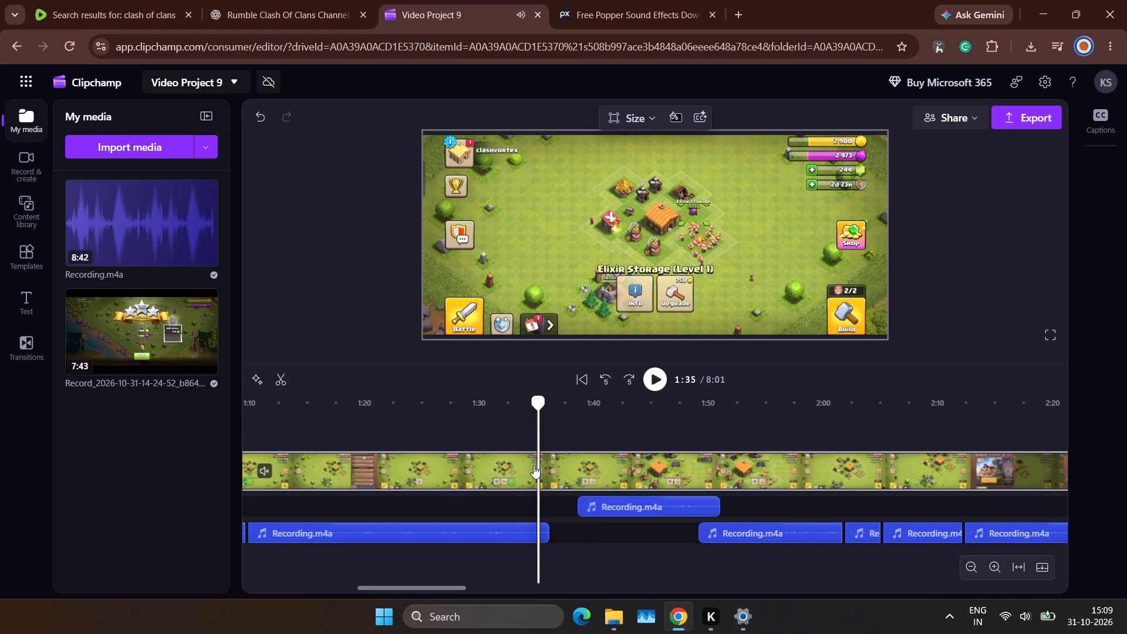
Split the gameplay clip at 1:35 and again at 1:38 to isolate the elixir storage upgrade confirmation.
click(534, 466)
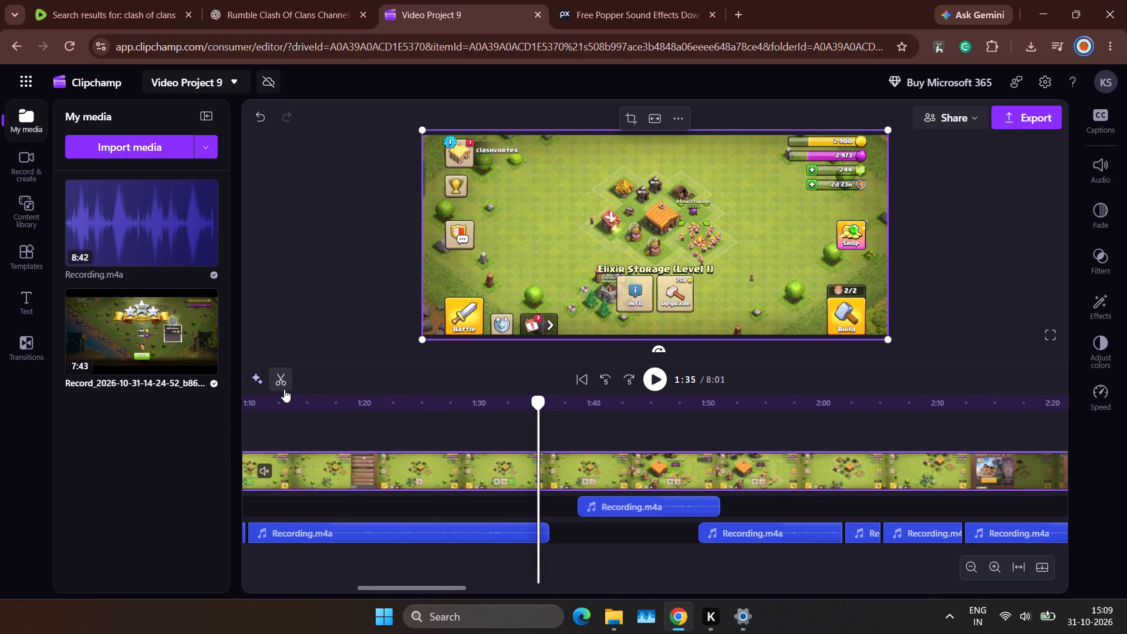
click(284, 389)
key(space)
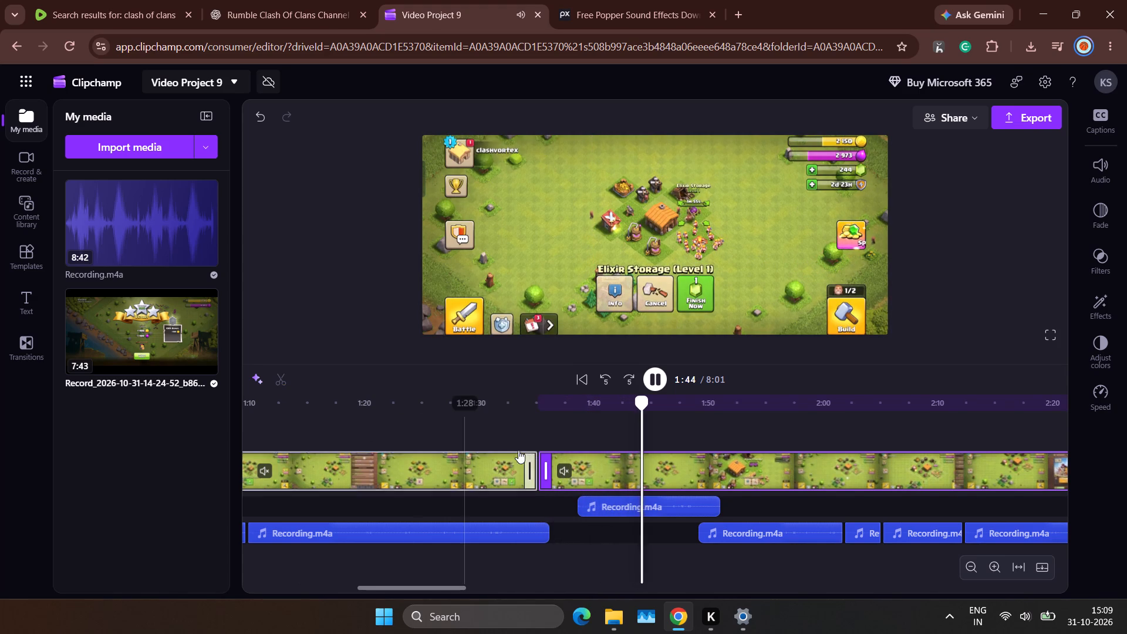
click(541, 433)
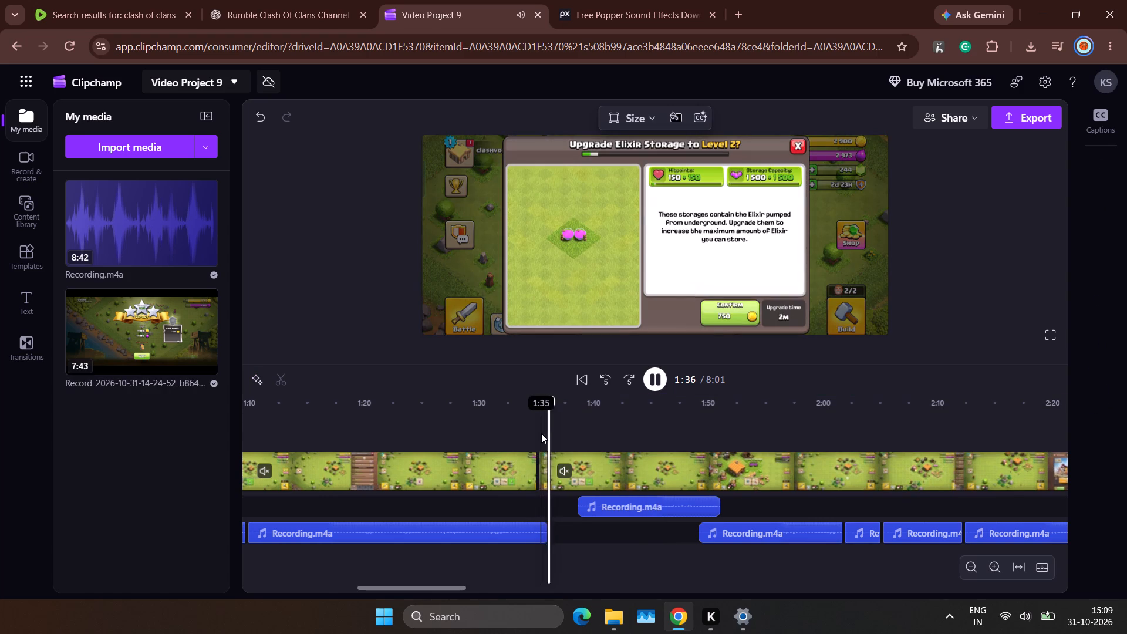
key(space)
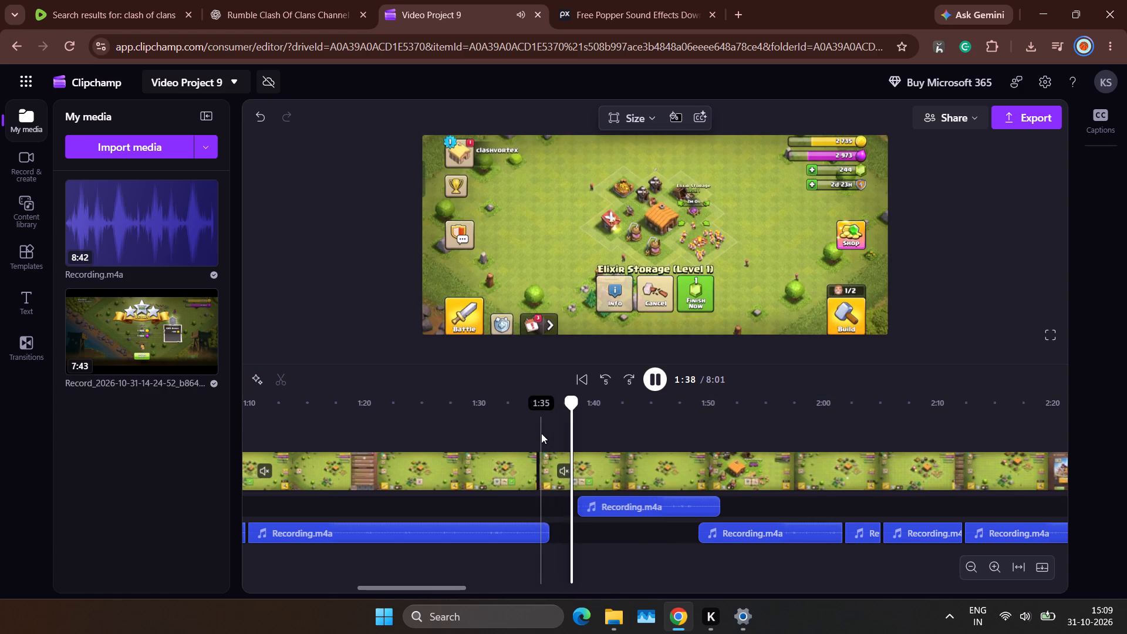
click(557, 481)
click(283, 386)
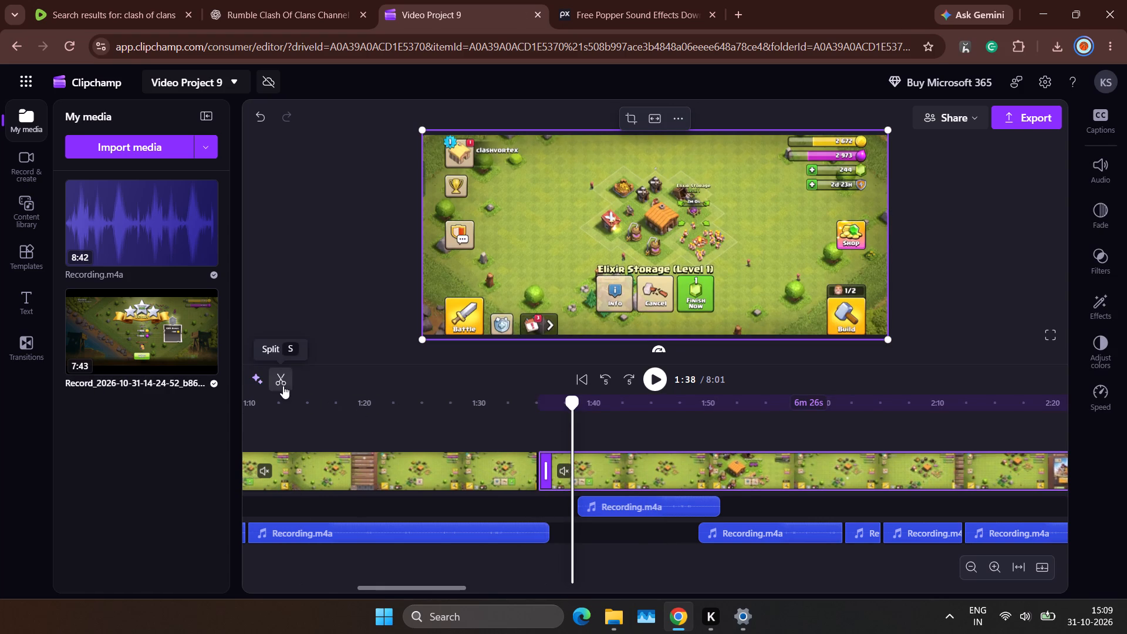
Move the isolated upgrade clip onto its own track to start at about 1:34, and play from 1:32 to check it.
drag(555, 466, 539, 500)
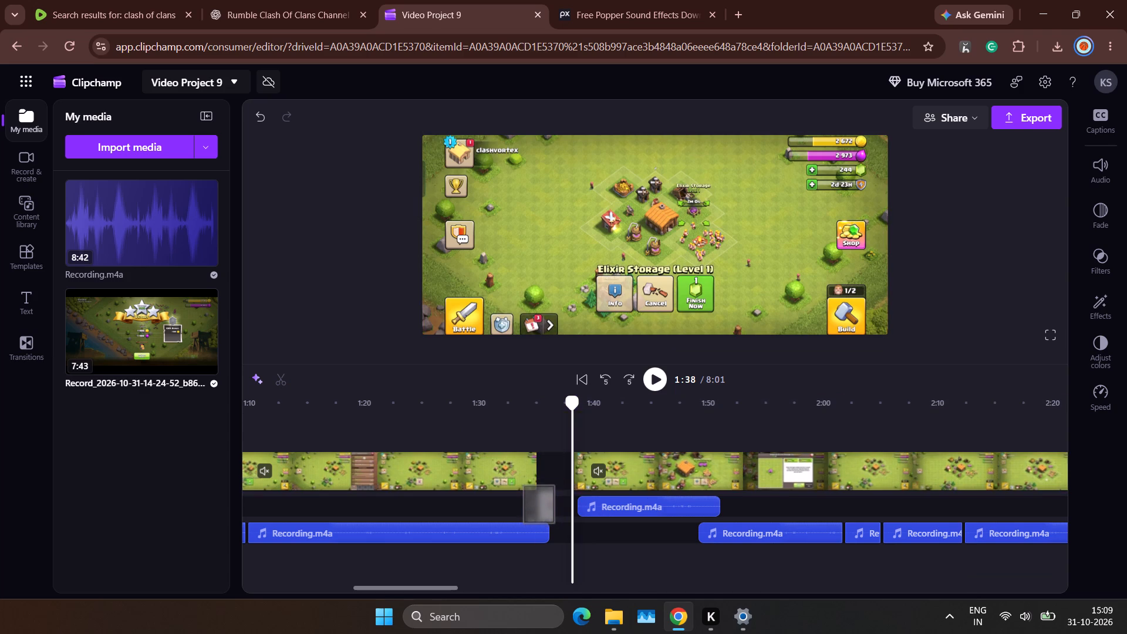
drag(539, 500, 537, 504)
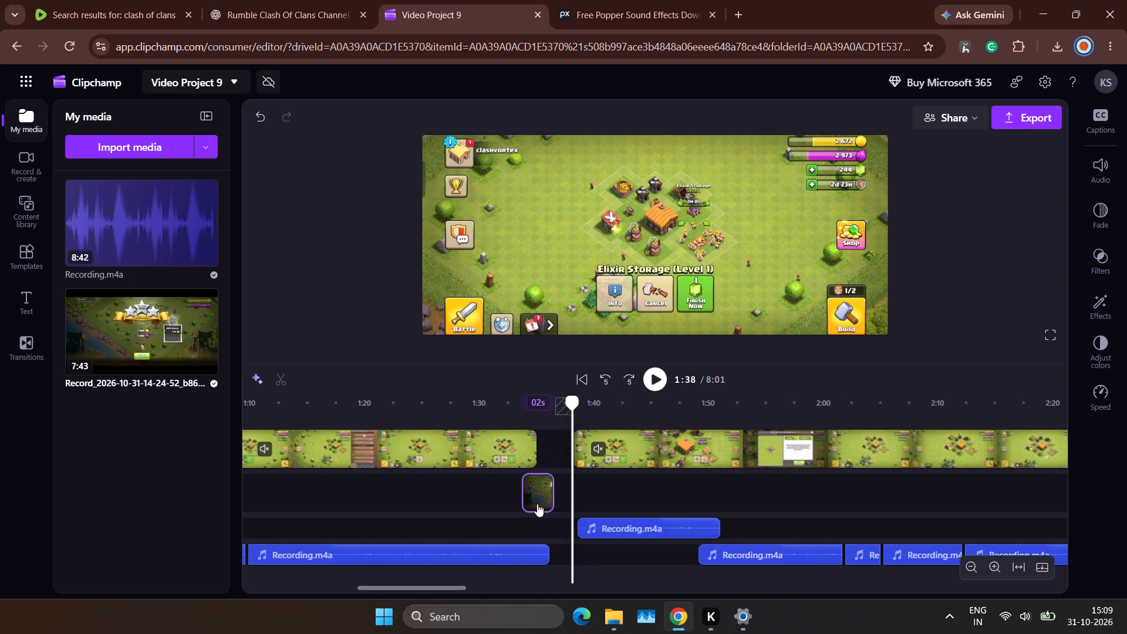
click(539, 491)
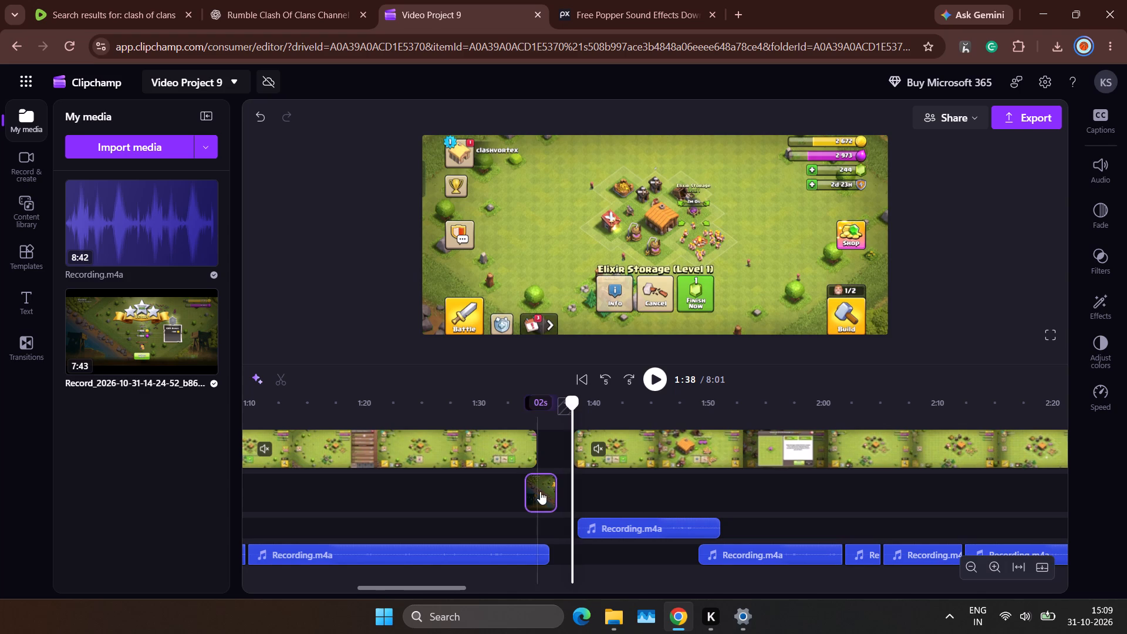
click(505, 410)
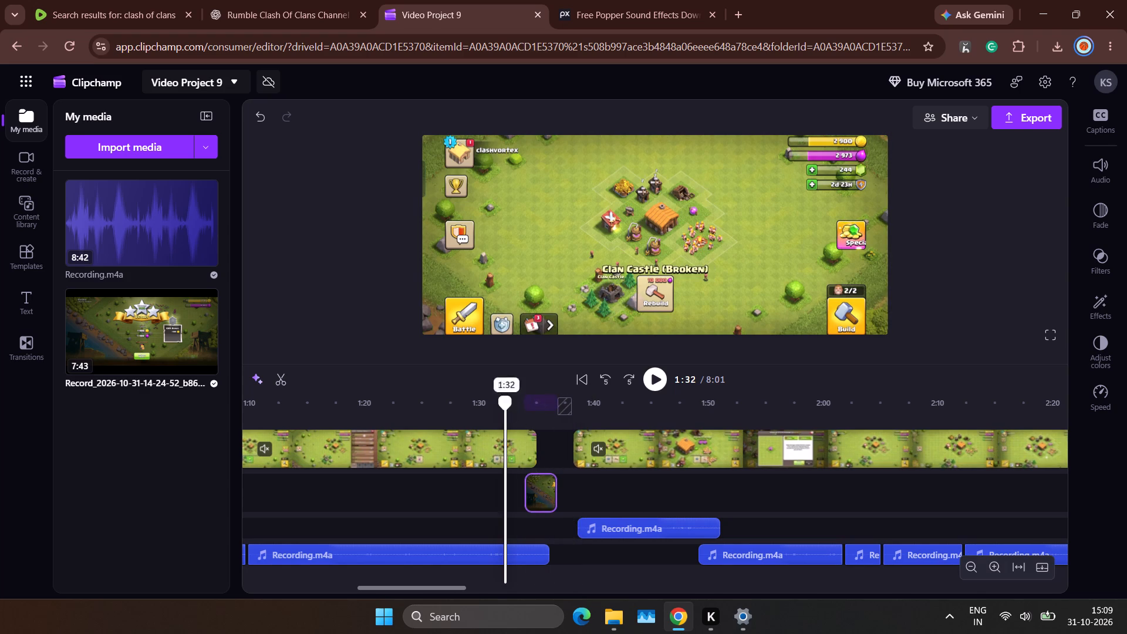
key(space)
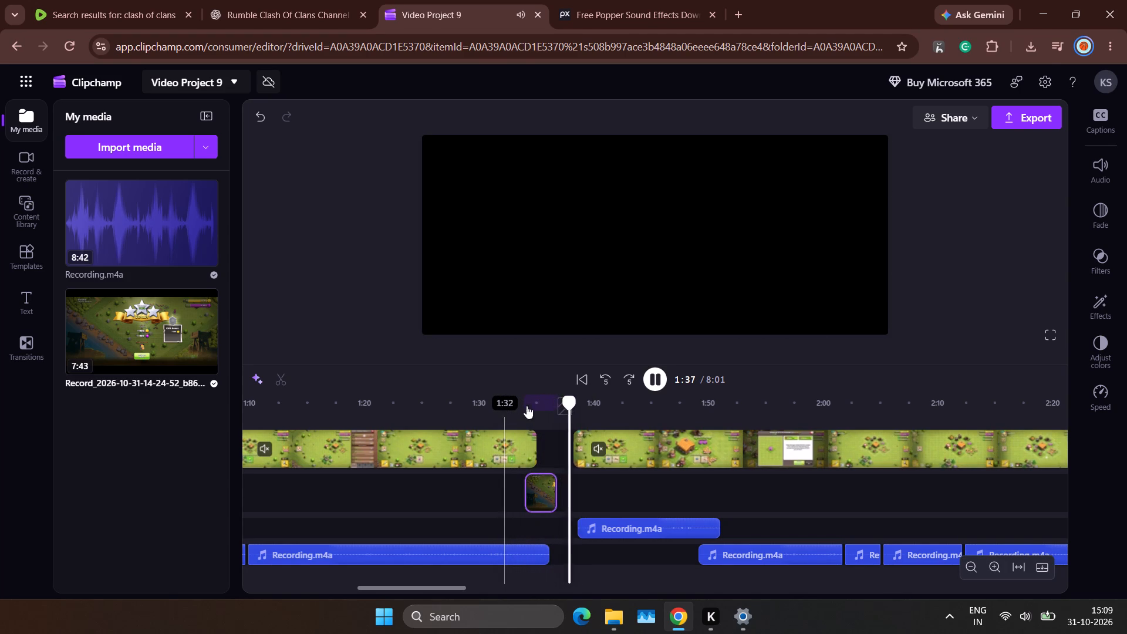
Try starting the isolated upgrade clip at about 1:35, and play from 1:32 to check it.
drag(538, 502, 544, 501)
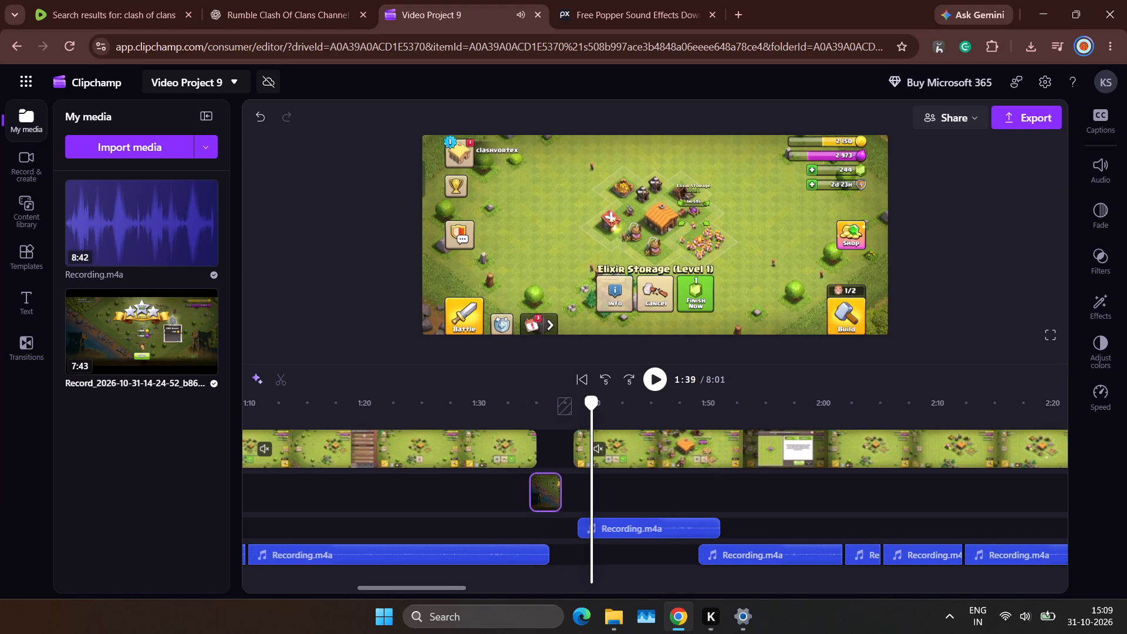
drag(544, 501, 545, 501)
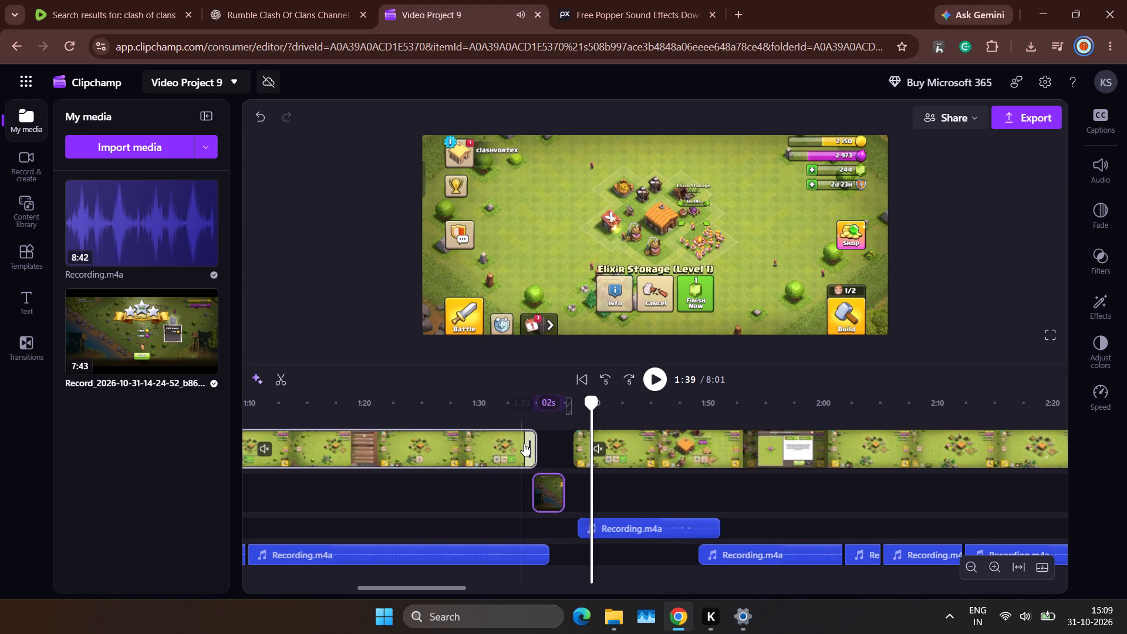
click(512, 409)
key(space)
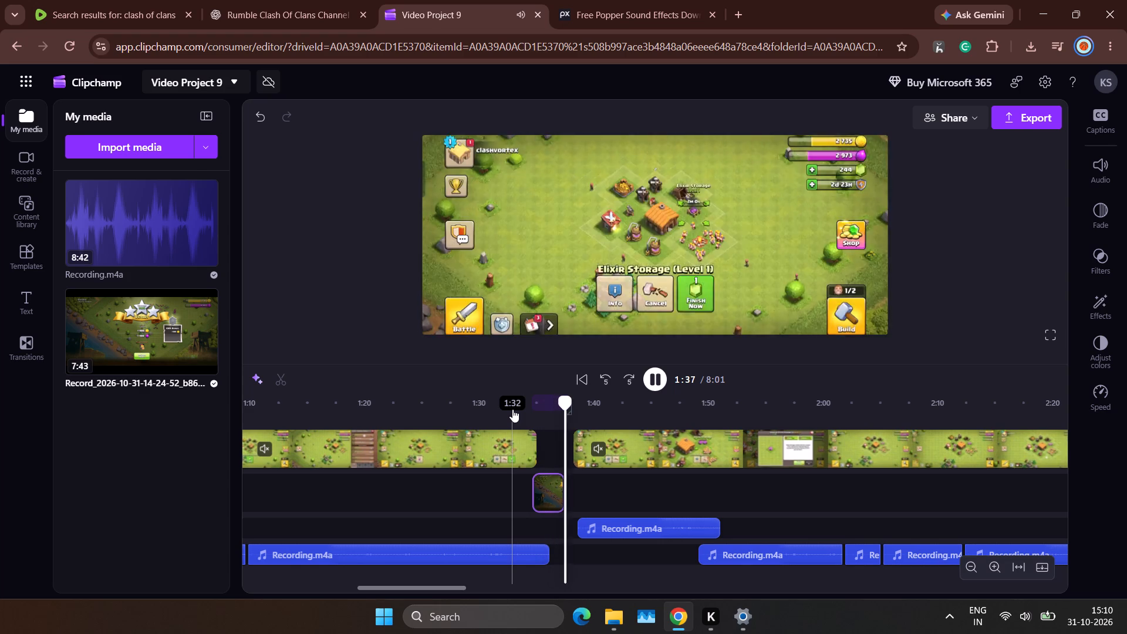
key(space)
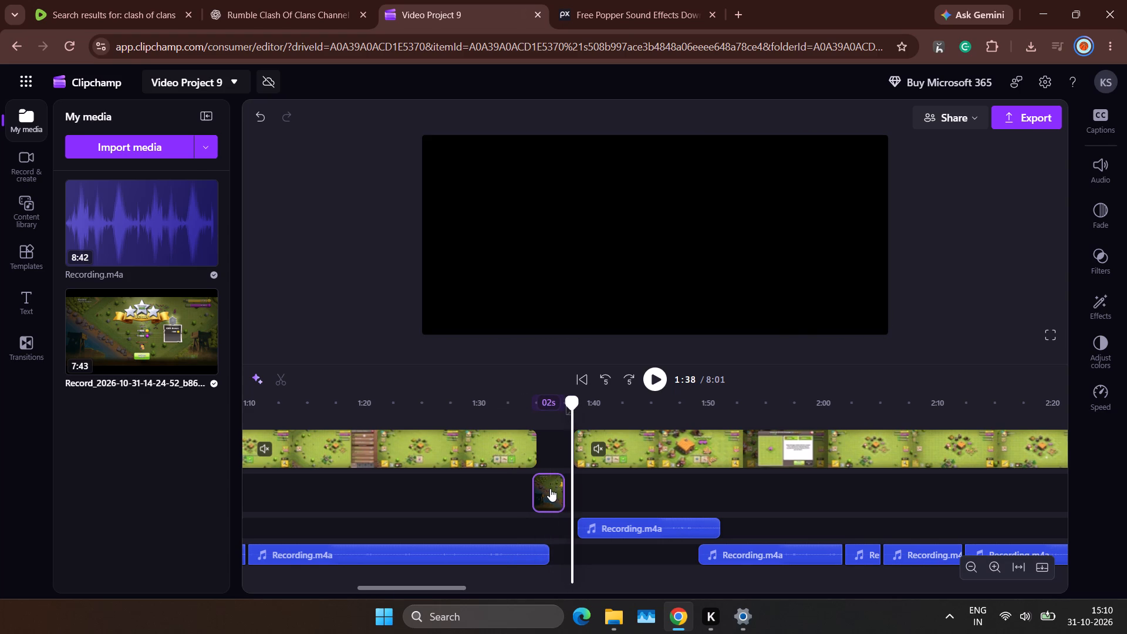
Move the isolated upgrade clip earlier to start between 1:33 and 1:34, and play from 1:32 and 1:31 to check it.
drag(550, 488, 536, 490)
click(502, 415)
key(space)
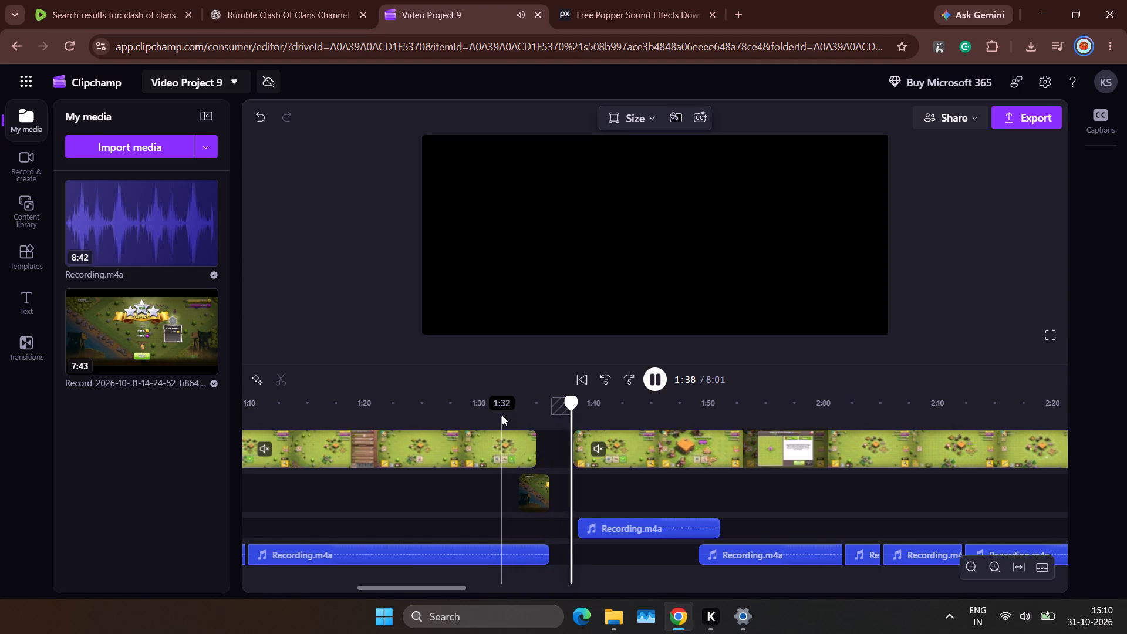
click(490, 411)
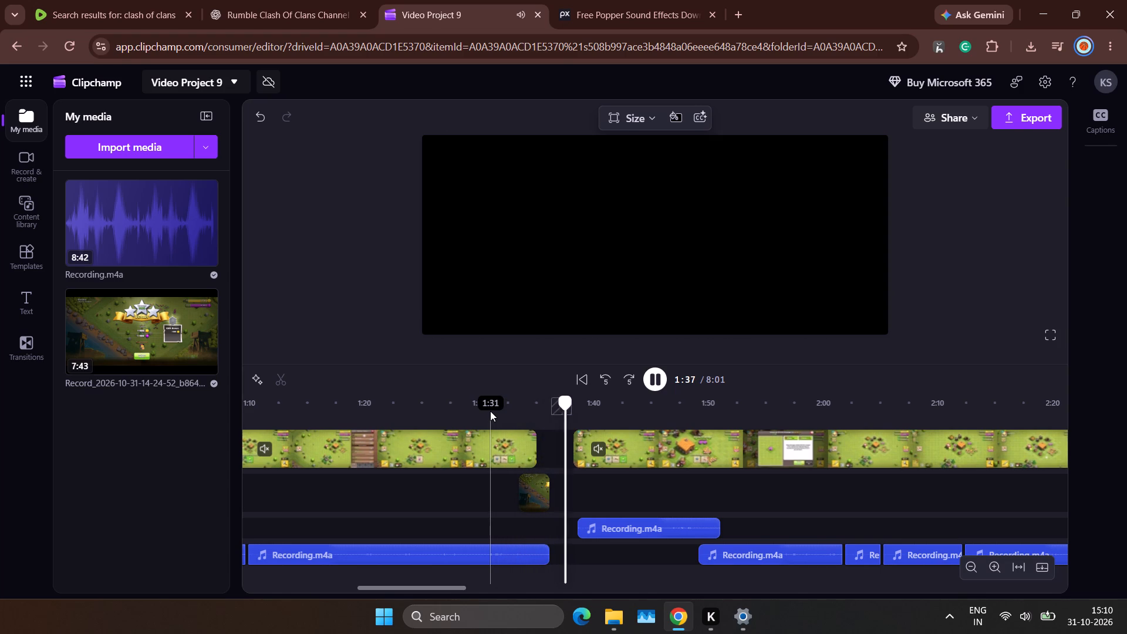
Move the following gameplay and the upper narration clip earlier so both start at about 1:36, and play from 1:35 to check them.
drag(698, 448, 689, 448)
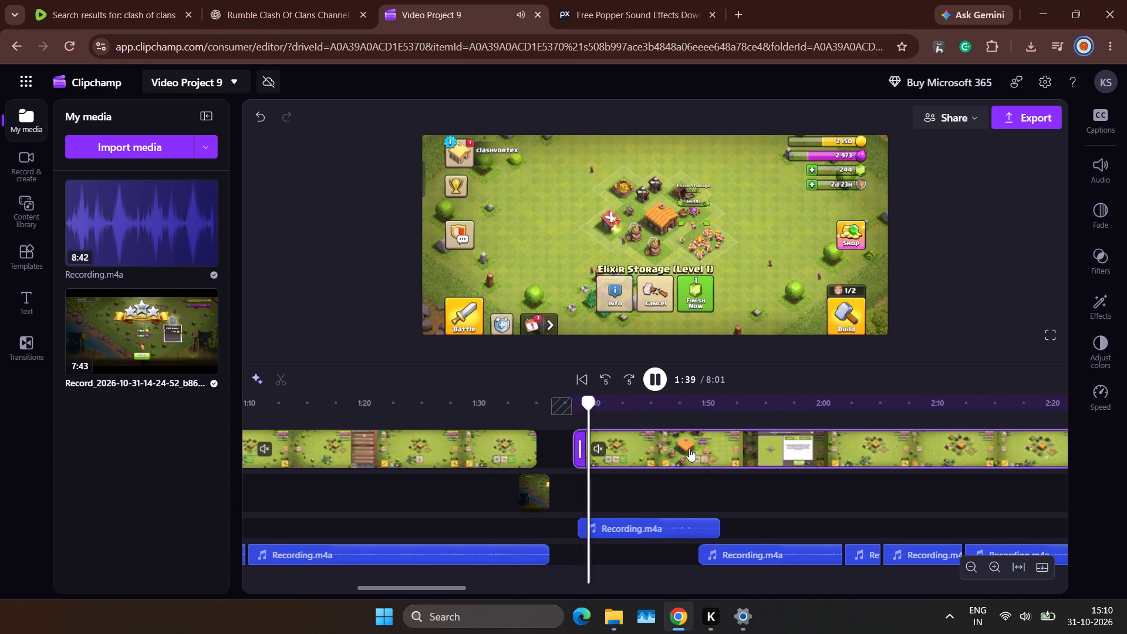
drag(689, 448, 674, 447)
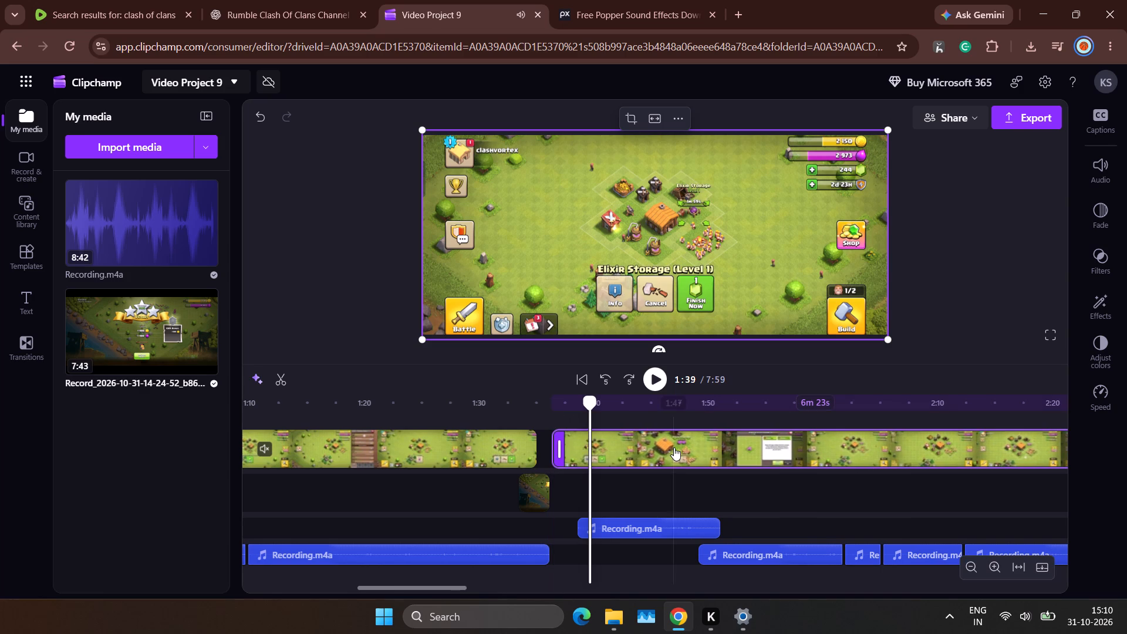
drag(661, 531, 657, 531)
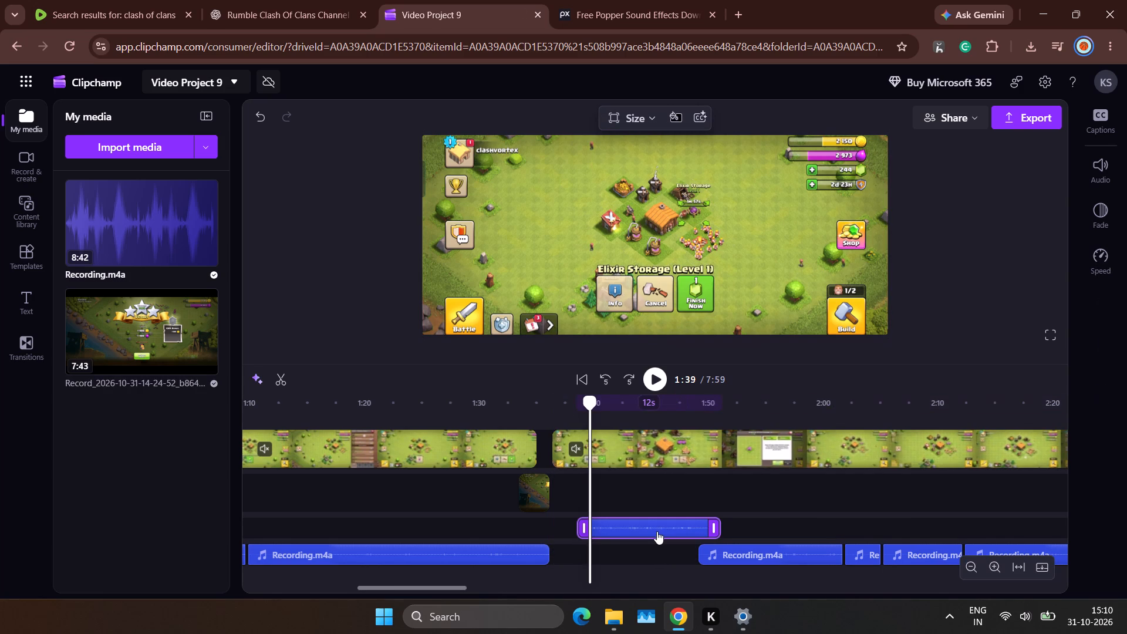
drag(657, 531, 640, 534)
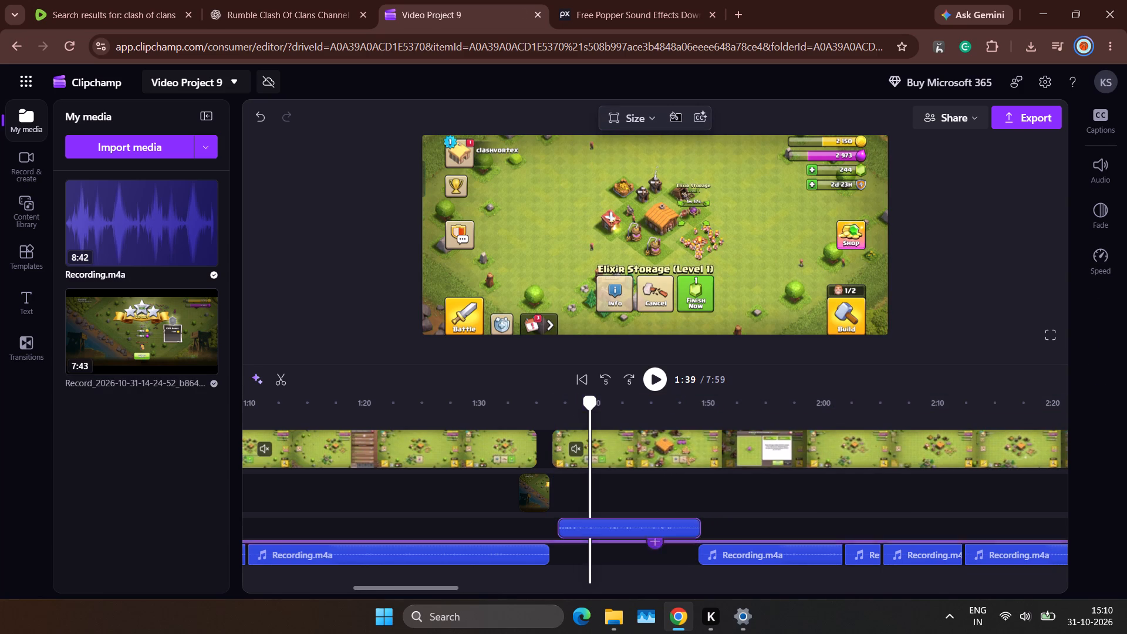
drag(640, 534, 635, 534)
click(544, 411)
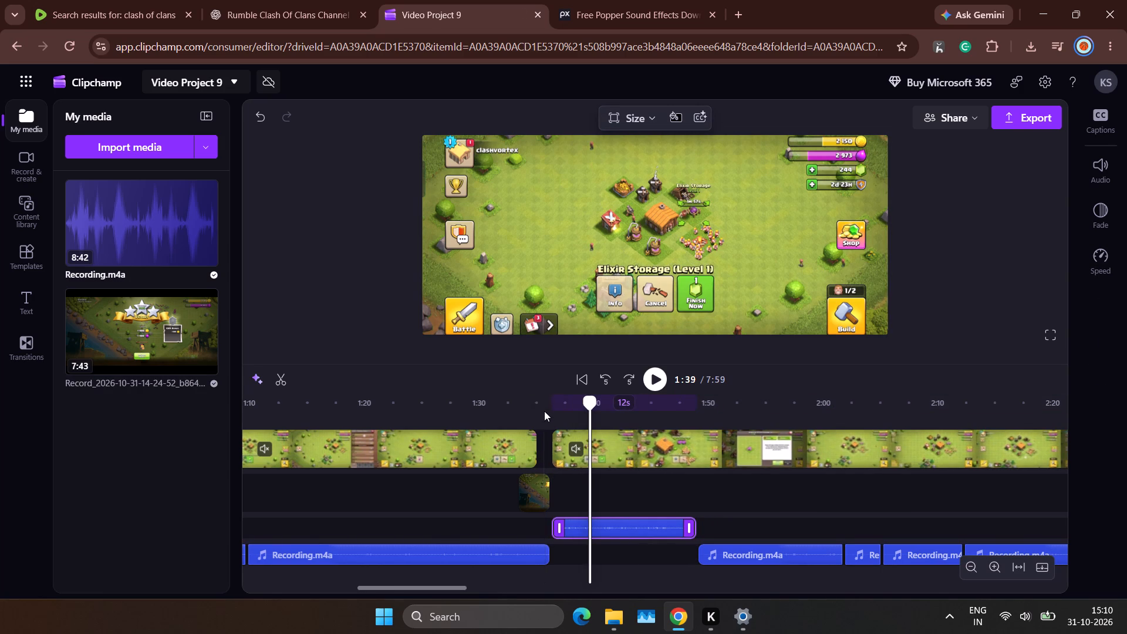
key(space)
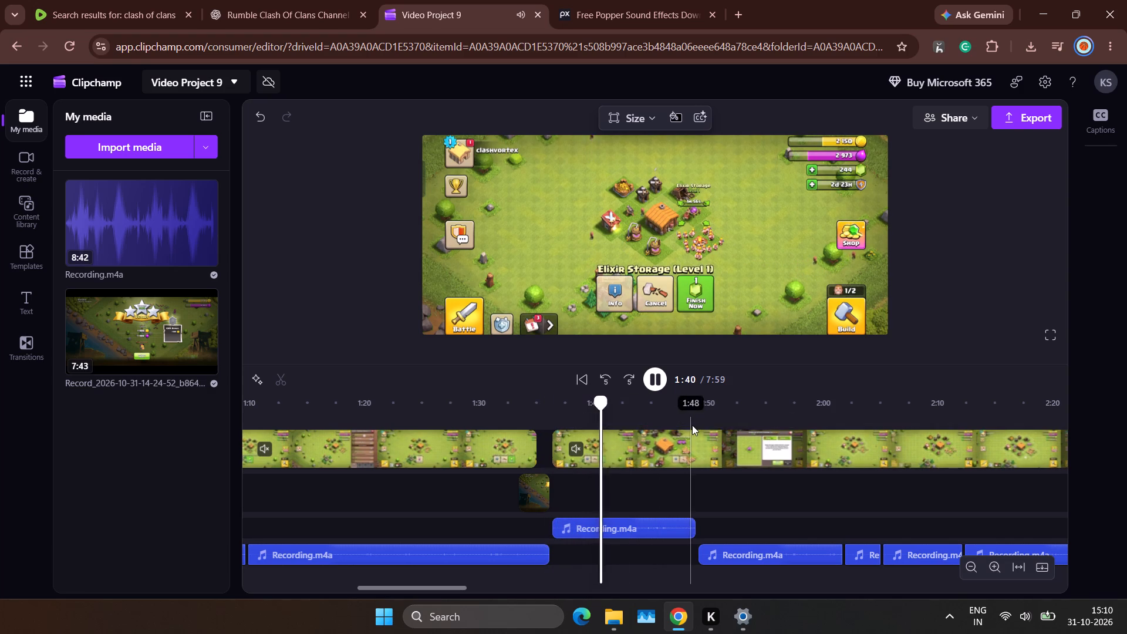
Split the gameplay at 1:45, just before the elixir storage reaches level 2, and delete the waiting portion from 1:36 to 1:45.
drag(614, 407, 649, 412)
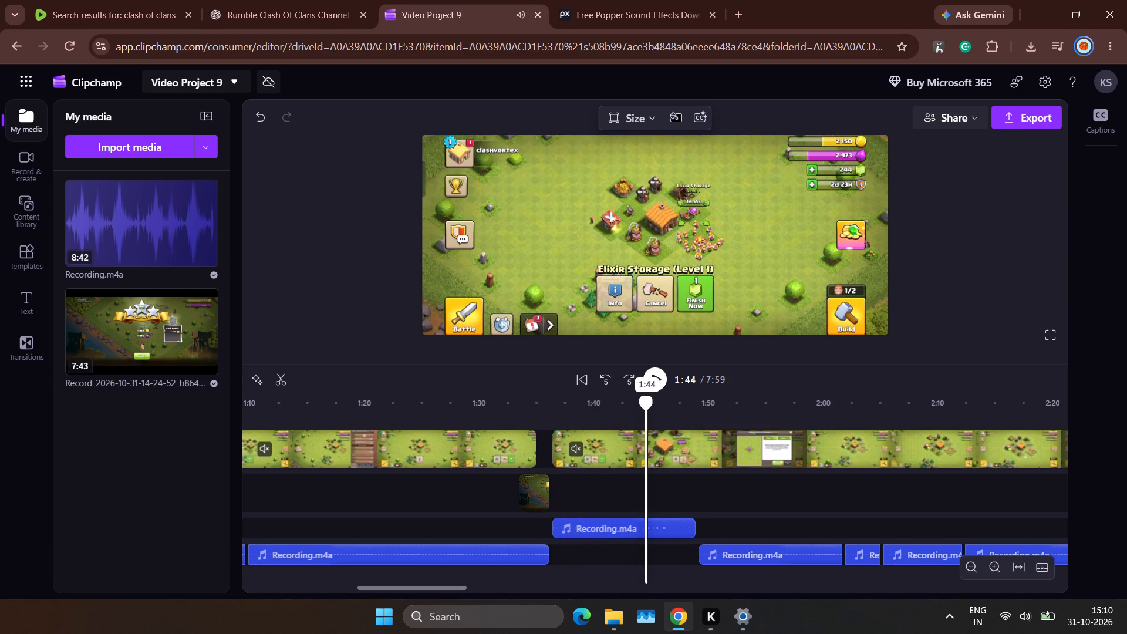
drag(649, 412, 645, 415)
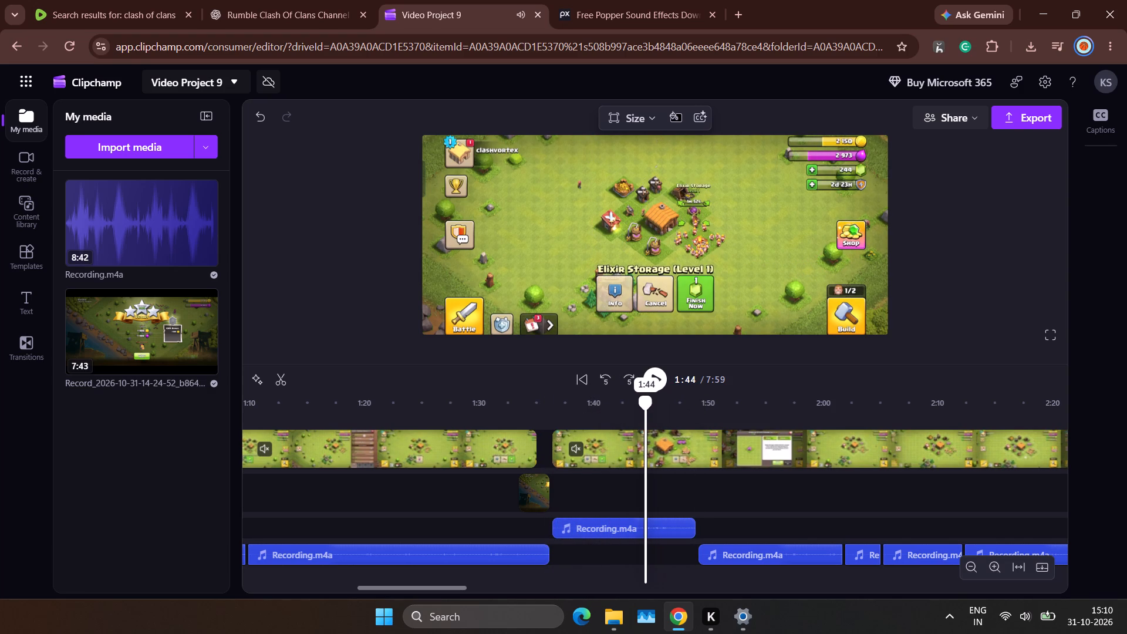
drag(645, 415, 636, 413)
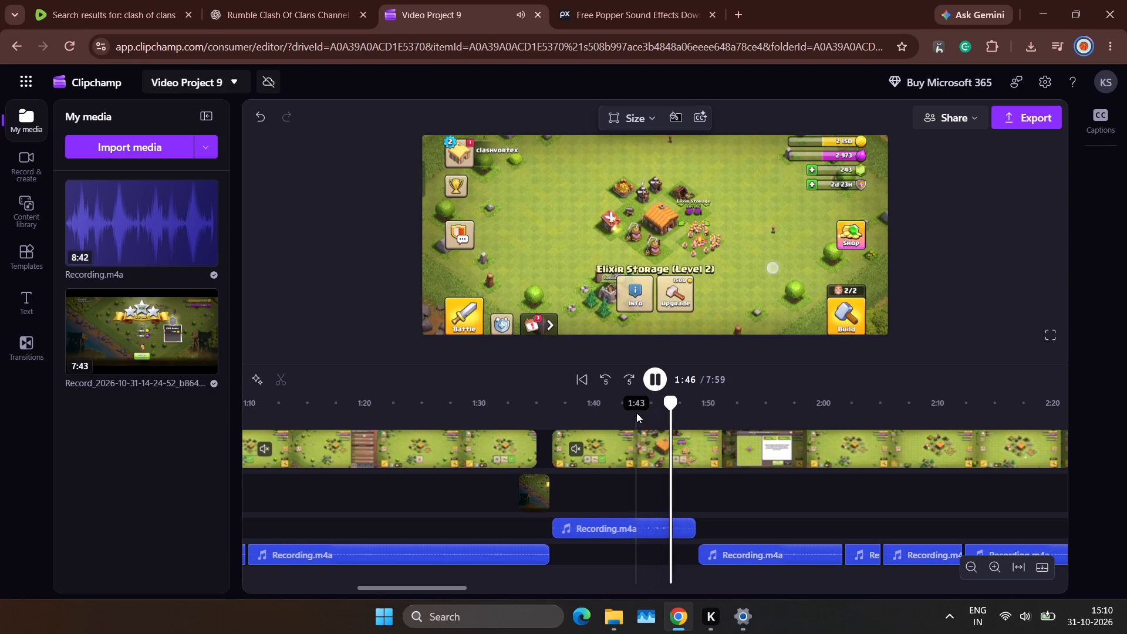
click(636, 413)
key(space)
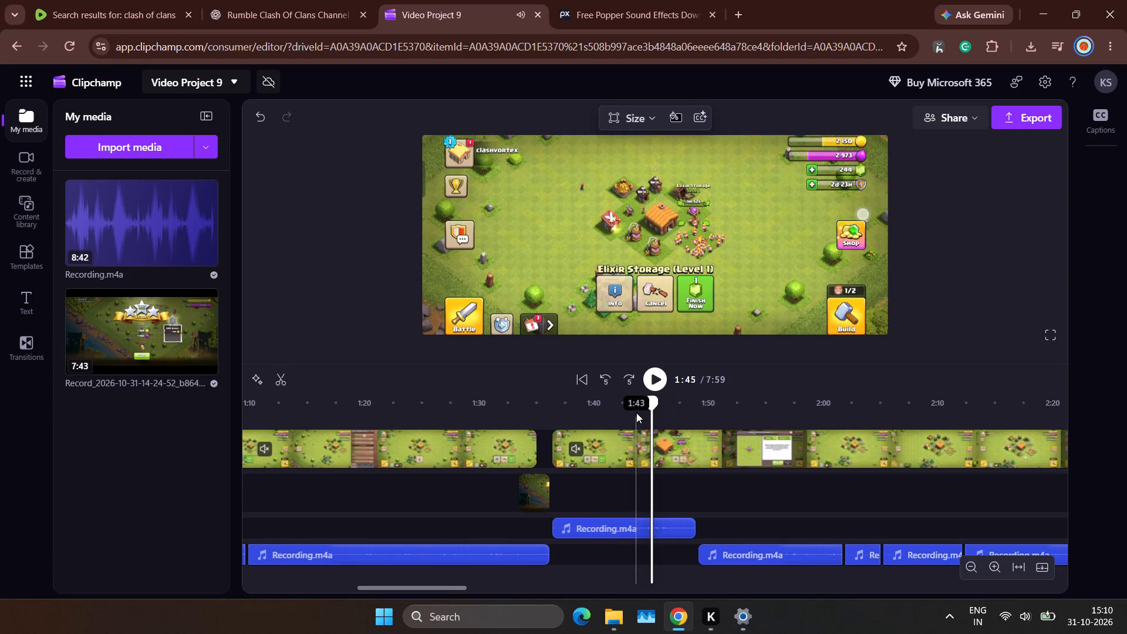
key(space)
key(space)
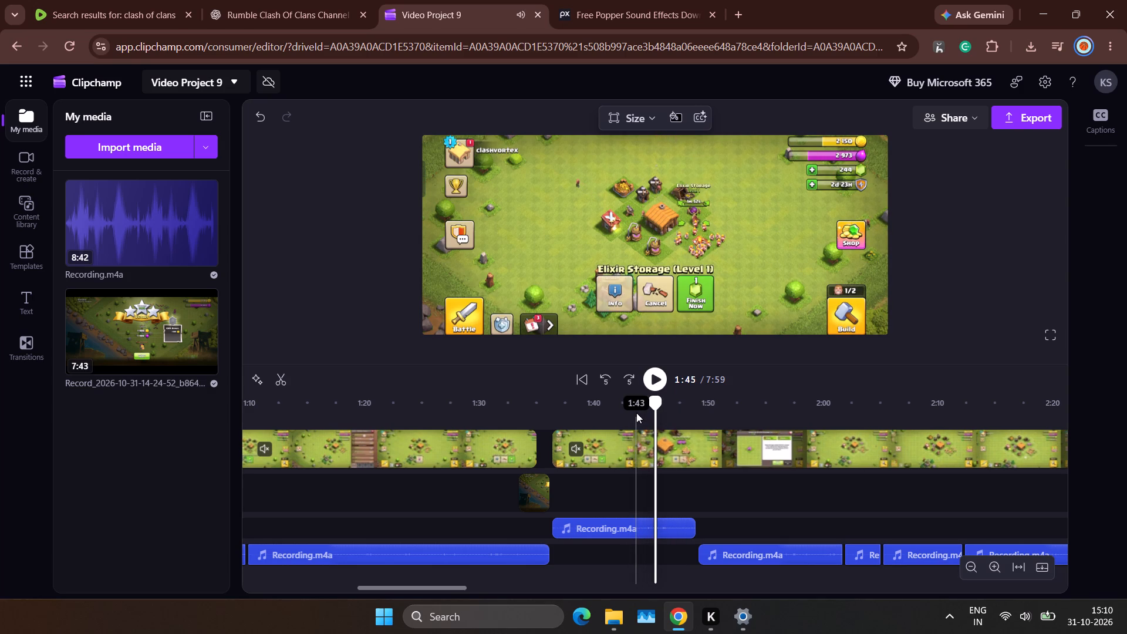
click(620, 440)
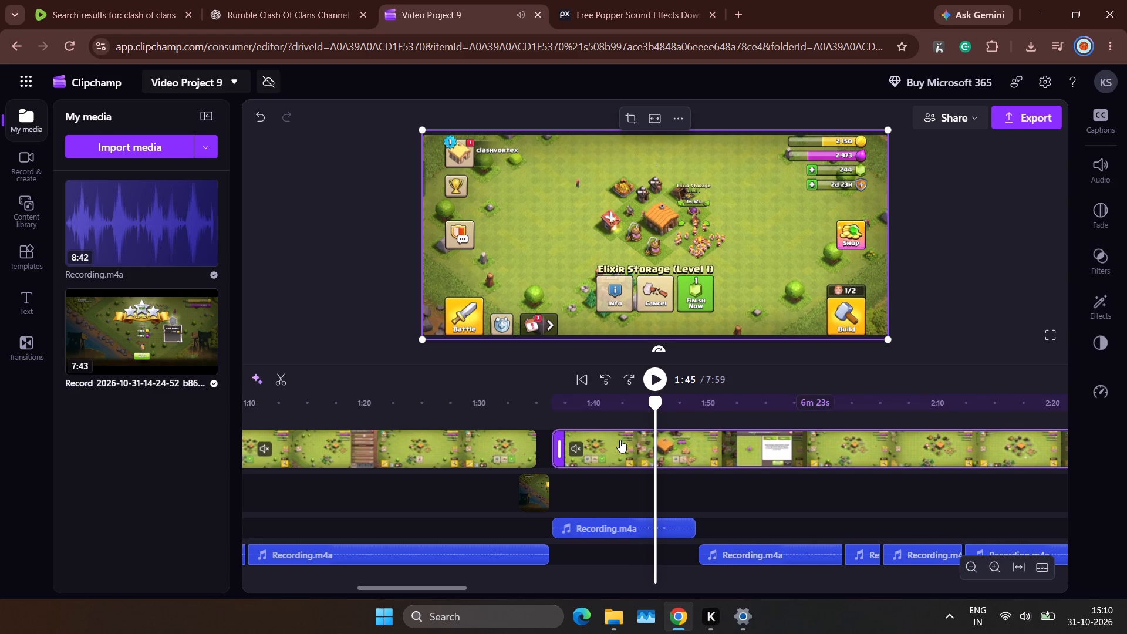
click(288, 378)
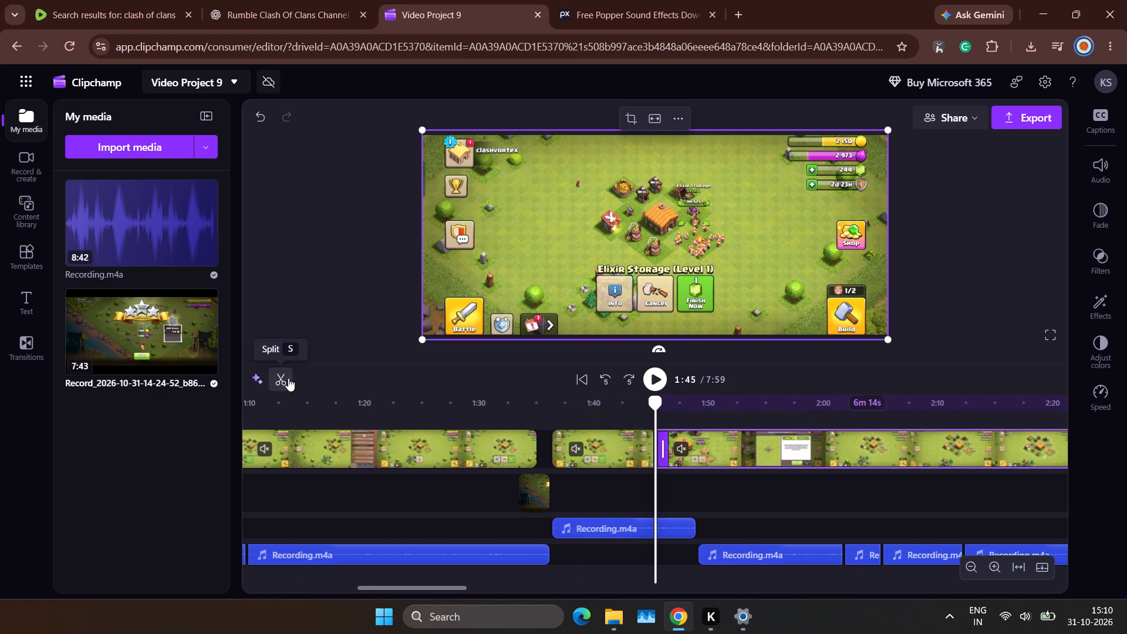
click(602, 430)
key(Delete)
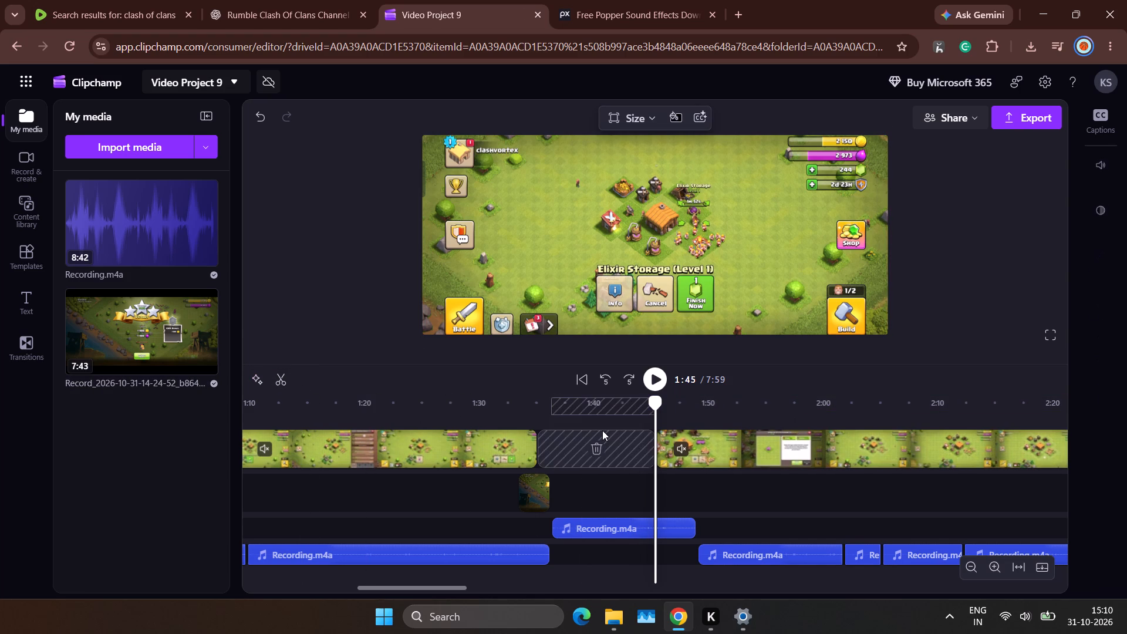
Move the remaining gameplay back to start at about 1:36, and play from 1:28 and 1:36 to check it against the narration.
drag(748, 447, 645, 450)
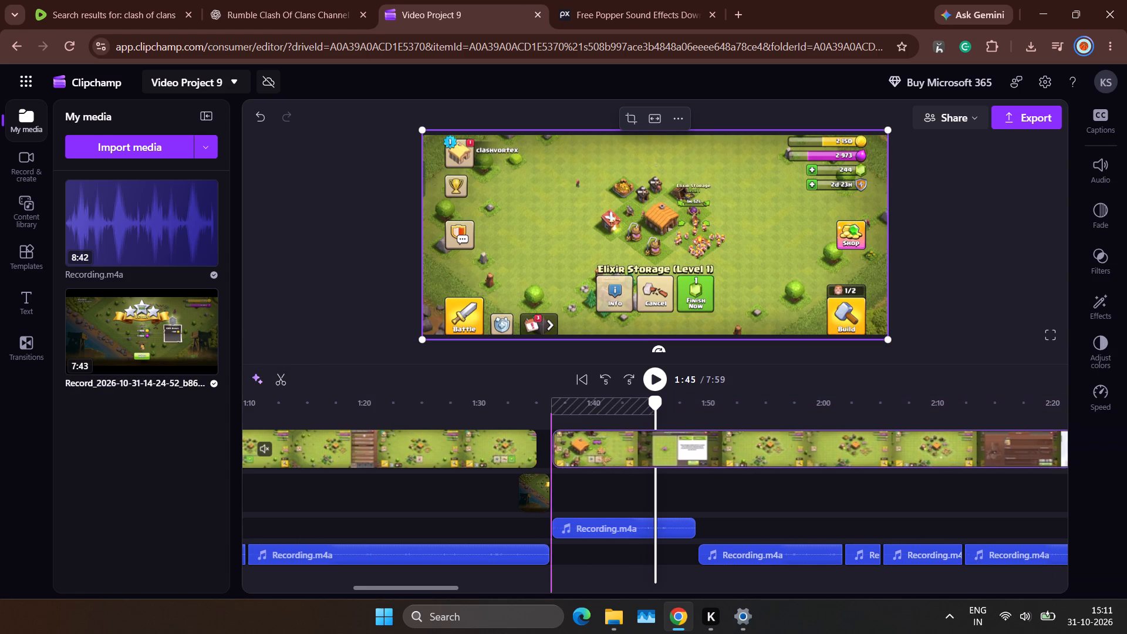
drag(645, 450, 643, 451)
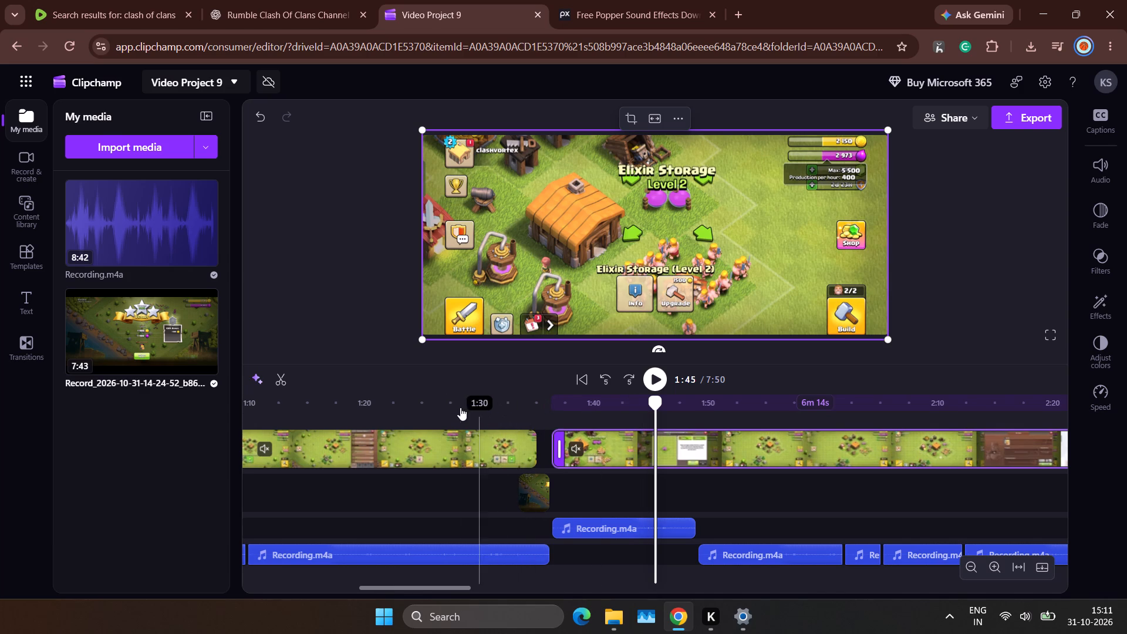
click(458, 407)
key(space)
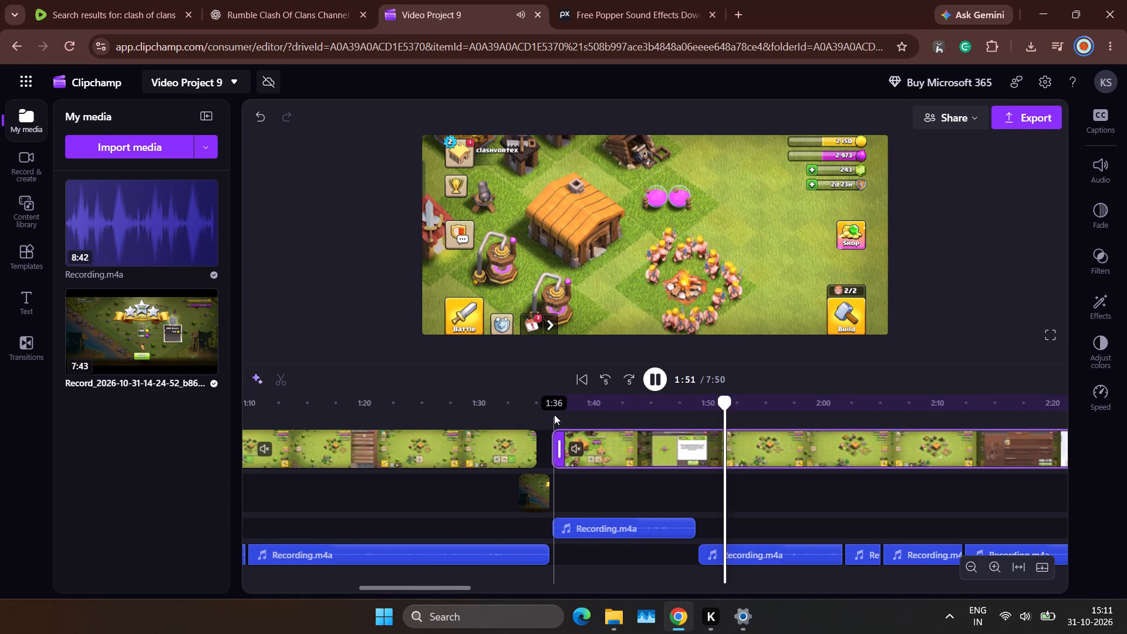
click(554, 414)
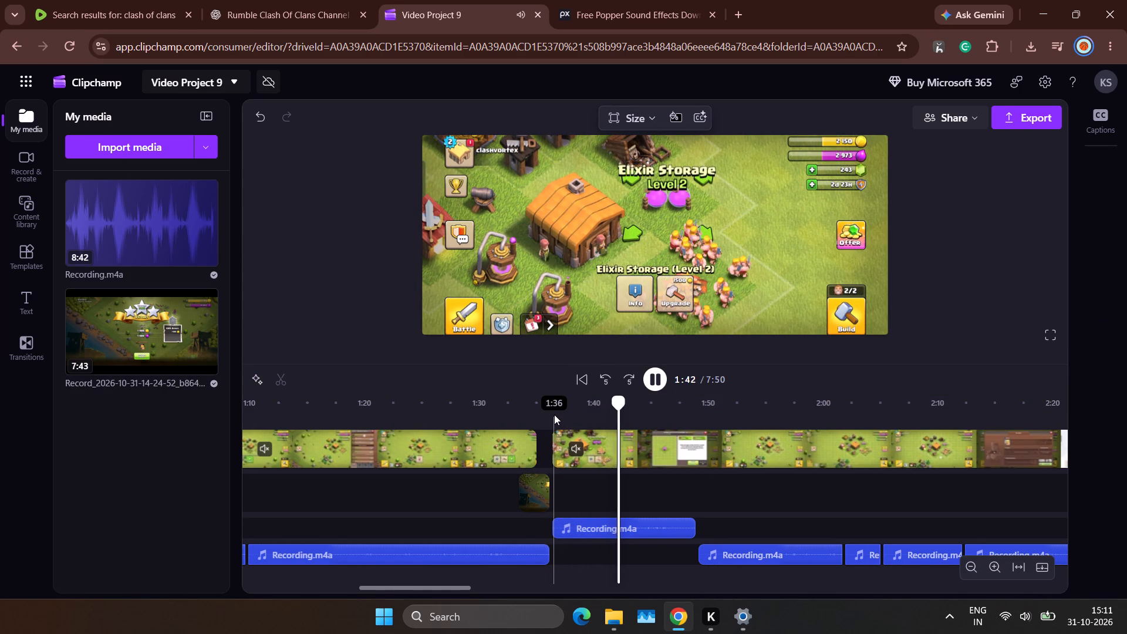
key(space)
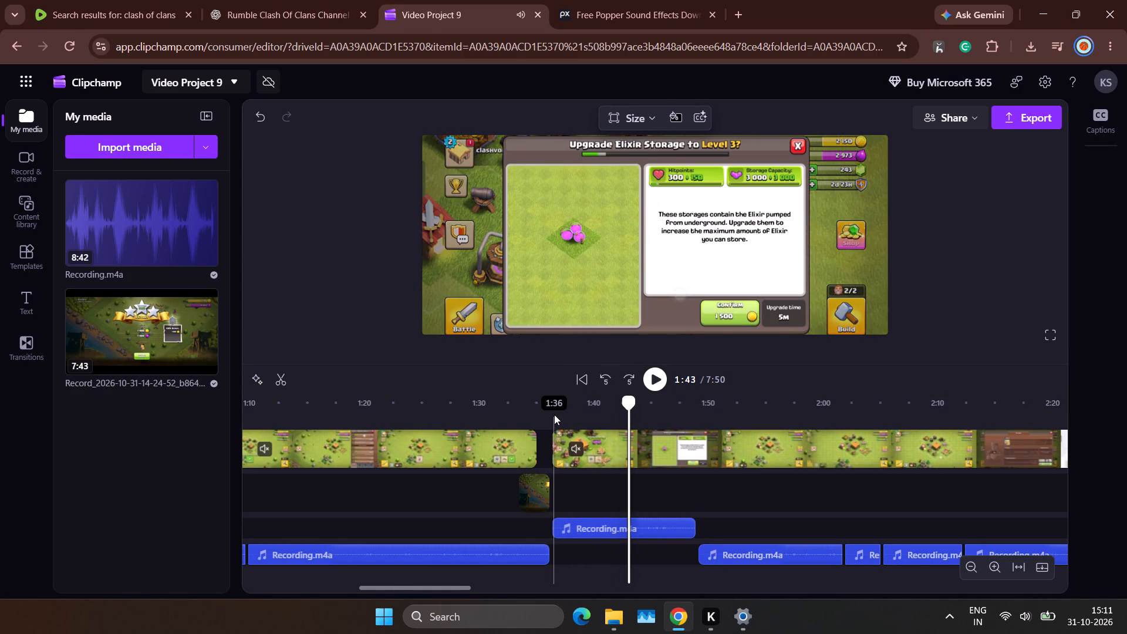
Play the elixir storage upgrade section from 1:43, 1:45 and 1:49 to compare the gameplay with the narration.
key(space)
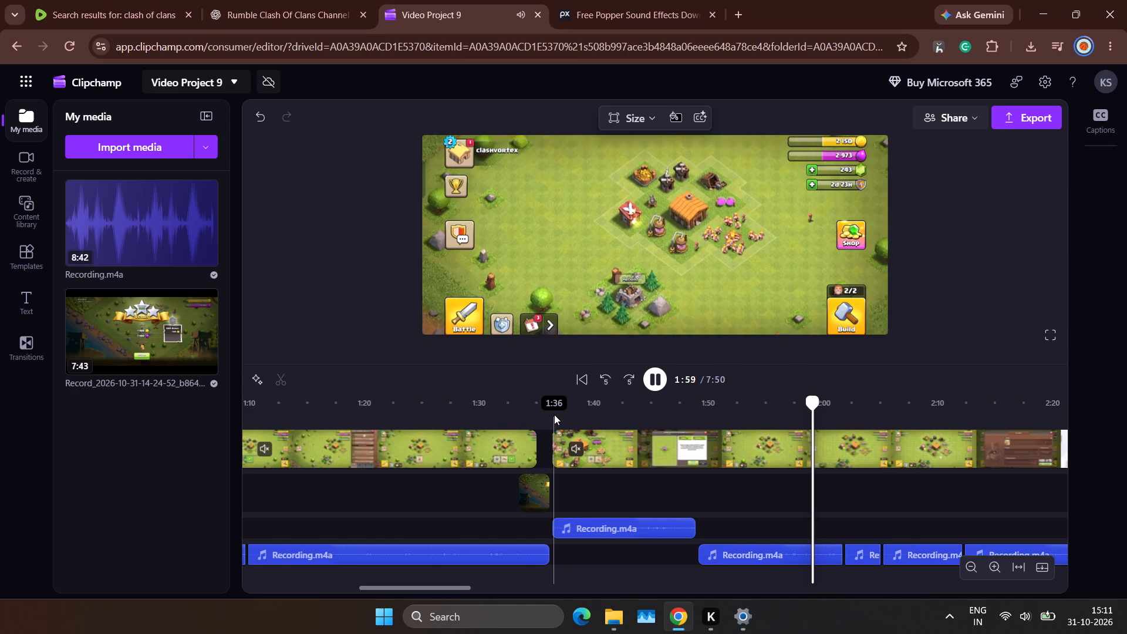
click(653, 417)
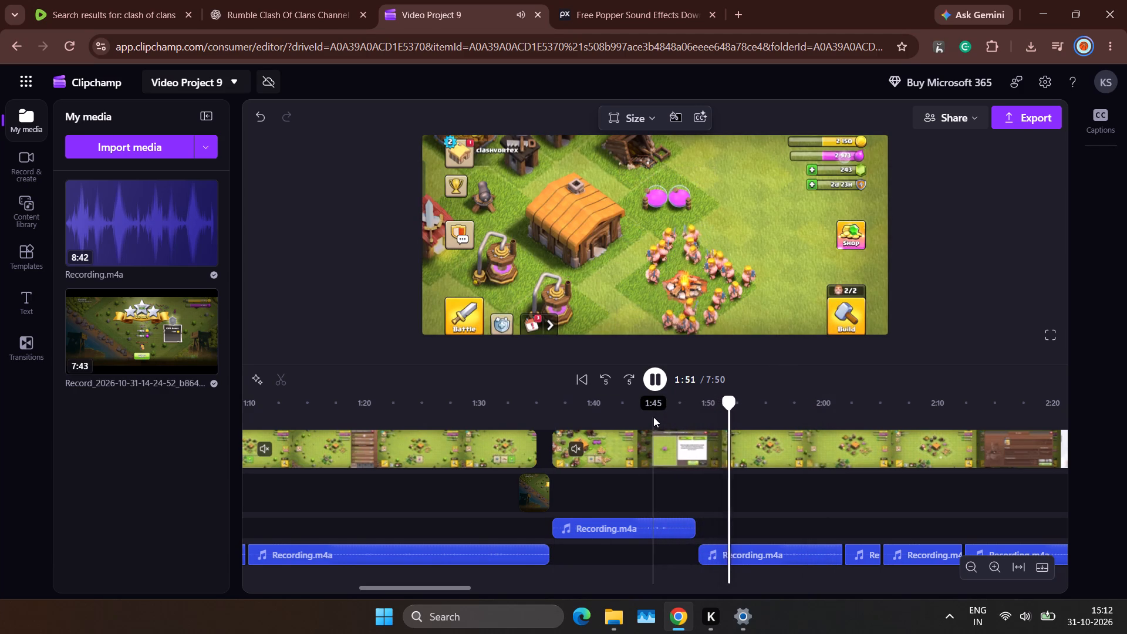
click(653, 417)
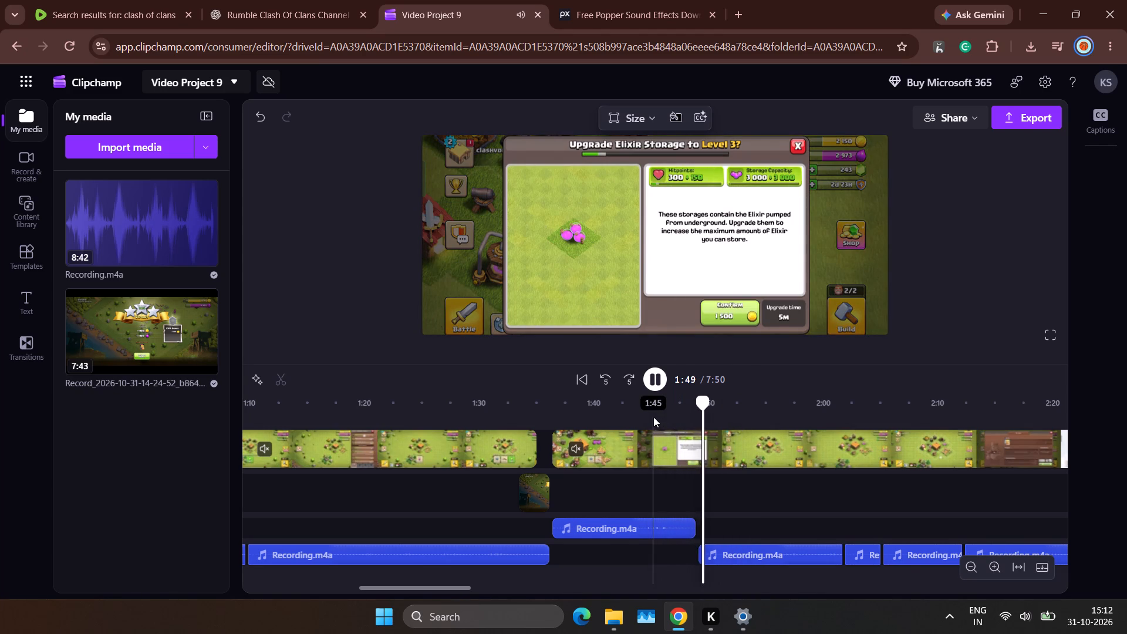
key(space)
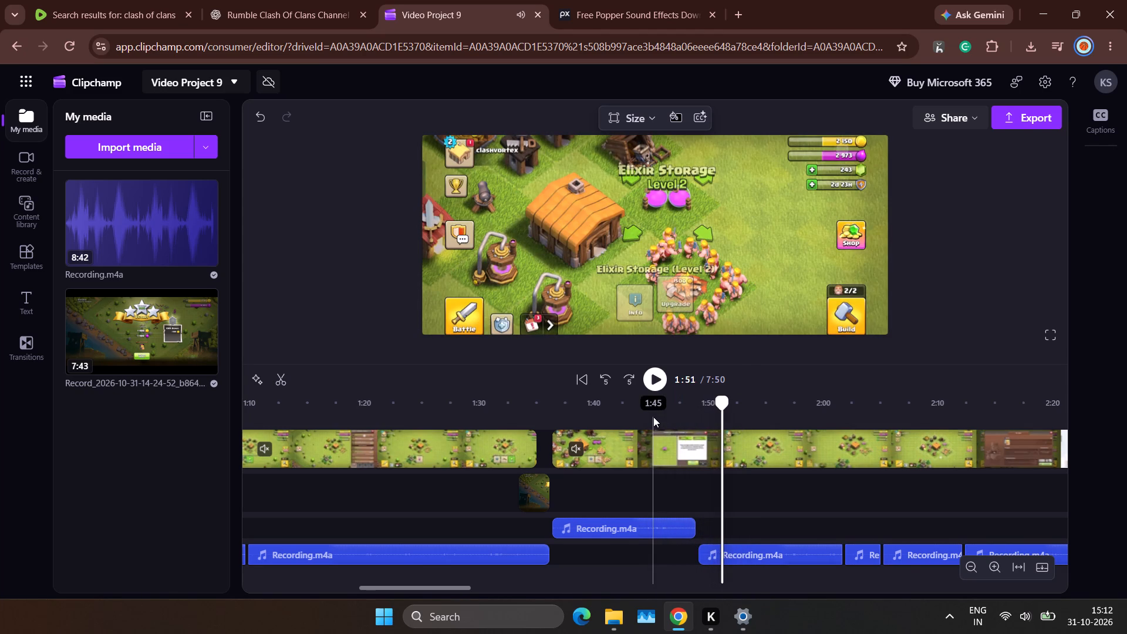
drag(716, 401, 700, 410)
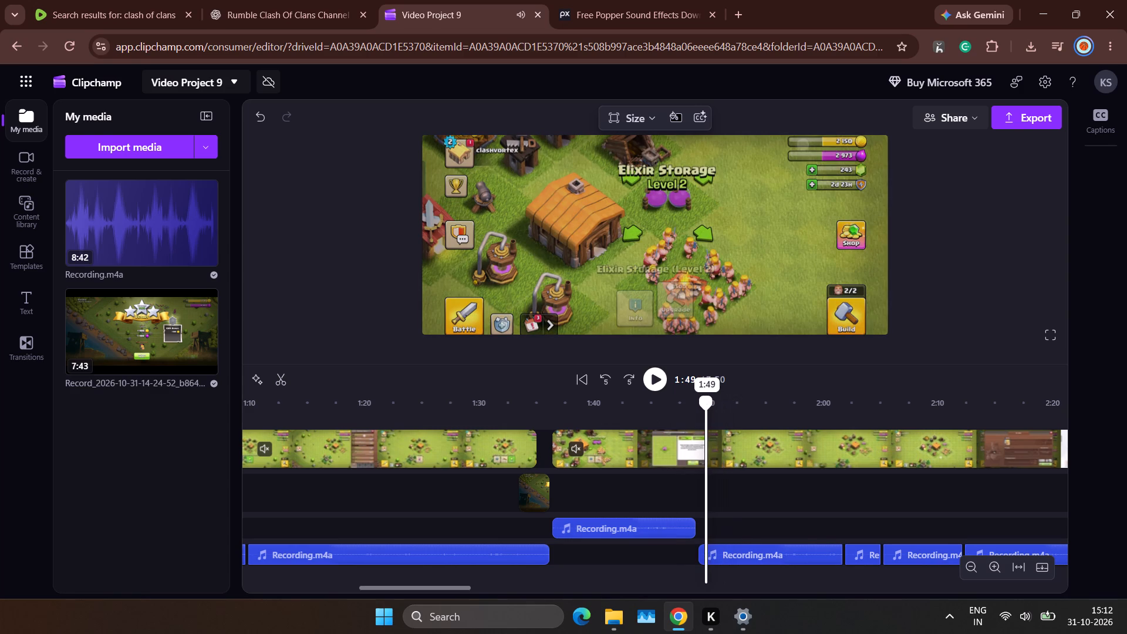
drag(700, 410, 700, 413)
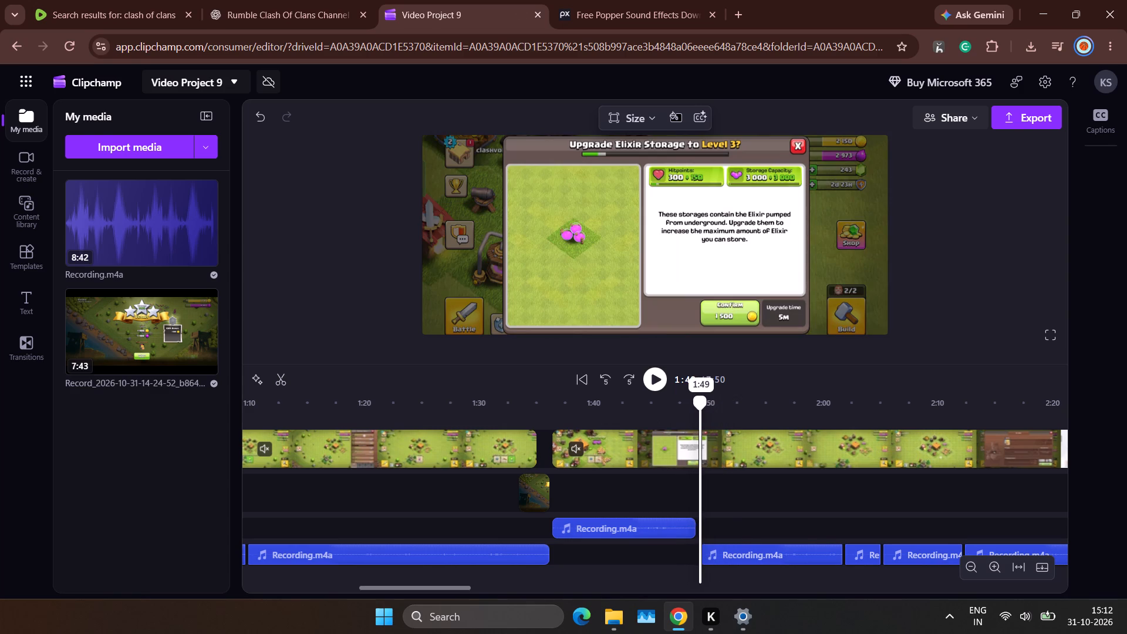
drag(700, 413, 700, 413)
click(684, 438)
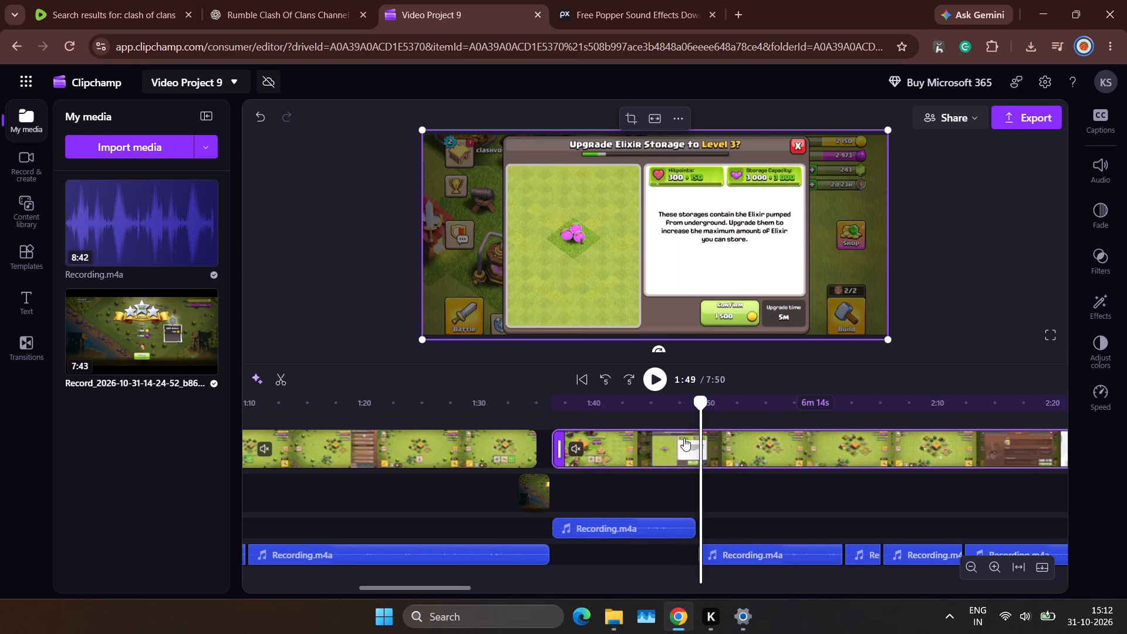
key(space)
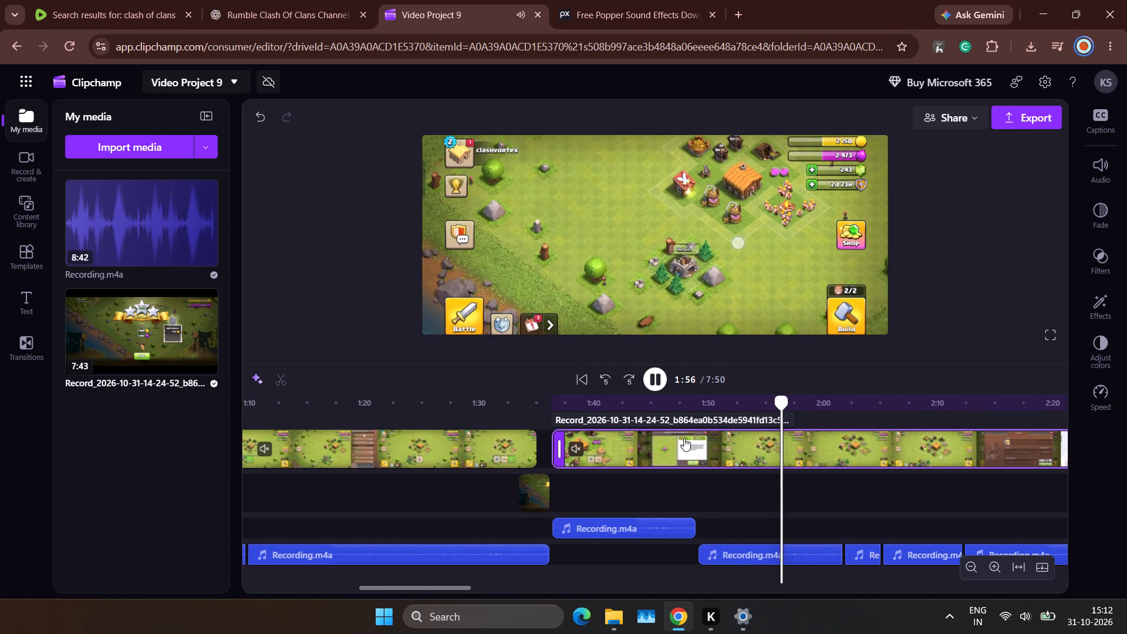
click(724, 409)
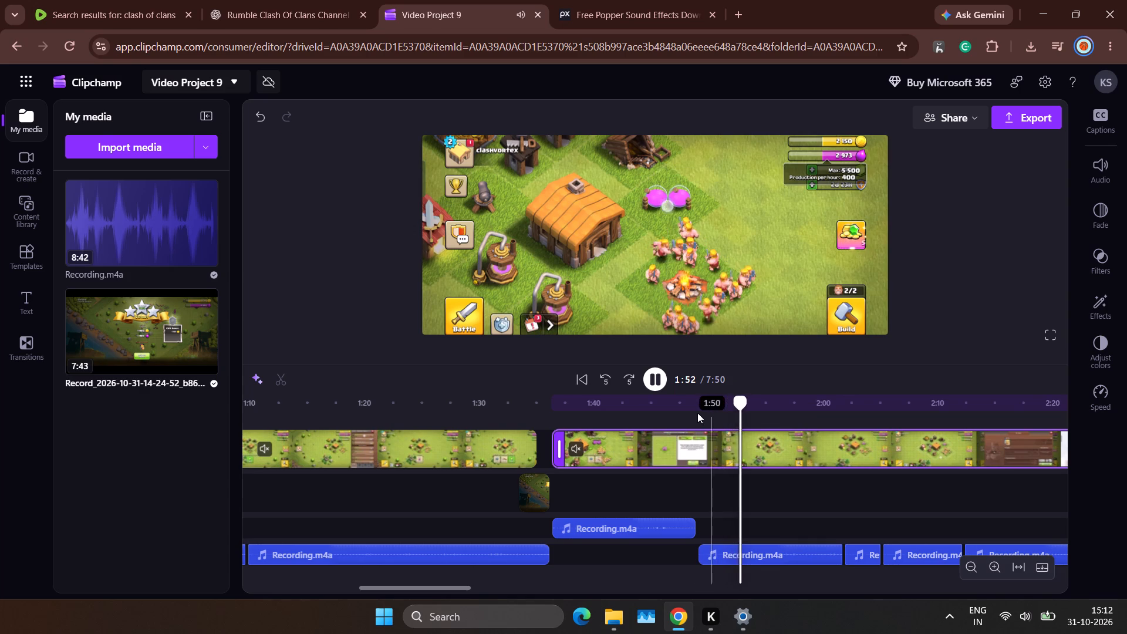
click(694, 414)
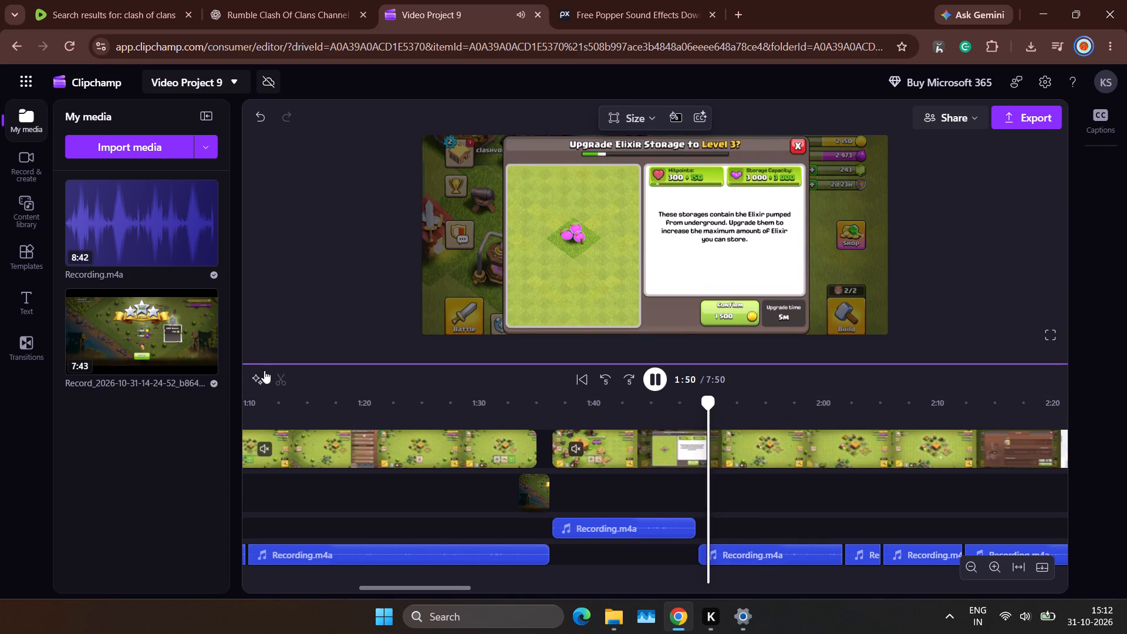
Split the main gameplay clip at 1:50, at the end of the Upgrade Elixir Storage to Level 3 window.
click(636, 437)
key(space)
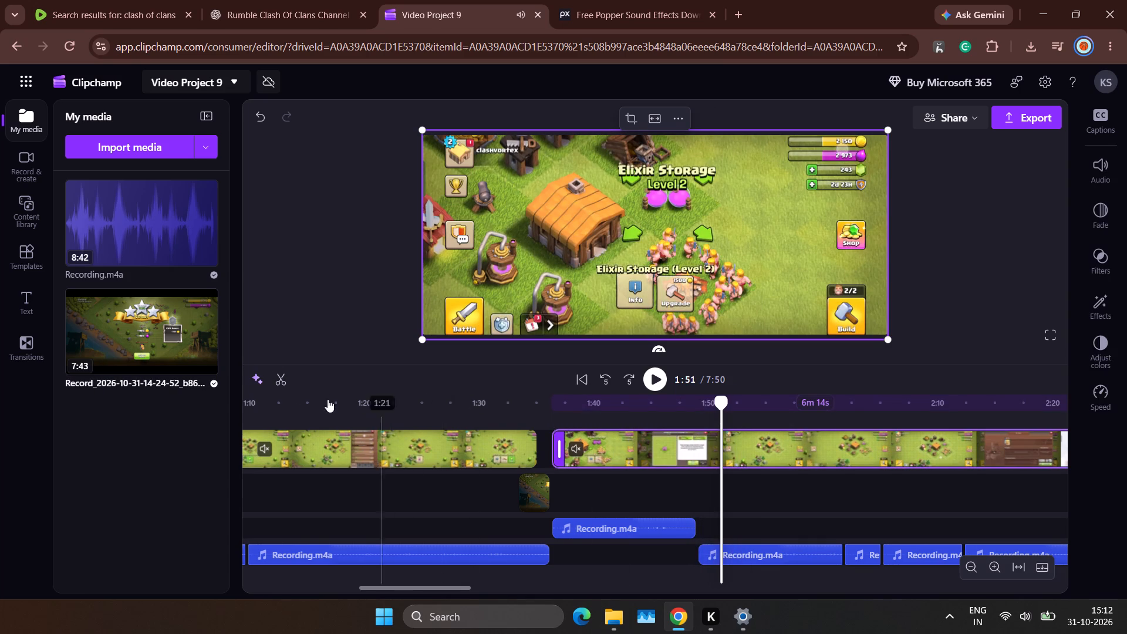
drag(716, 400, 694, 404)
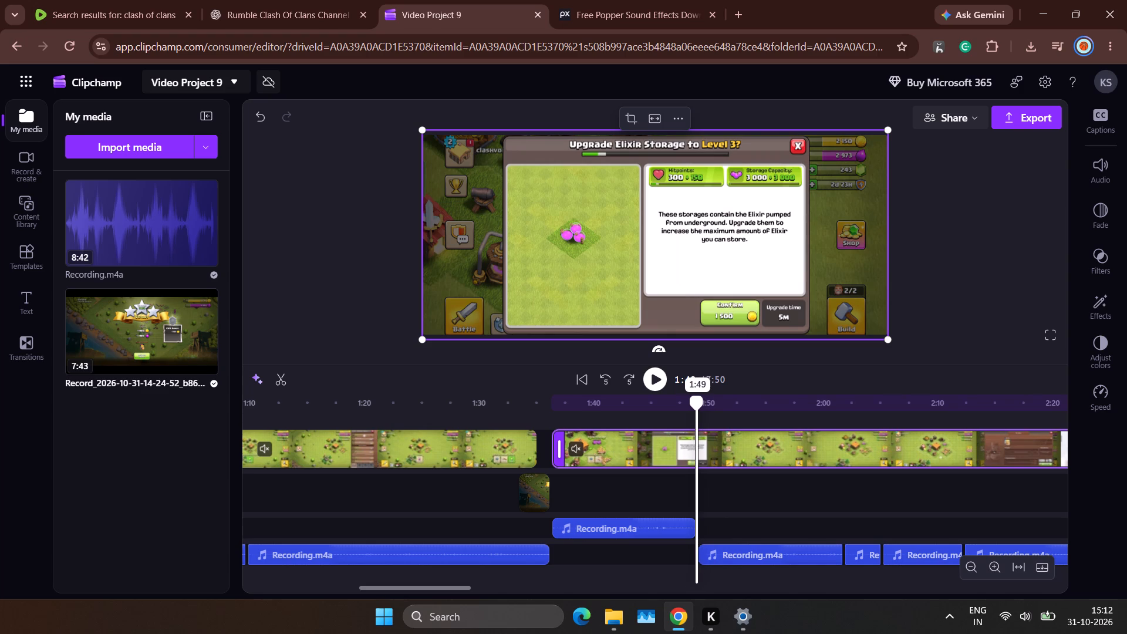
drag(694, 404, 676, 409)
key(space)
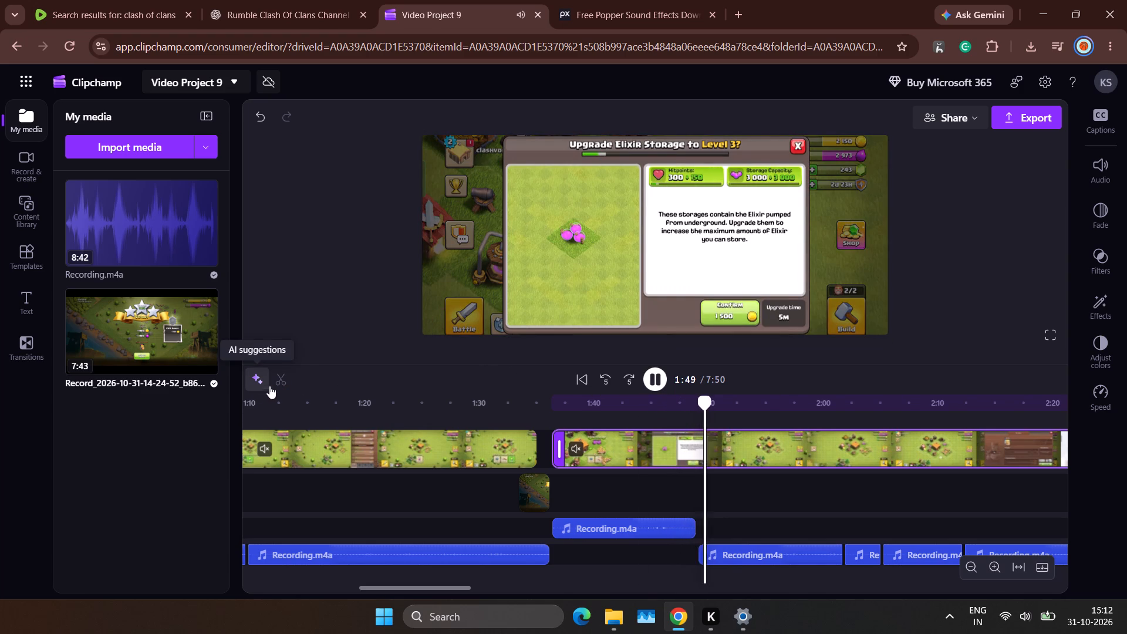
key(space)
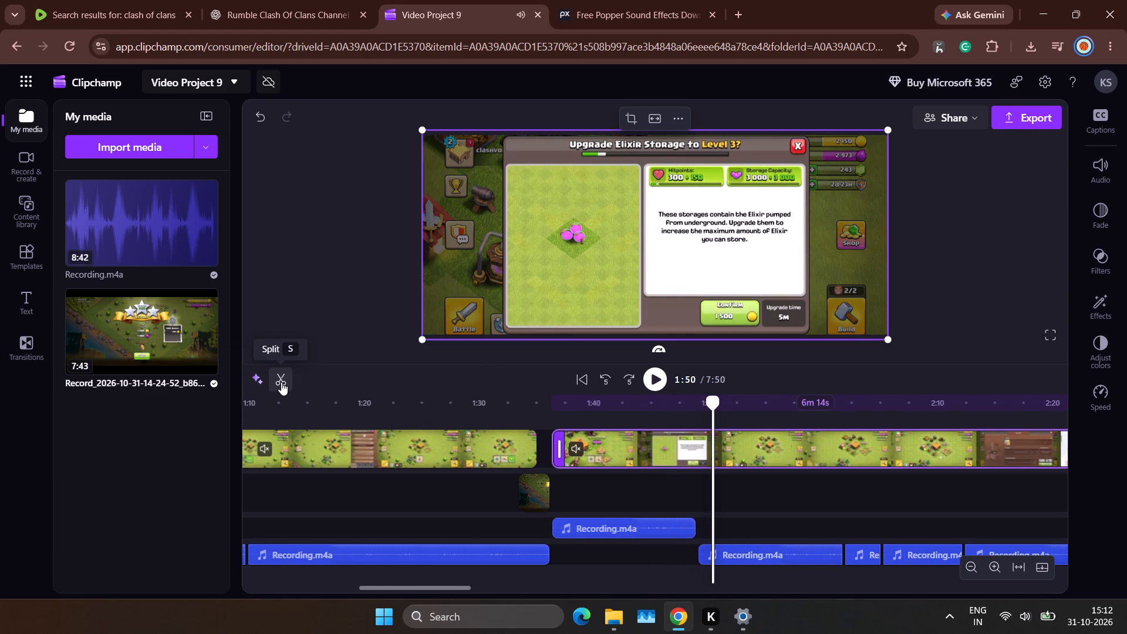
click(279, 373)
Split the gameplay and narration at 1:56, just before the broken Clan Castle is selected, and delete the gameplay from 1:50 to 1:56.
key(space)
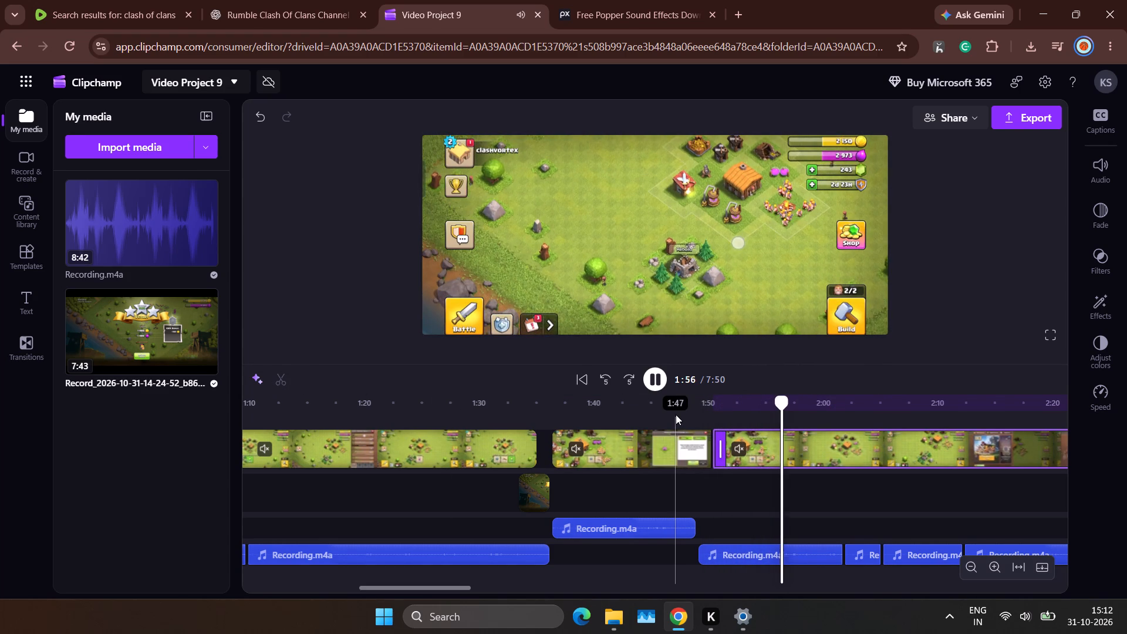
key(space)
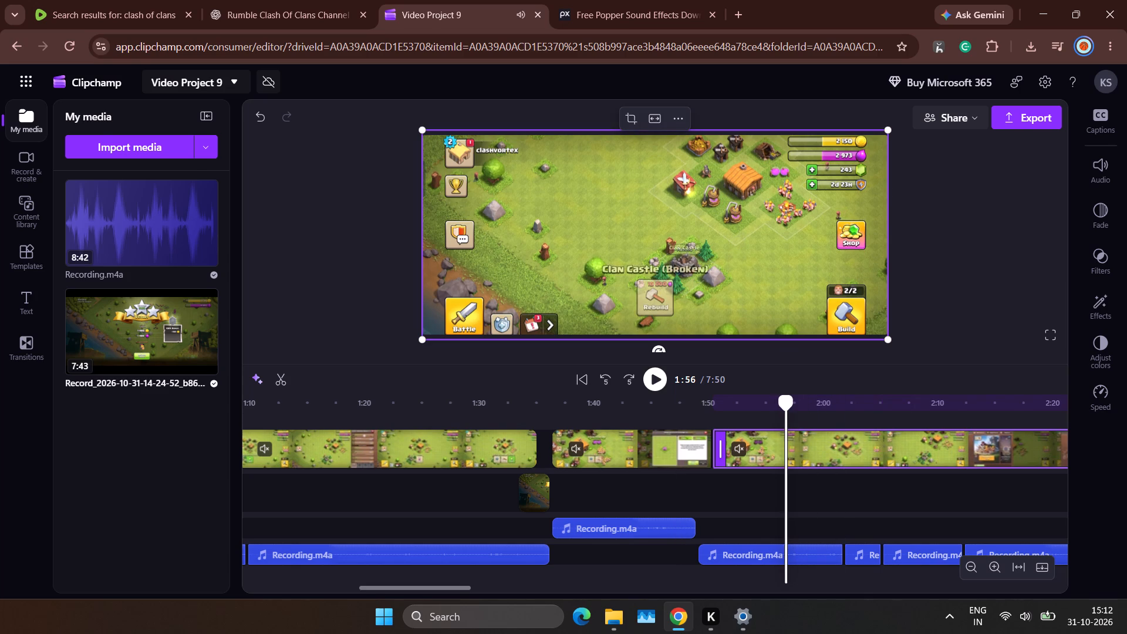
drag(787, 400, 778, 404)
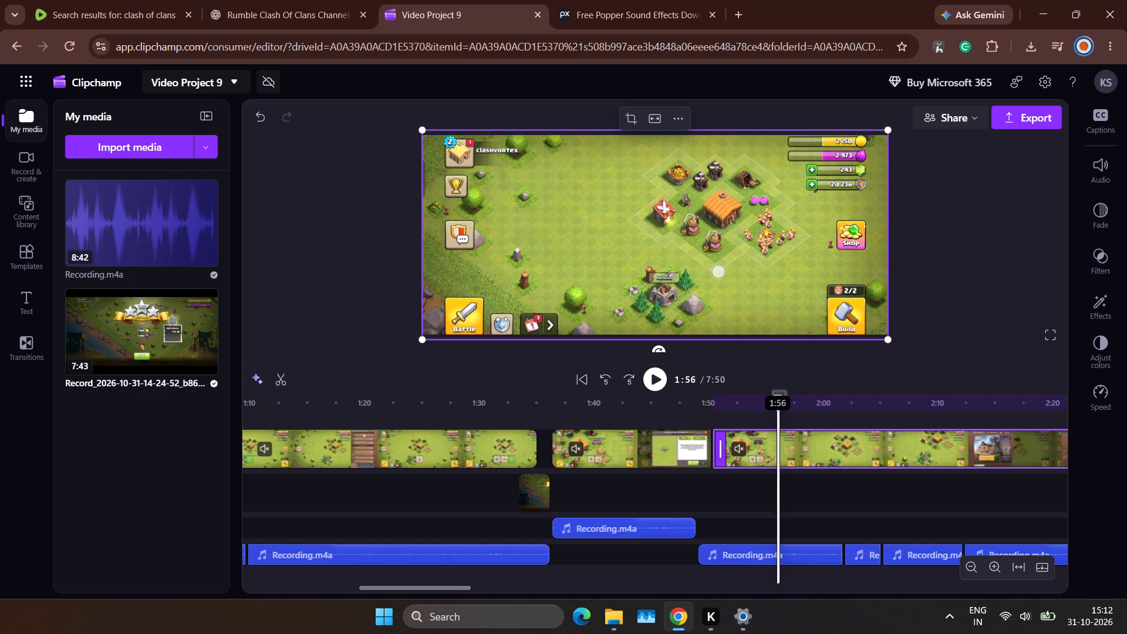
click(751, 444)
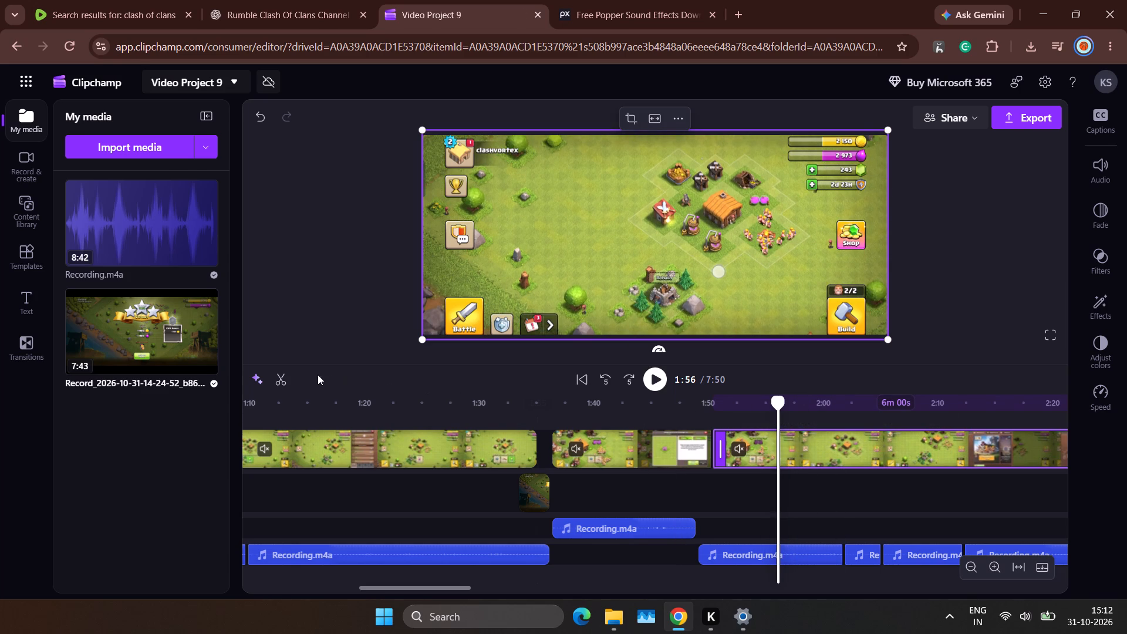
click(272, 379)
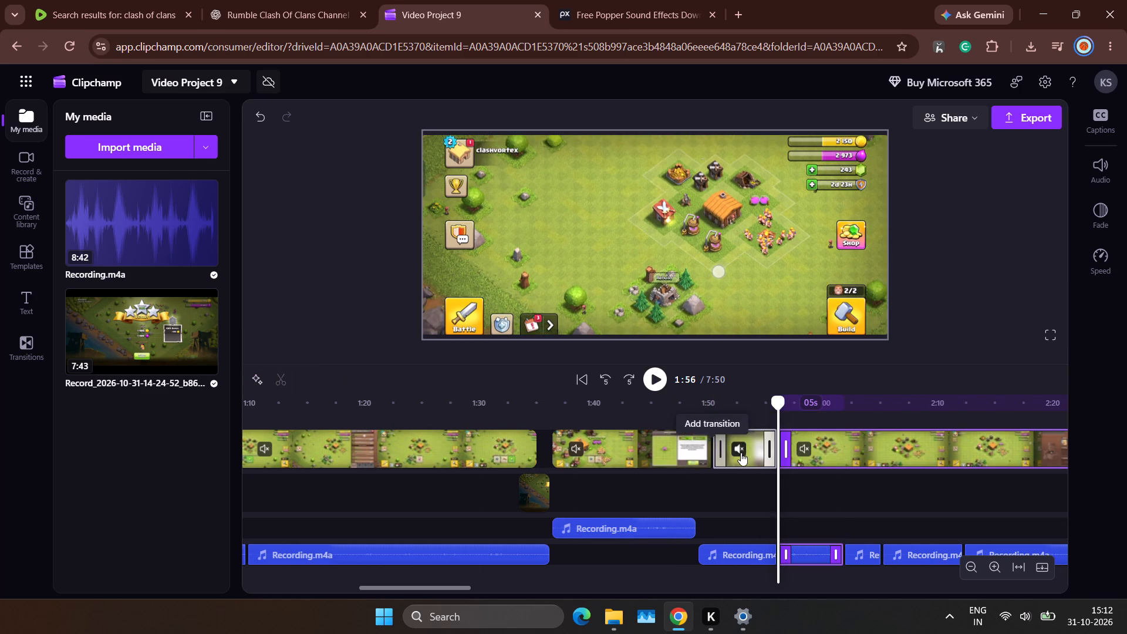
click(744, 457)
key(Delete)
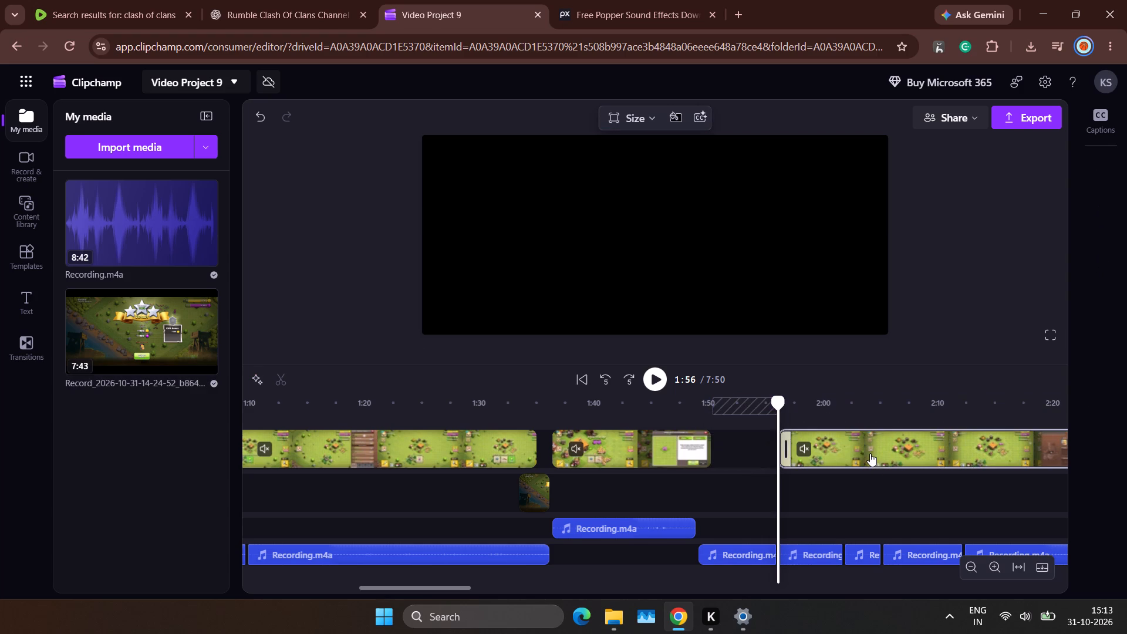
Move the remaining gameplay to the second video track, starting at about 1:50, and play from 1:48, 2:00 and 1:53 to check it.
drag(870, 453, 795, 488)
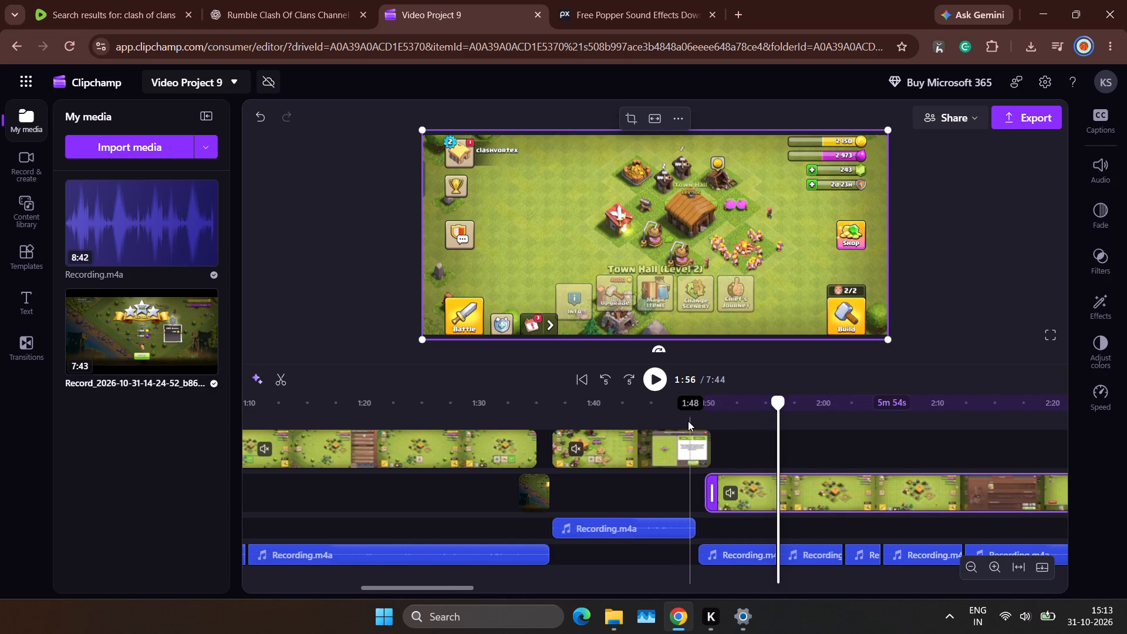
click(685, 420)
key(space)
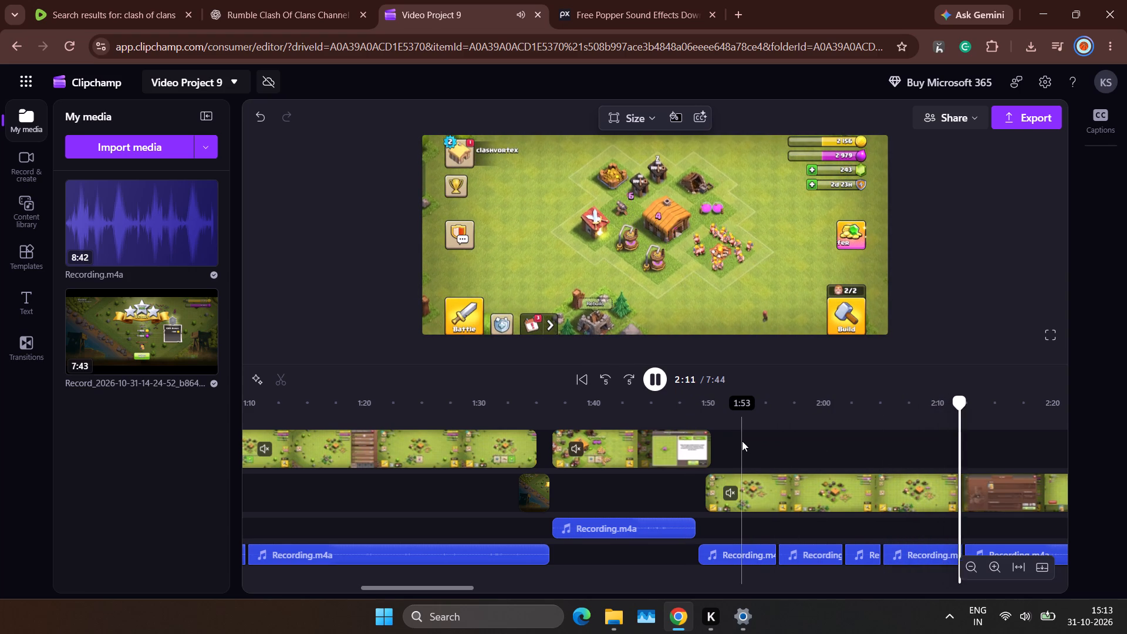
scroll(865, 440, left, 2)
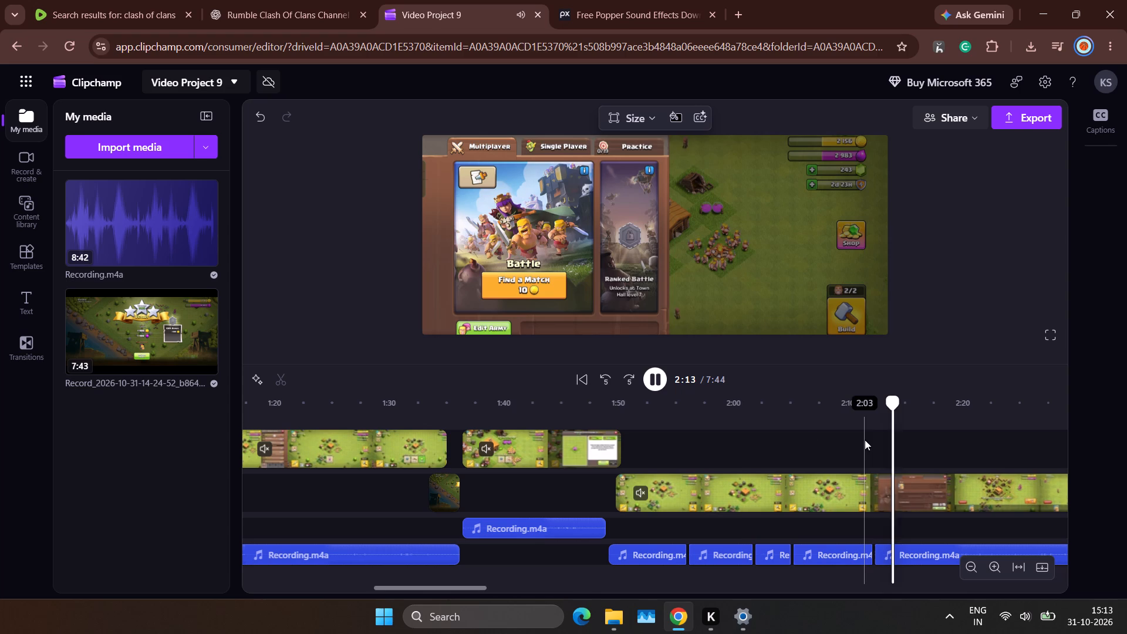
click(741, 433)
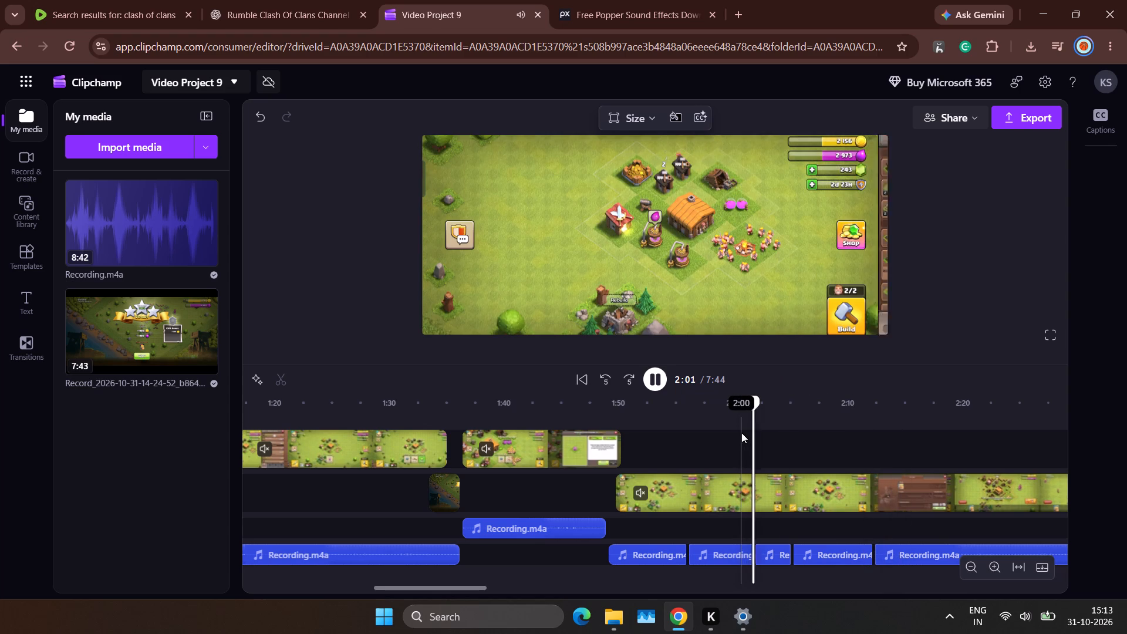
click(658, 427)
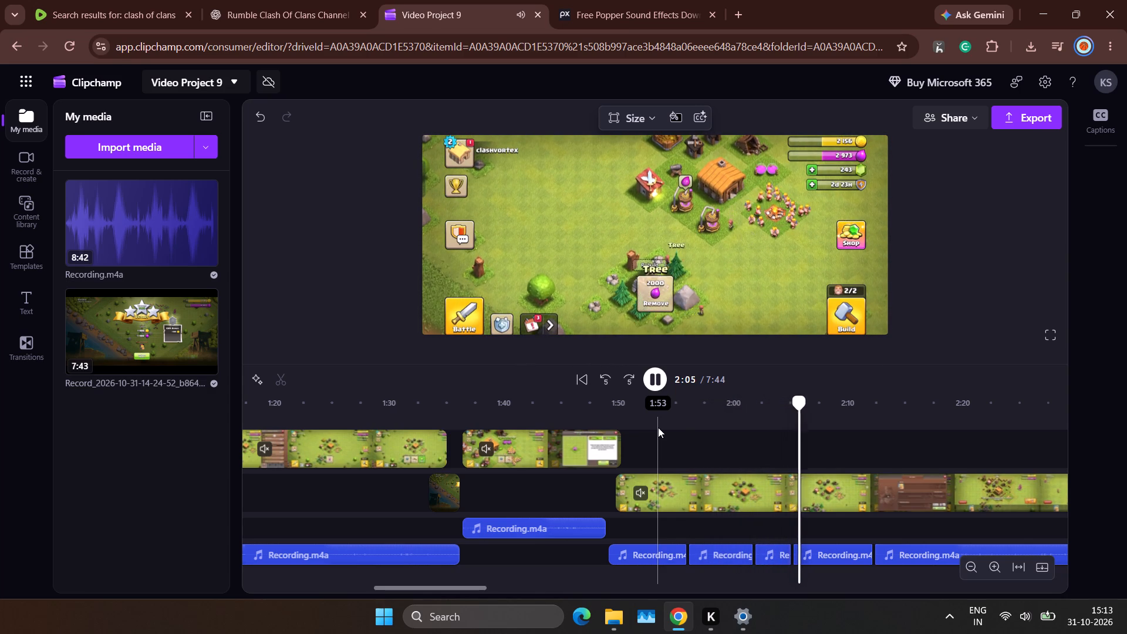
Split the gameplay on the second video track at 2:07, where the broken Clan Castle is selected.
key(space)
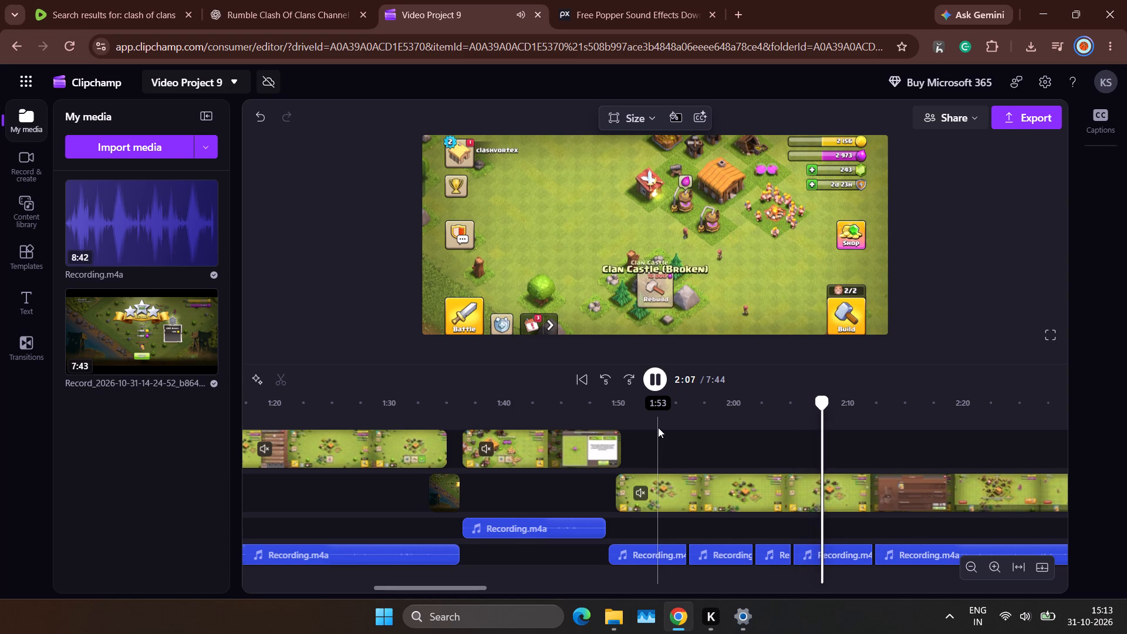
click(792, 488)
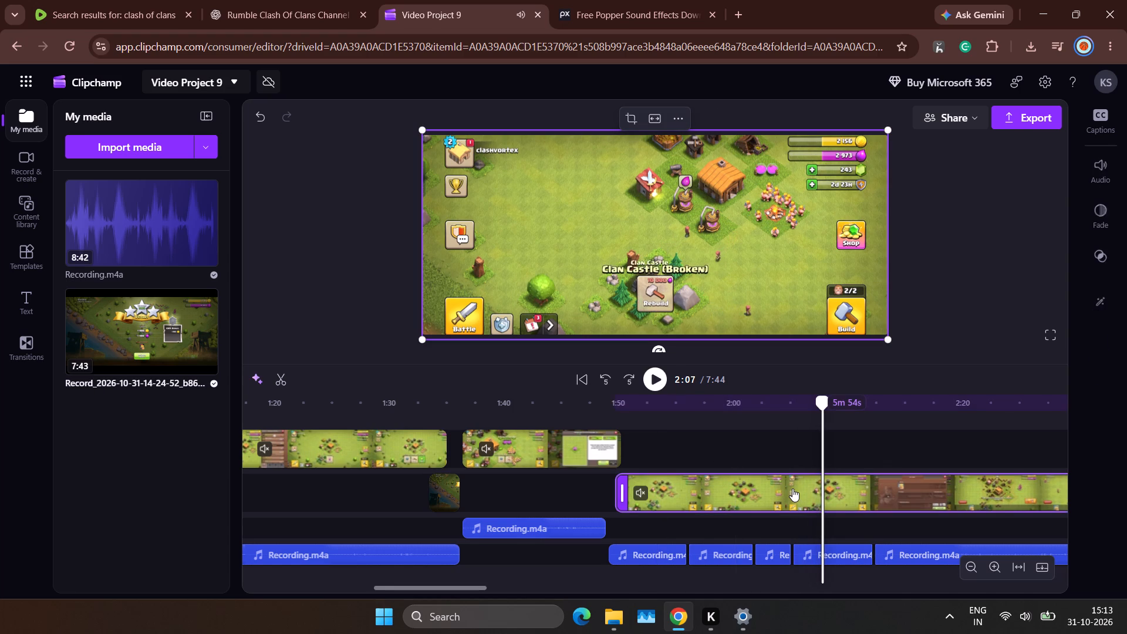
click(285, 374)
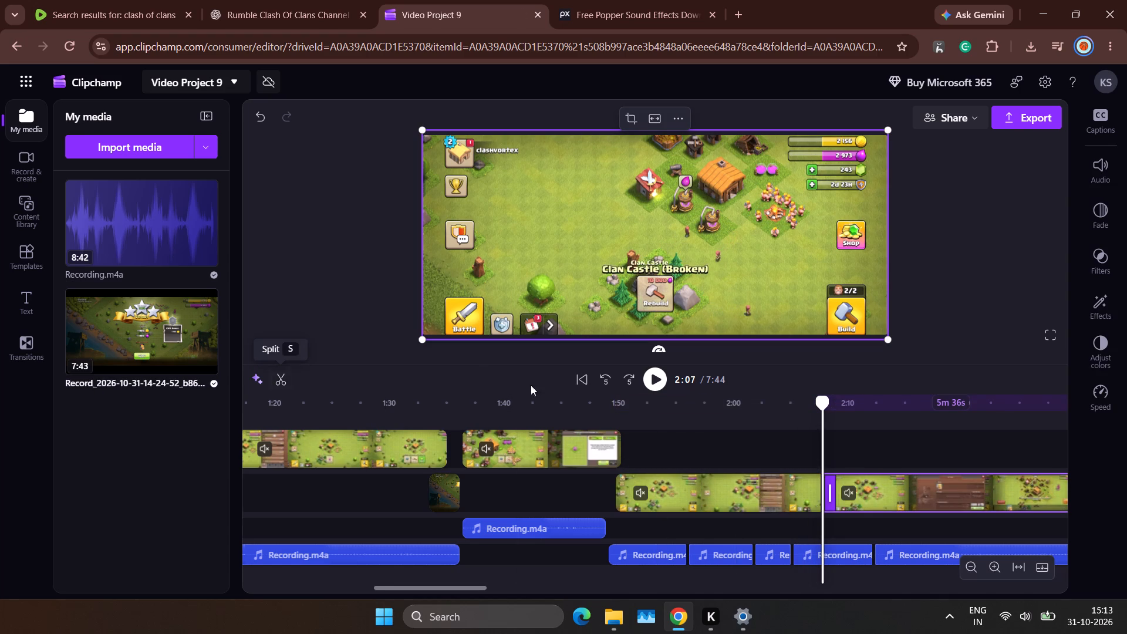
Split the gameplay again at 2:15, on the attack screen with Find a Match, and delete the section from 2:07 to 2:15.
scroll(692, 393, left, 3)
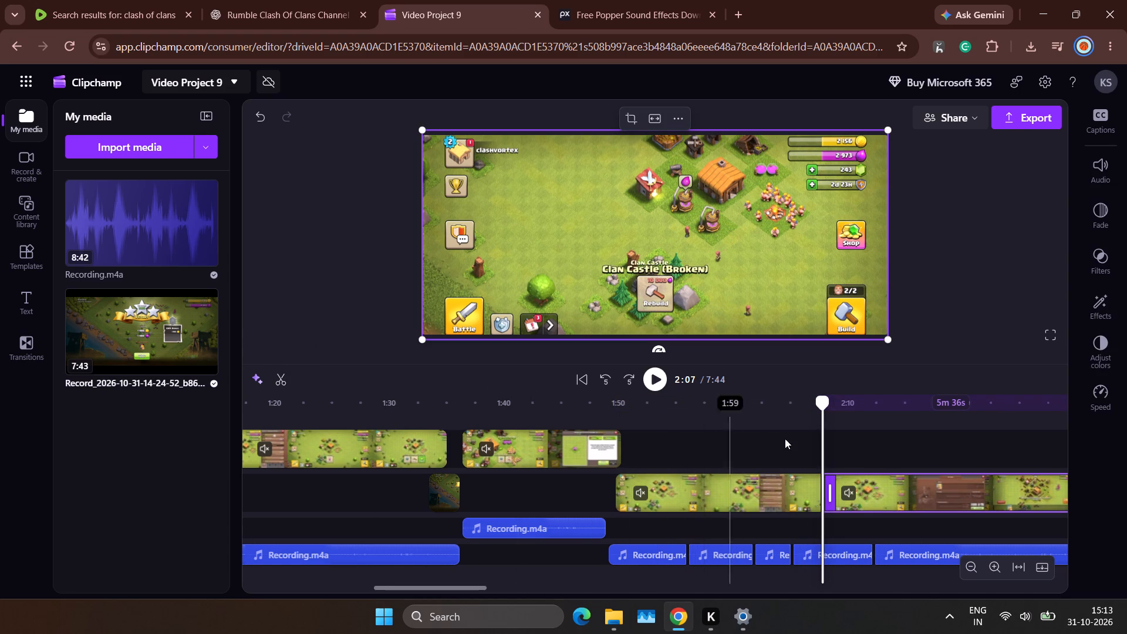
drag(822, 404, 858, 410)
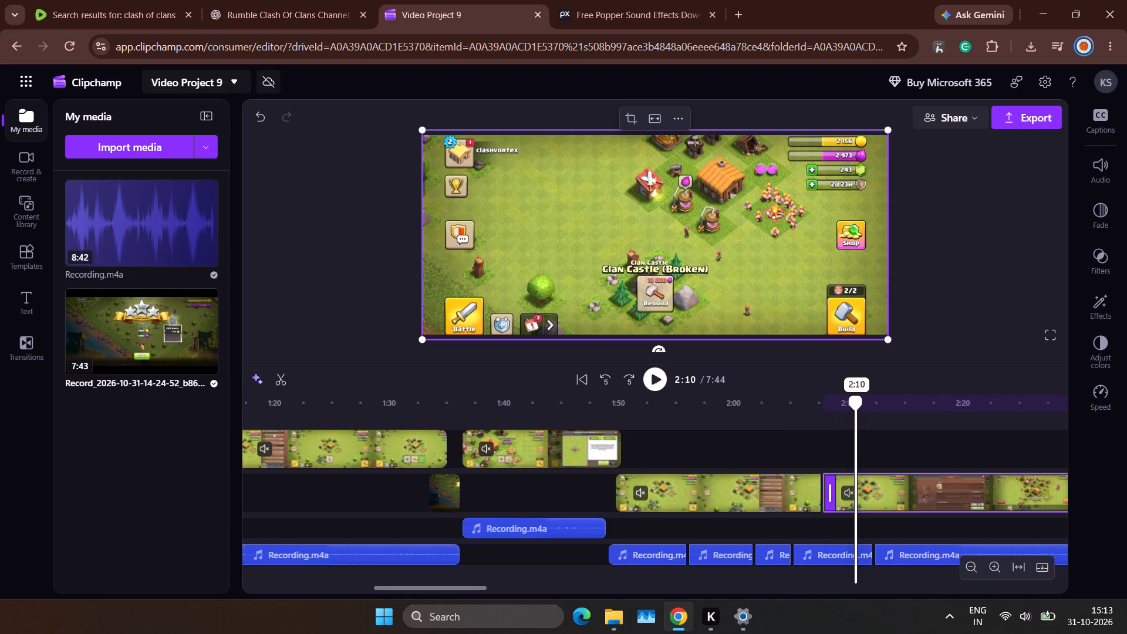
drag(858, 410, 904, 419)
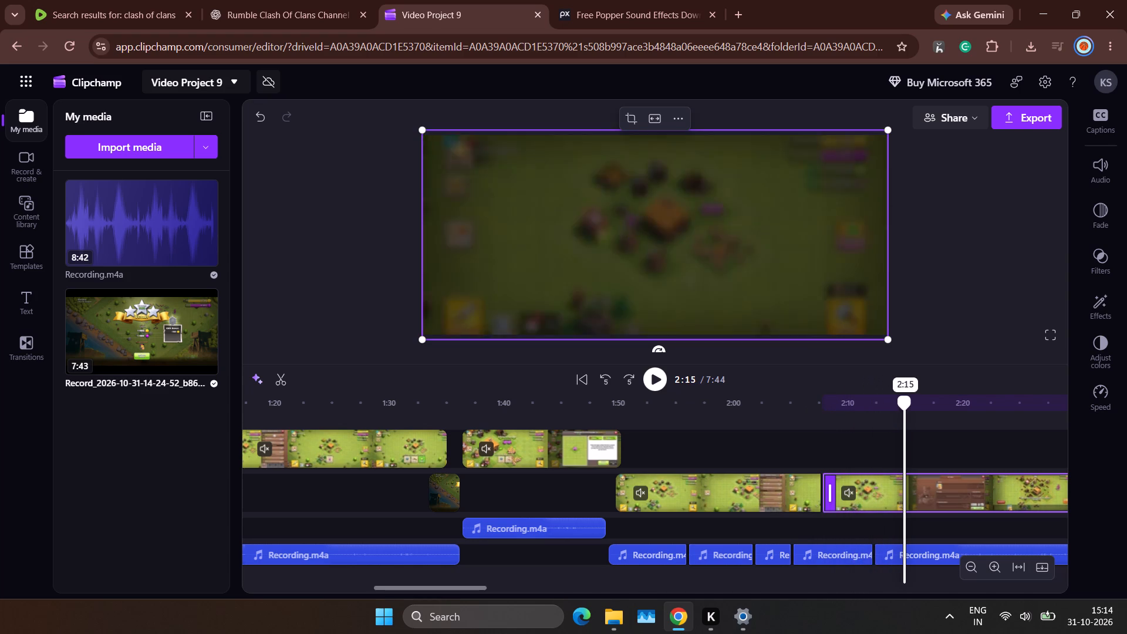
drag(904, 419, 897, 421)
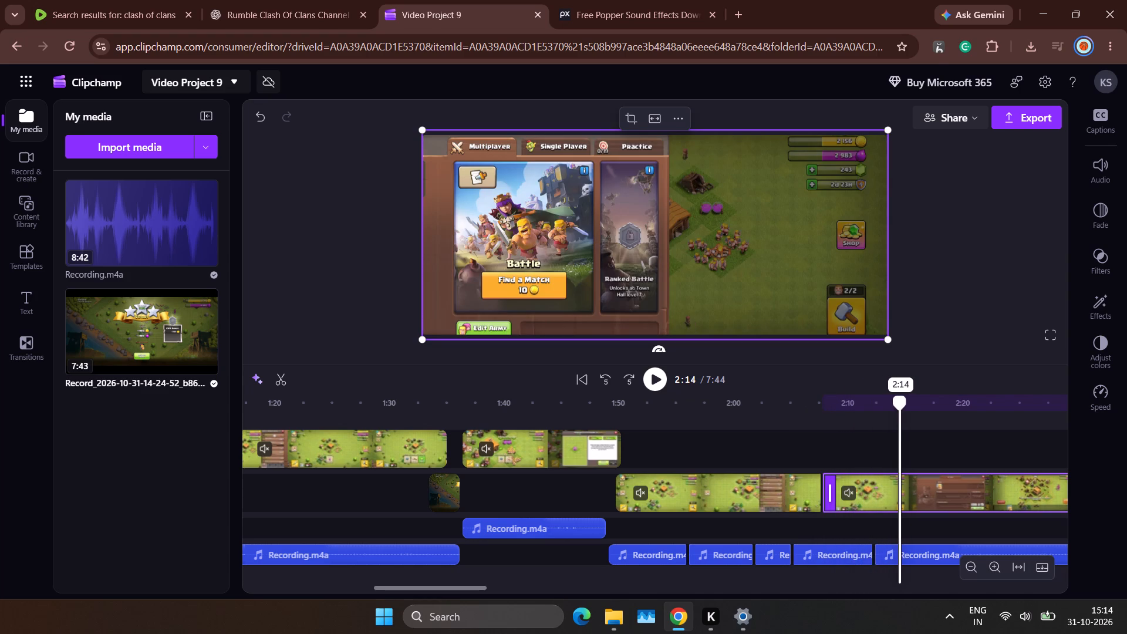
drag(897, 421, 904, 421)
click(878, 481)
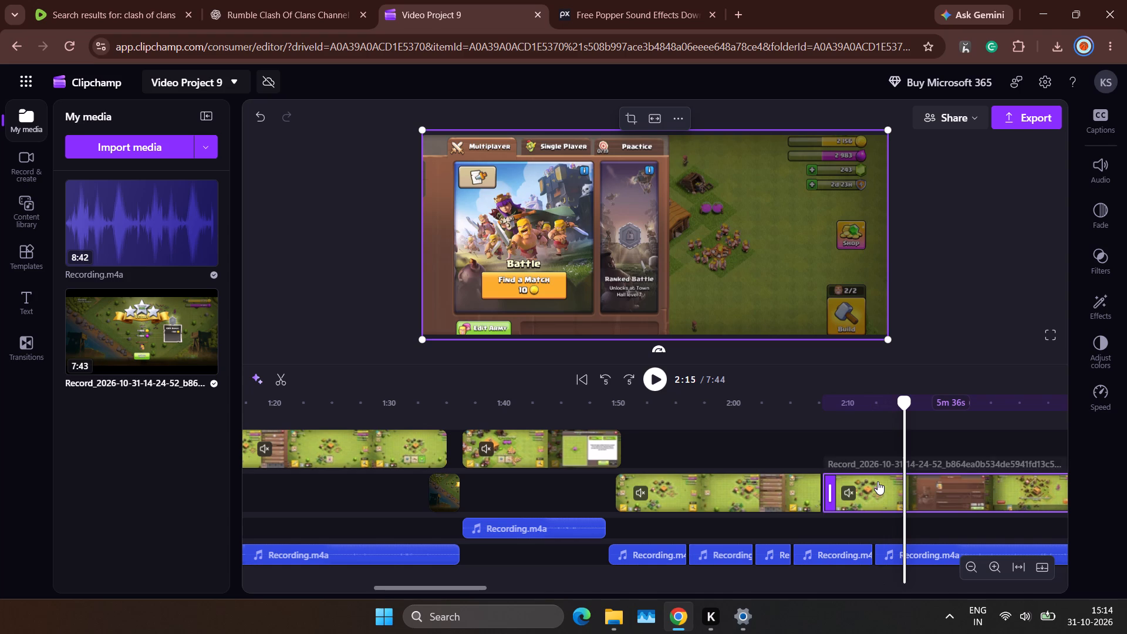
click(285, 371)
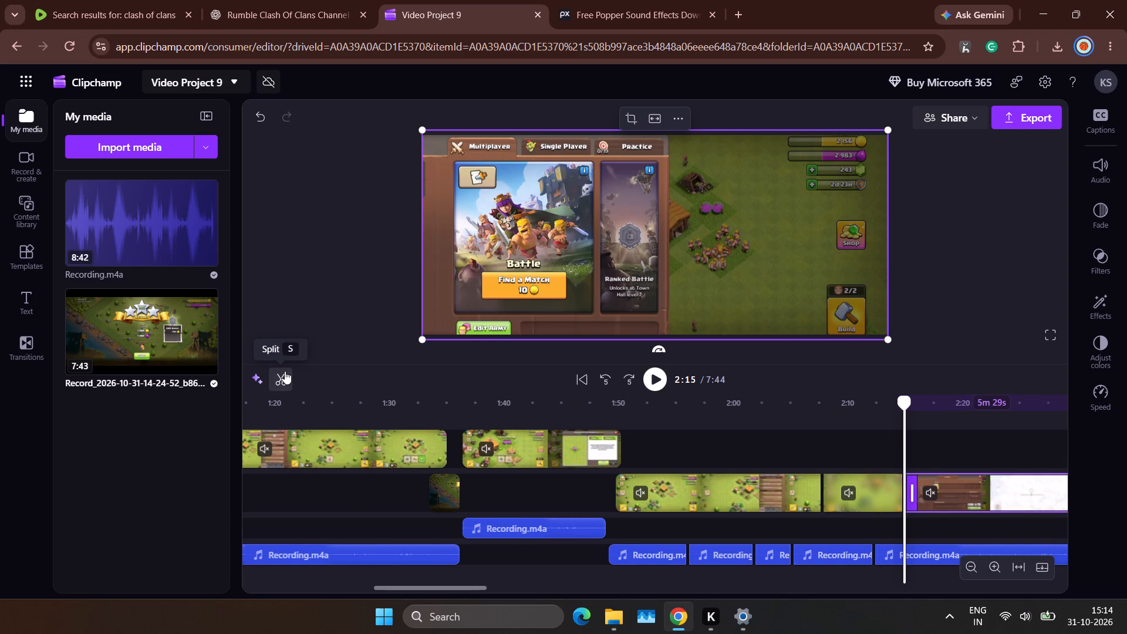
click(880, 477)
key(Delete)
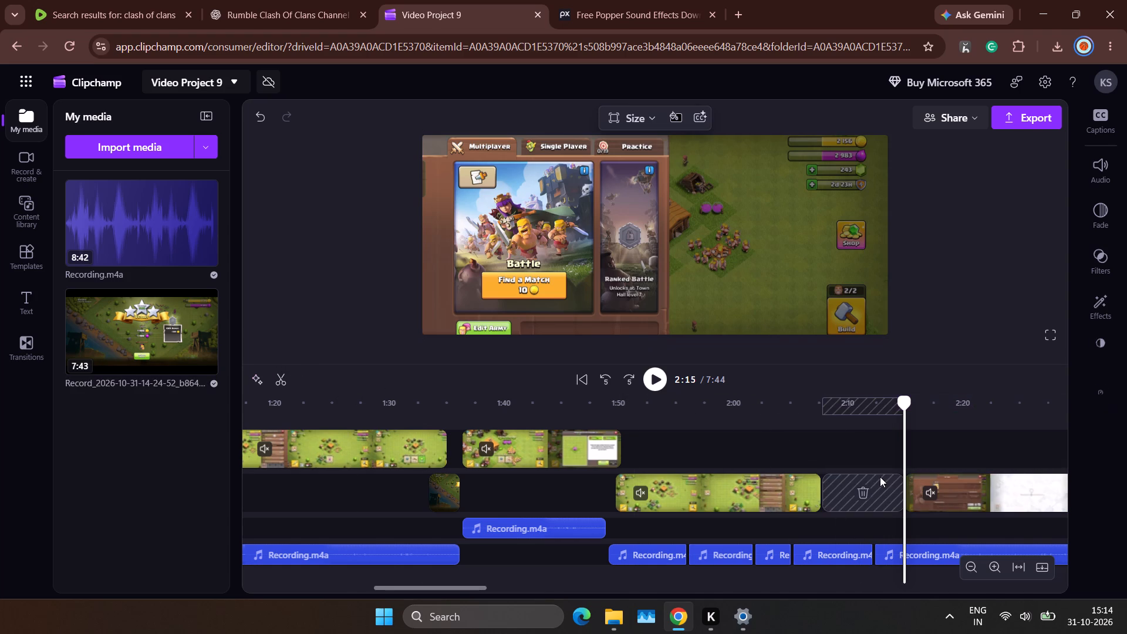
Play the gameplay from 1:59, and move the remaining gameplay after the gap to a third video track, starting at about 2:06.
click(723, 451)
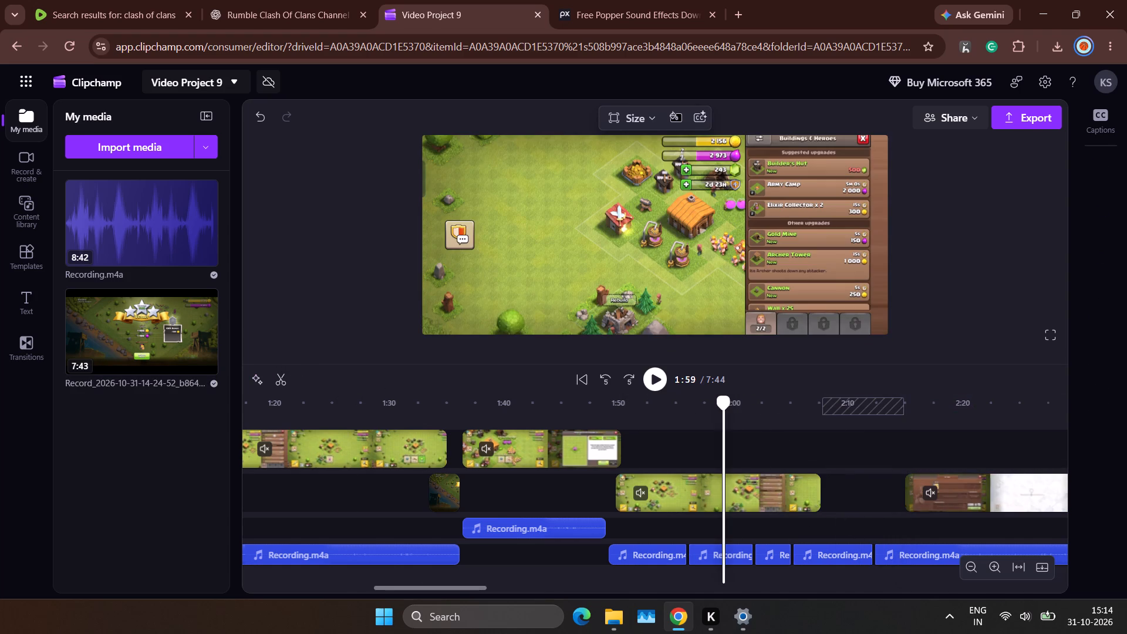
key(space)
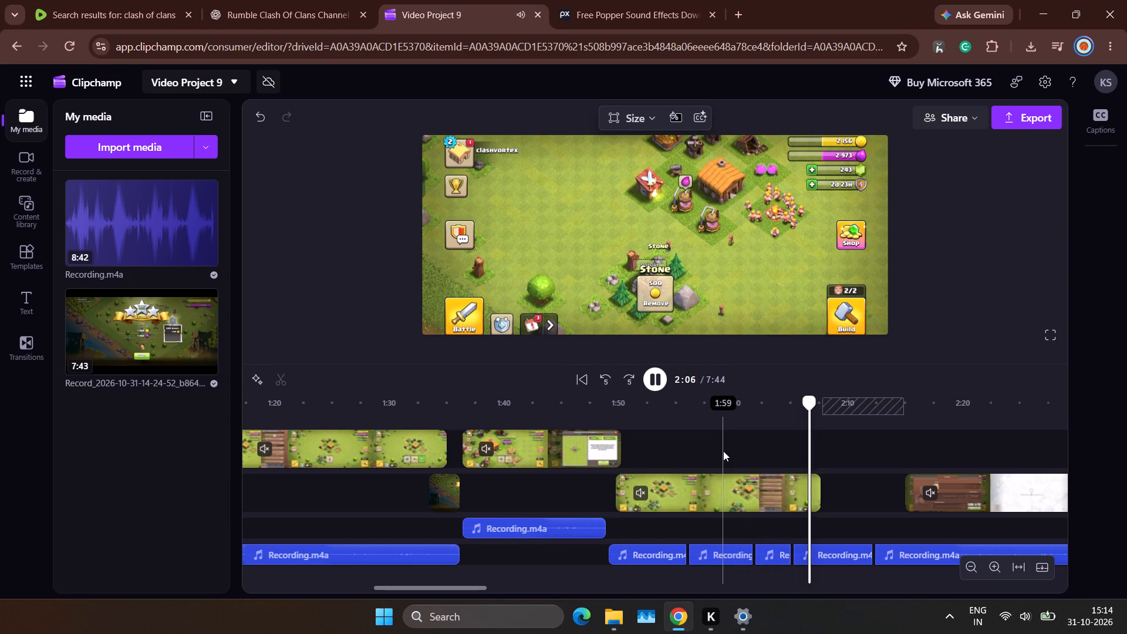
key(space)
drag(1015, 493, 945, 477)
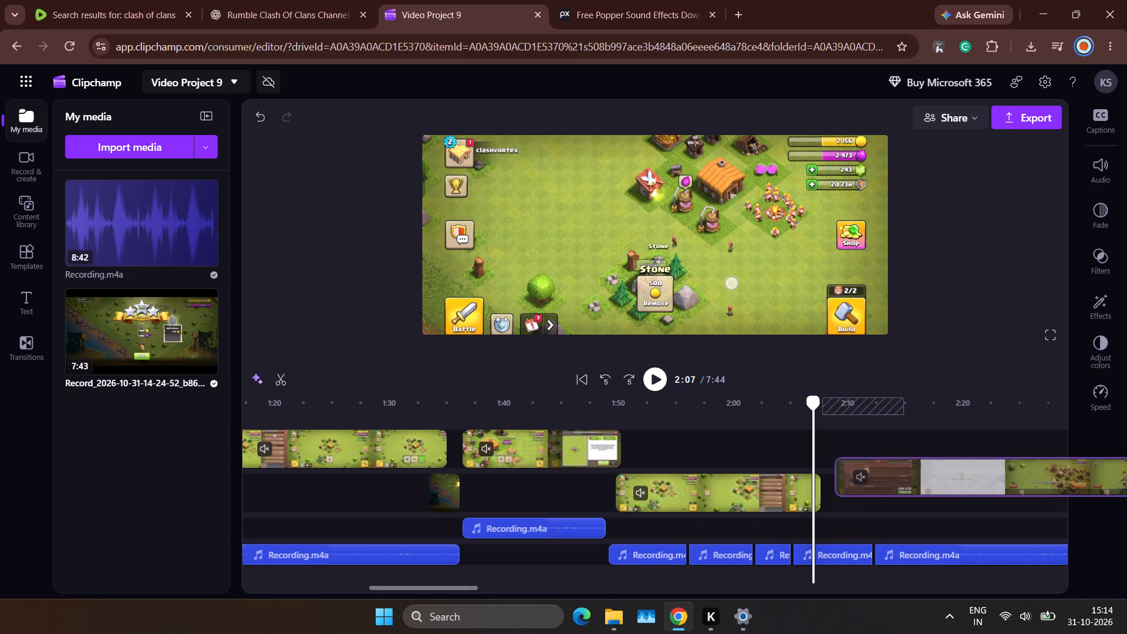
drag(945, 477, 908, 521)
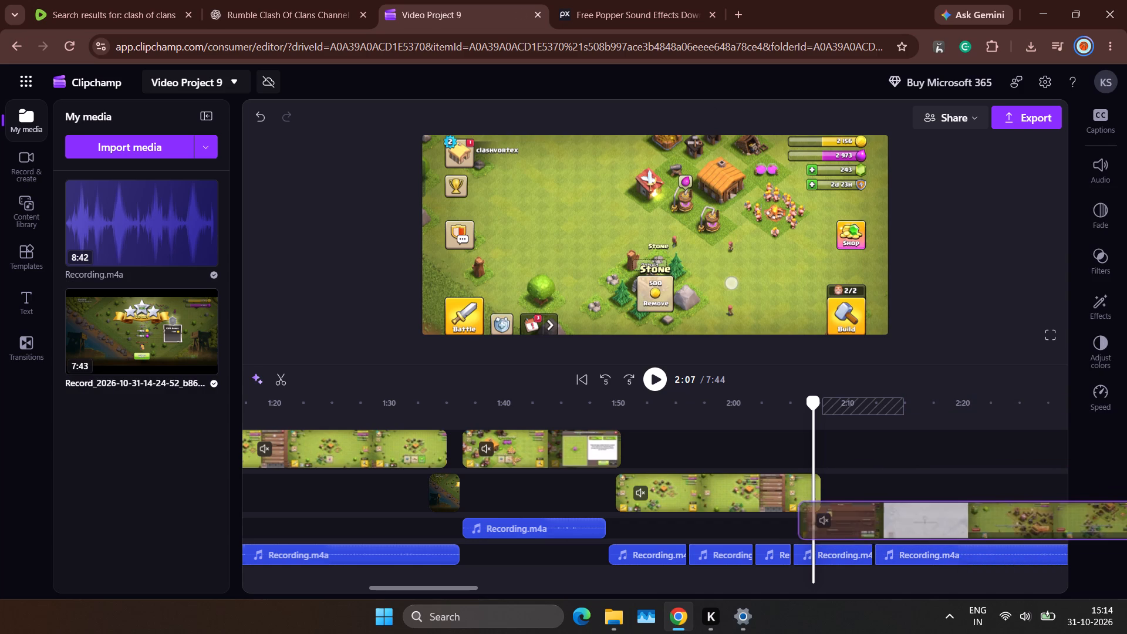
drag(908, 521, 862, 516)
scroll(862, 516, down, 1)
drag(846, 506, 865, 501)
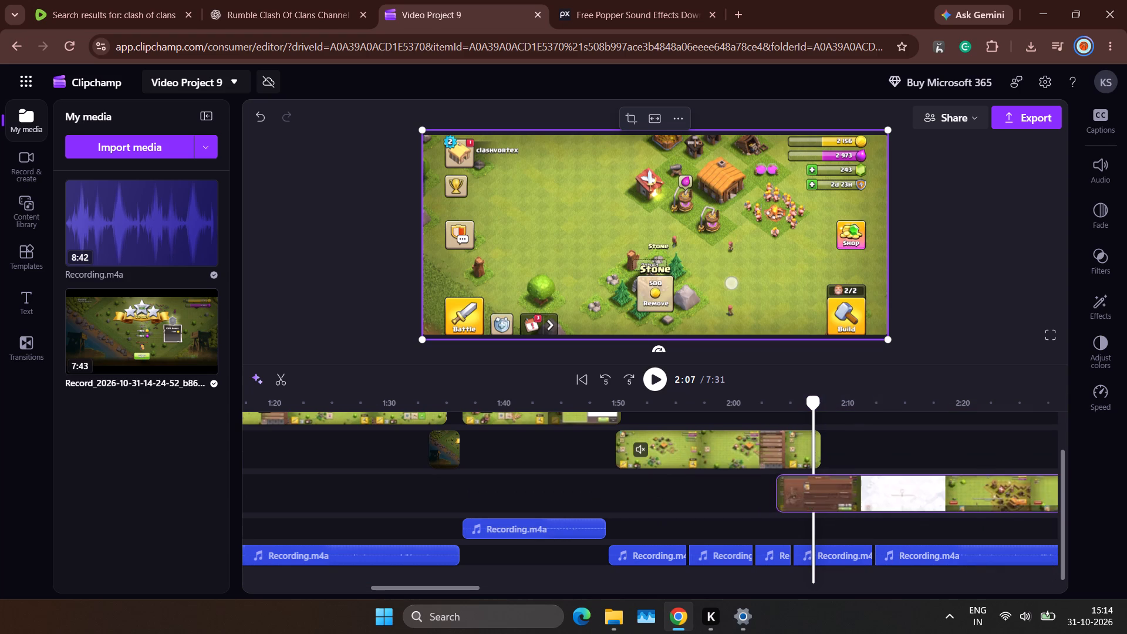
drag(865, 501, 890, 500)
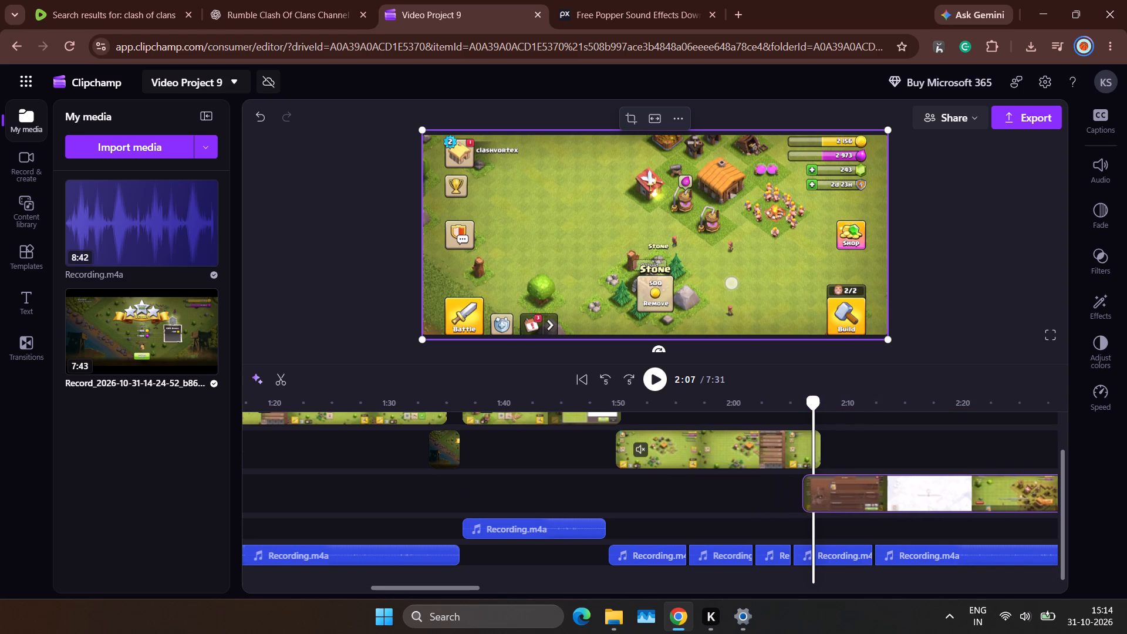
drag(890, 500, 886, 500)
Play from 2:03 and 2:05 through the My Army screen to compare the moved gameplay with the narration.
click(771, 418)
key(space)
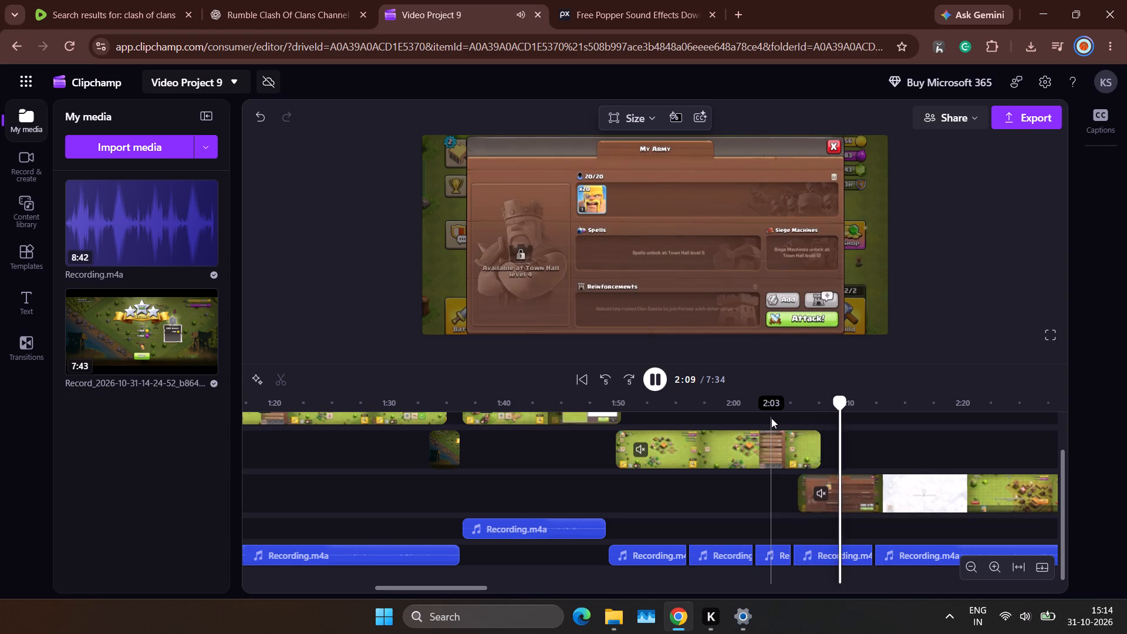
click(793, 421)
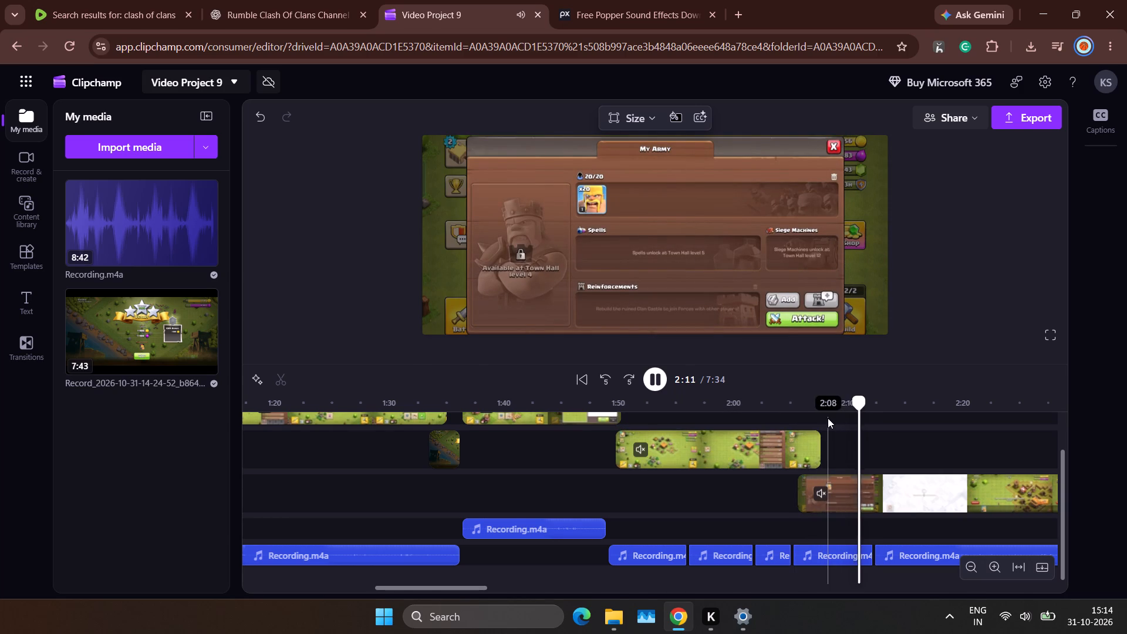
scroll(828, 418, left, 5)
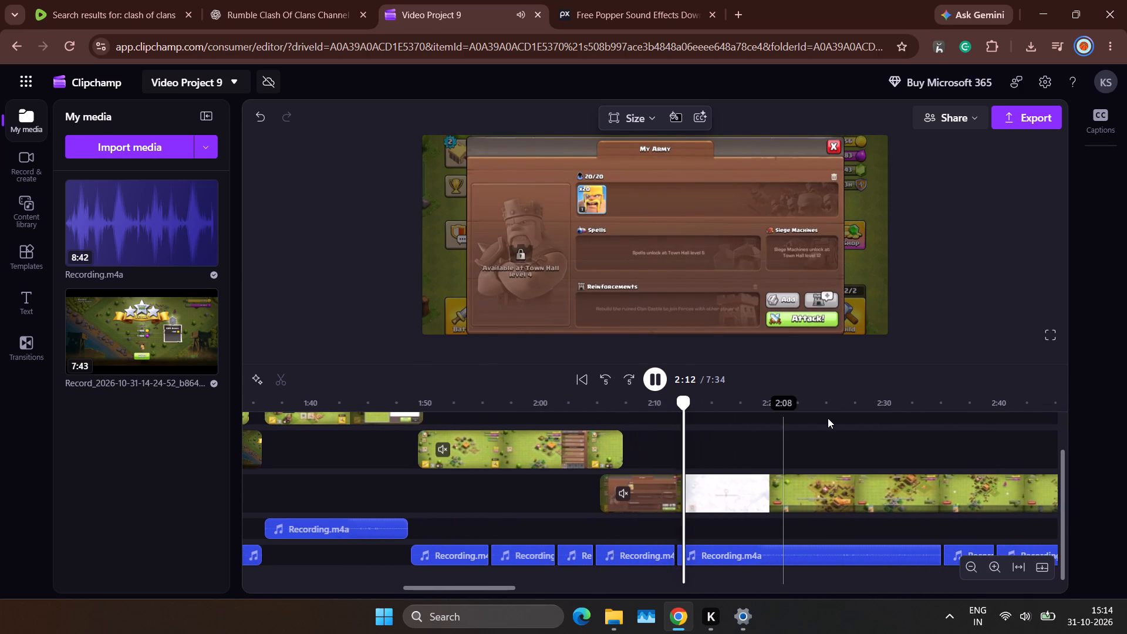
scroll(828, 418, left, 1)
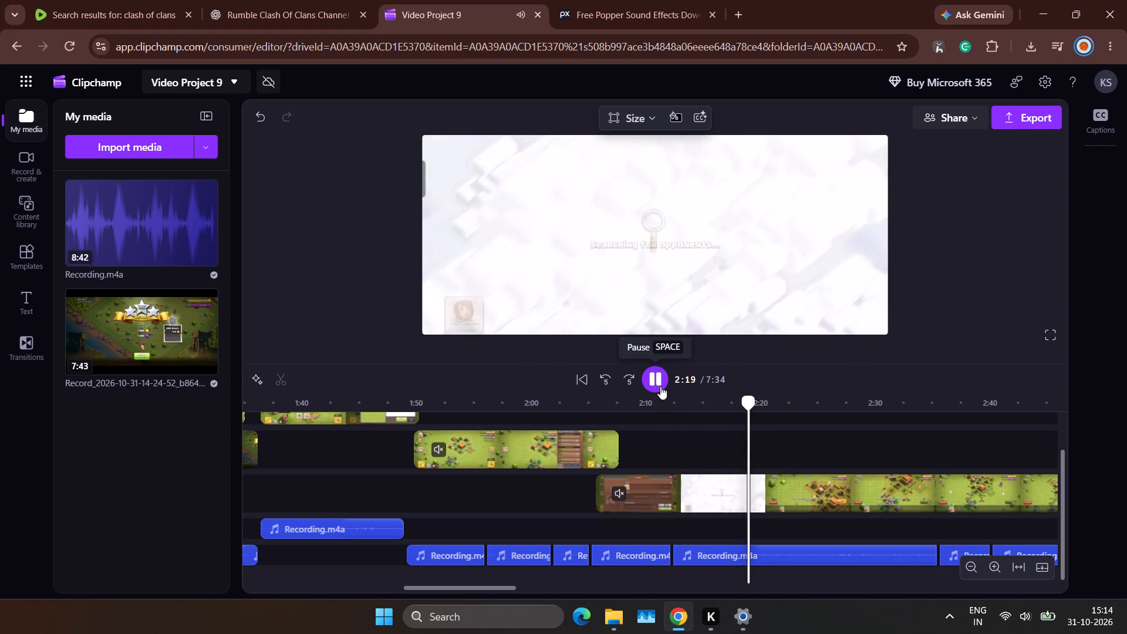
click(660, 386)
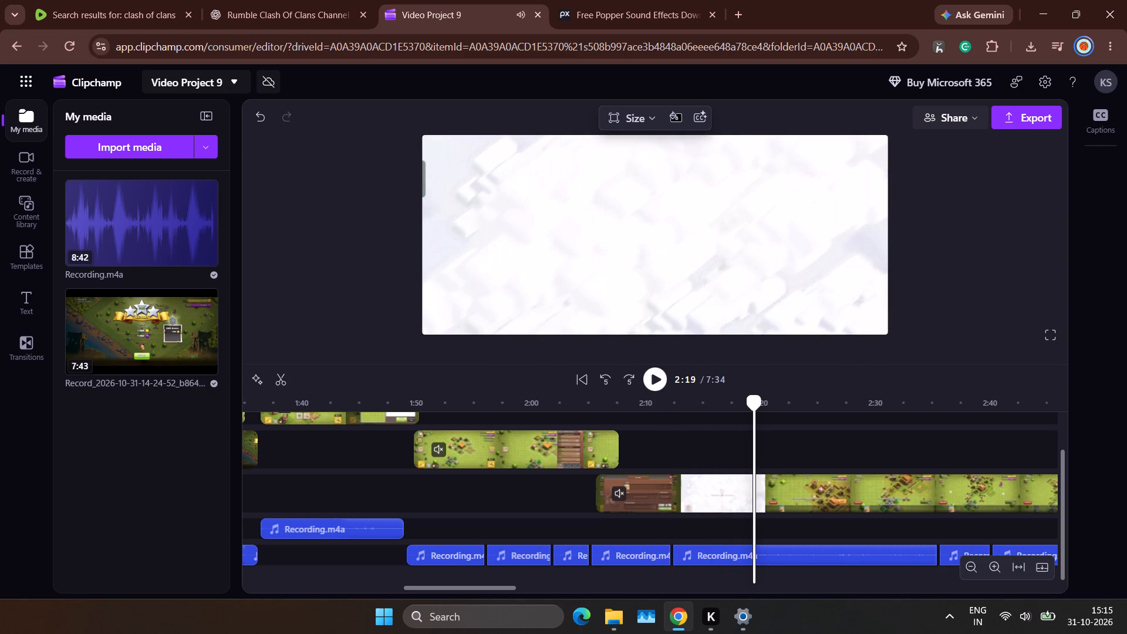
Replay from 2:12 and split the gameplay on the third video track at 2:18, where the My Army screen fades into white clouds.
drag(758, 401, 706, 412)
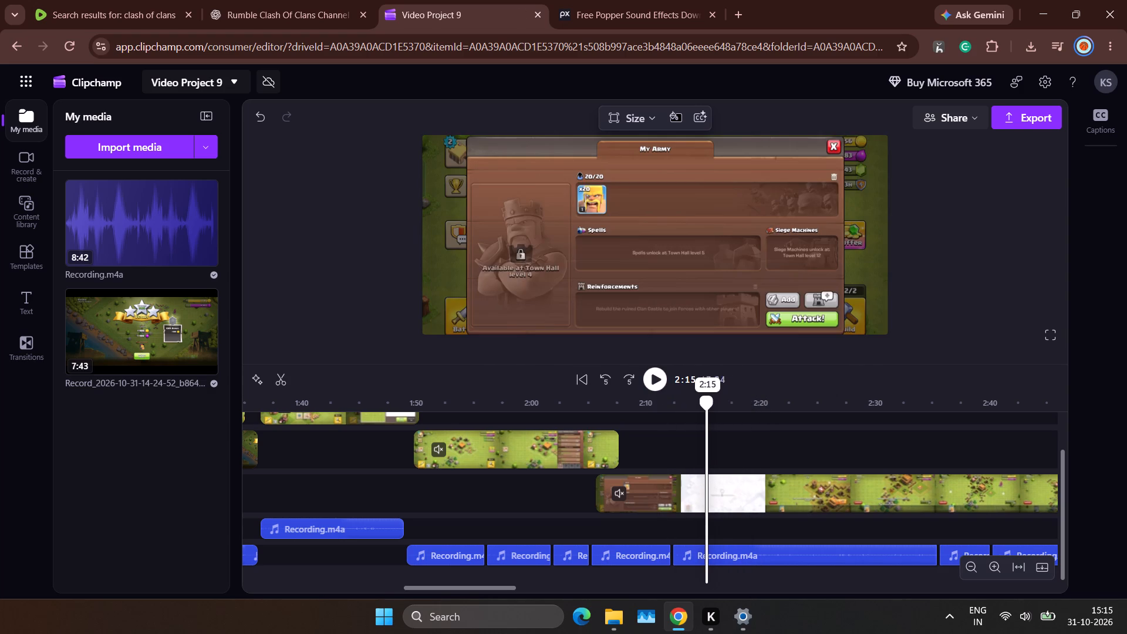
drag(706, 412, 696, 412)
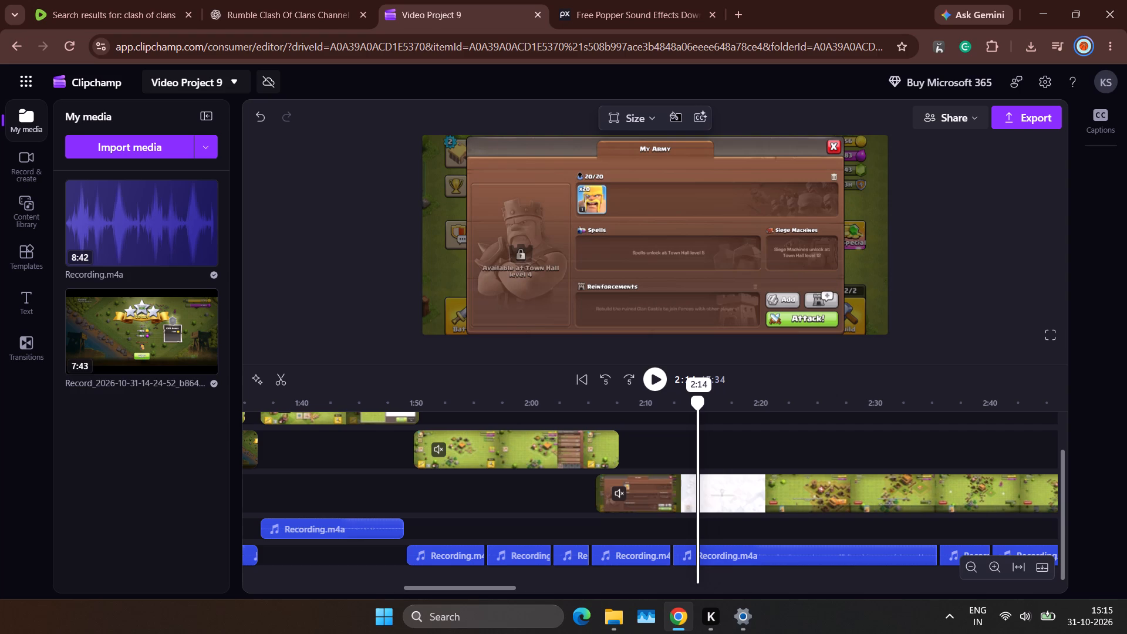
drag(696, 412, 683, 411)
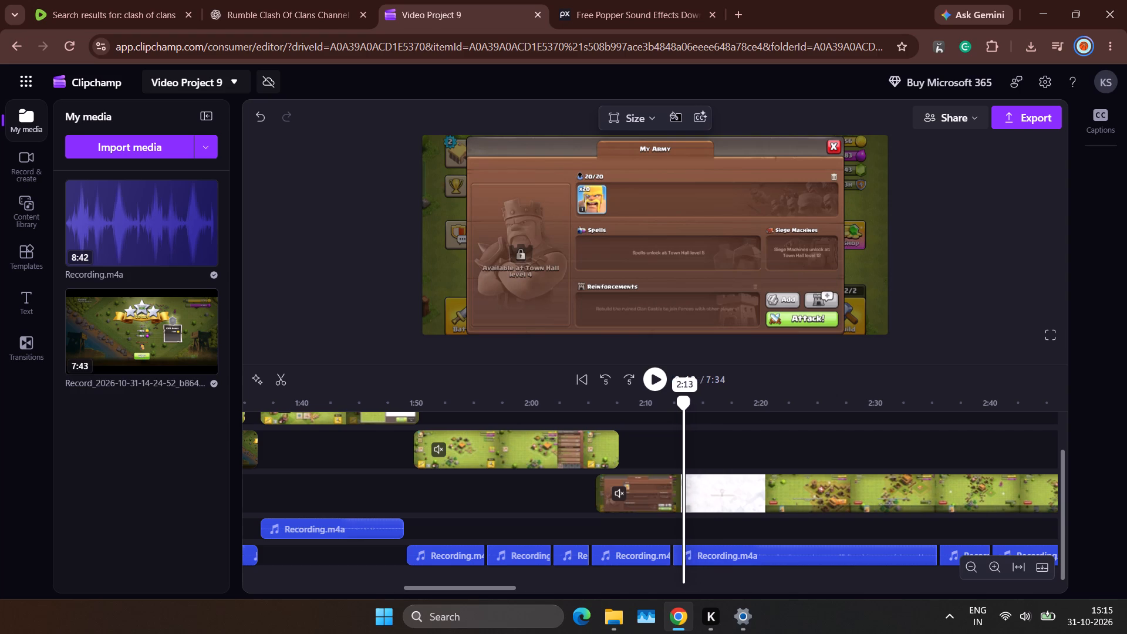
drag(683, 411, 676, 410)
key(space)
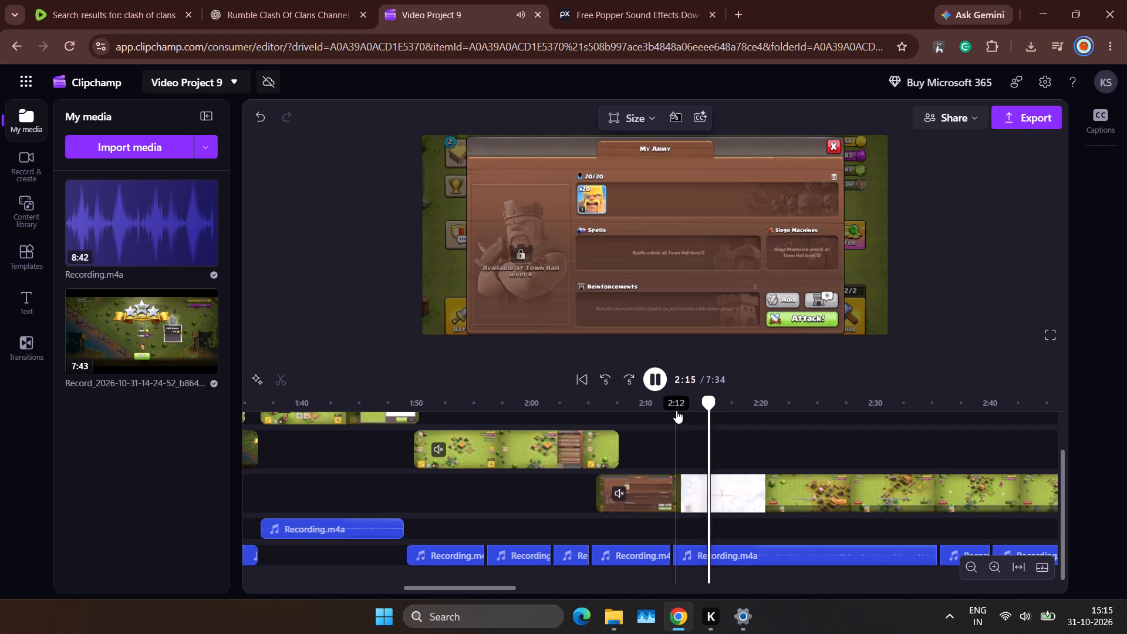
key(space)
key(space)
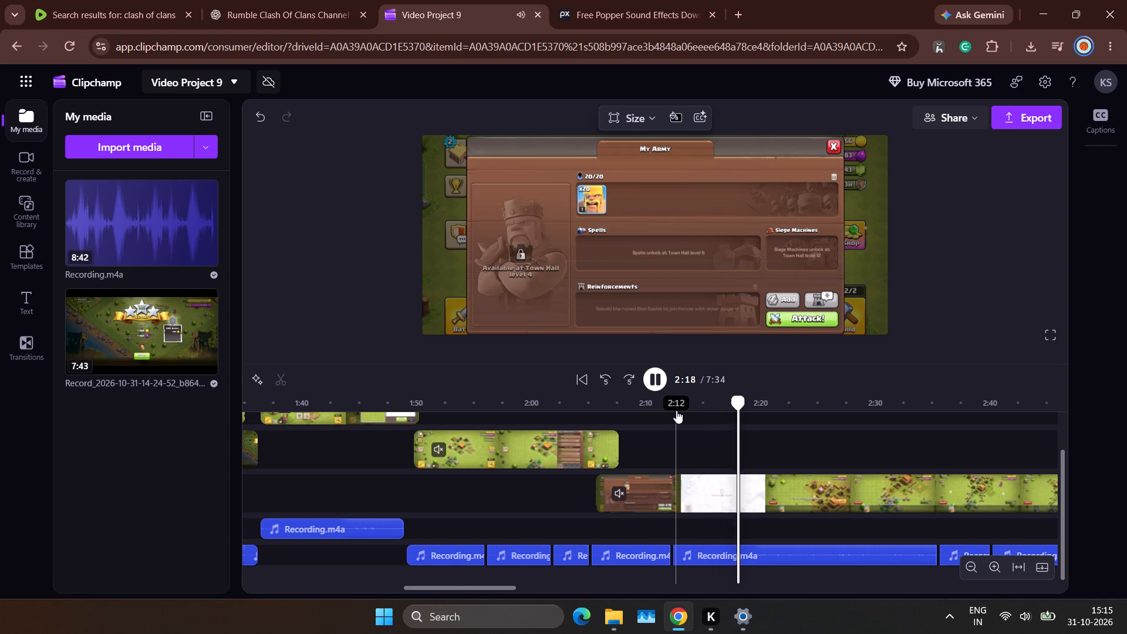
key(space)
click(709, 485)
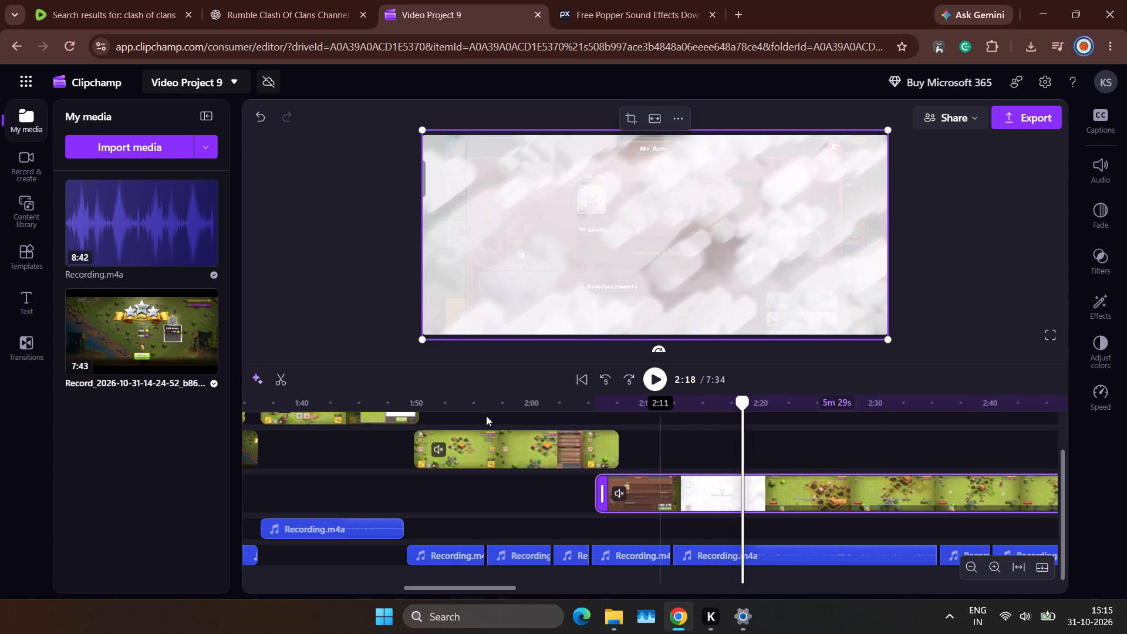
click(287, 375)
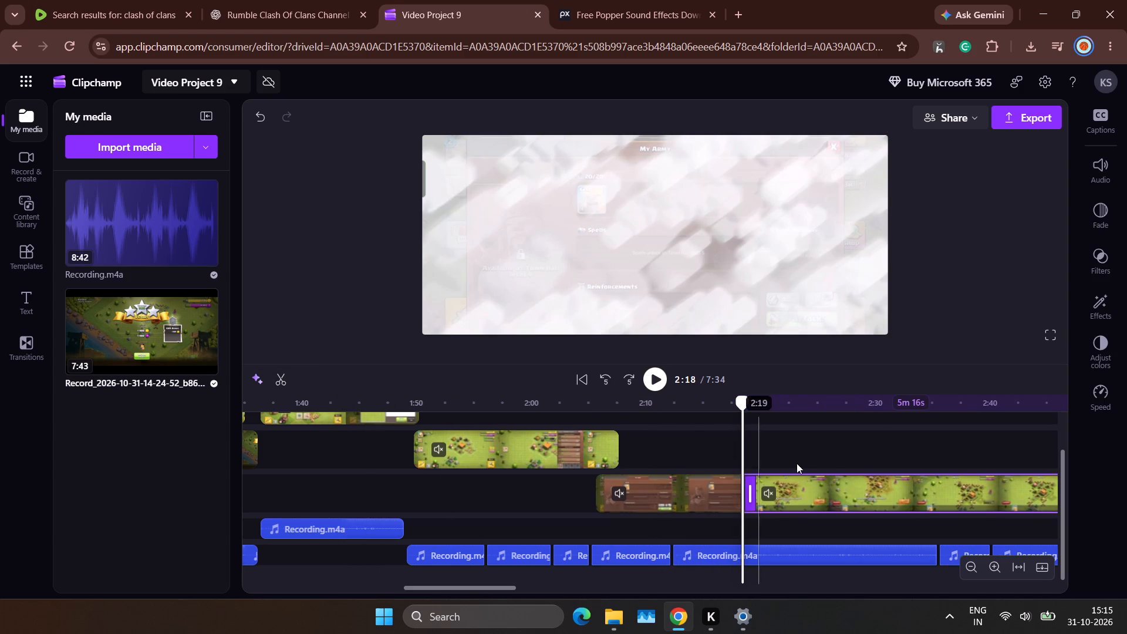
Move the gameplay after the 2:18 split to a fourth video track, starting at about 2:16.
drag(812, 487, 780, 514)
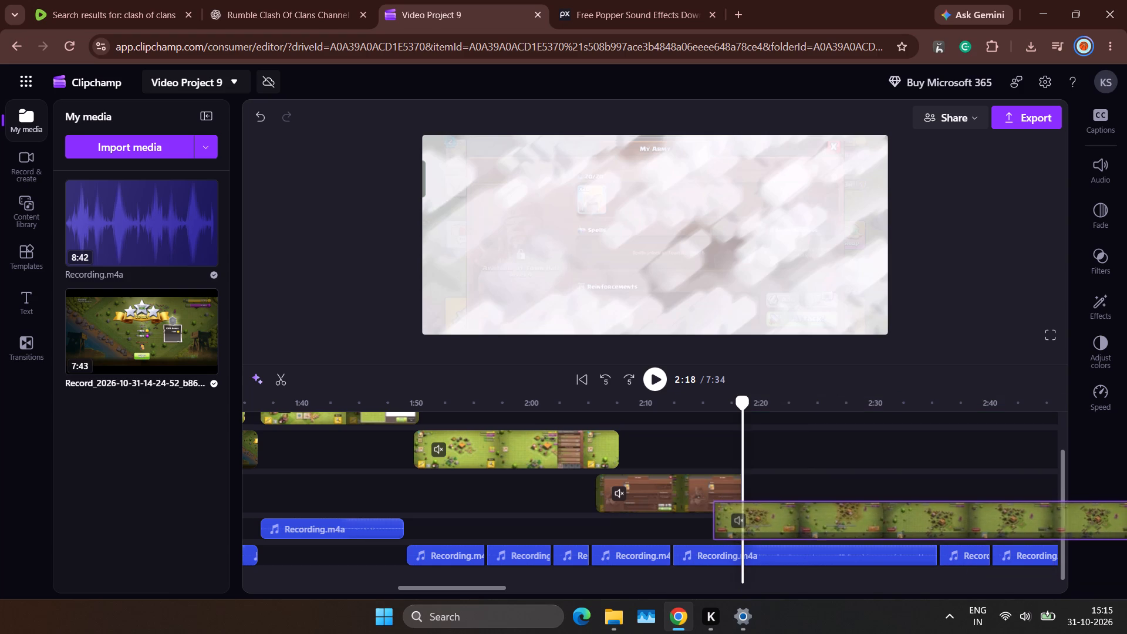
drag(780, 514, 776, 514)
scroll(776, 514, down, 1)
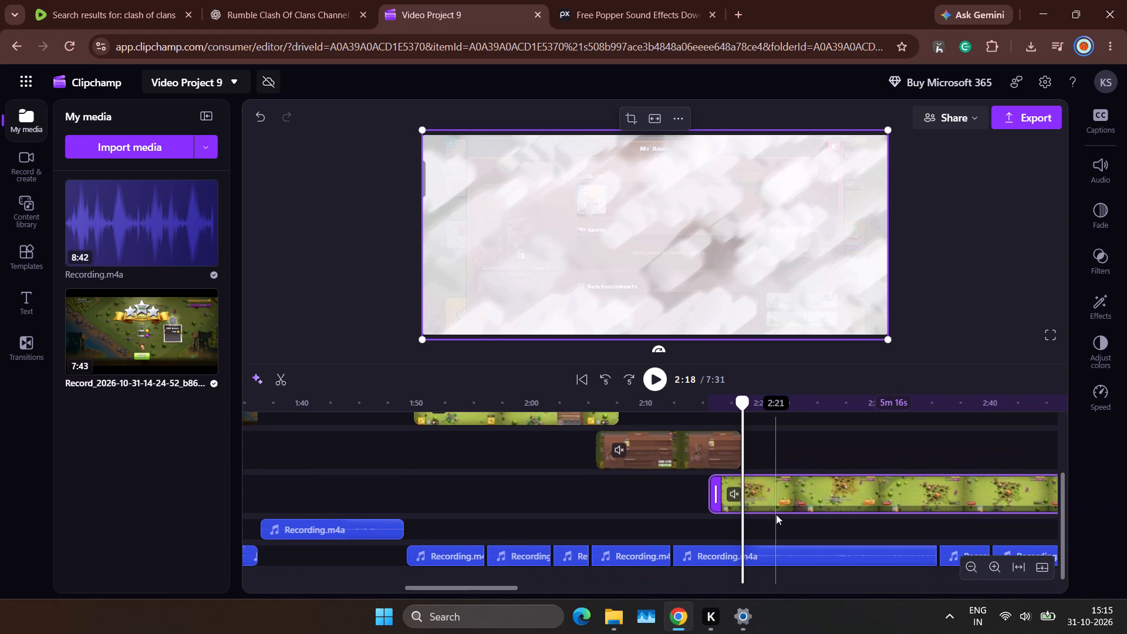
scroll(776, 514, down, 1)
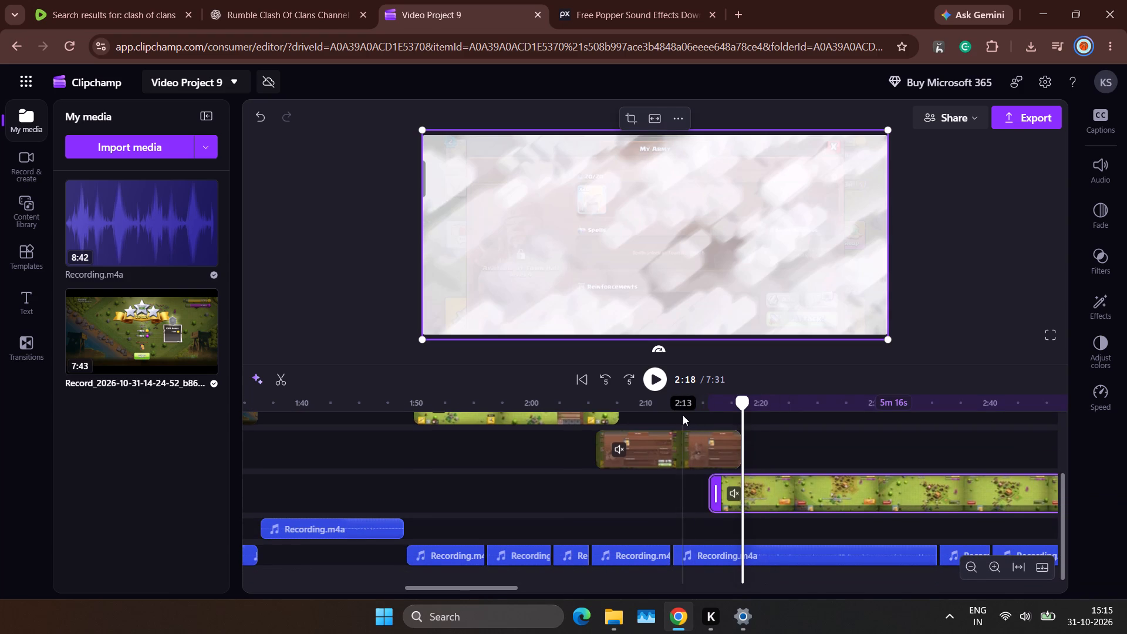
Play the fourth-track gameplay from 2:13 into the attack and split it at 2:40, shortly after the first troops are deployed.
click(683, 415)
key(space)
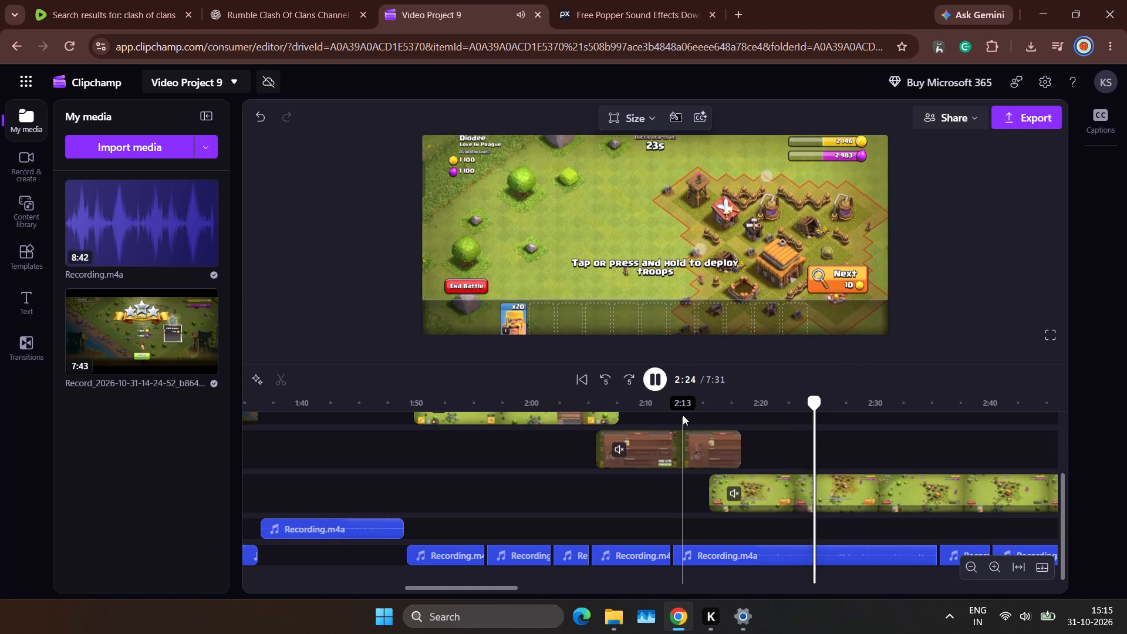
scroll(790, 451, left, 2)
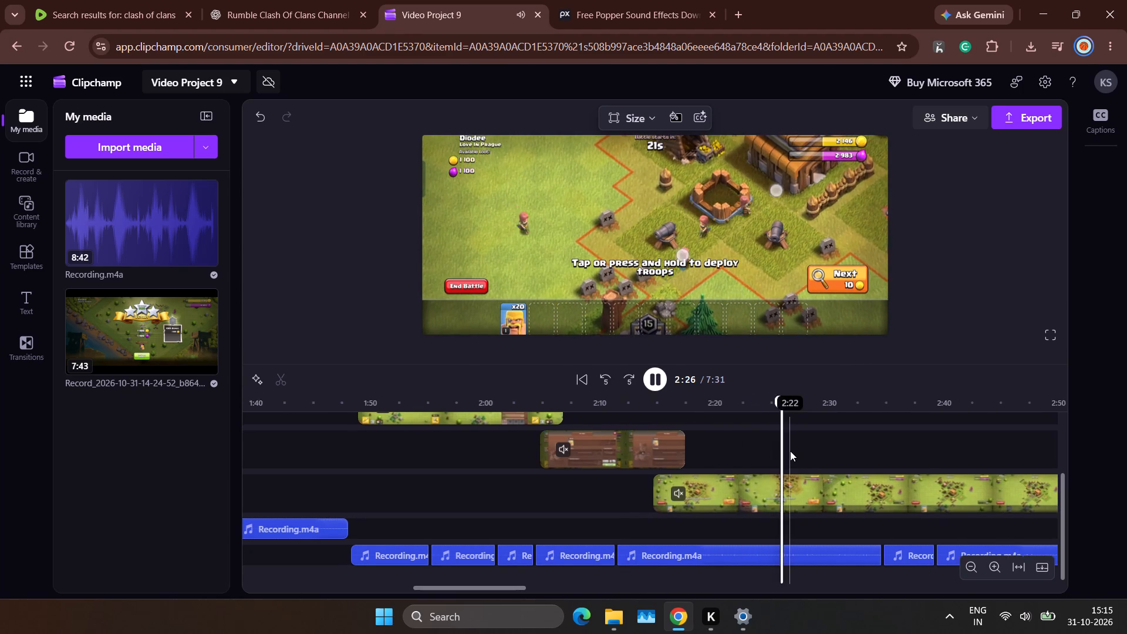
scroll(790, 451, left, 2)
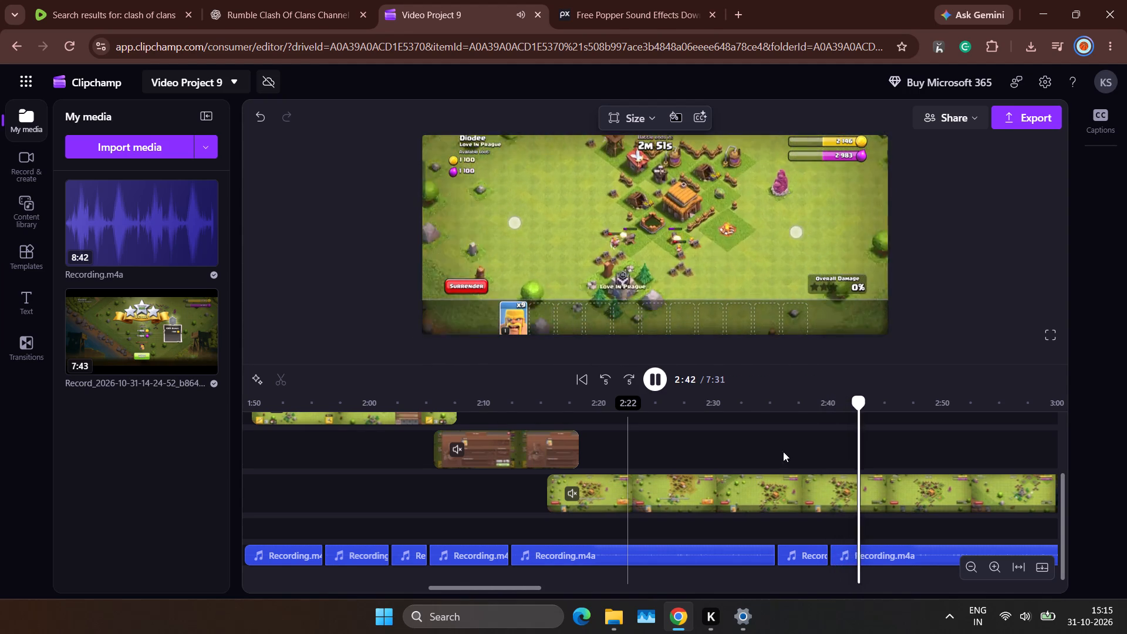
click(732, 445)
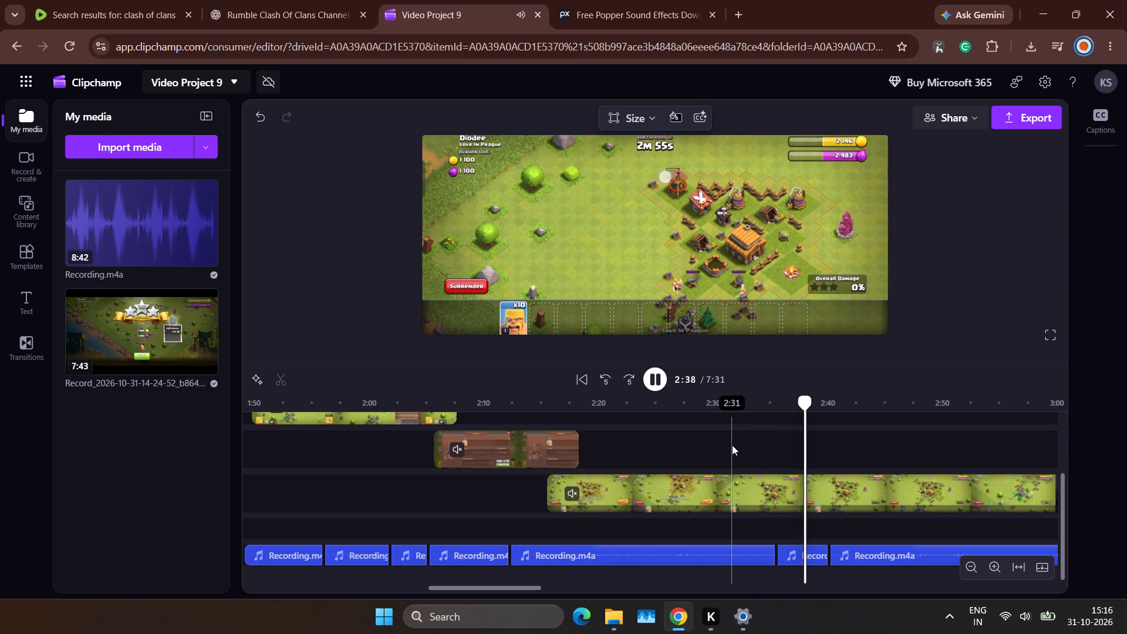
key(space)
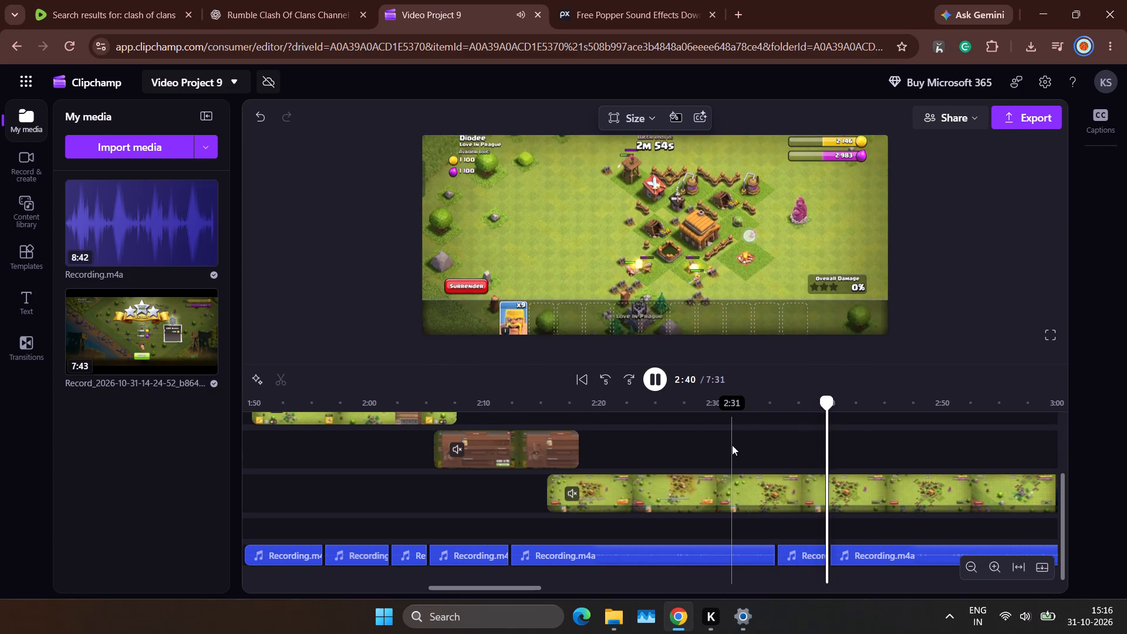
click(755, 486)
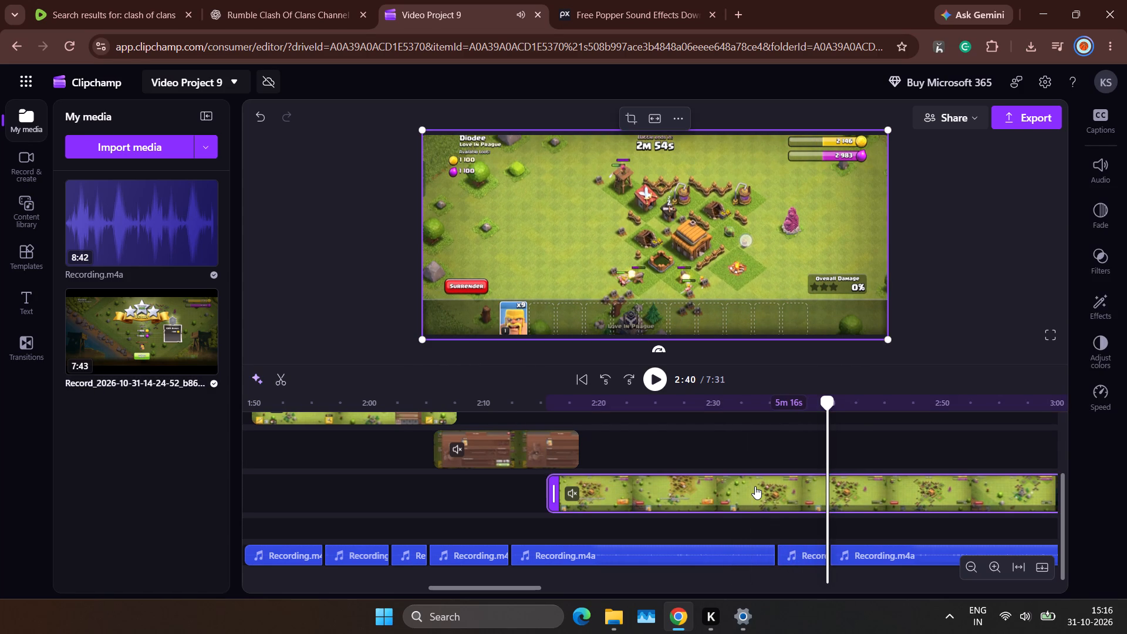
click(283, 372)
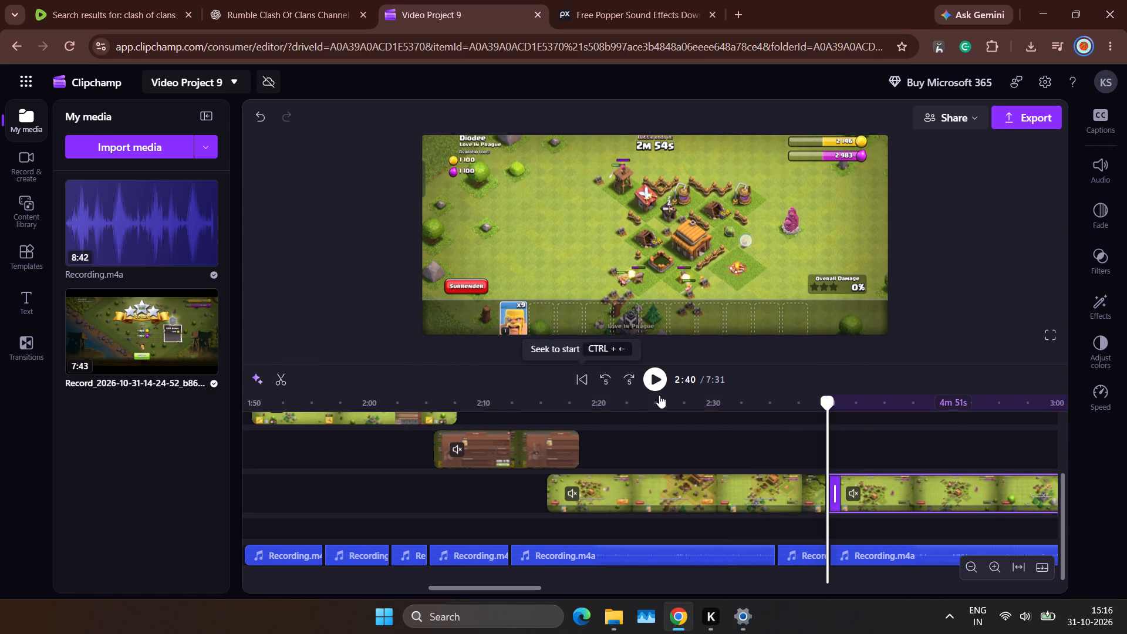
Play on from 2:40, split the gameplay at 2:57 in the middle of the attack, and delete the section between 2:40 and 2:57.
scroll(771, 436, left, 2)
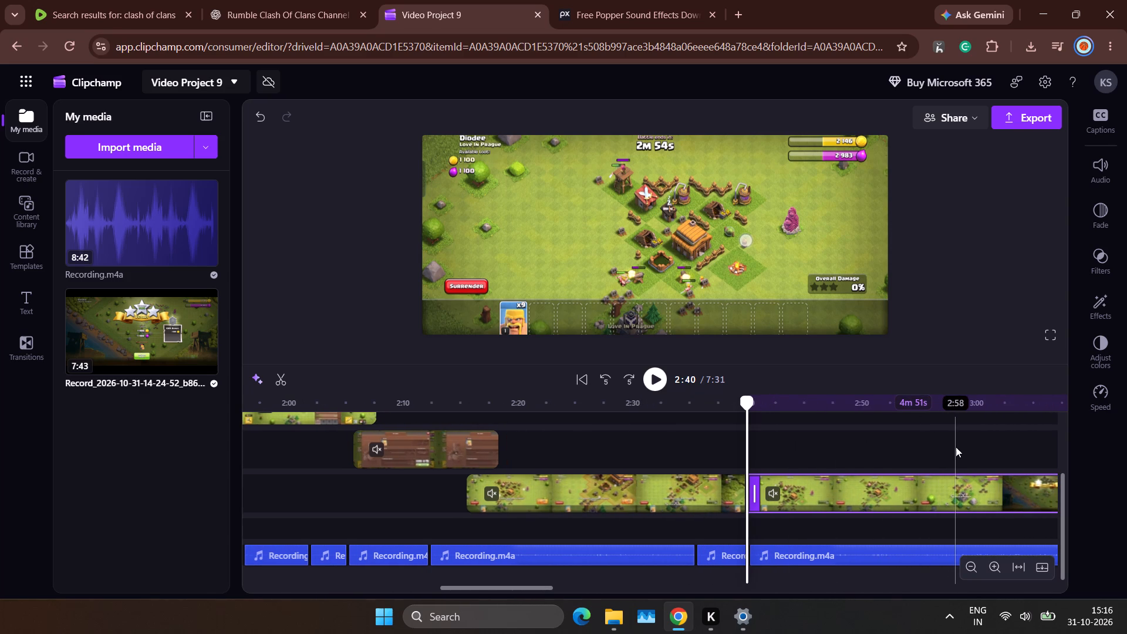
key(space)
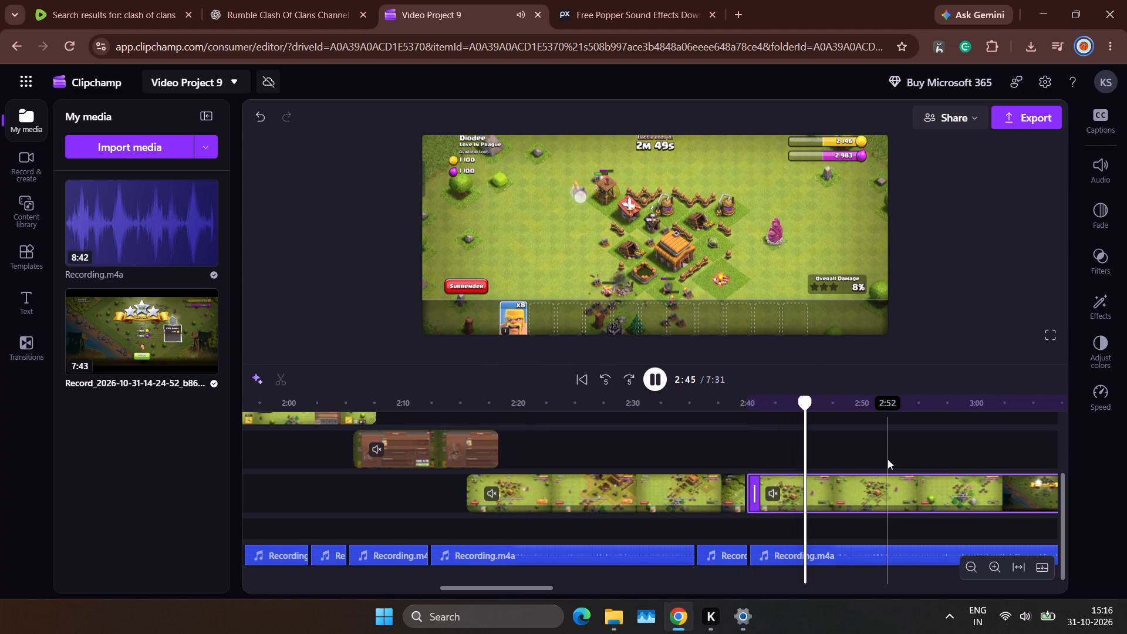
click(935, 456)
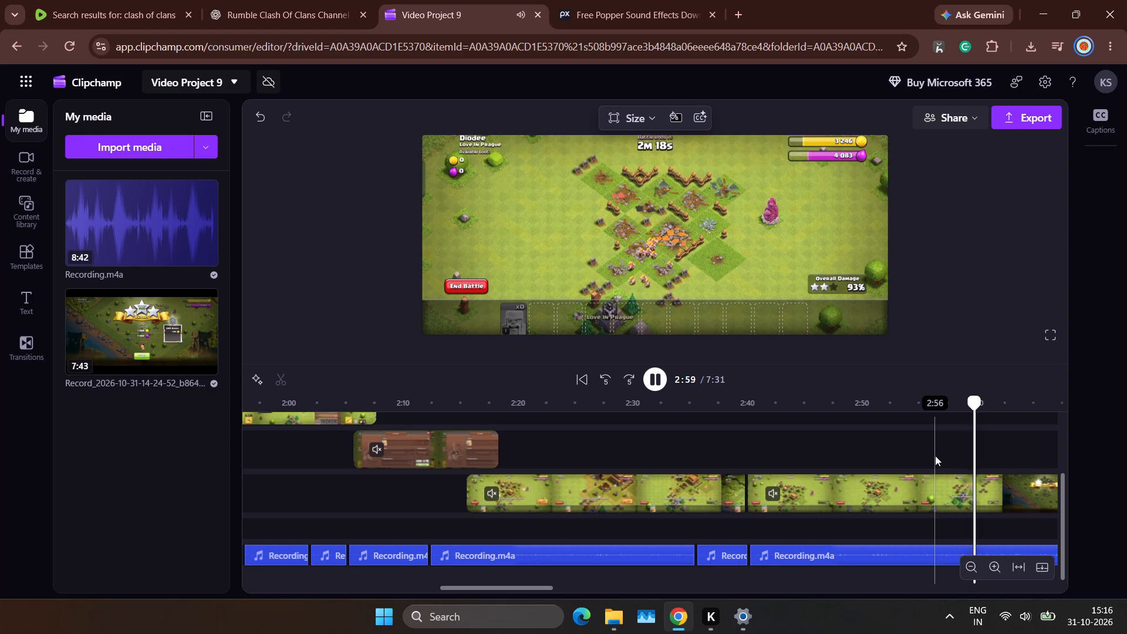
key(space)
click(944, 454)
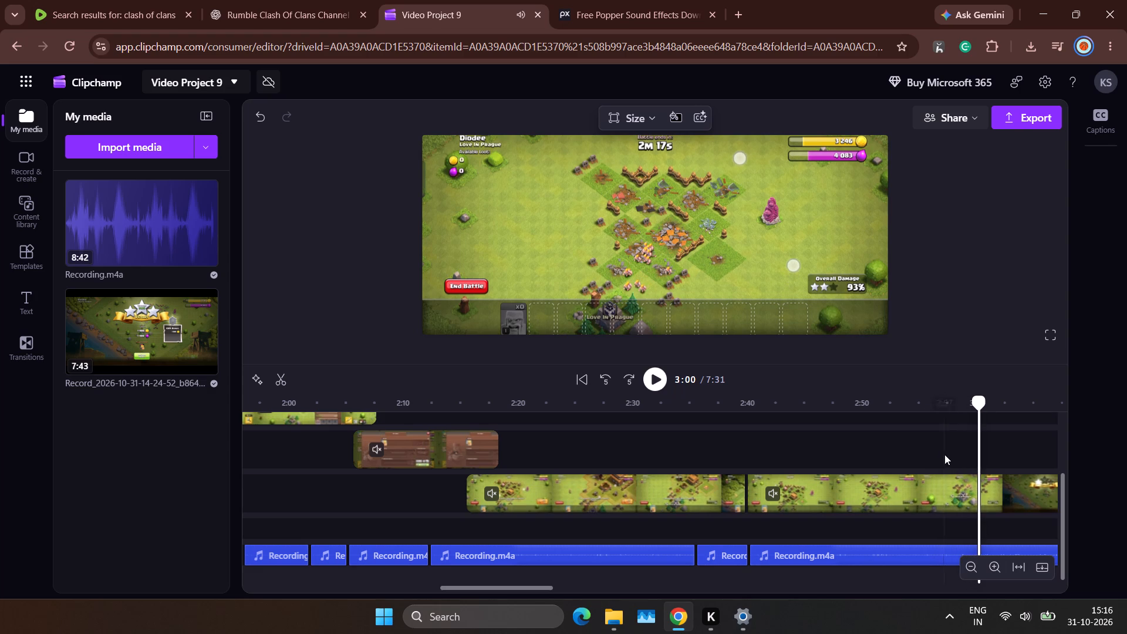
click(872, 504)
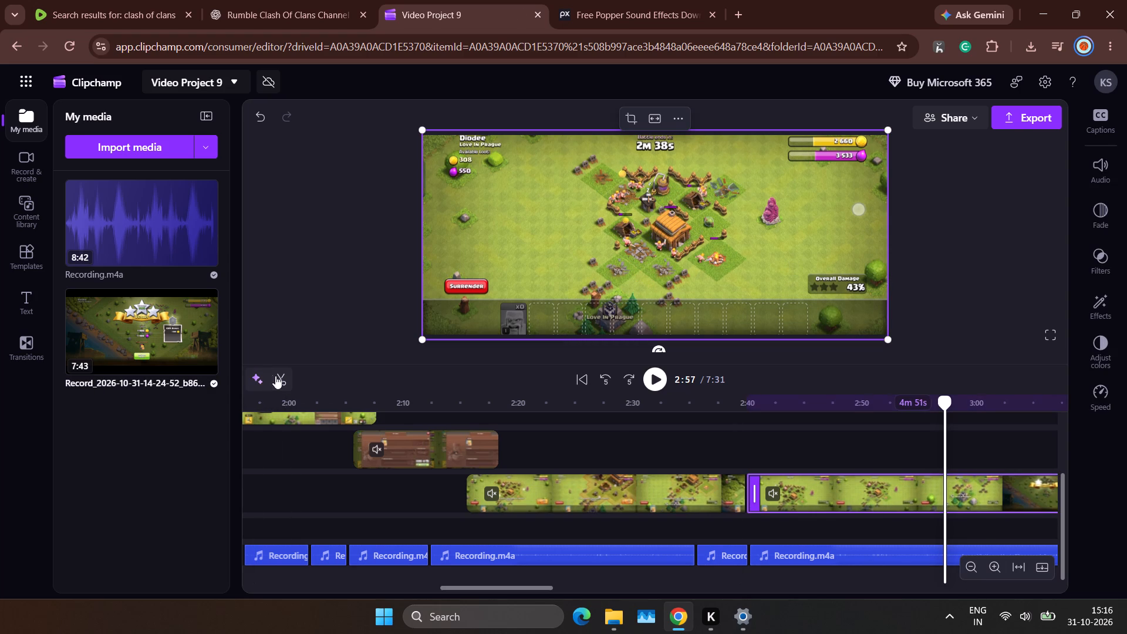
click(275, 376)
click(833, 495)
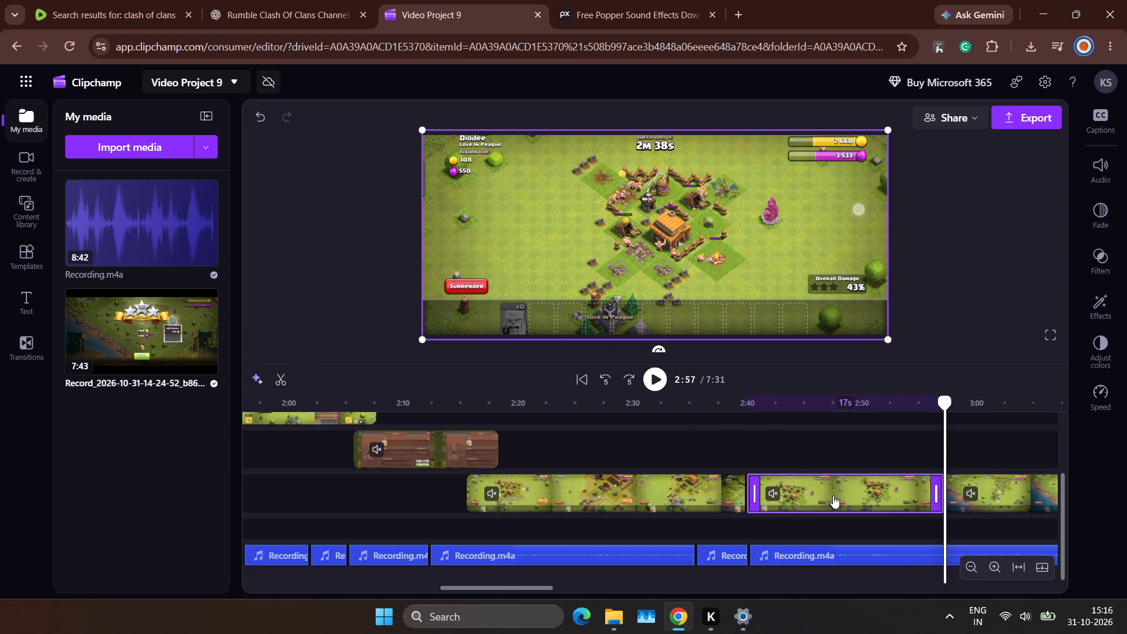
key(Delete)
Move the remaining gameplay on the fourth video track back to 2:40 to close the gap.
drag(1003, 497, 923, 491)
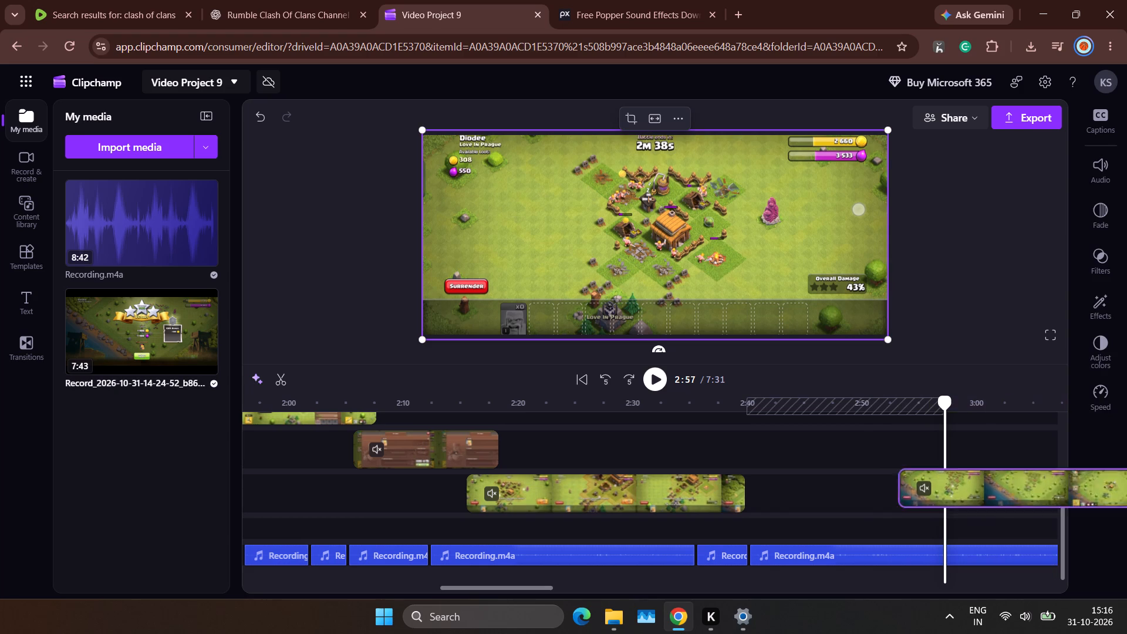
drag(923, 491, 797, 493)
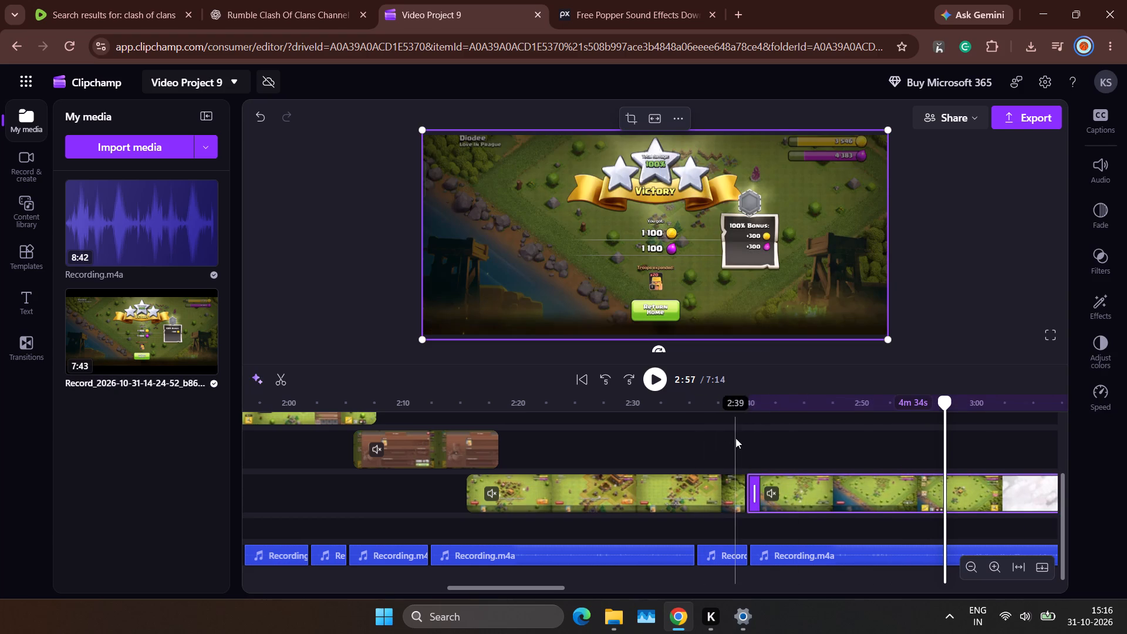
Play from 2:39 through the victory screen to 3:12 to compare the shortened attack with the narration.
click(735, 438)
key(space)
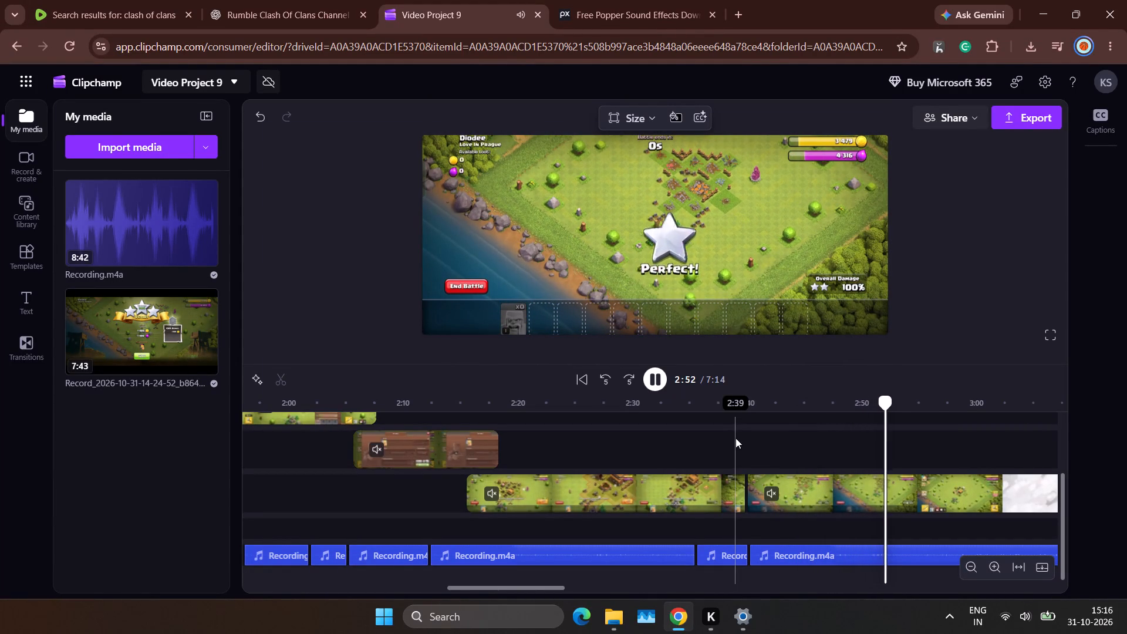
scroll(735, 438, left, 4)
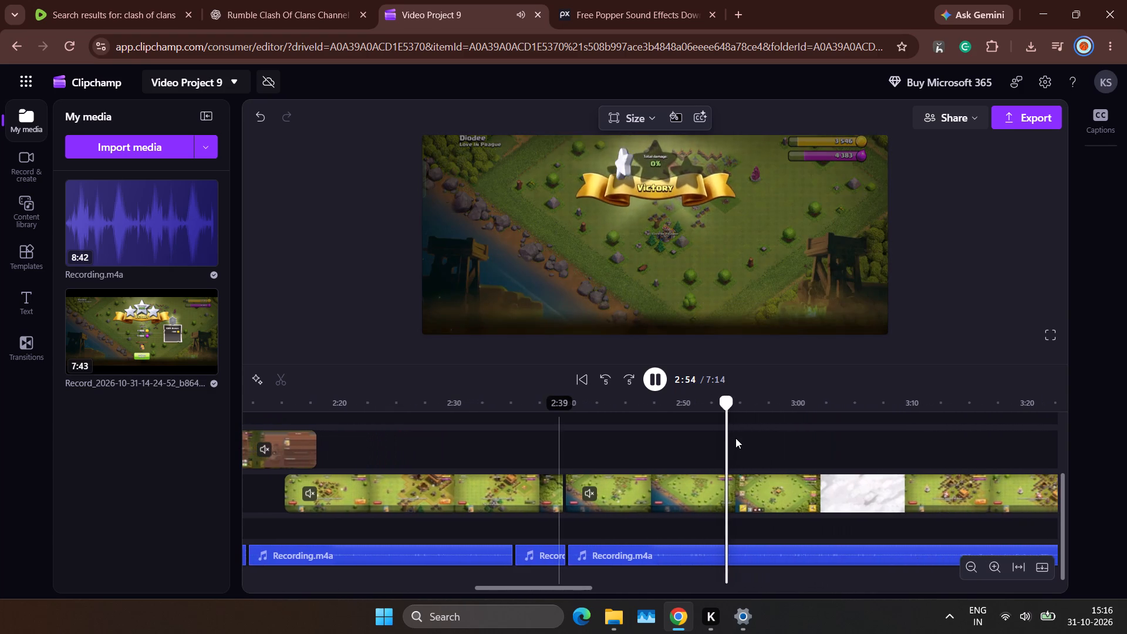
scroll(735, 438, left, 3)
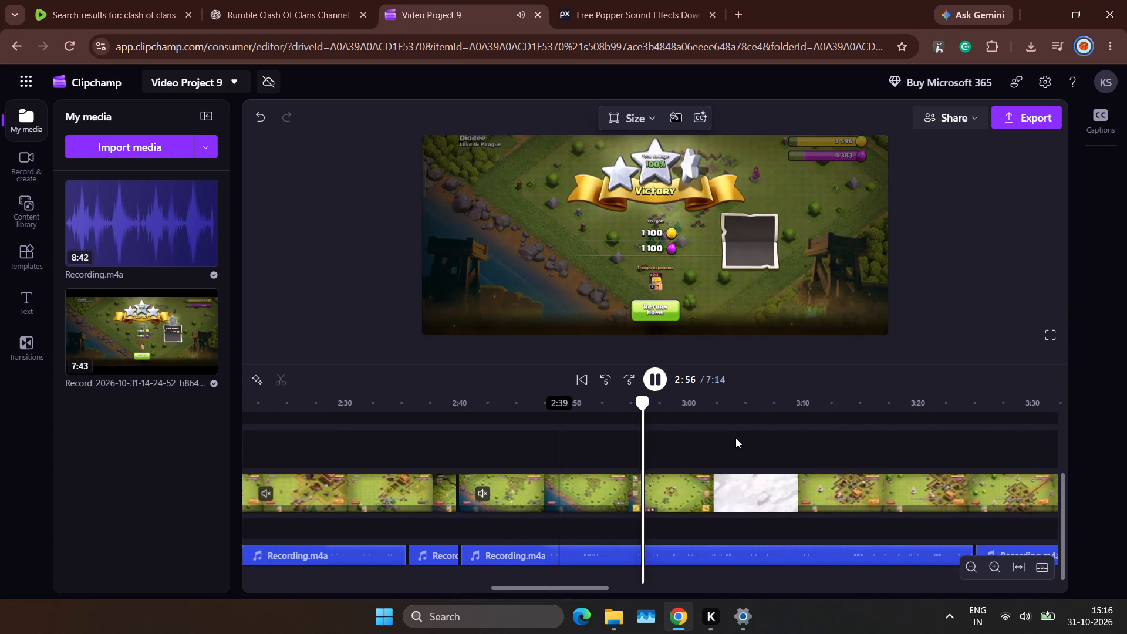
scroll(735, 438, left, 1)
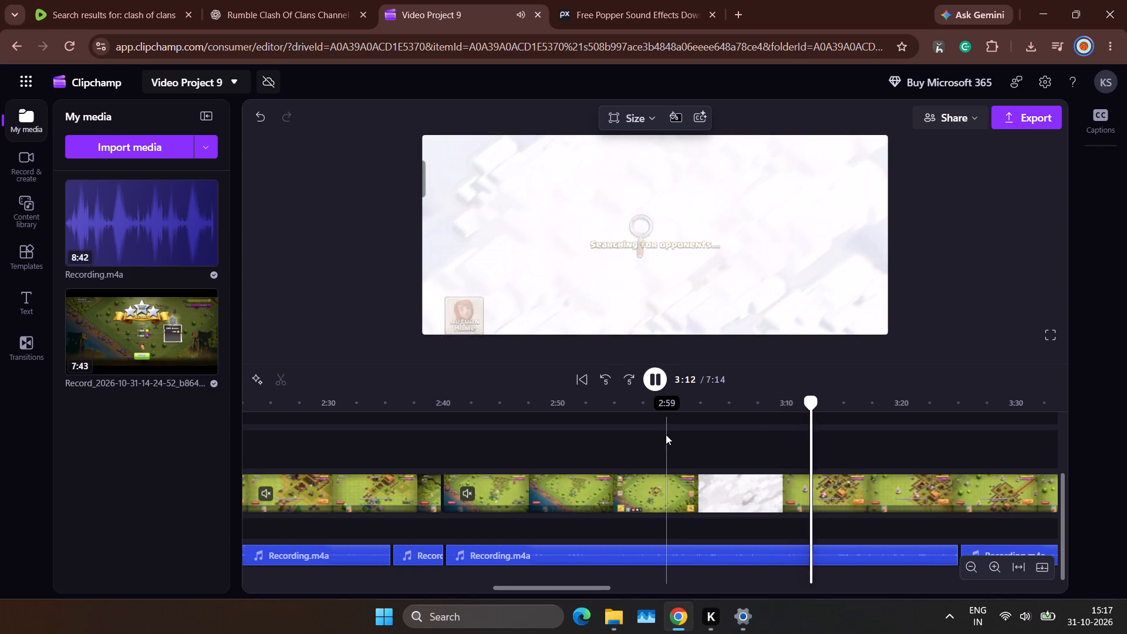
Replay from 2:59 and 3:04 in short bursts to locate where the My Army screen closes, around 3:06.
click(666, 434)
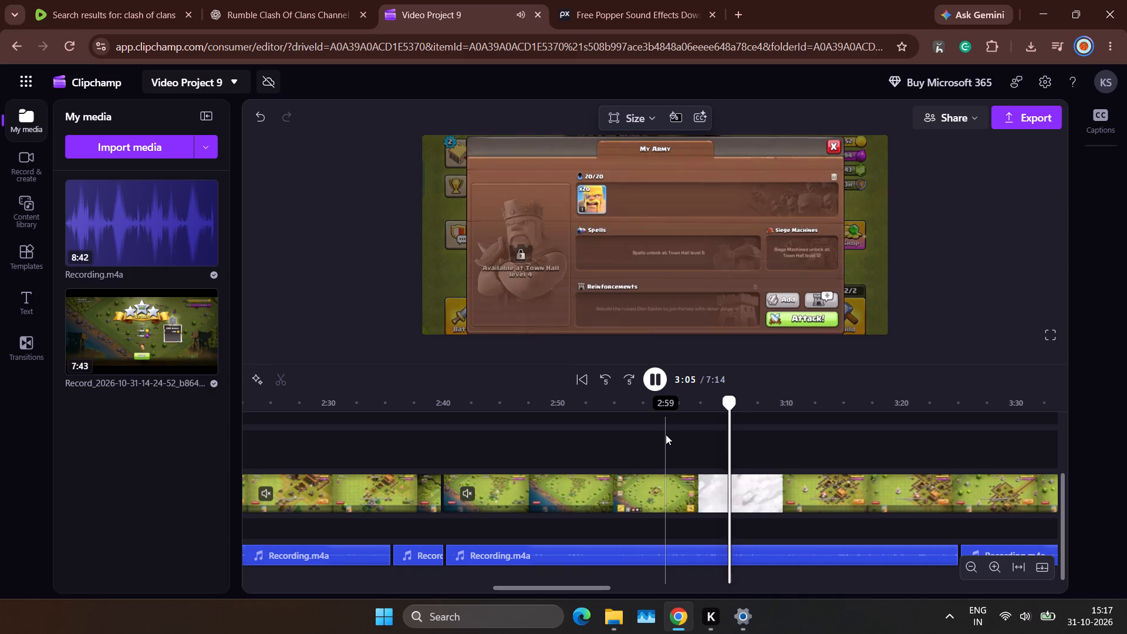
key(space)
key(space)
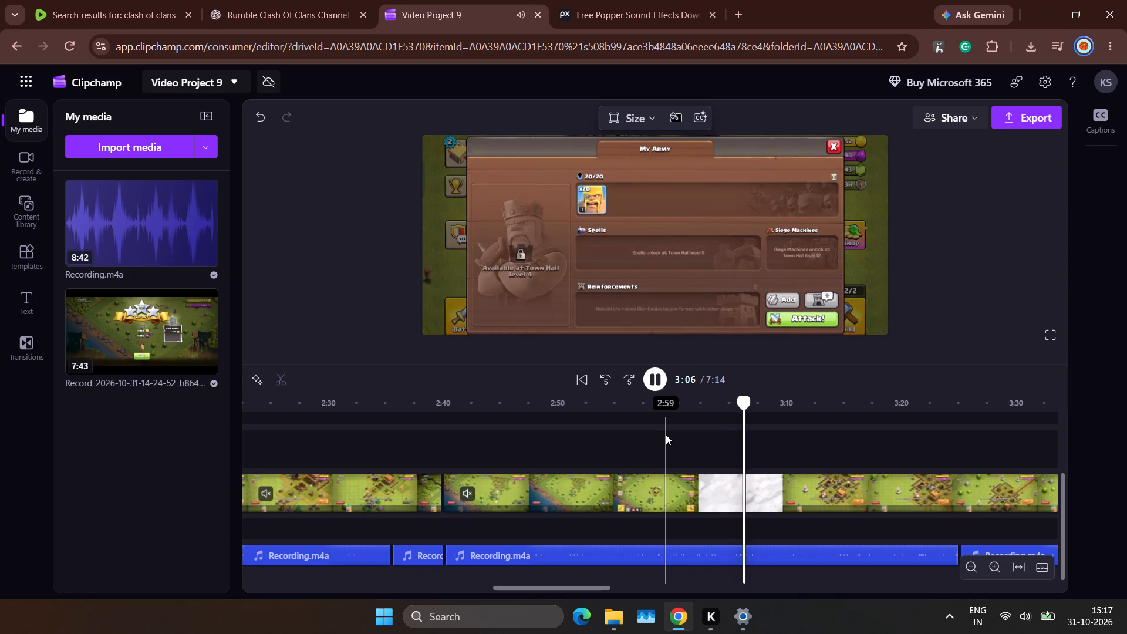
key(space)
key(space)
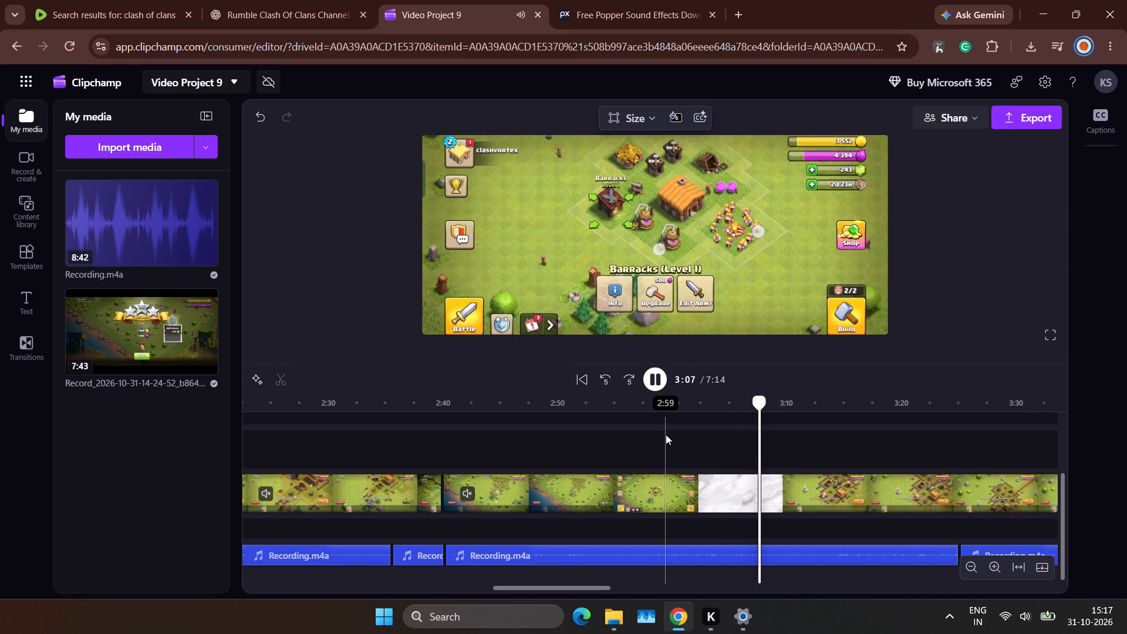
key(space)
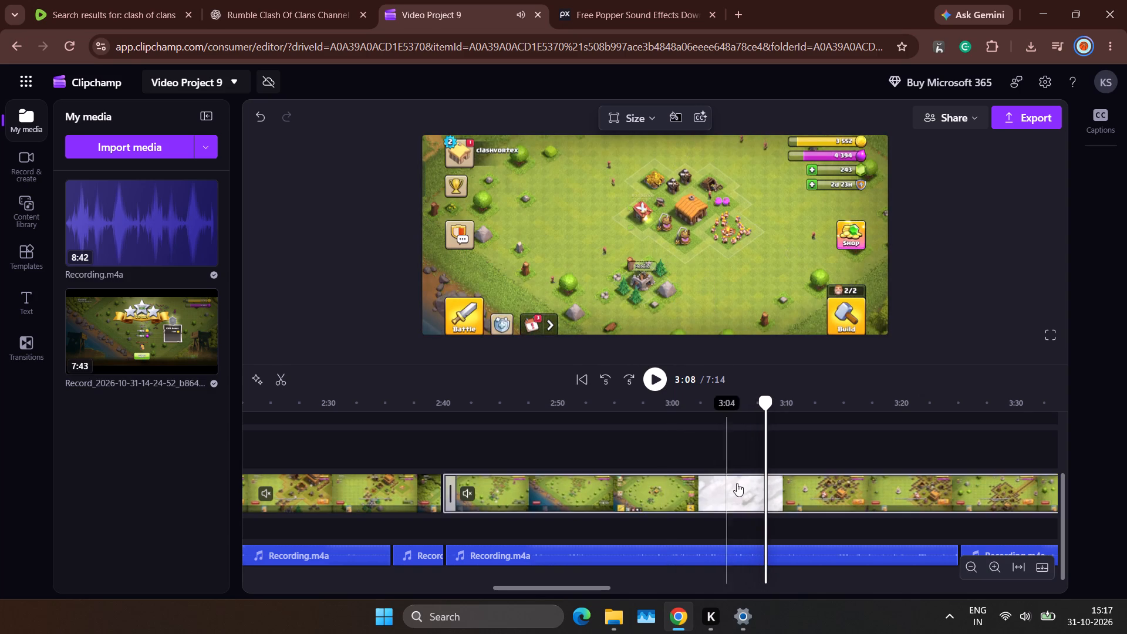
click(720, 447)
key(space)
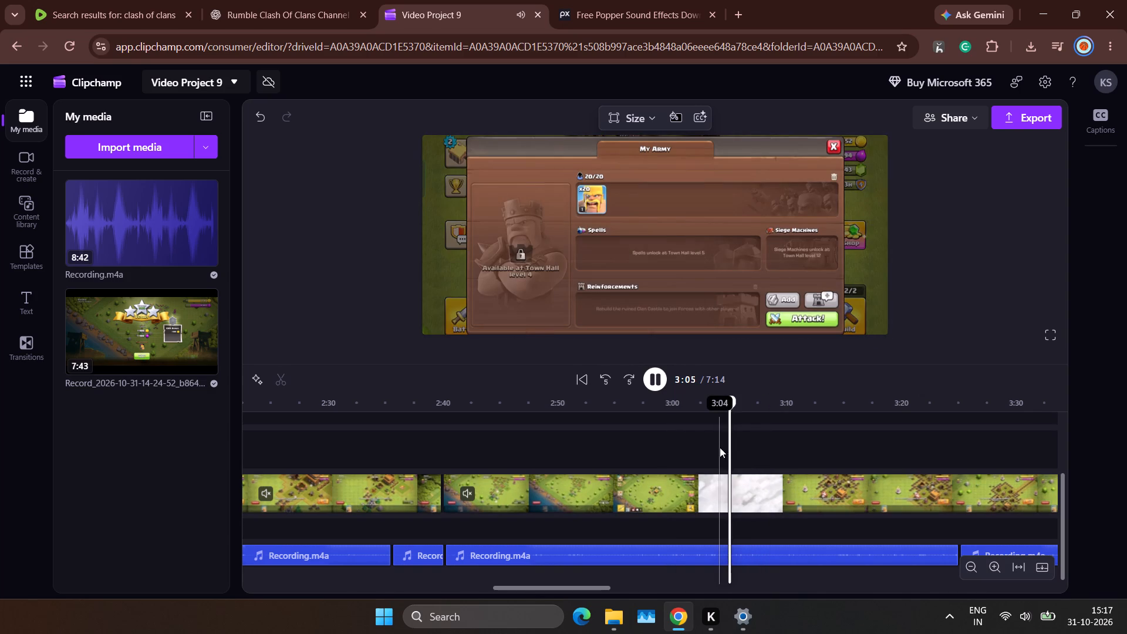
key(space)
key(space)
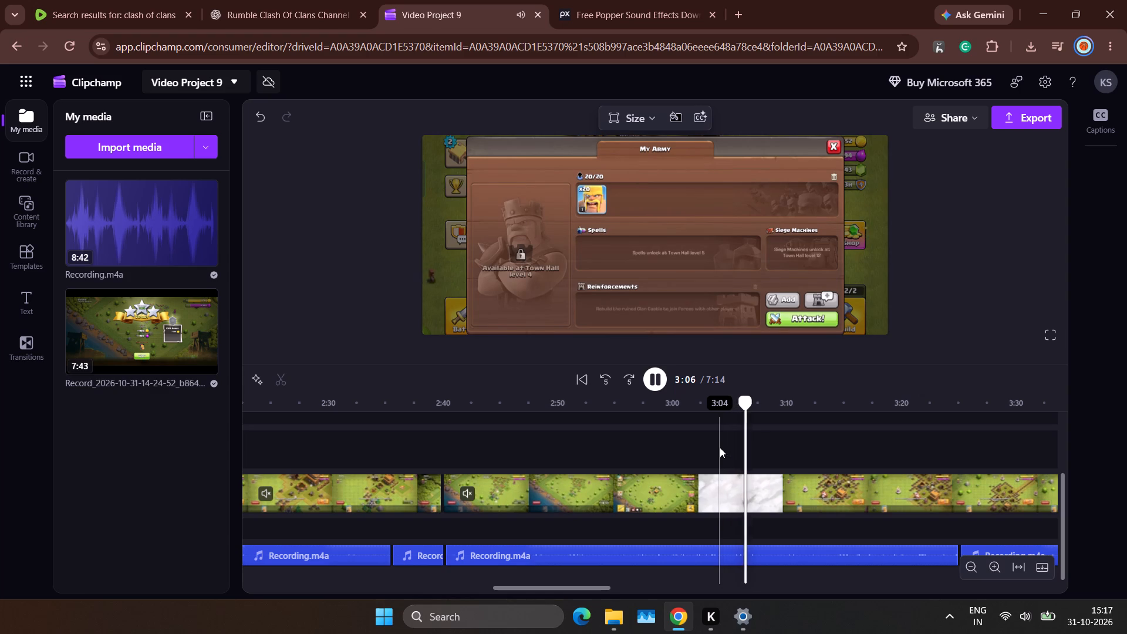
key(space)
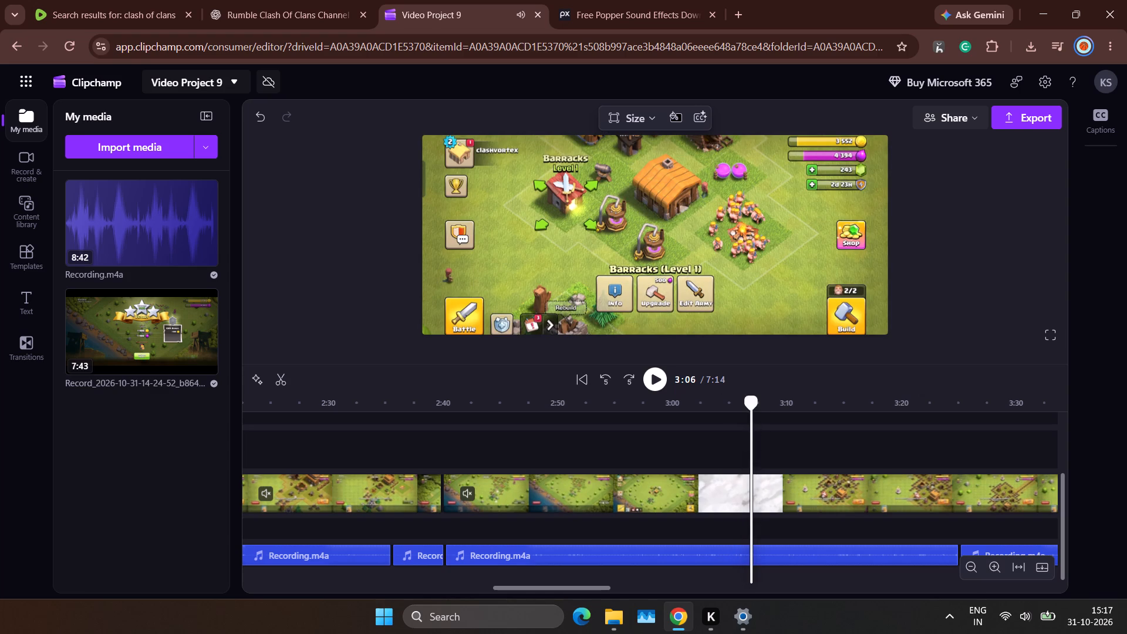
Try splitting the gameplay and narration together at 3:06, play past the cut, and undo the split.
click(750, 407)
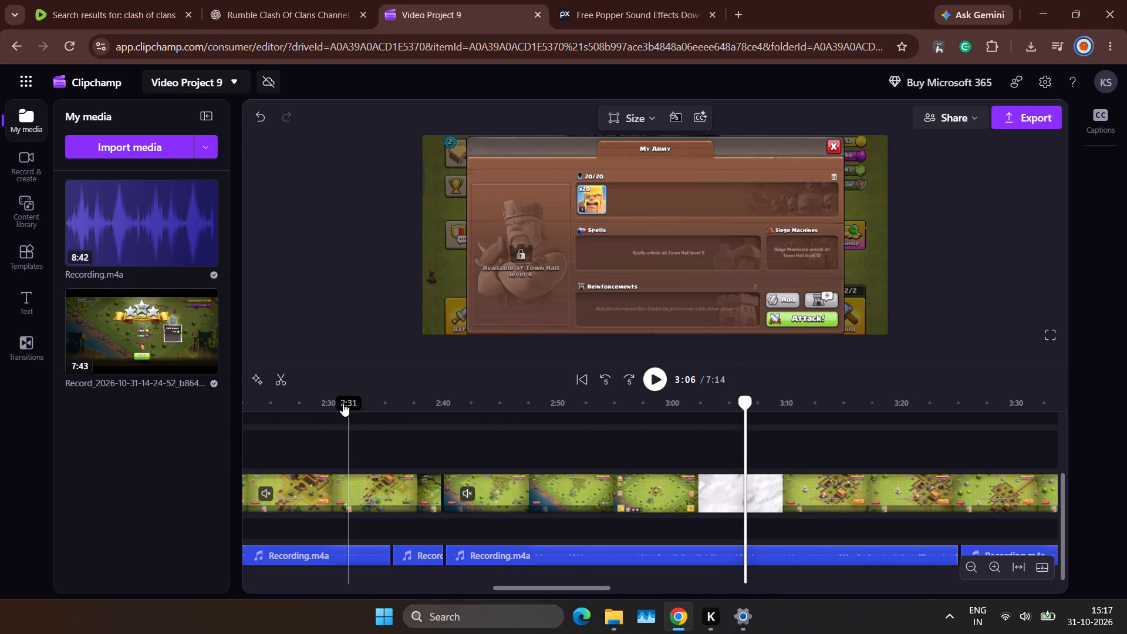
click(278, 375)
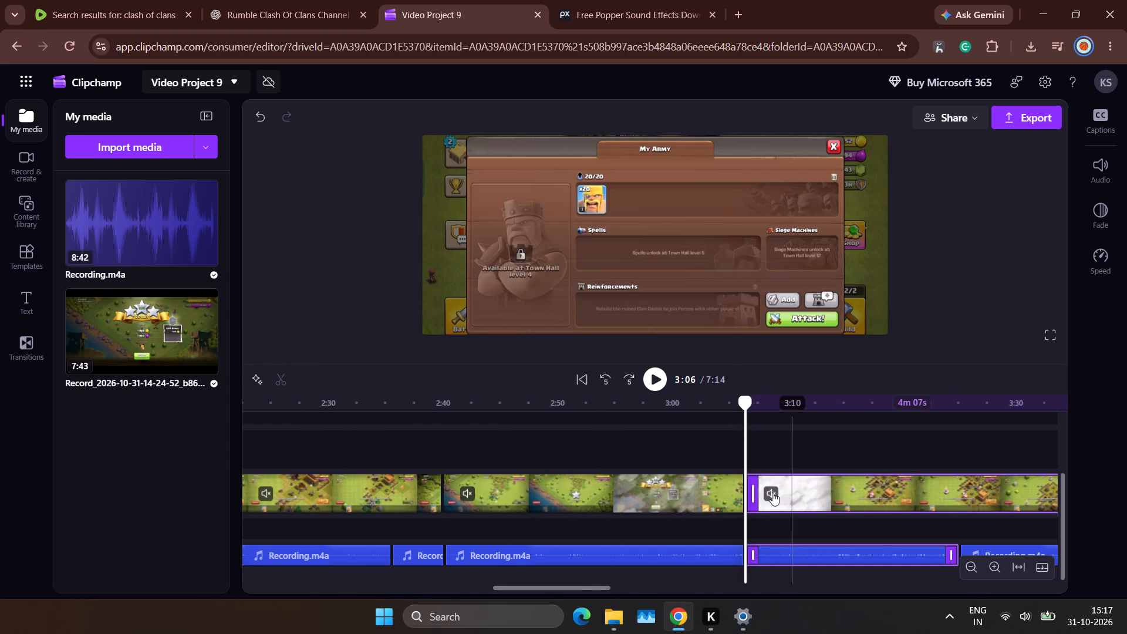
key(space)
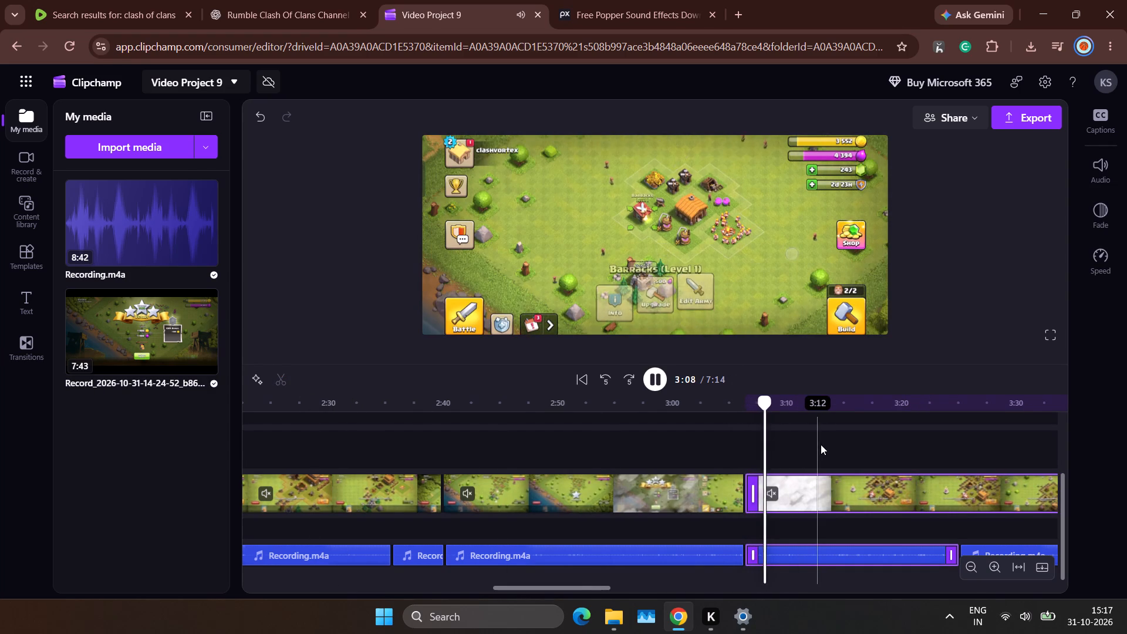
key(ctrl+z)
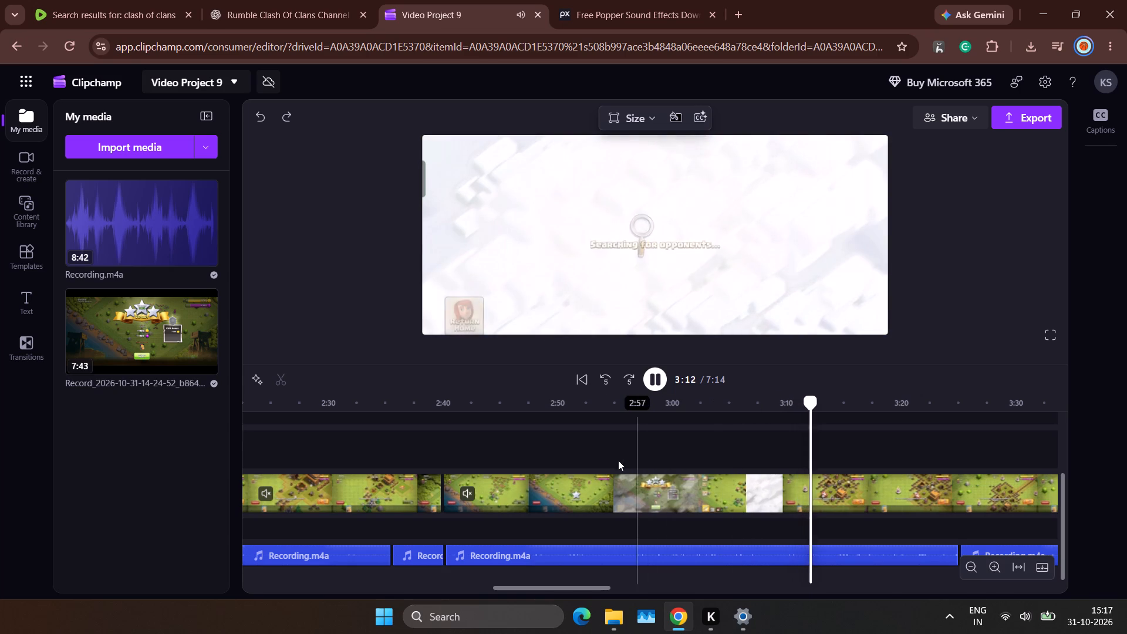
Replay from 2:55 and split only the gameplay clip on the fourth video track at 3:06, where the My Army screen closes.
click(613, 459)
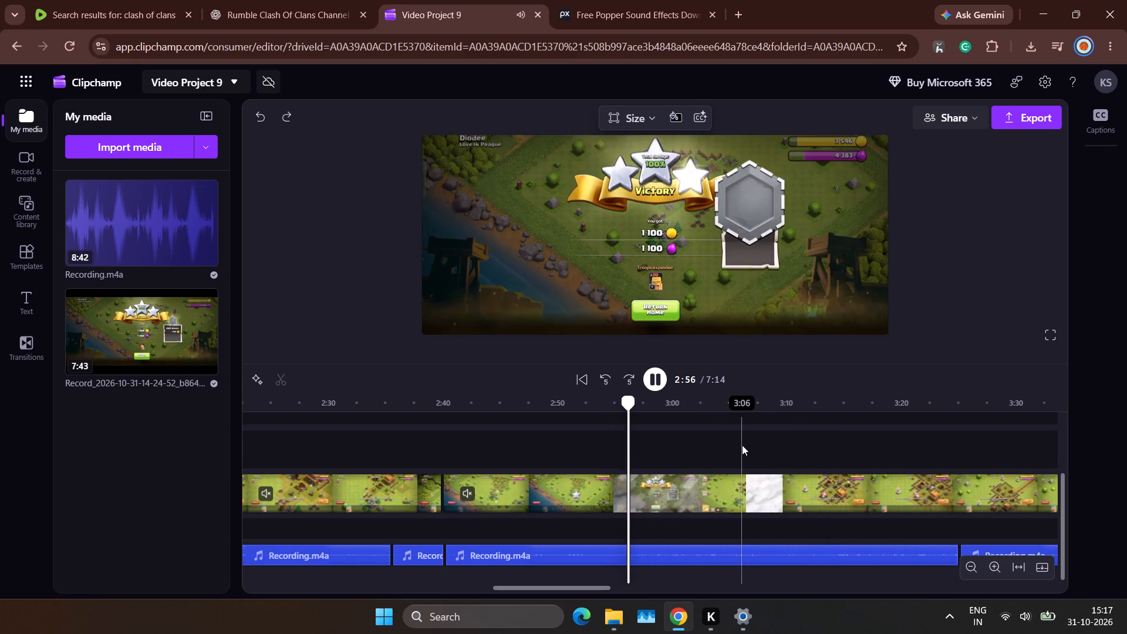
click(742, 445)
key(c)
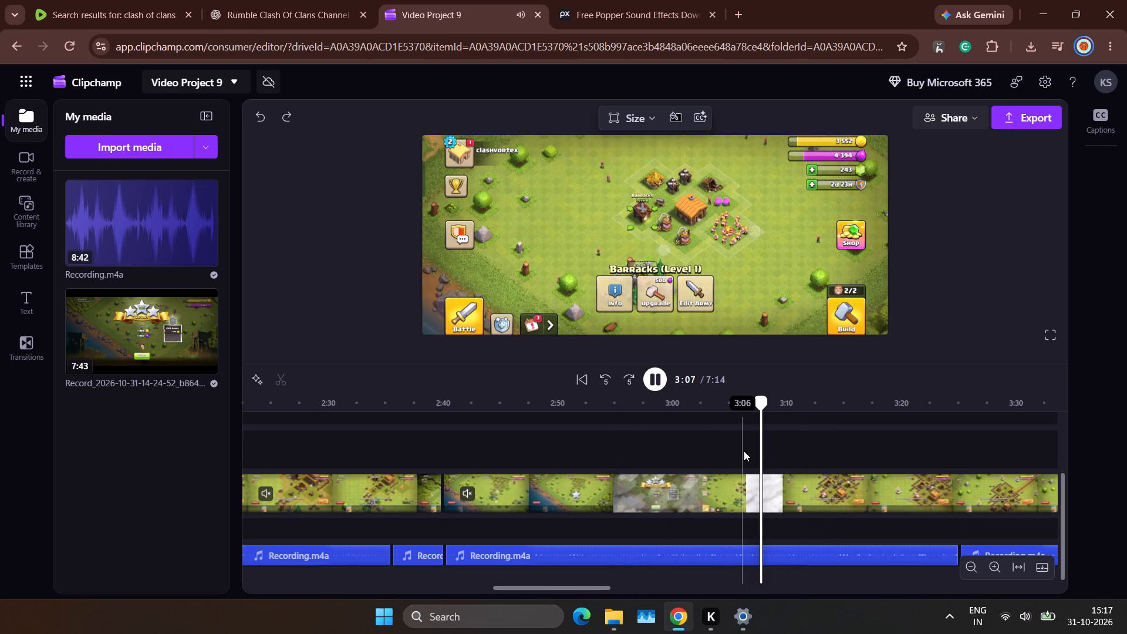
click(744, 448)
click(727, 493)
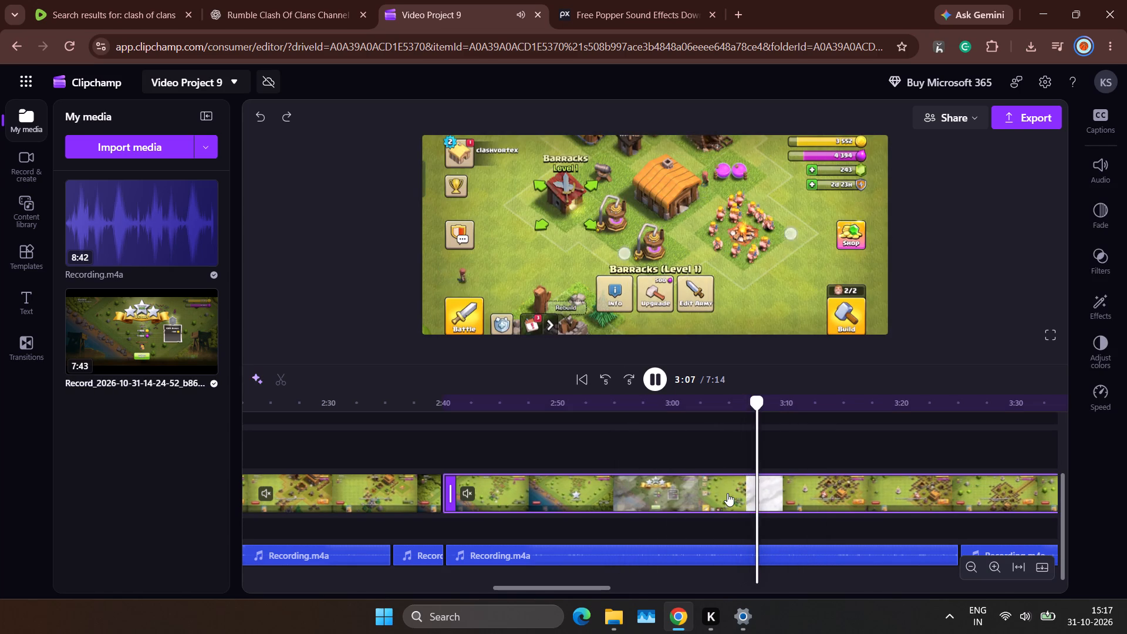
click(742, 425)
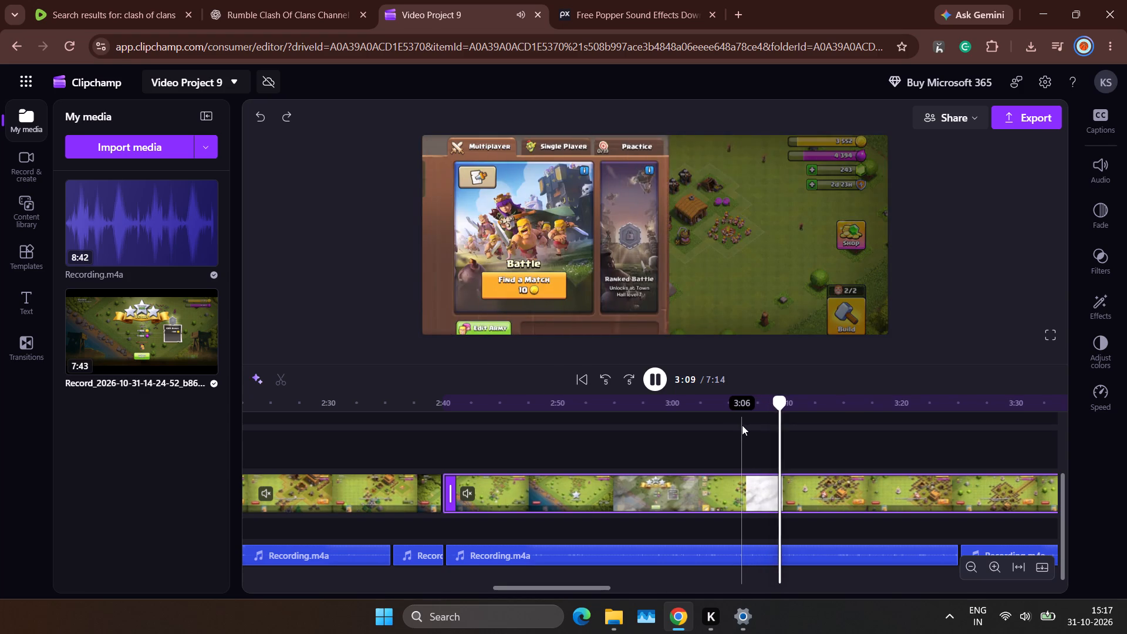
key(space)
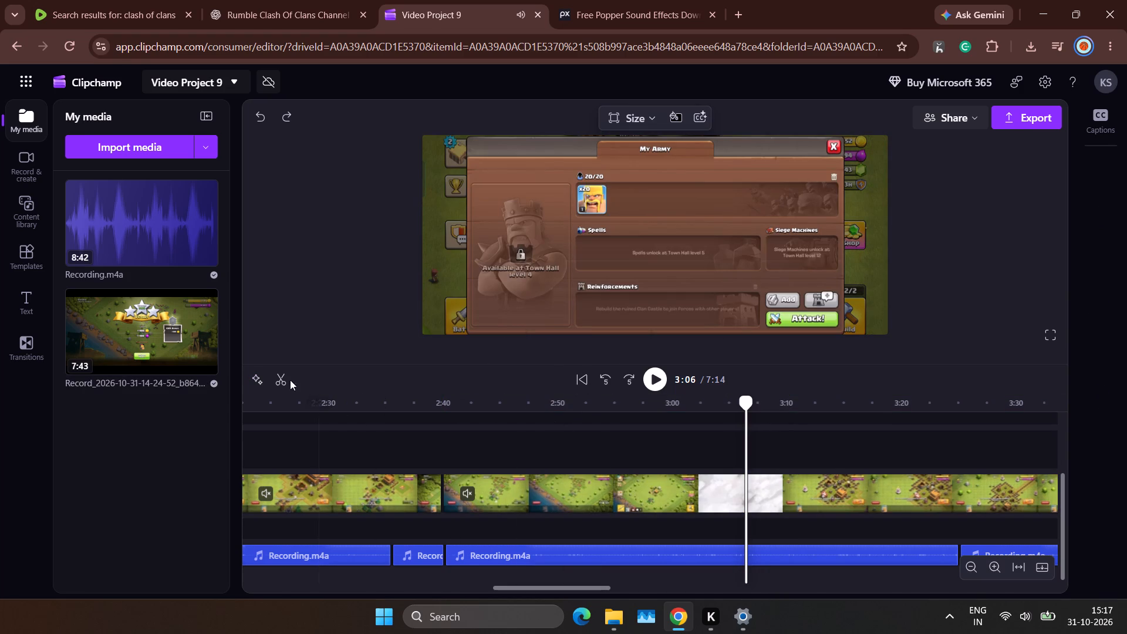
click(285, 381)
key(ctrl+z)
click(693, 485)
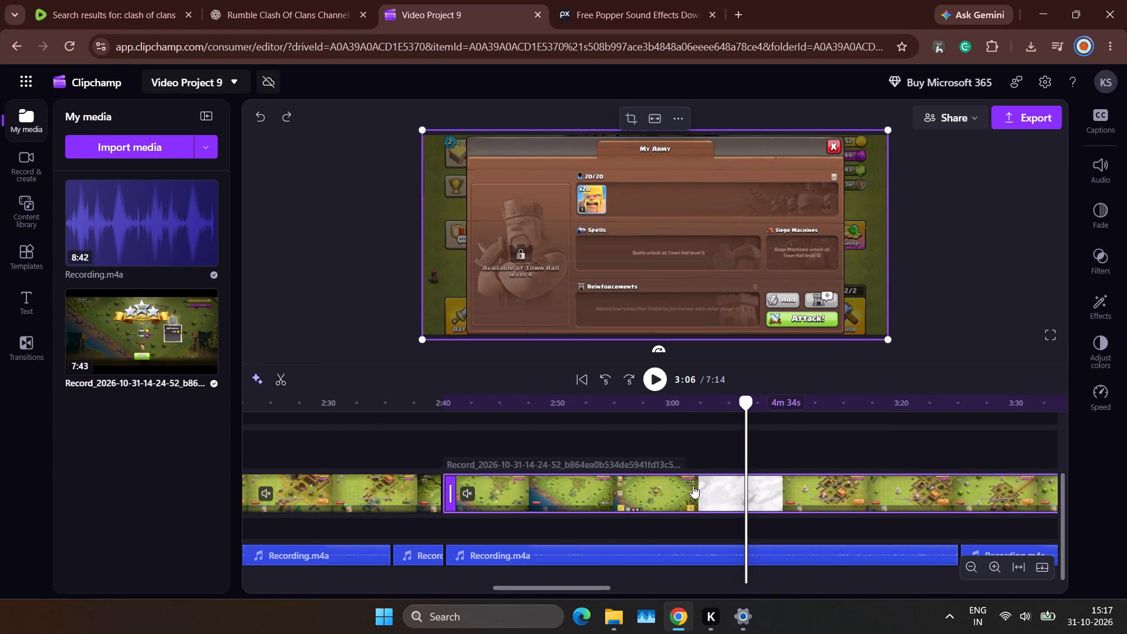
click(278, 382)
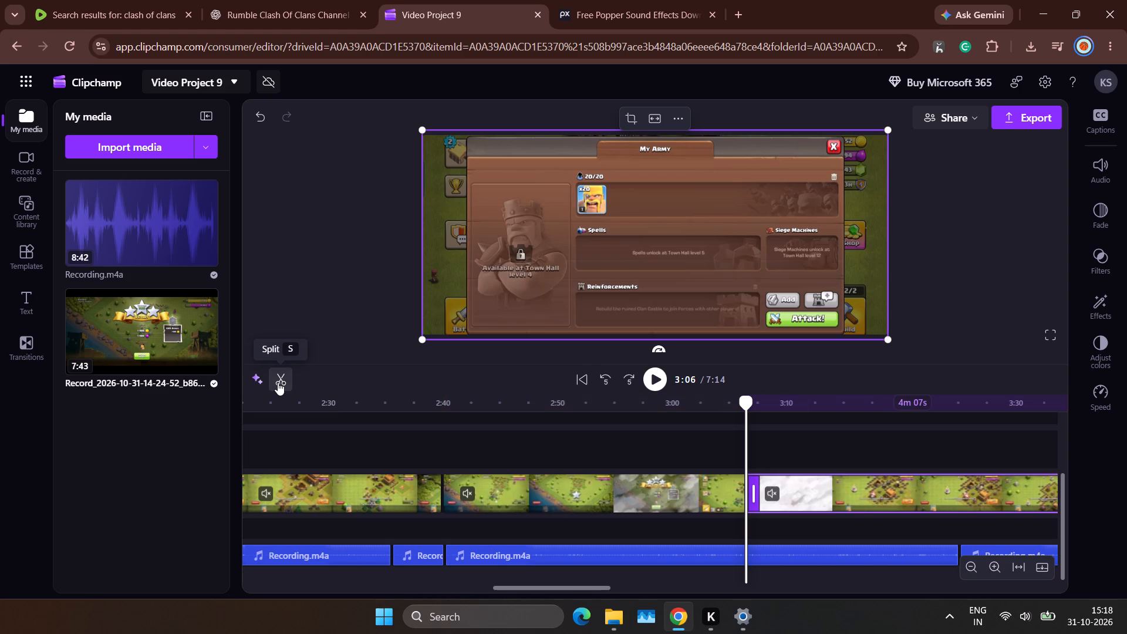
Split the gameplay at 3:13, once the opponent's base has loaded, and delete the matchmaking piece between 3:06 and 3:13.
key(space)
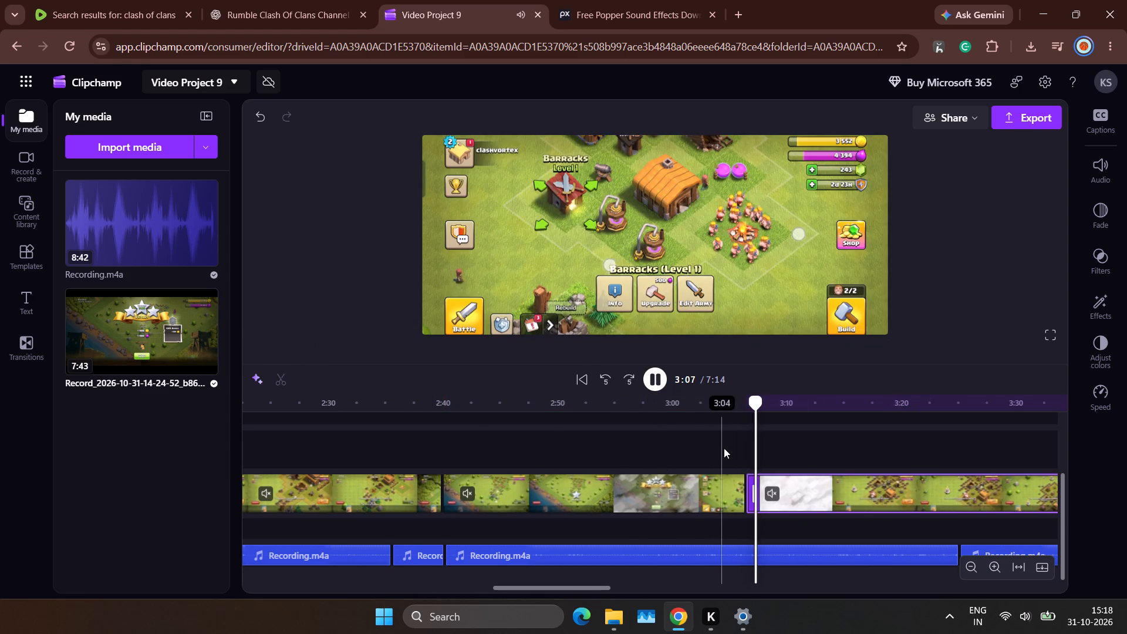
scroll(724, 448, left, 2)
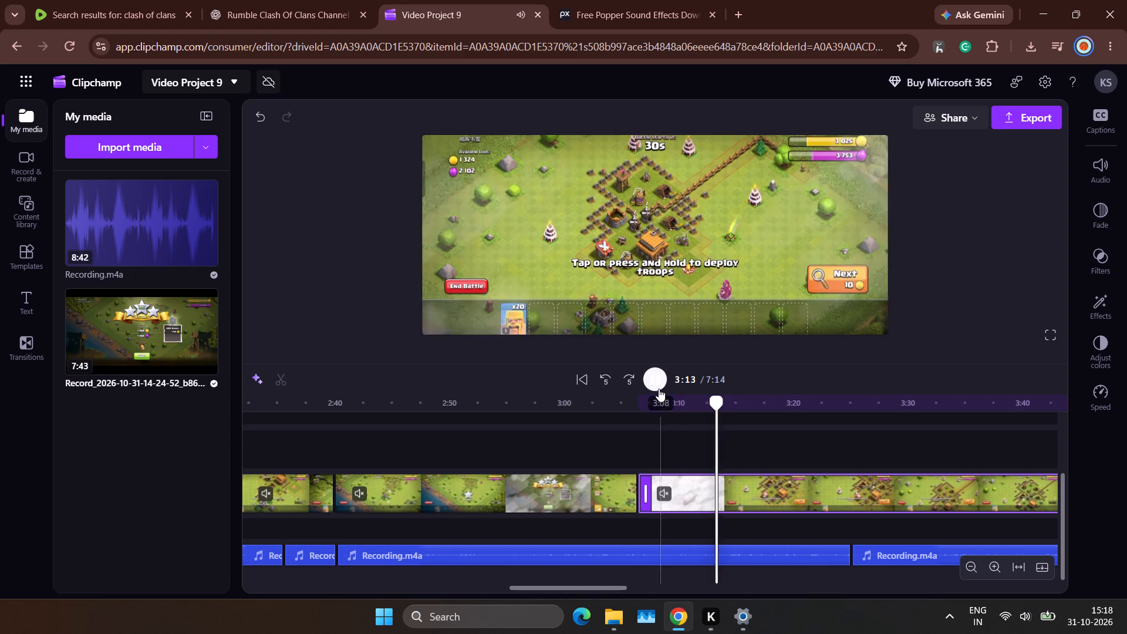
click(655, 385)
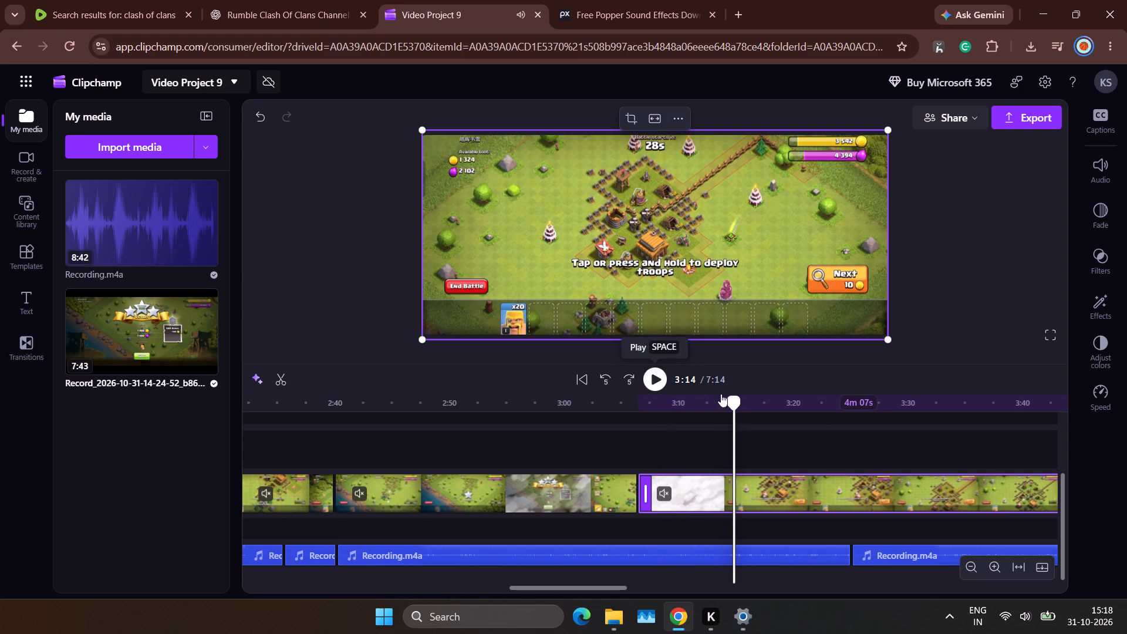
drag(732, 400, 723, 402)
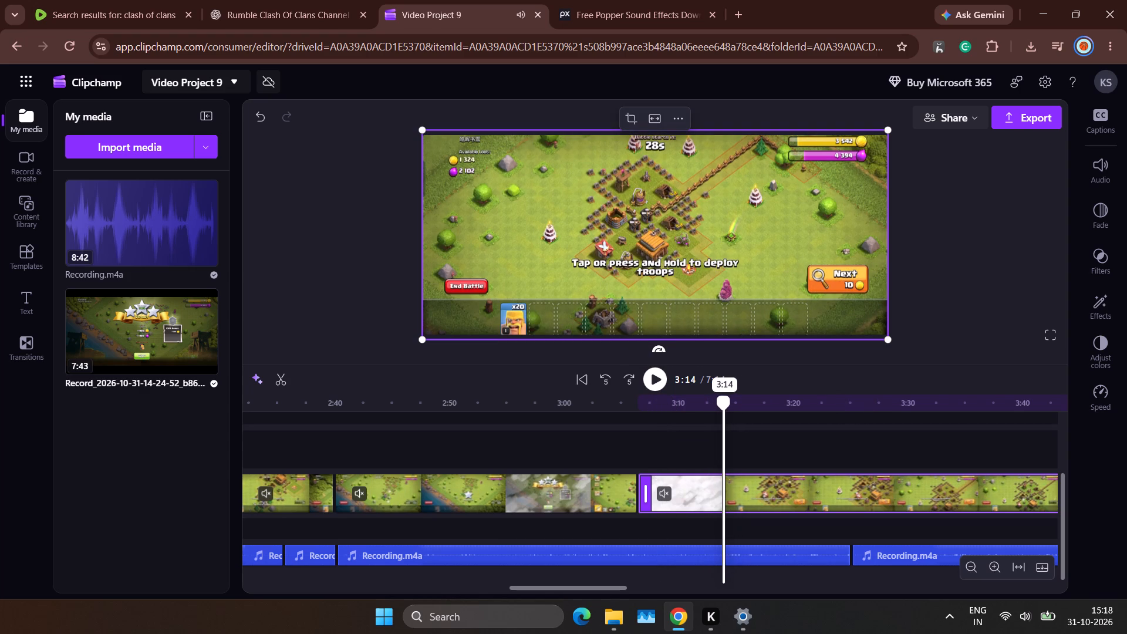
drag(723, 402, 717, 403)
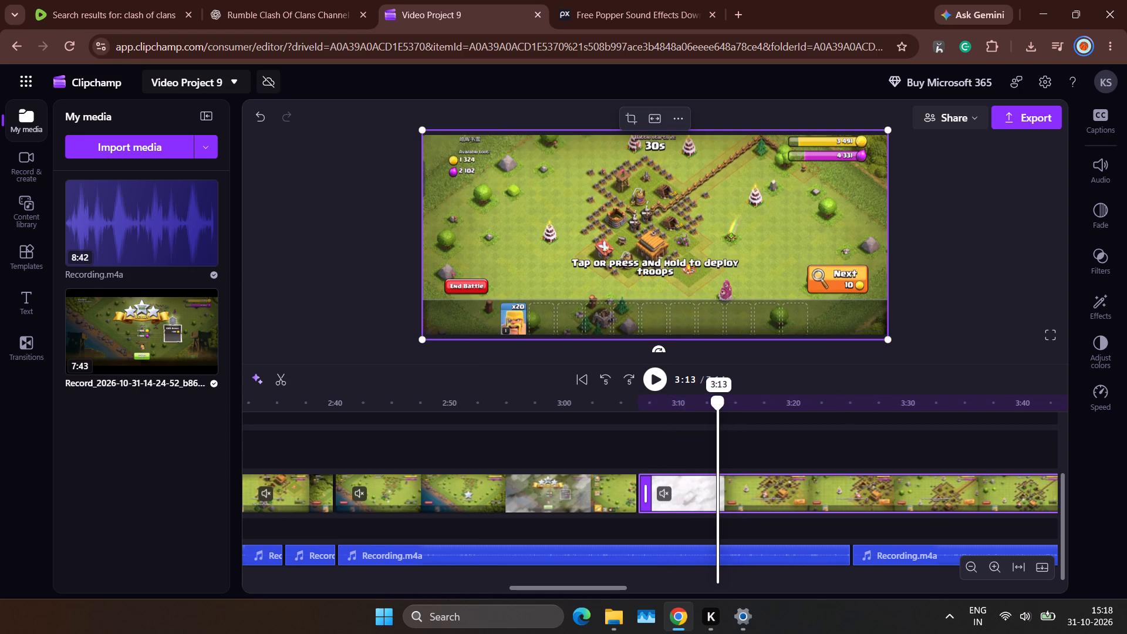
drag(717, 403, 718, 403)
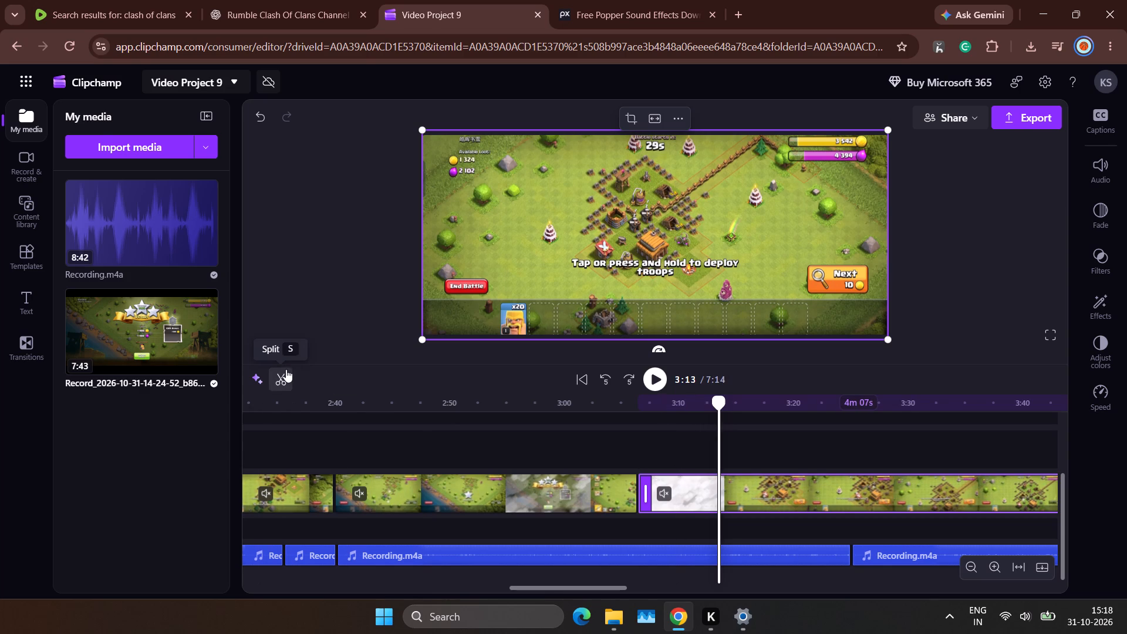
click(286, 369)
click(680, 485)
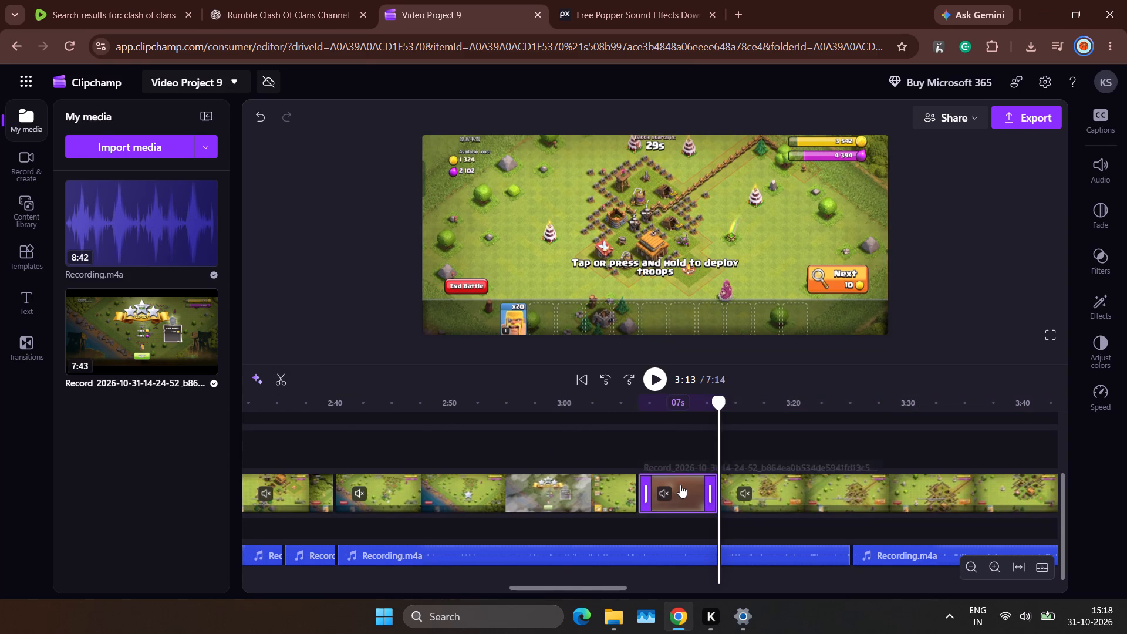
key(Delete)
Move the remaining gameplay back to 3:06 to close the gap and play across the join from 3:03.
drag(801, 487, 723, 490)
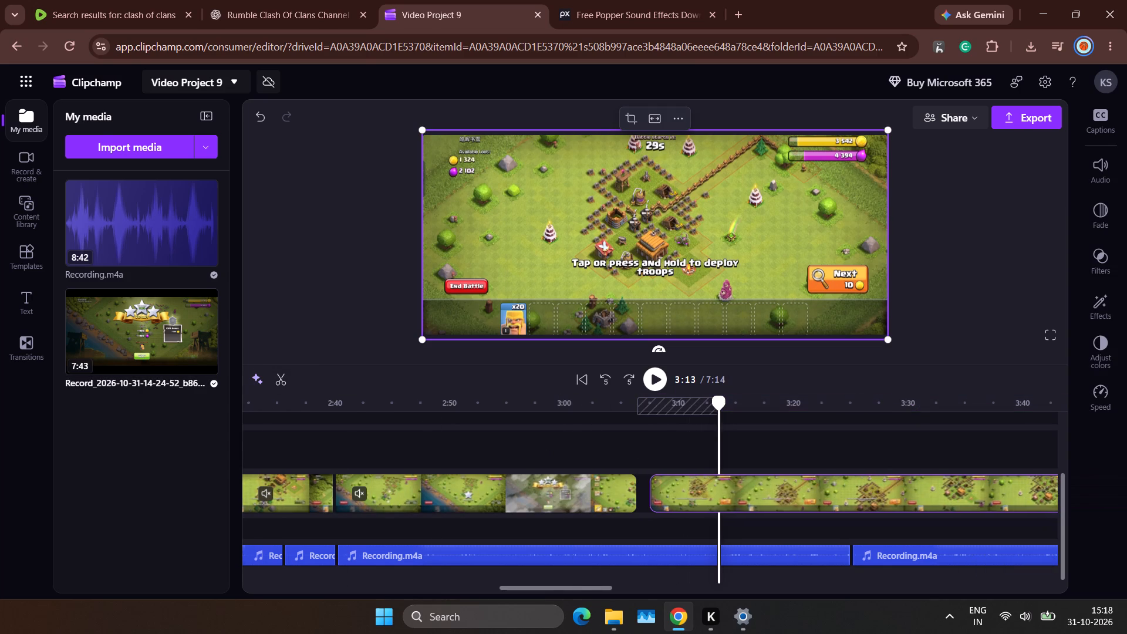
drag(723, 490, 717, 490)
click(603, 451)
key(space)
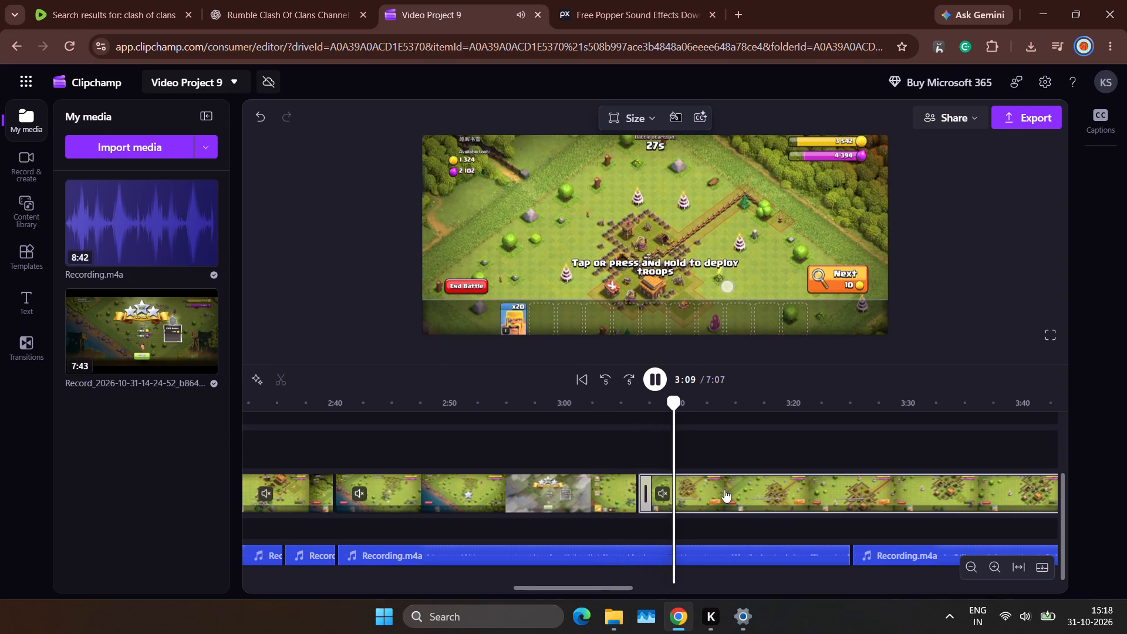
Shift the remaining gameplay slightly later and extend its start back to 3:06, making the clip 4m 02s long.
drag(718, 484, 733, 484)
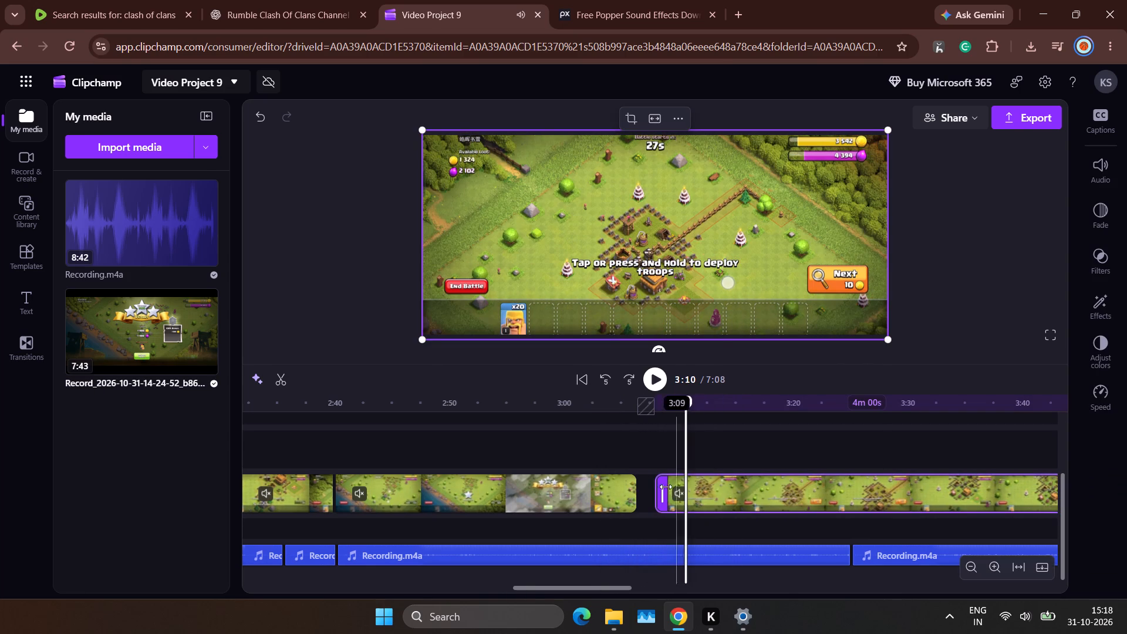
drag(659, 488, 650, 491)
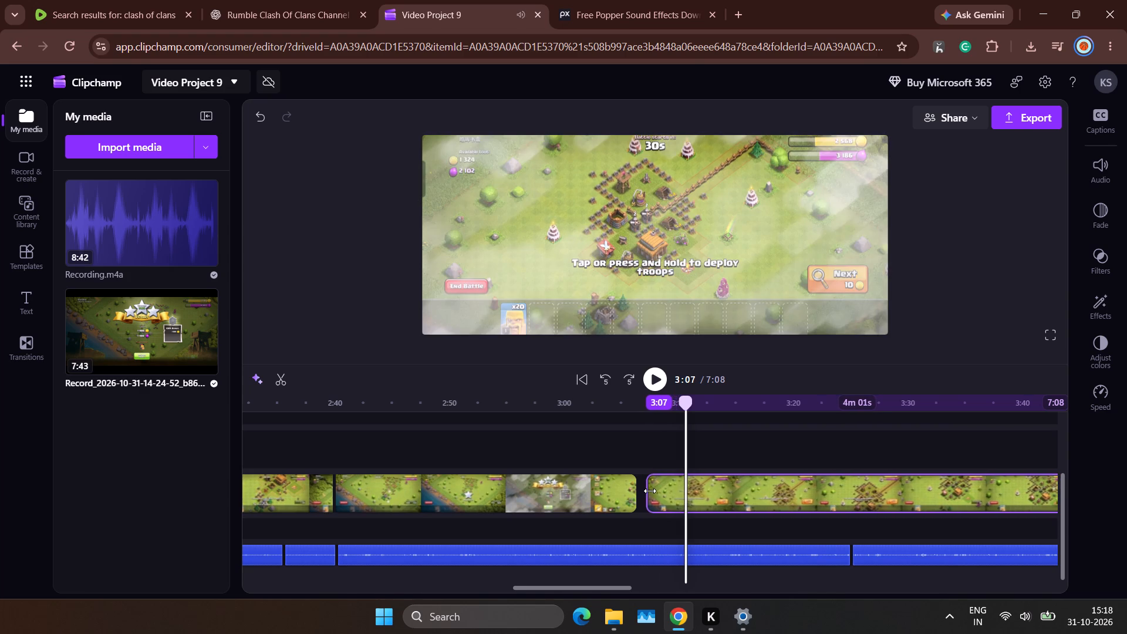
drag(650, 491, 643, 491)
Play the base scouting against the narration and split the gameplay at 3:25, where the next narration clip starts.
click(615, 452)
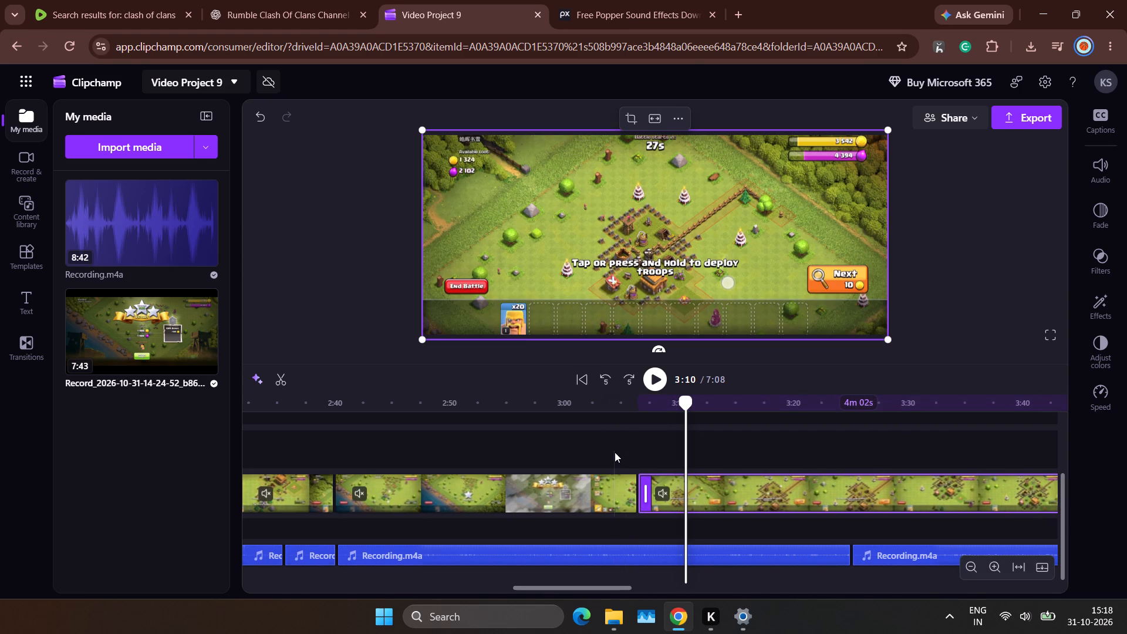
key(space)
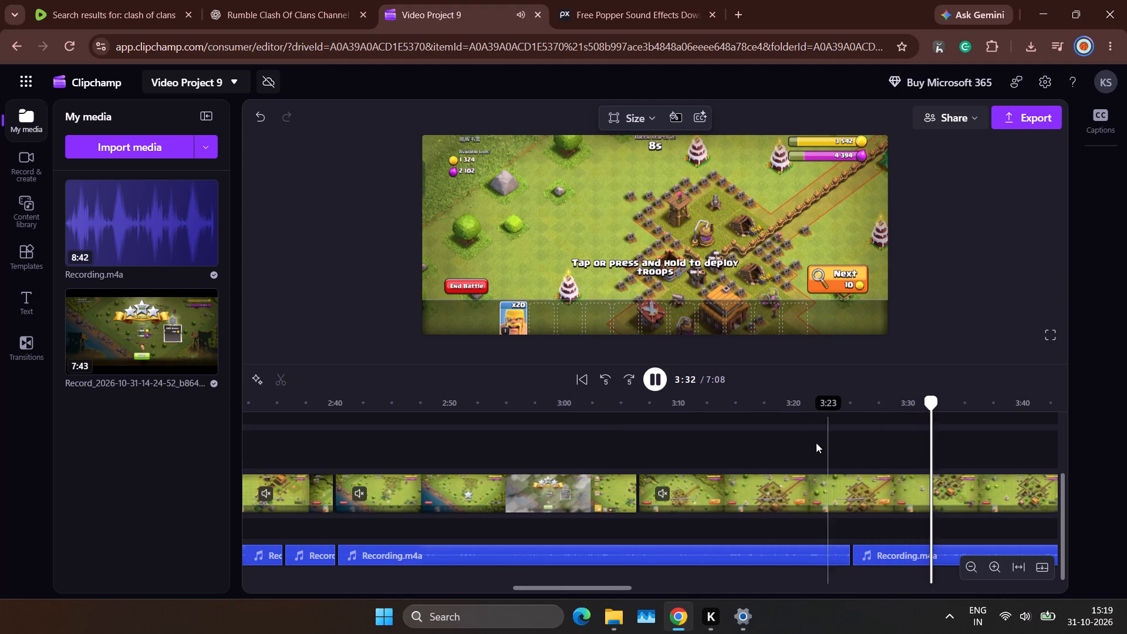
click(796, 434)
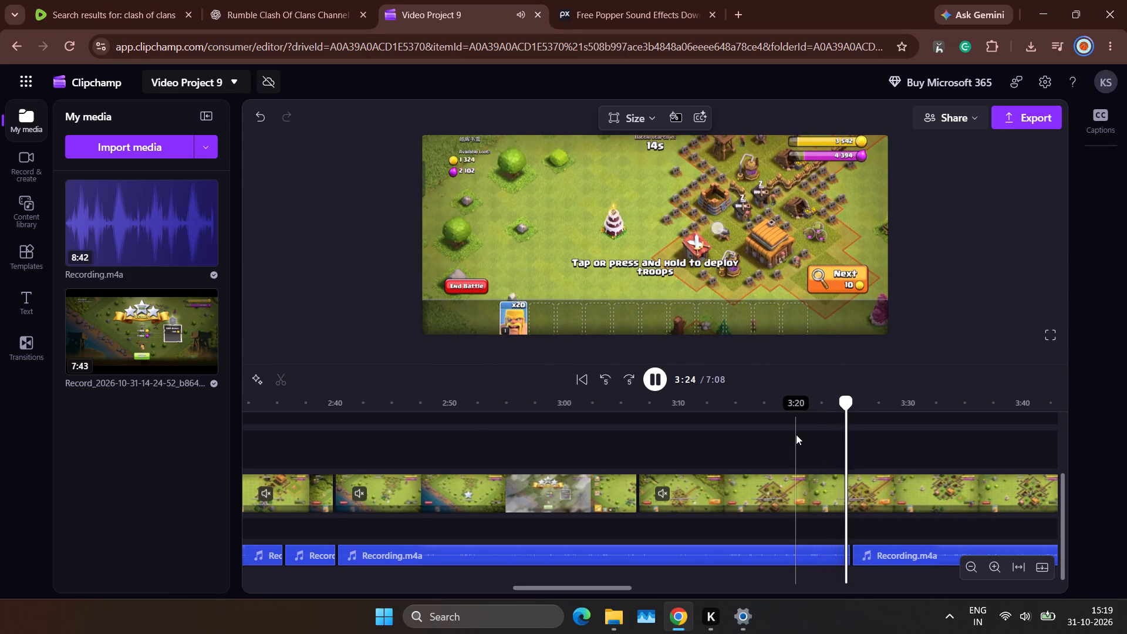
key(space)
click(797, 482)
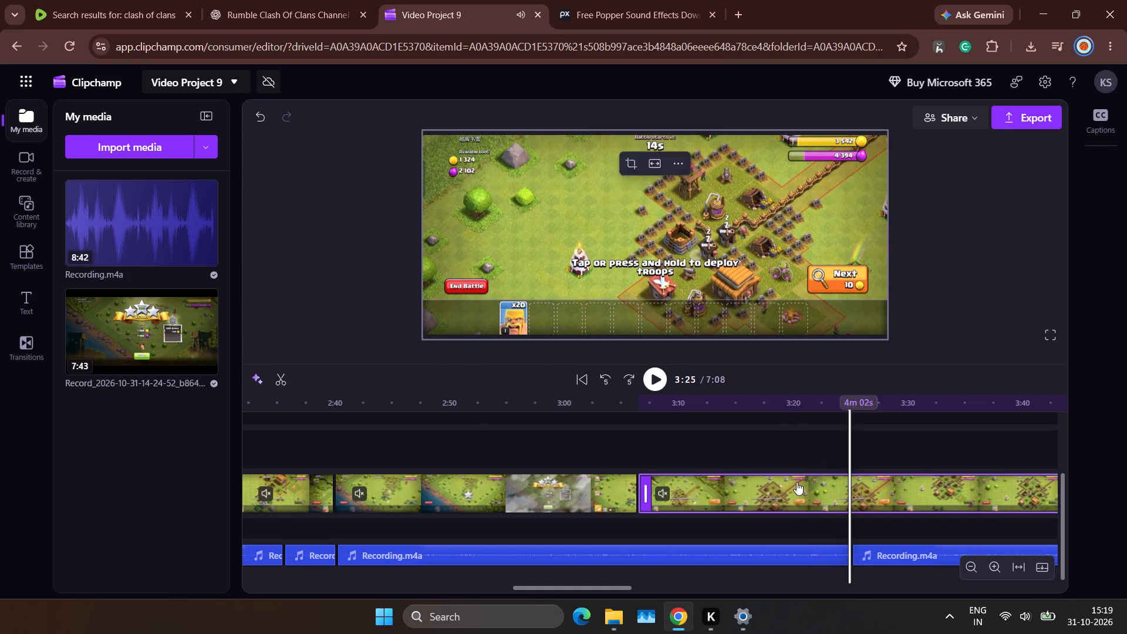
click(288, 375)
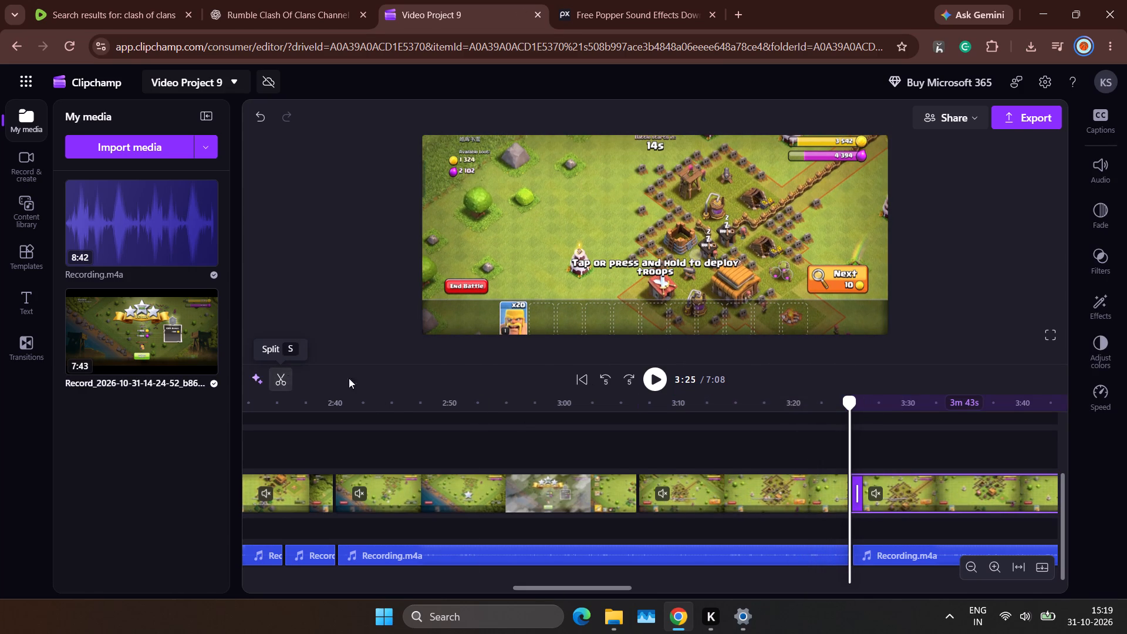
Replay from 3:04, split the gameplay at 3:30 just before troops are deployed, and delete the piece between 3:25 and 3:30.
click(787, 482)
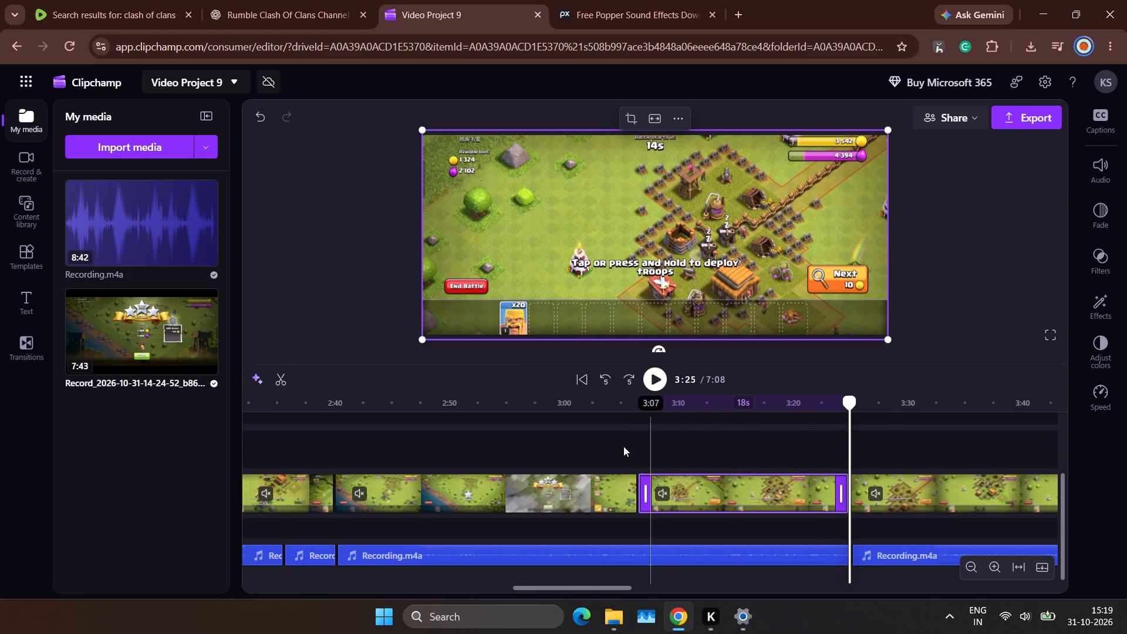
click(618, 445)
key(space)
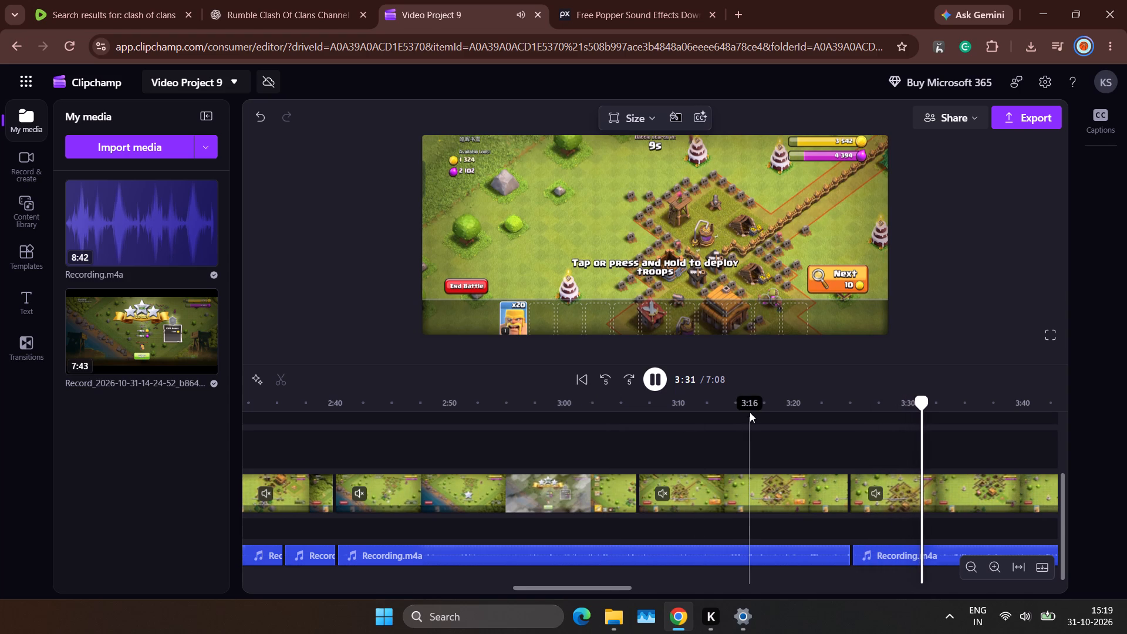
key(space)
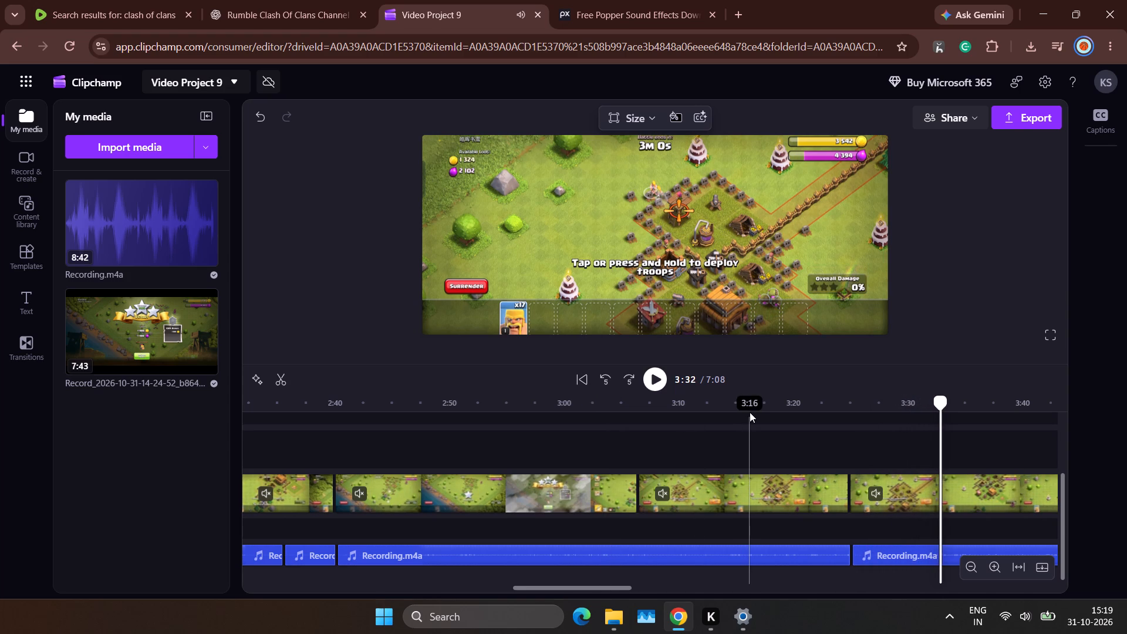
drag(944, 400, 915, 403)
click(888, 489)
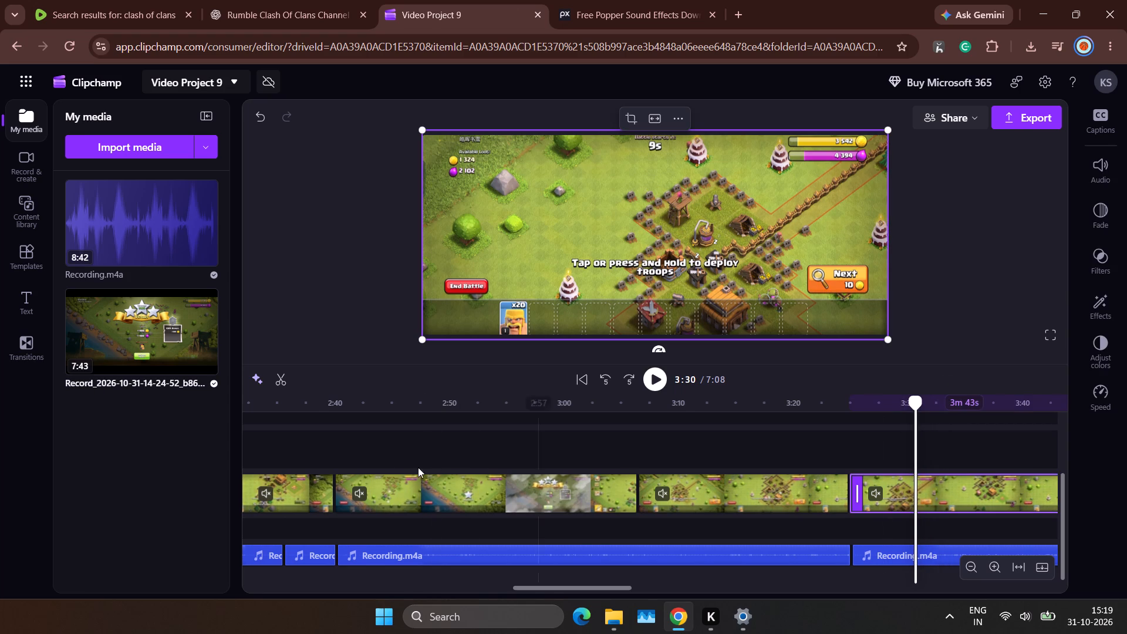
click(283, 377)
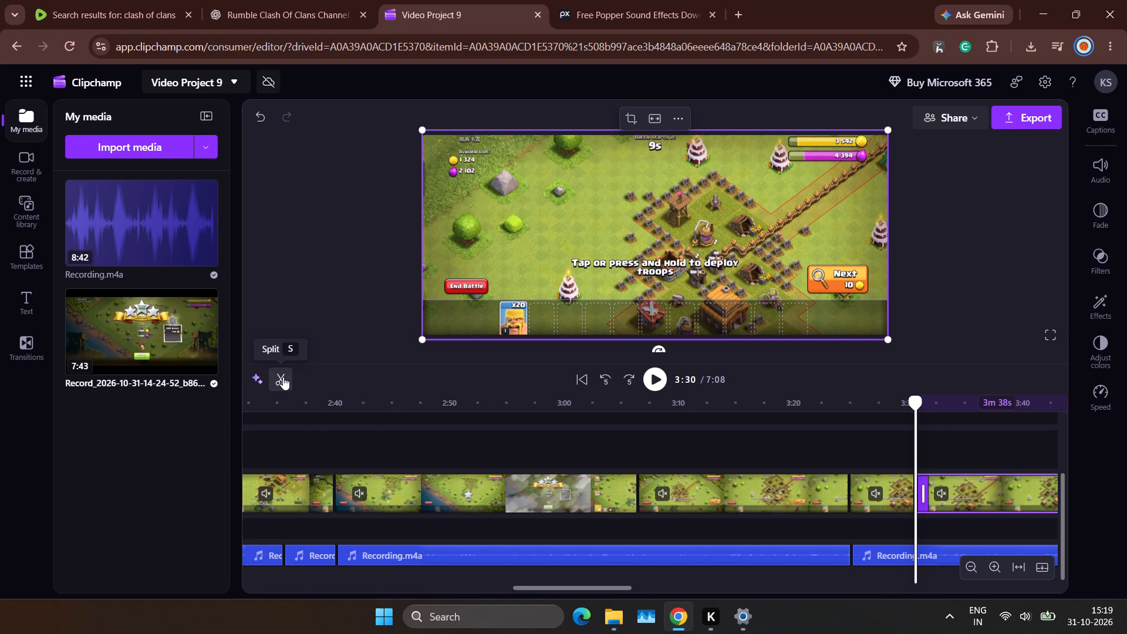
click(892, 488)
key(Delete)
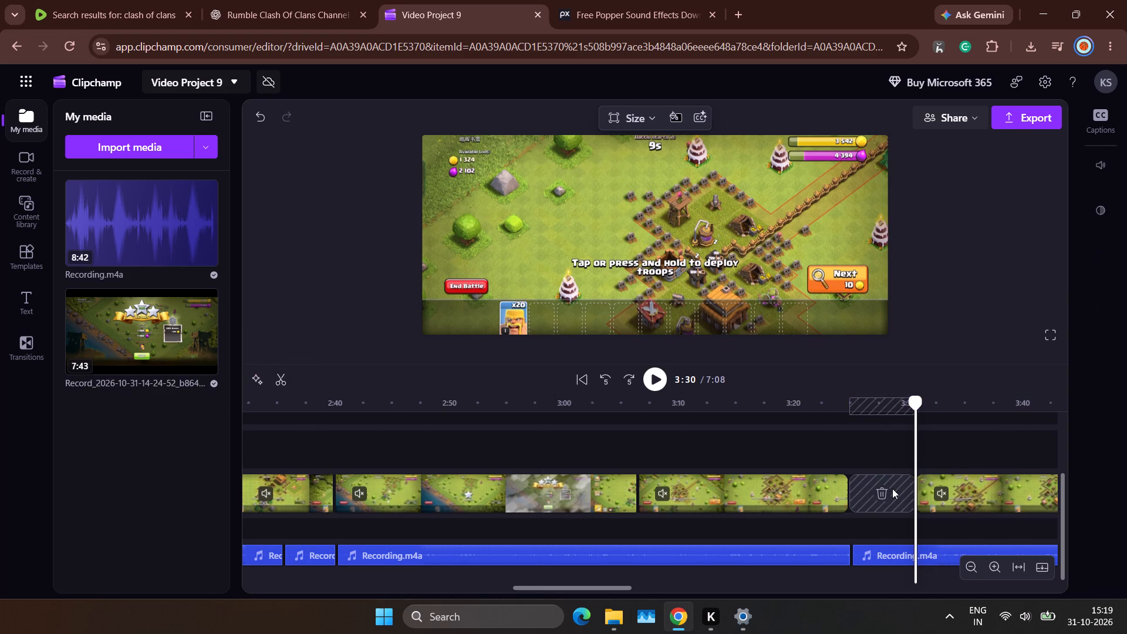
Move the remaining gameplay back to 3:25 to close the gap and start playback from 3:22 to check the join.
drag(965, 502, 901, 507)
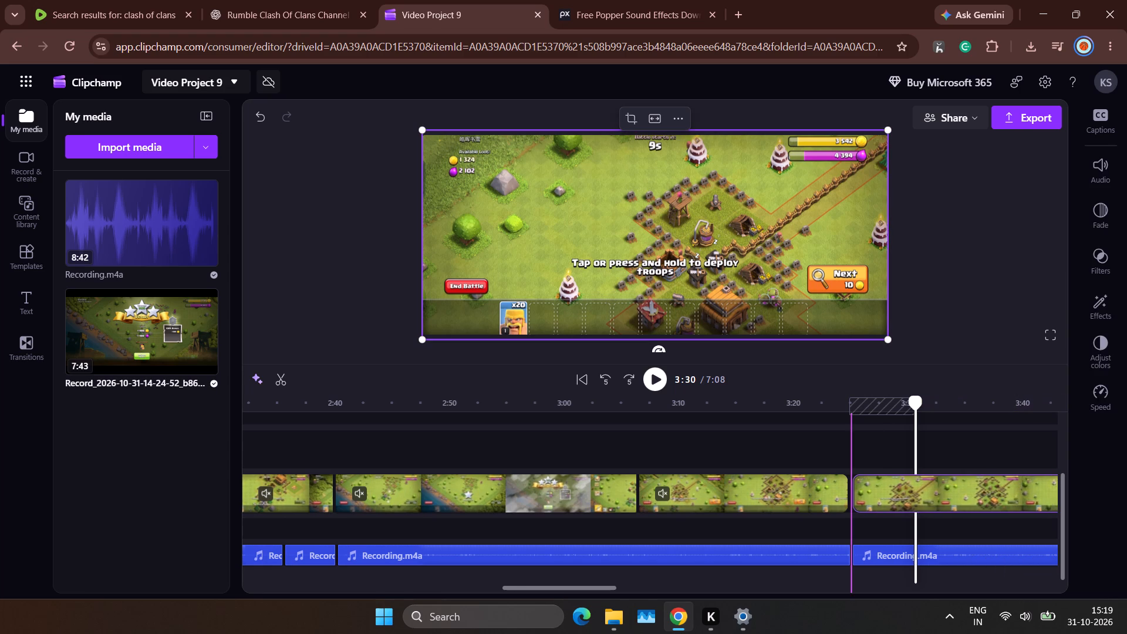
drag(901, 507, 896, 507)
click(818, 461)
key(space)
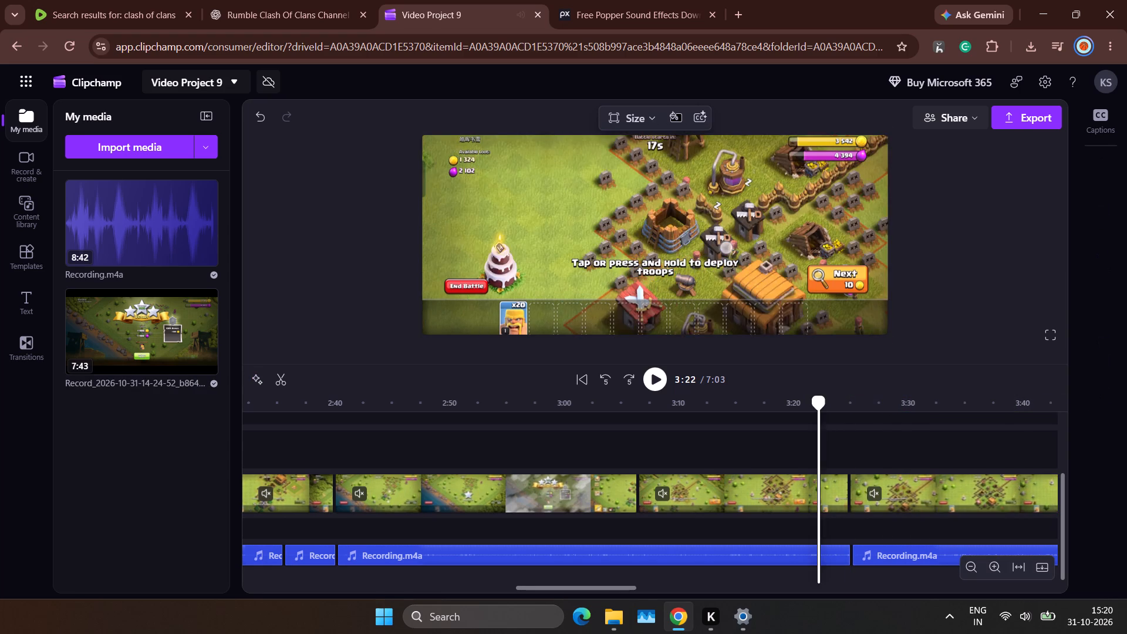
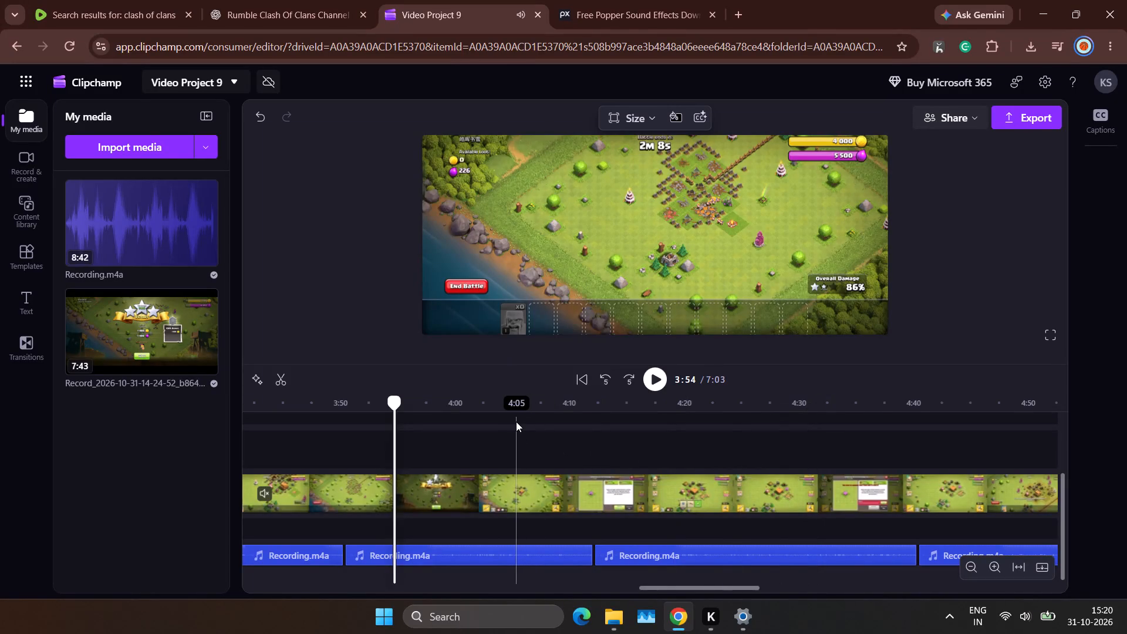
Play the raid against the narration from 3:50 and split the gameplay at 3:50, where the next narration clip starts.
click(344, 431)
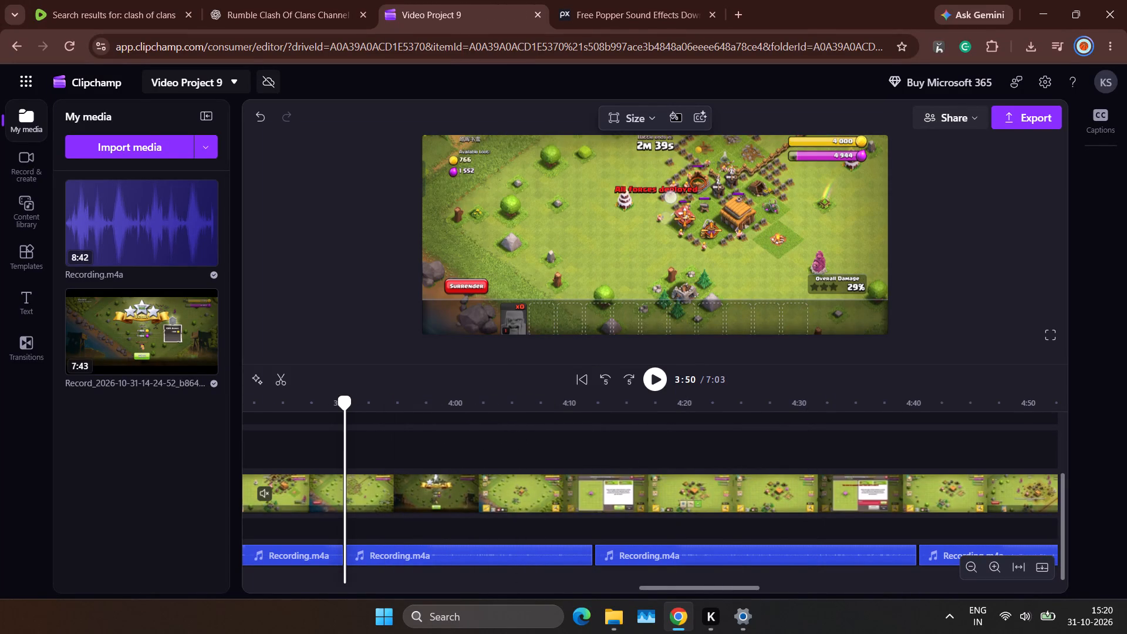
key(space)
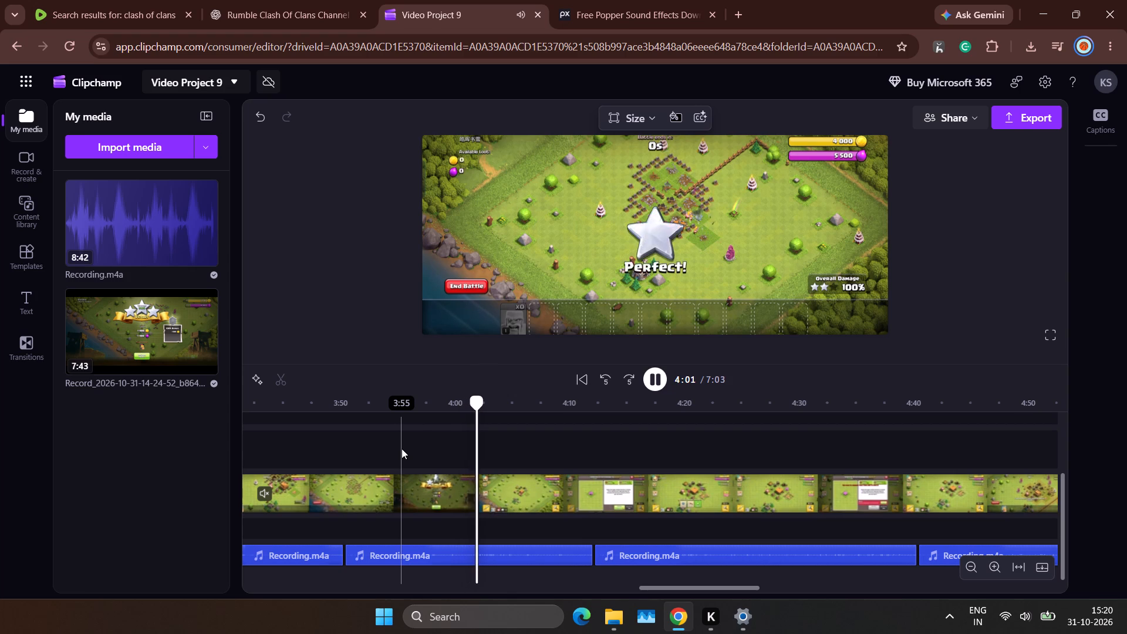
key(space)
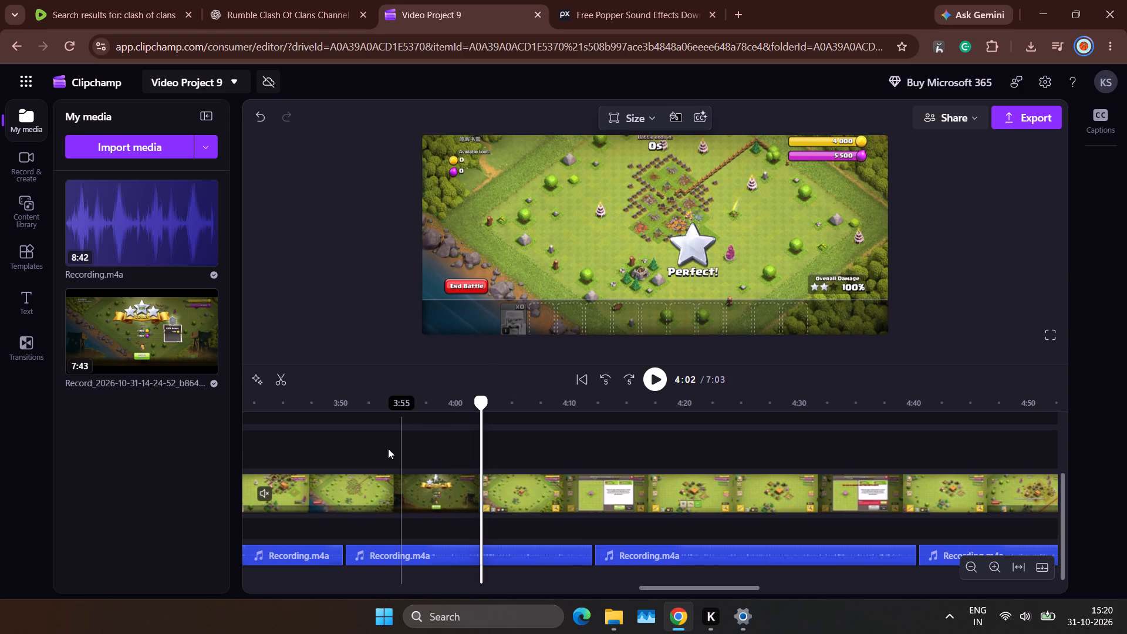
click(345, 451)
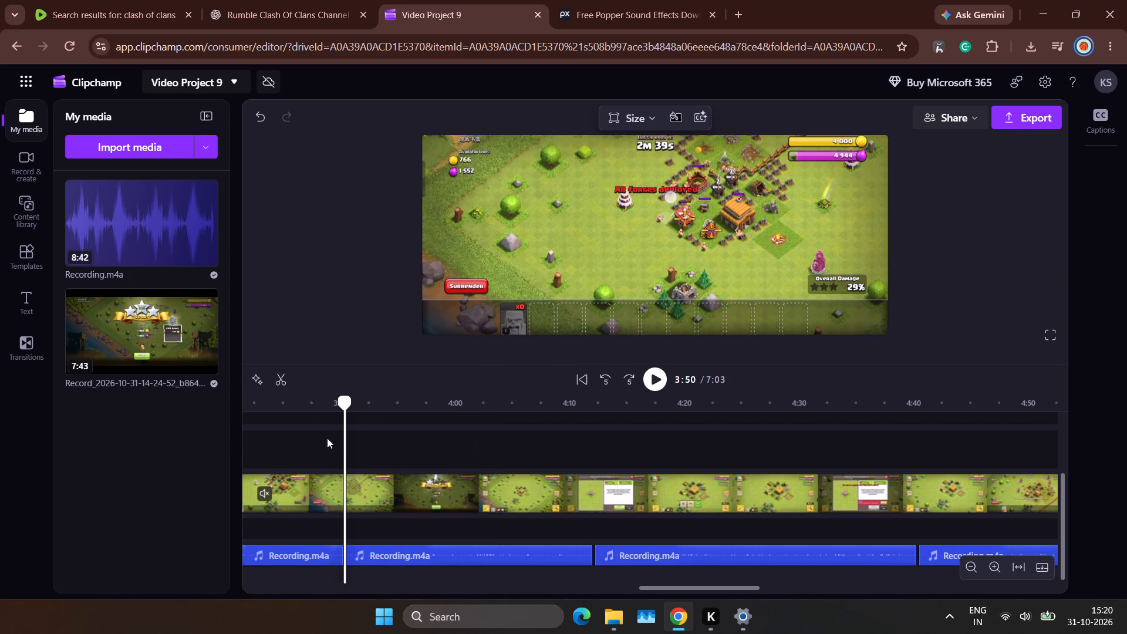
click(315, 487)
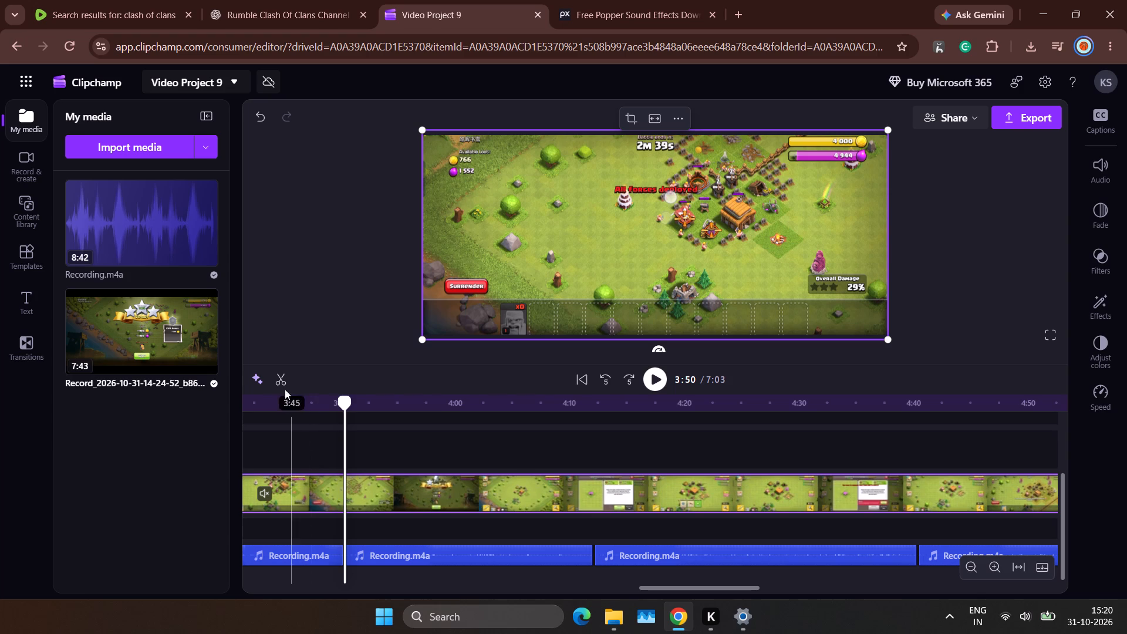
click(281, 384)
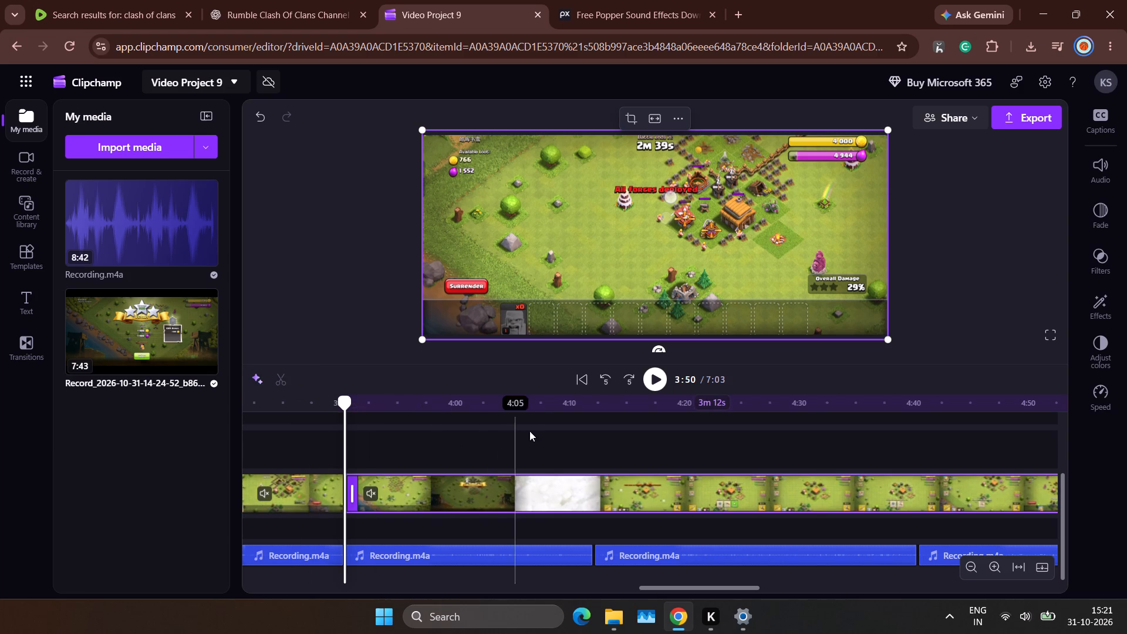
Play from 4:00 to find the victory screen, split the gameplay at 4:05, and delete the piece between 3:50 and 4:05.
click(461, 454)
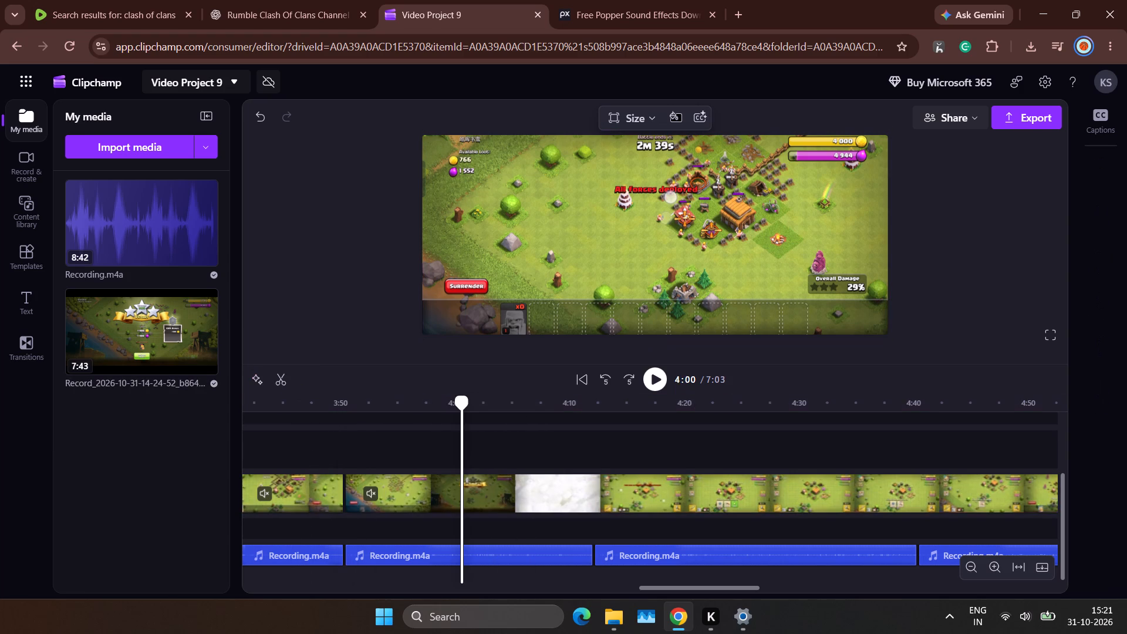
key(space)
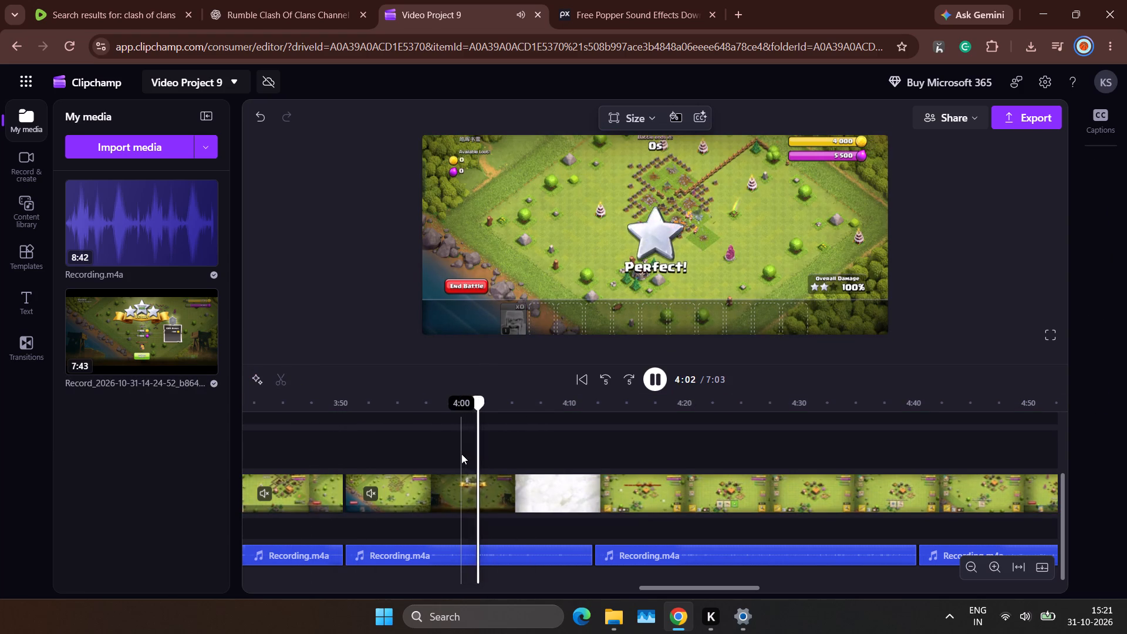
key(space)
key(space)
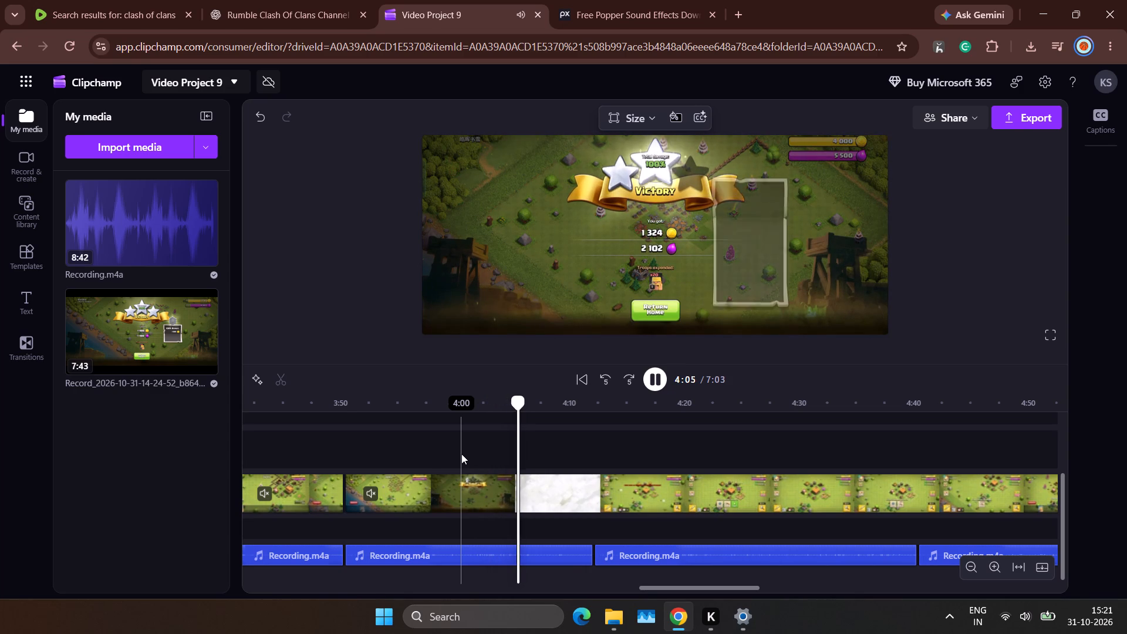
key(space)
click(504, 485)
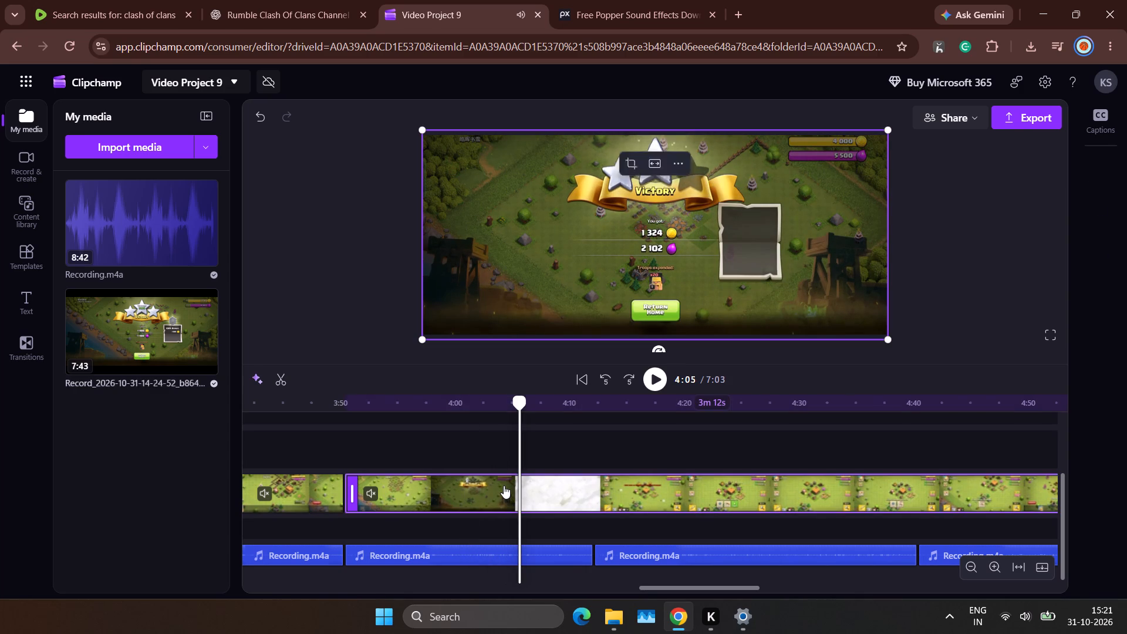
click(517, 410)
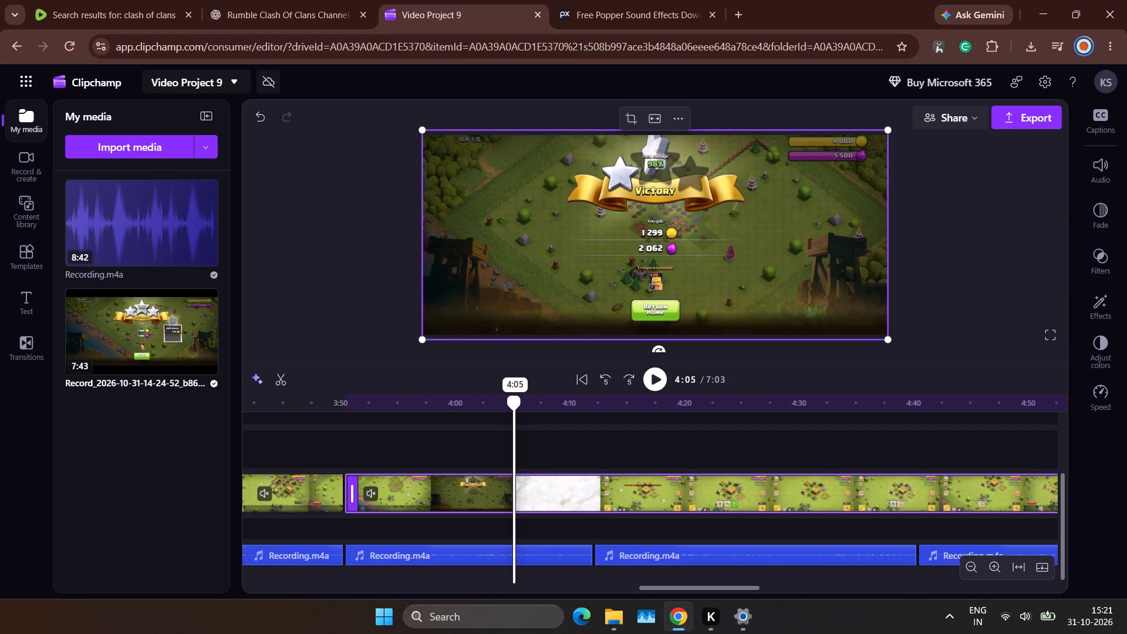
click(281, 387)
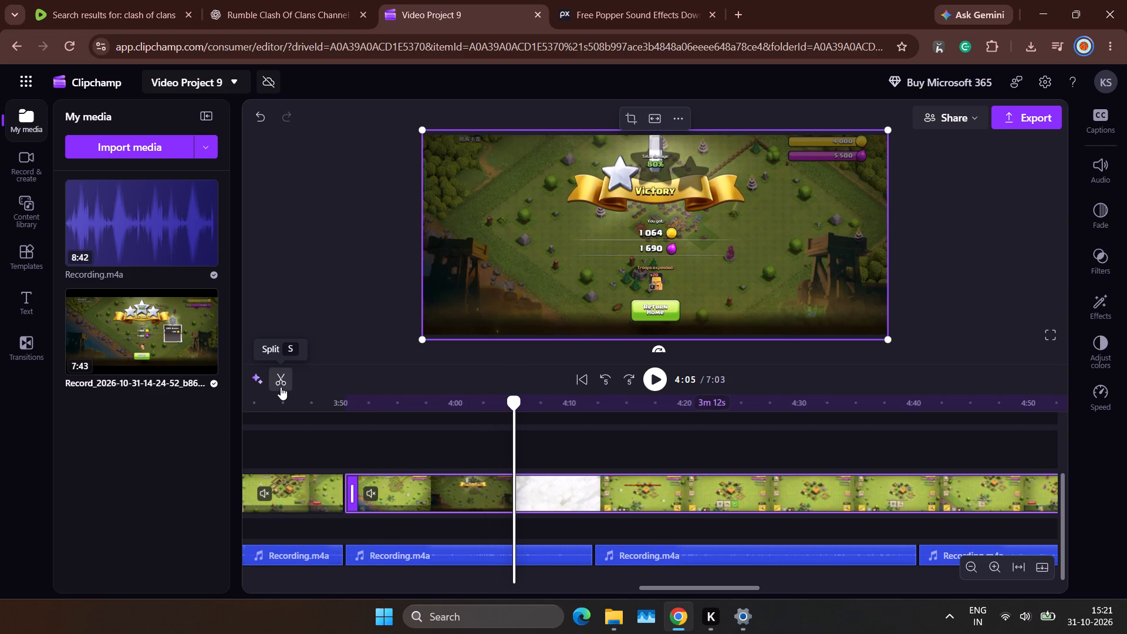
click(445, 503)
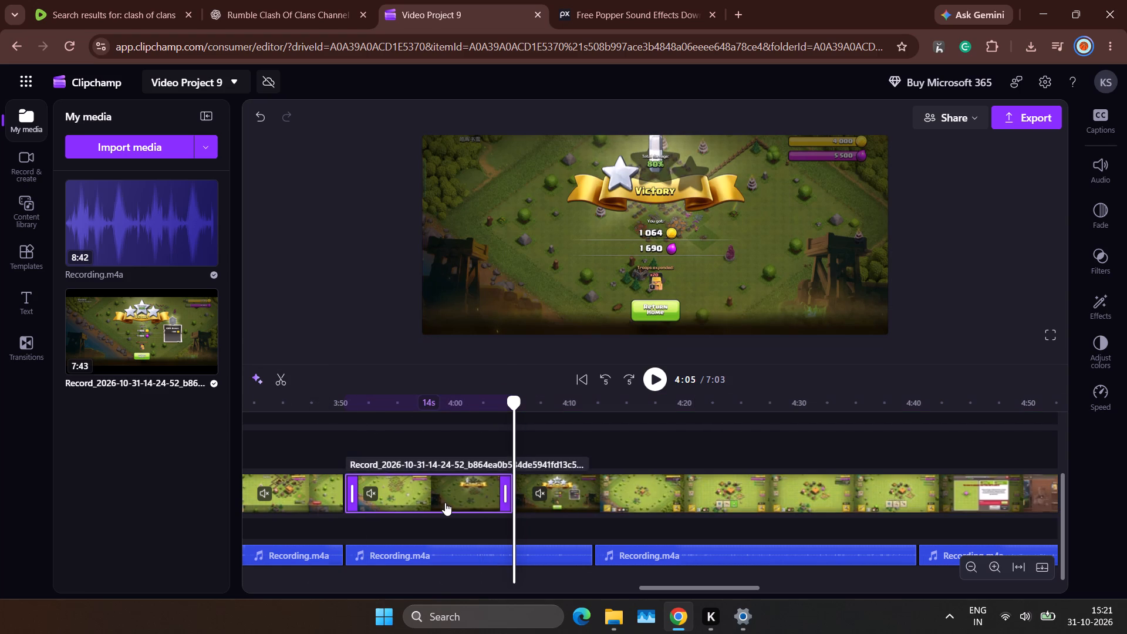
key(Delete)
Move the remaining gameplay back to 3:50 to close the gap and play from just before the join.
drag(599, 500, 421, 496)
click(329, 453)
key(space)
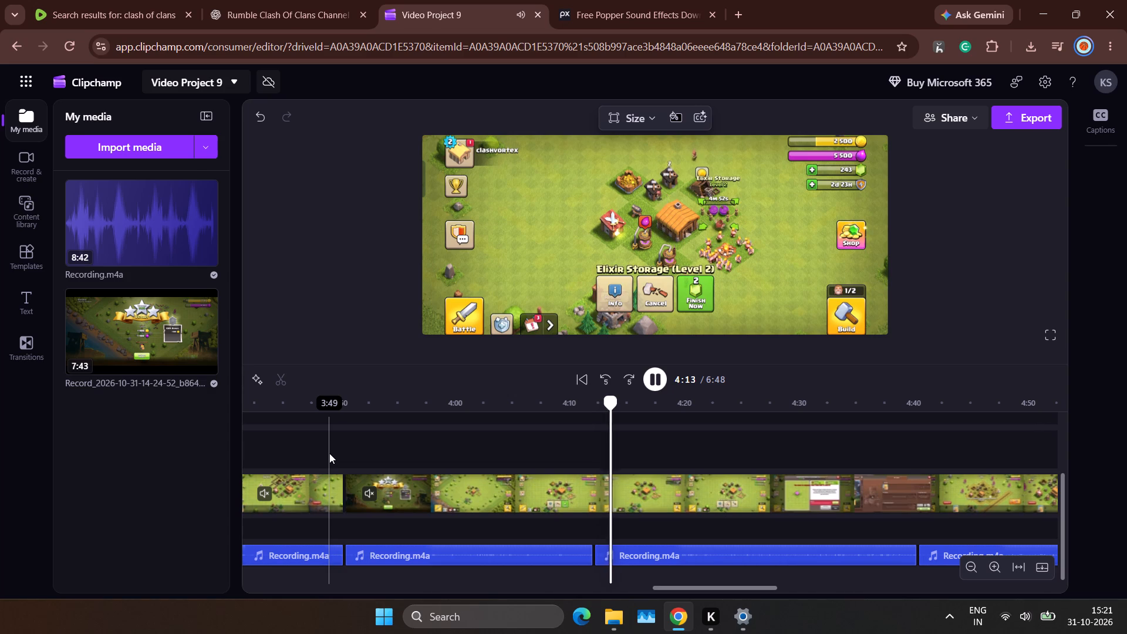
Split the gameplay at 4:12, where the next narration clip starts.
click(592, 457)
key(space)
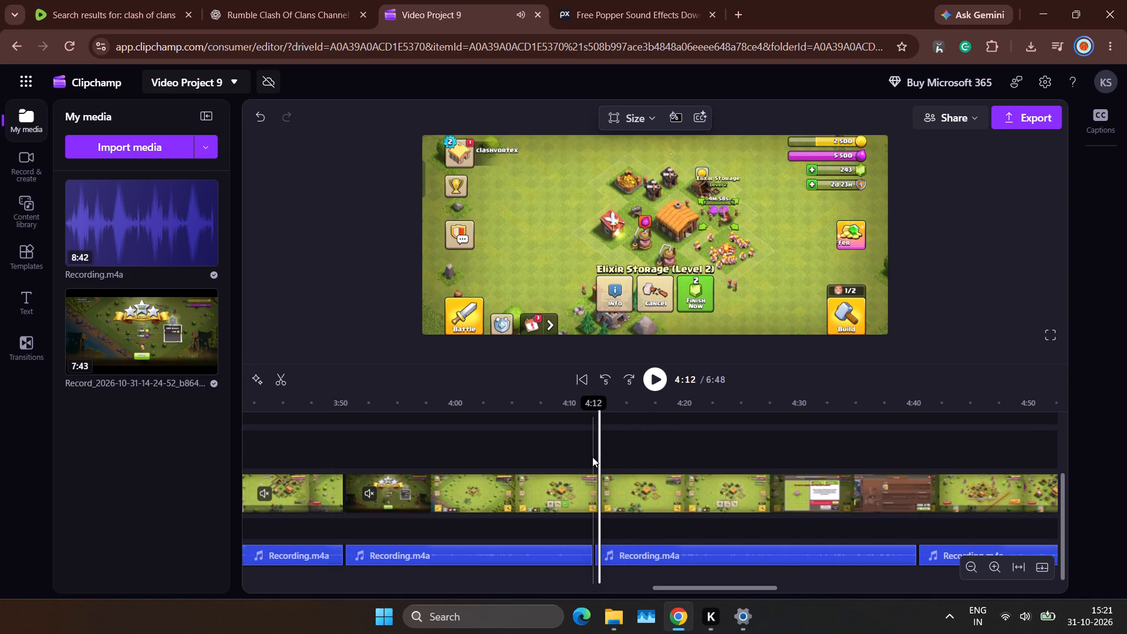
click(598, 410)
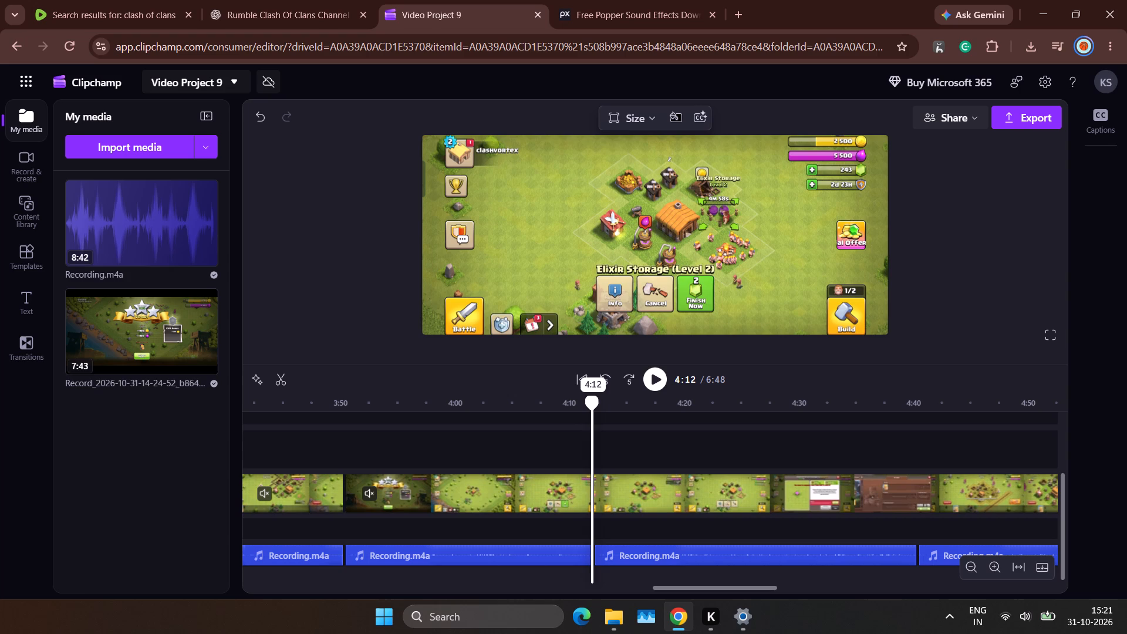
click(564, 481)
click(281, 375)
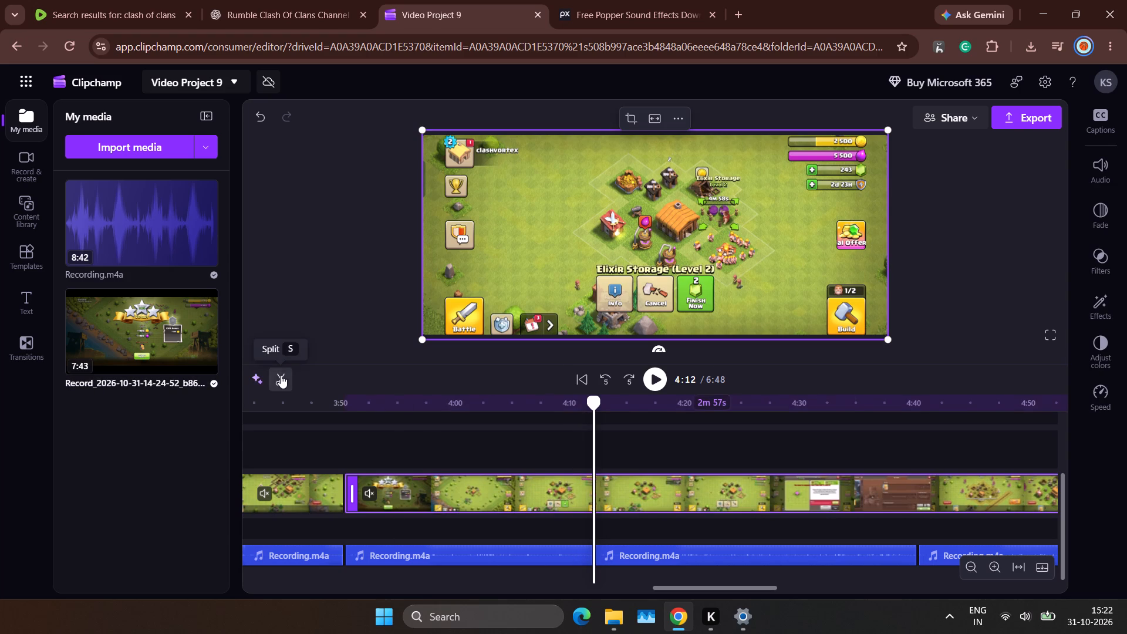
Play on past 4:12, split the gameplay and narration at 4:16, and delete the gameplay piece between 4:12 and 4:16.
key(space)
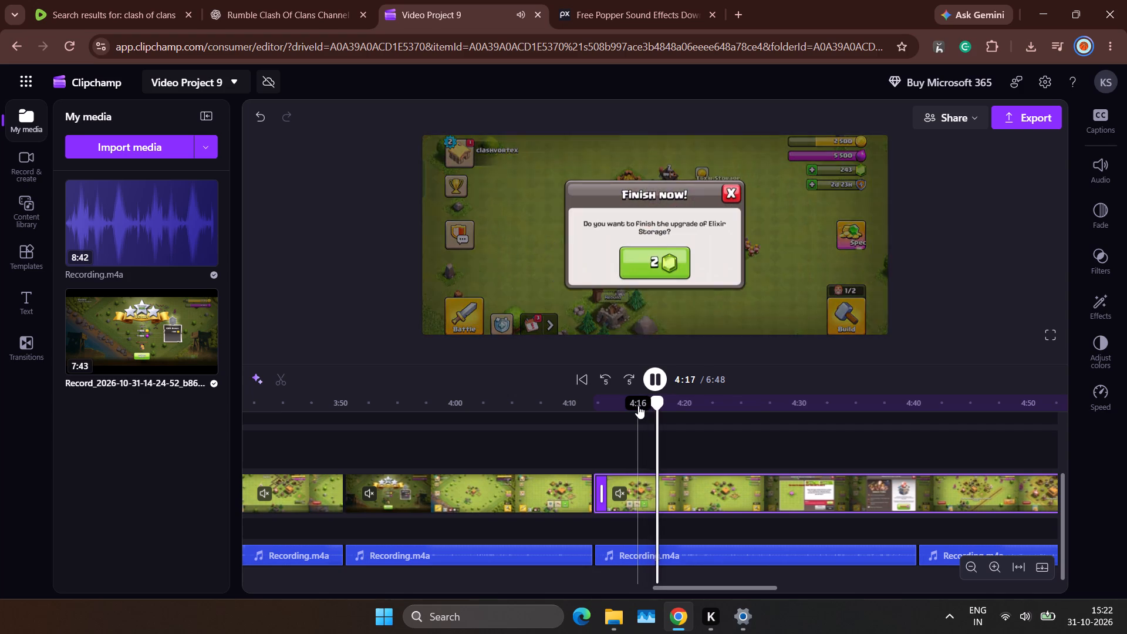
click(650, 425)
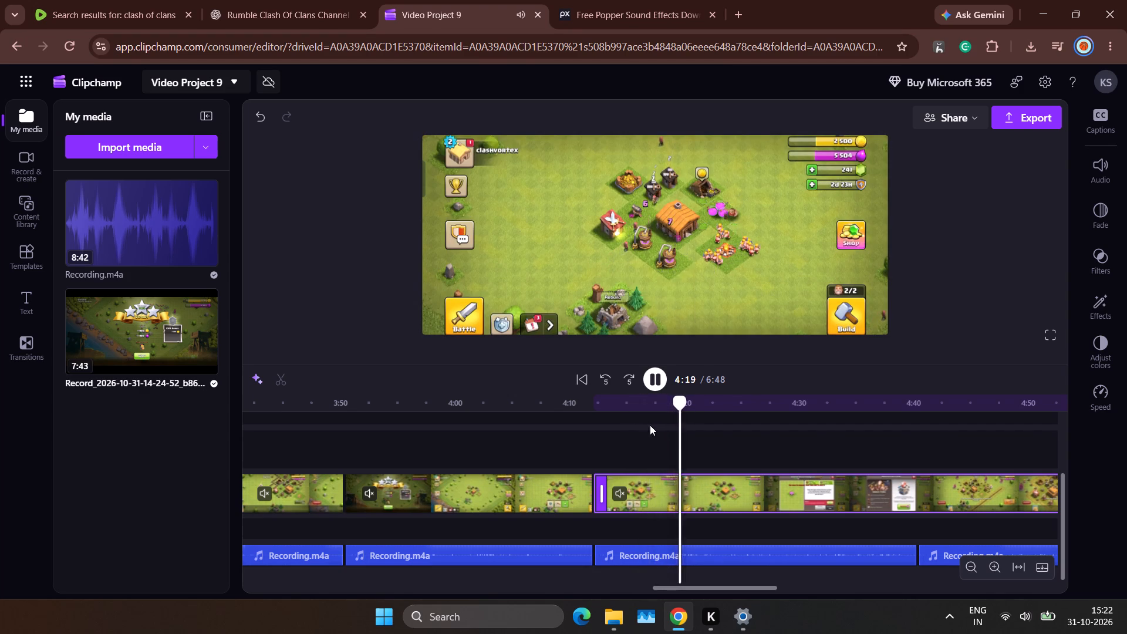
key(space)
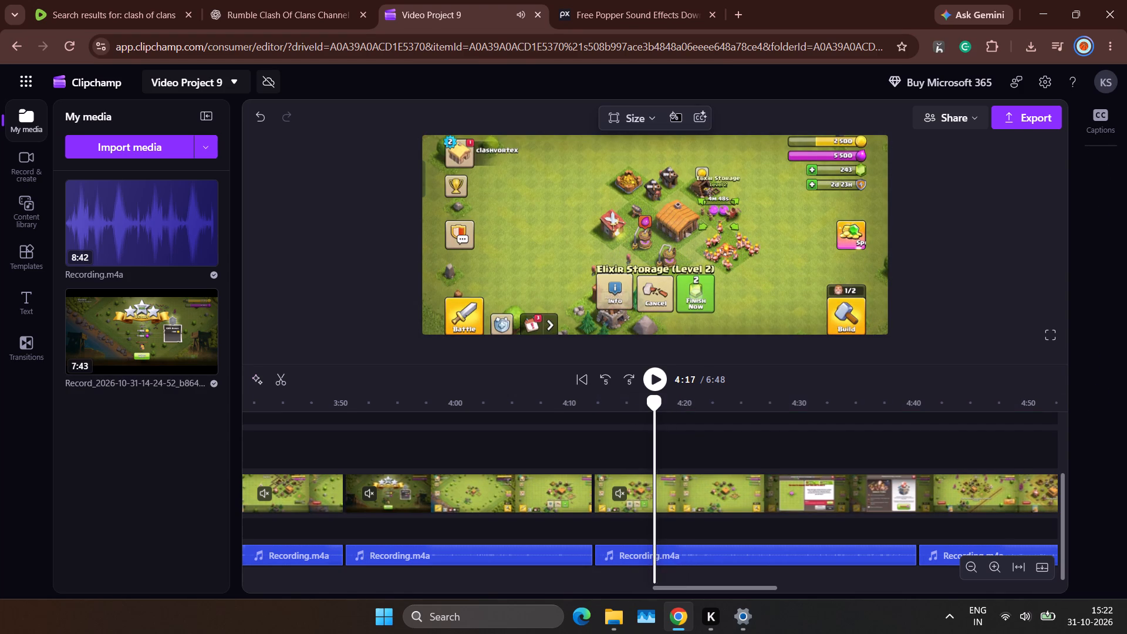
drag(653, 402, 643, 403)
click(284, 376)
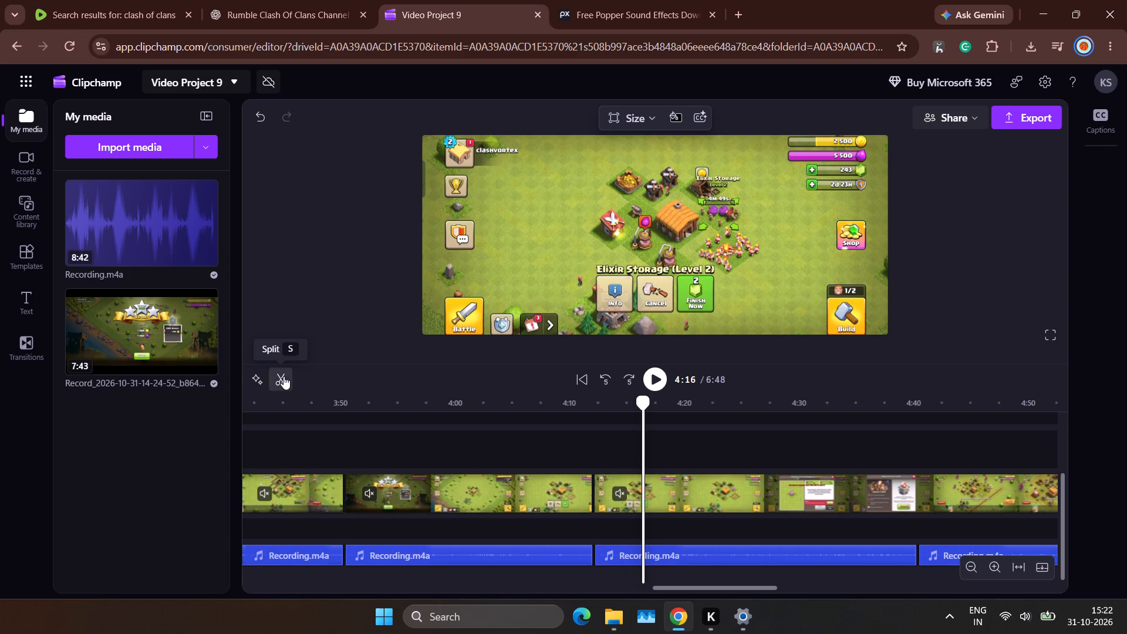
click(619, 505)
key(Delete)
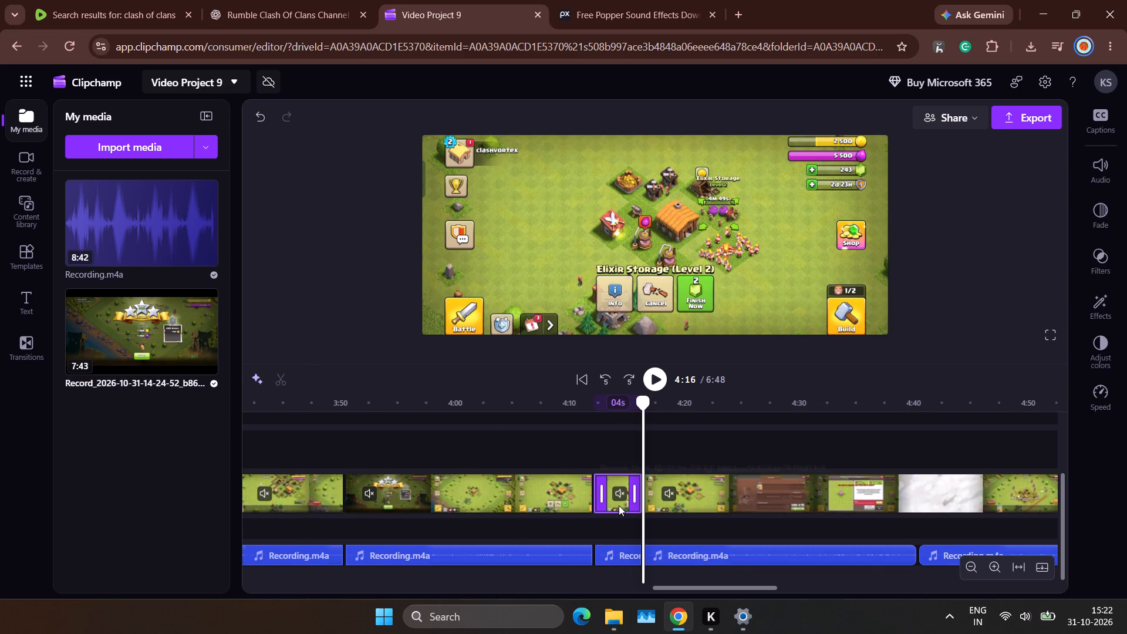
Move the remaining gameplay back to 4:12 to close the gap and play from 4:10 to check it against the narration.
drag(718, 488, 674, 490)
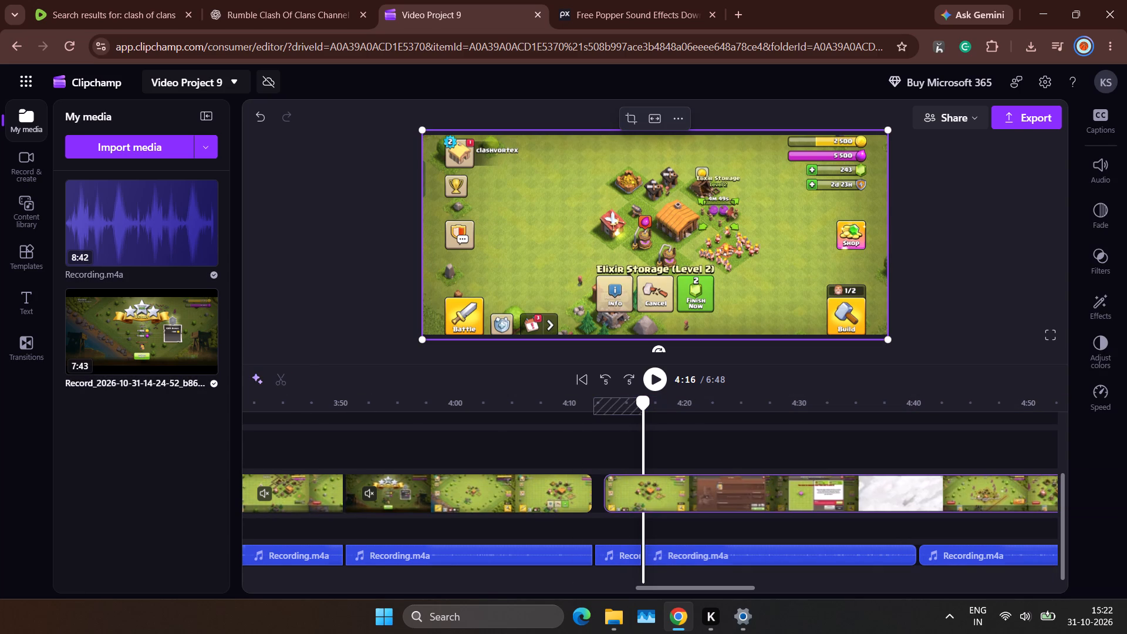
drag(674, 490, 666, 490)
click(576, 451)
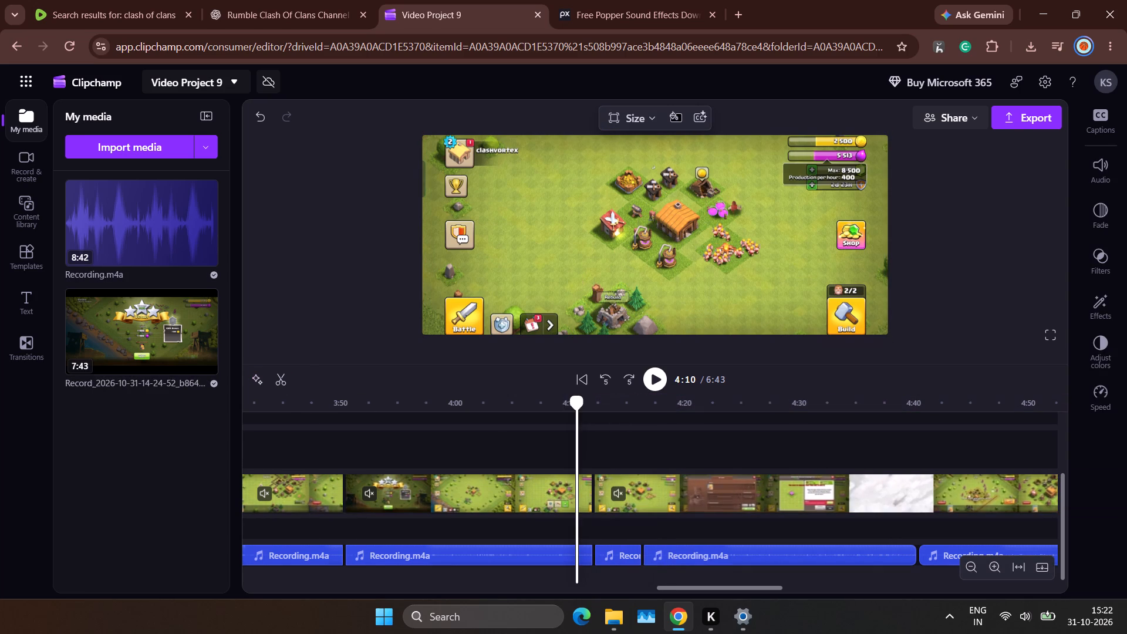
key(space)
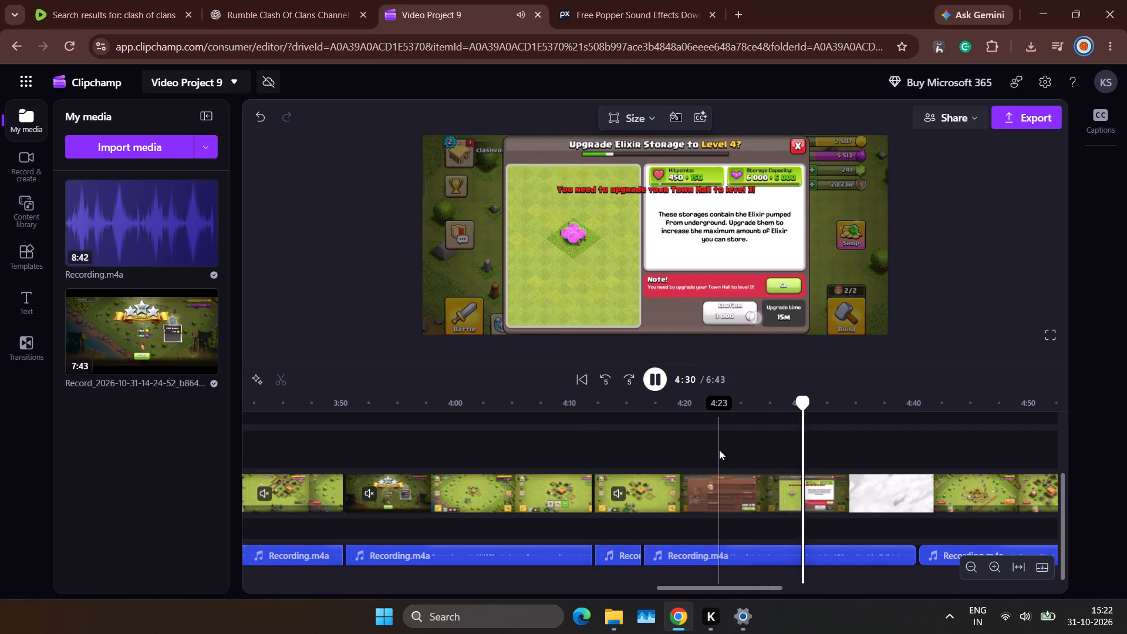
Shift the remaining gameplay slightly later, extend its start back to 4:12 for a 2m 34s clip, and play from 4:10.
click(611, 424)
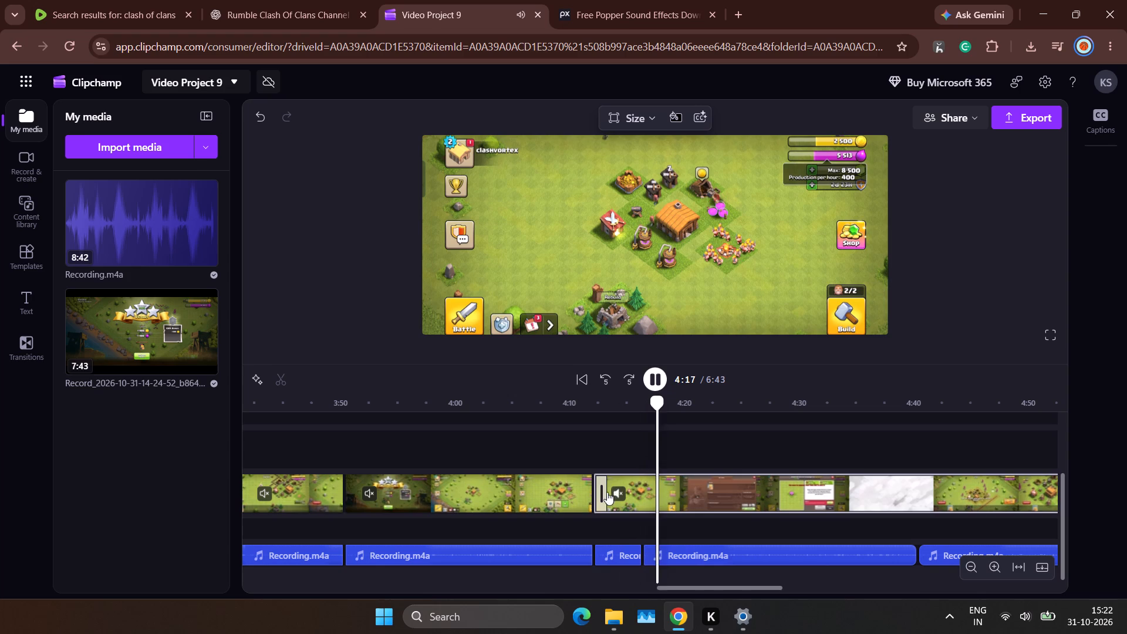
drag(667, 495, 698, 495)
drag(634, 489, 620, 492)
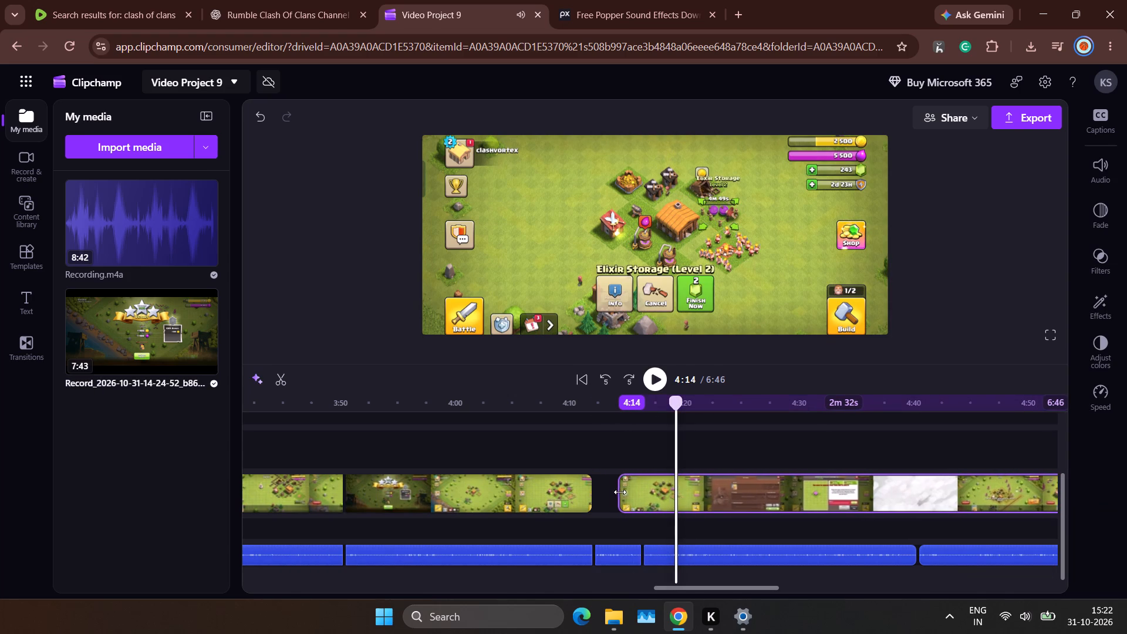
drag(620, 492, 608, 493)
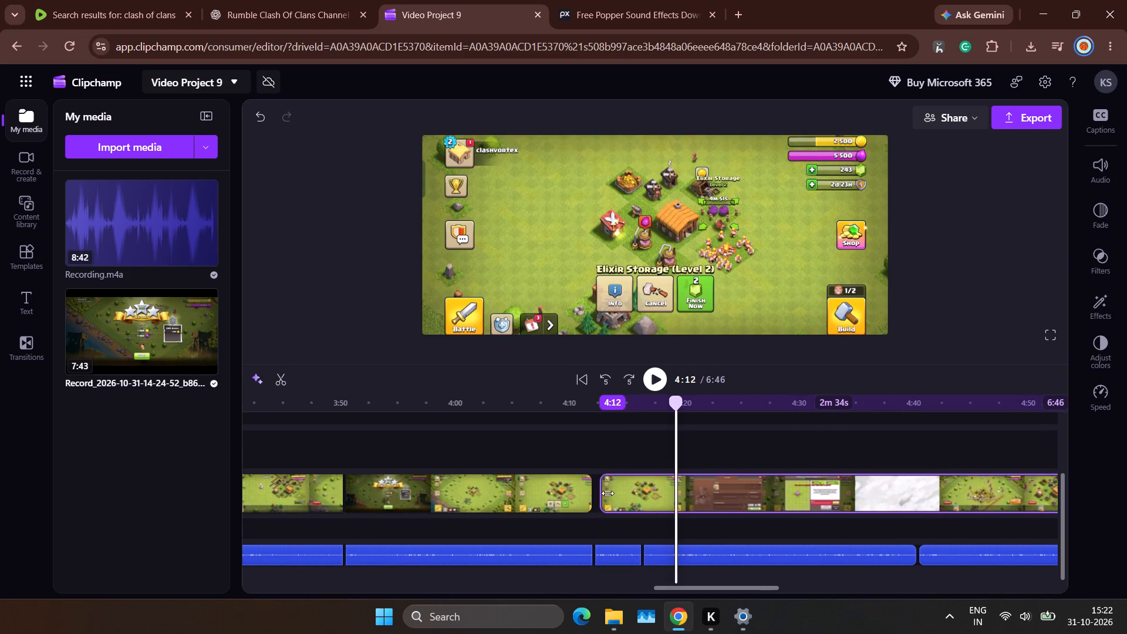
drag(608, 493, 599, 495)
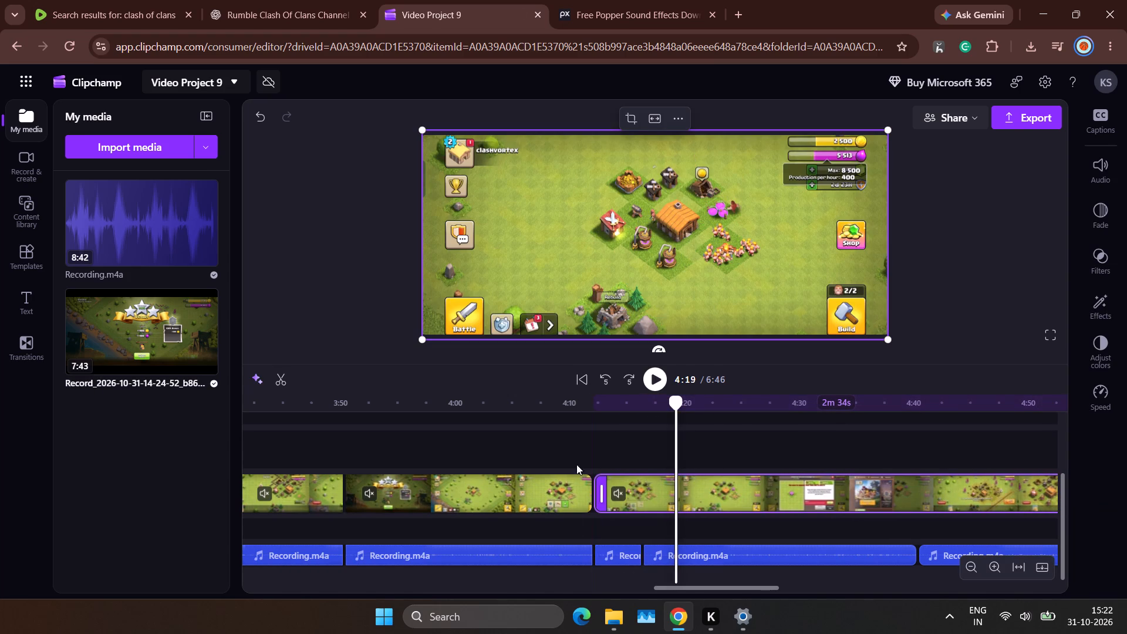
click(579, 441)
key(space)
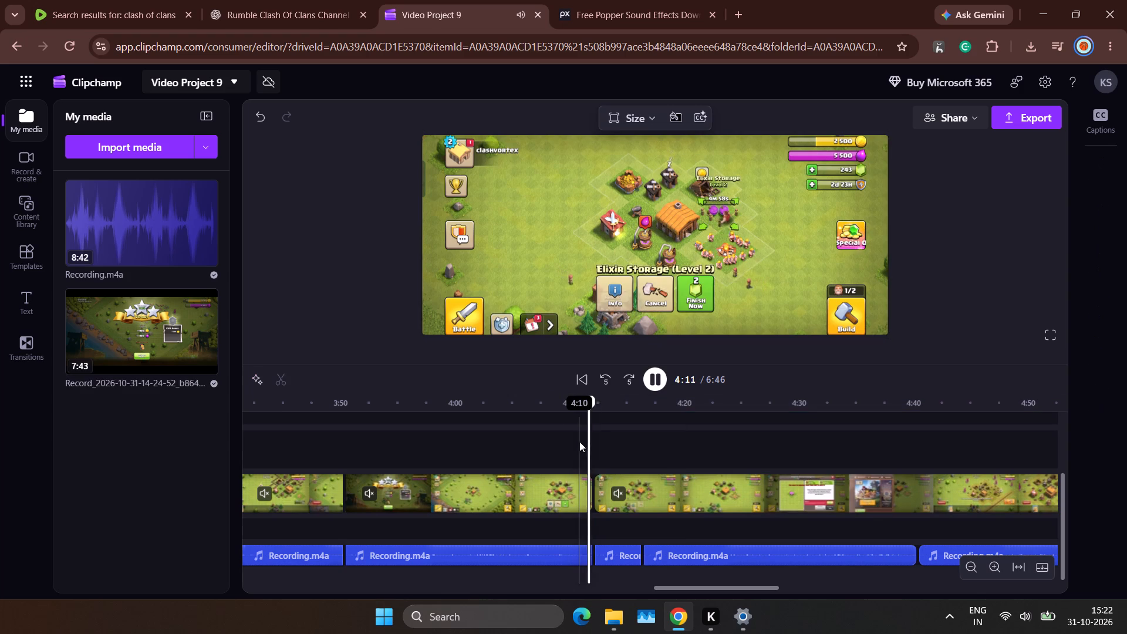
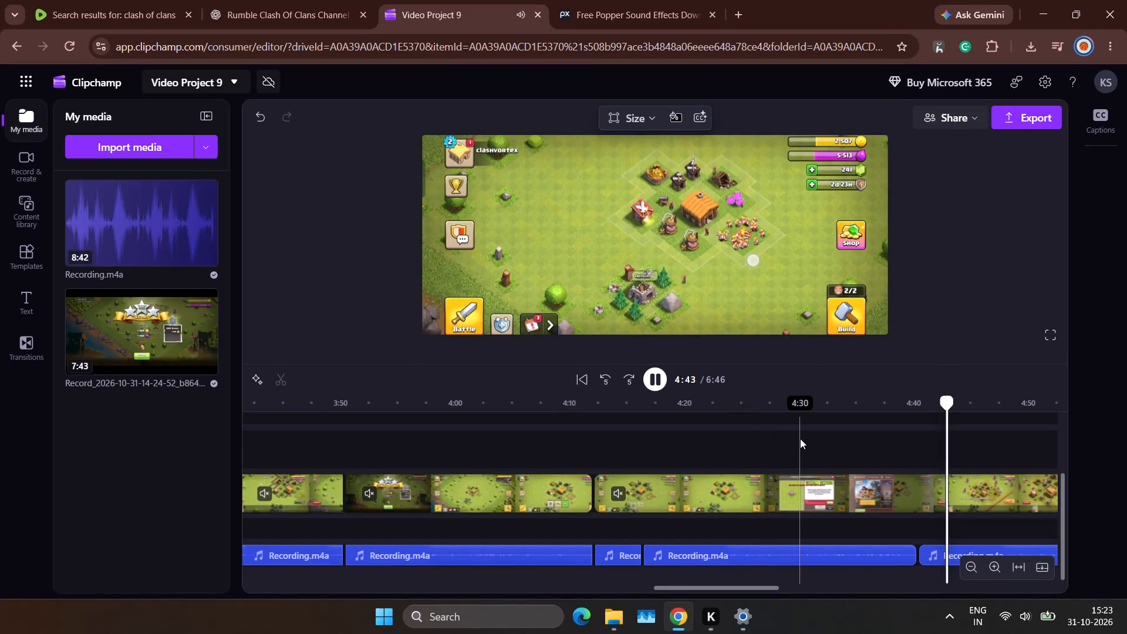
Split the gameplay at 4:40, where the next narration clip starts, and play across the split from about 4:32.
scroll(800, 439, left, 3)
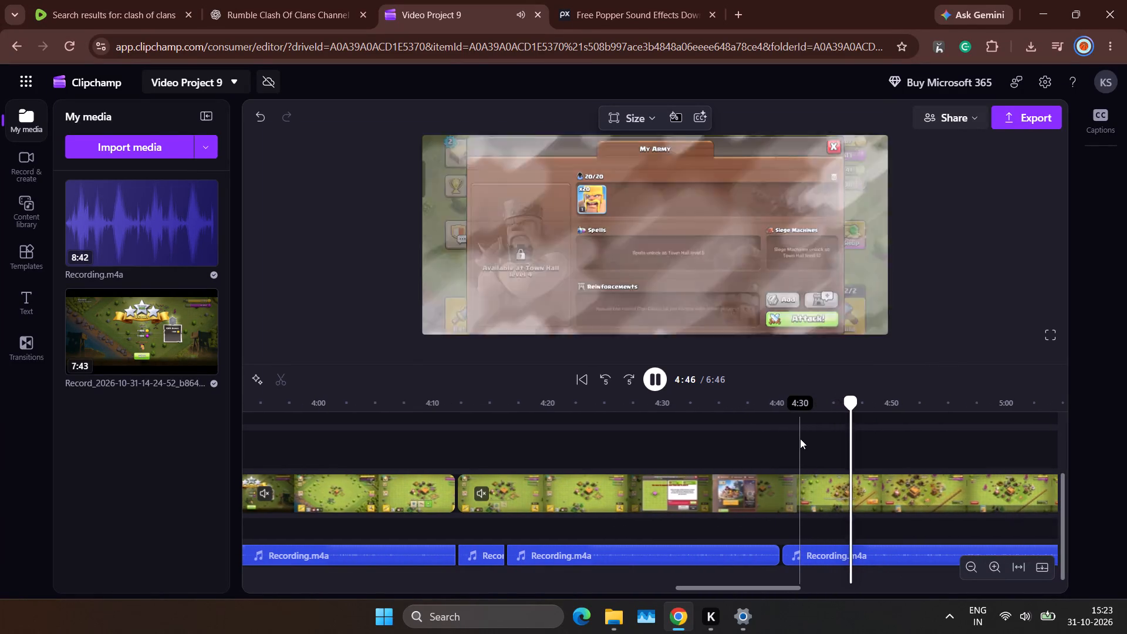
scroll(800, 439, left, 1)
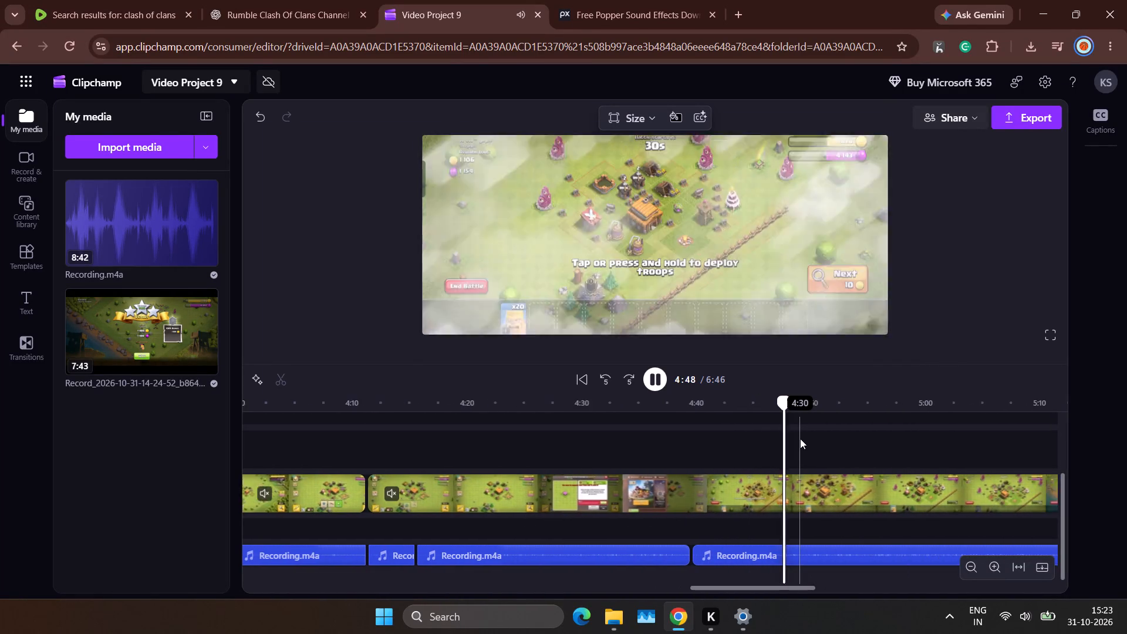
scroll(800, 439, left, 1)
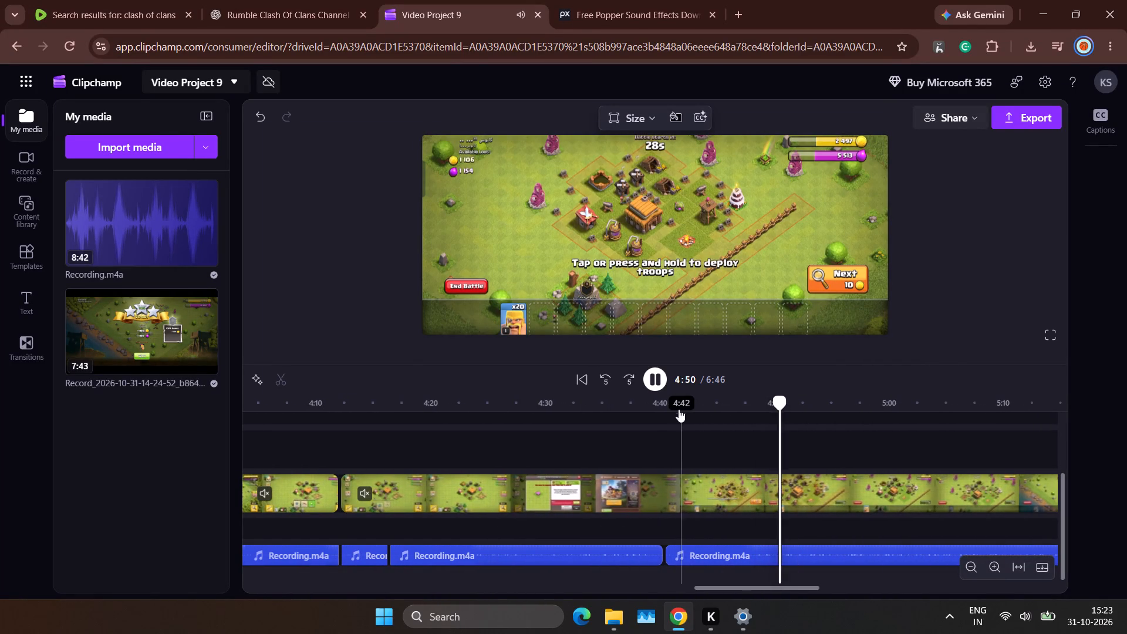
click(627, 419)
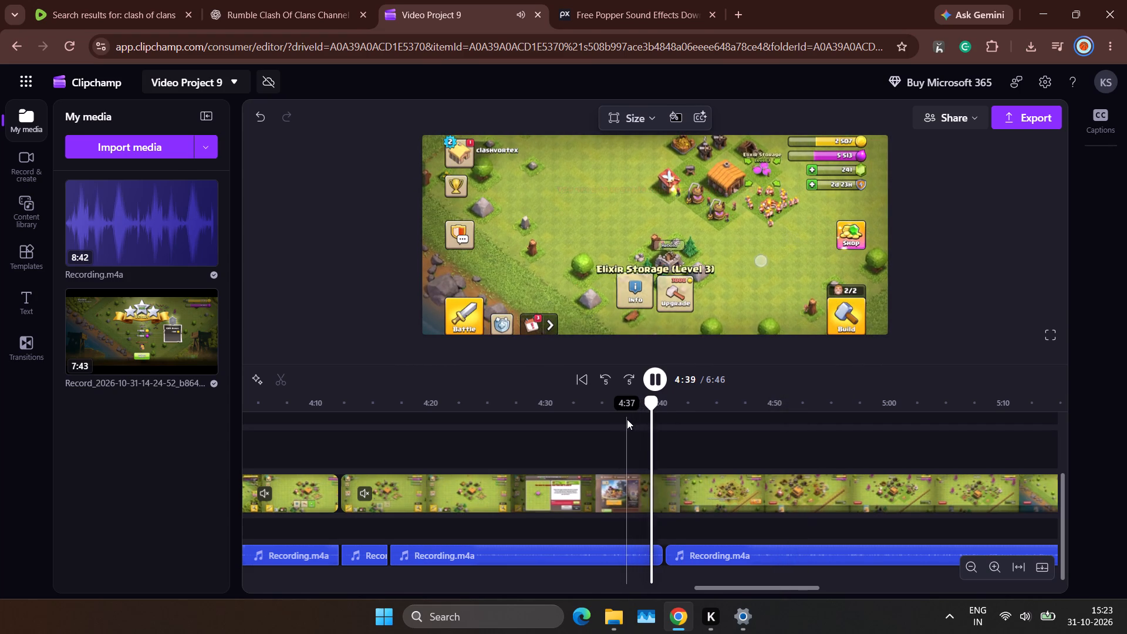
key(space)
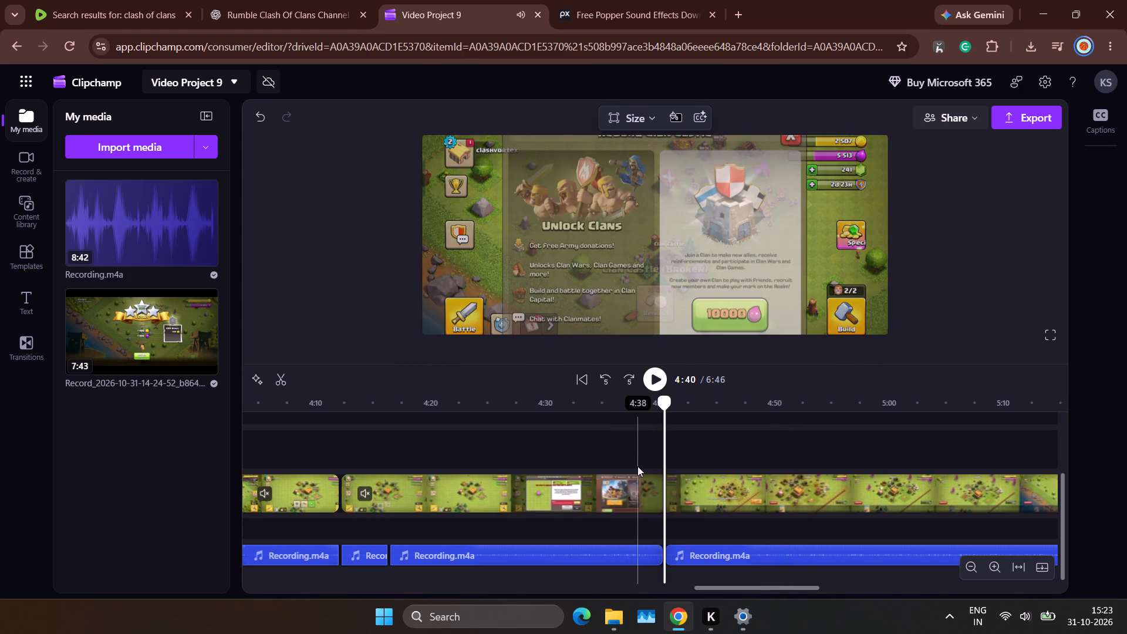
click(628, 485)
click(288, 377)
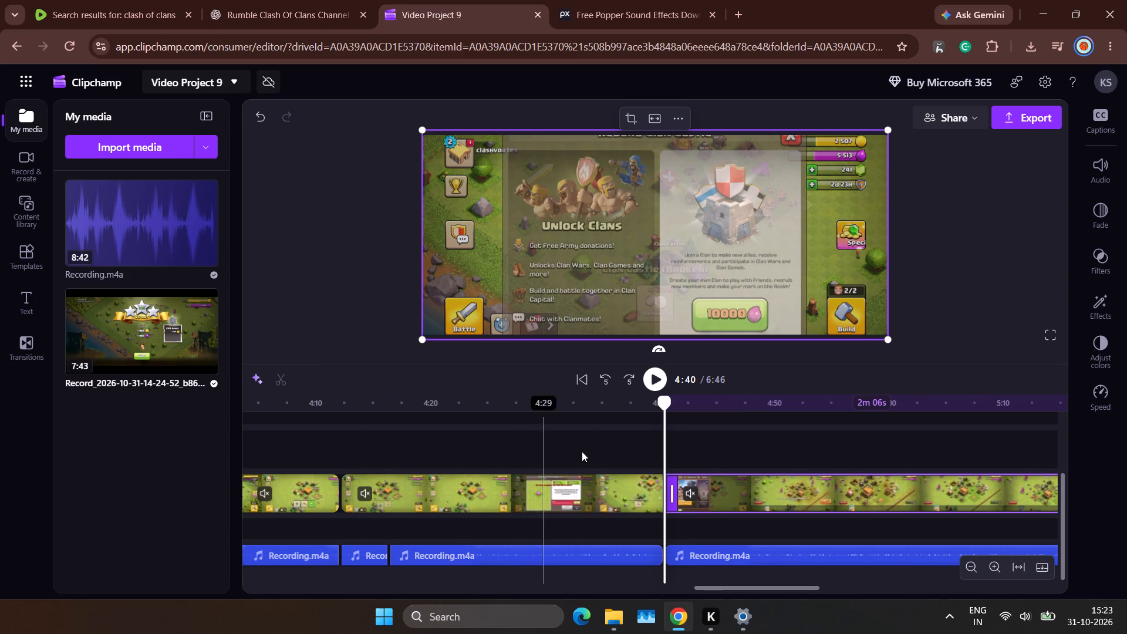
click(609, 453)
key(space)
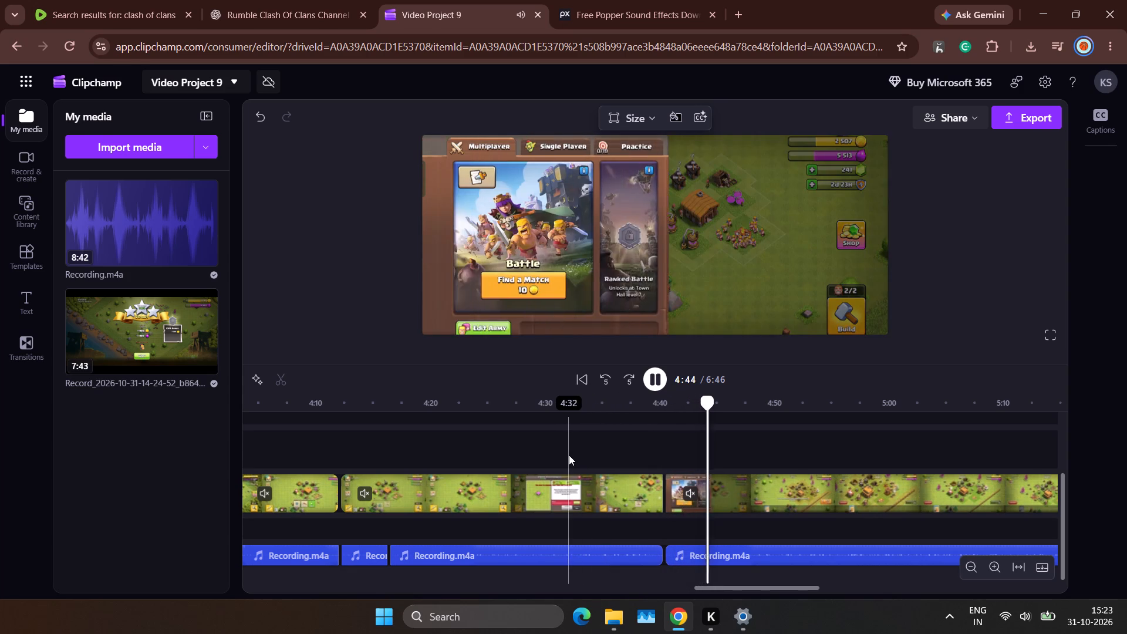
click(569, 455)
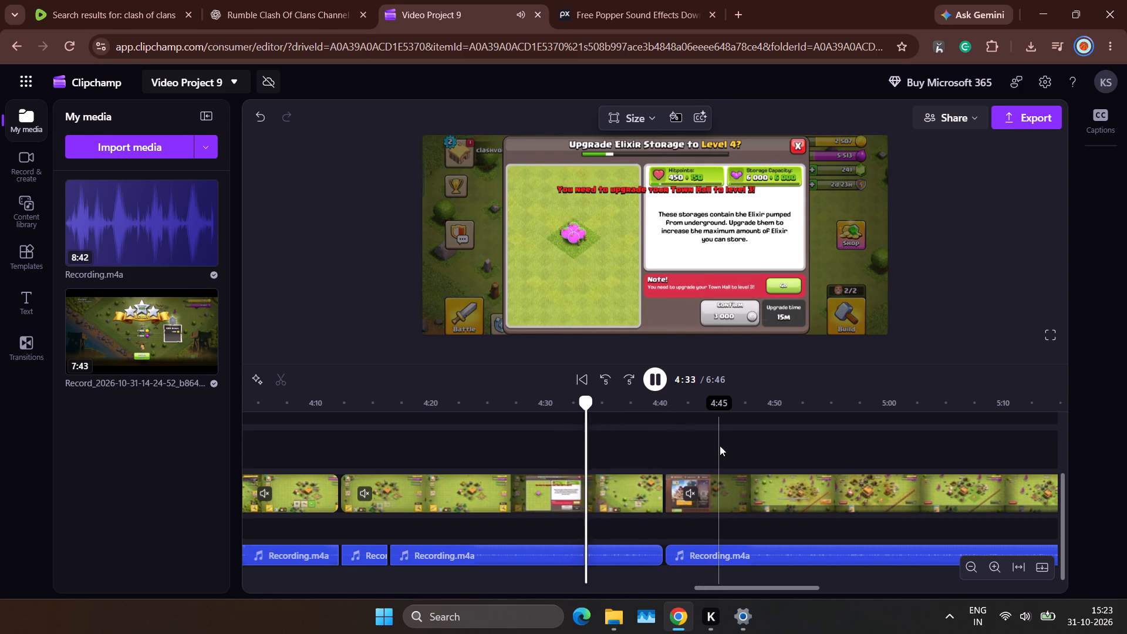
Look through the gameplay after 4:40, sampling it from 5:30 up to its end, for the point to resume after the battle.
scroll(720, 446, left, 4)
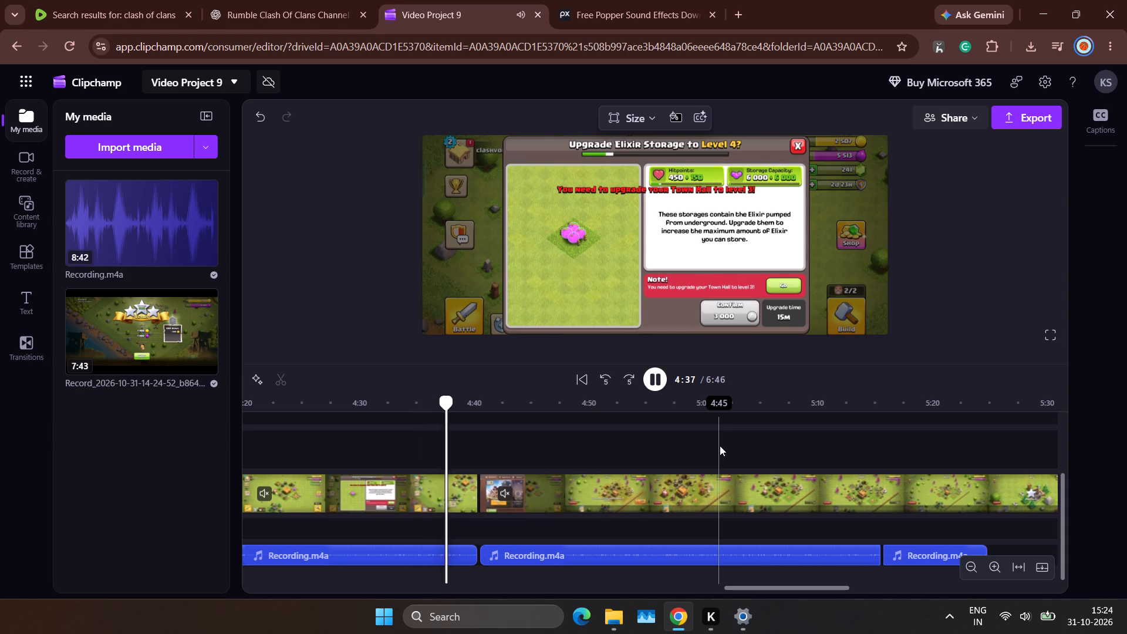
scroll(720, 446, left, 1)
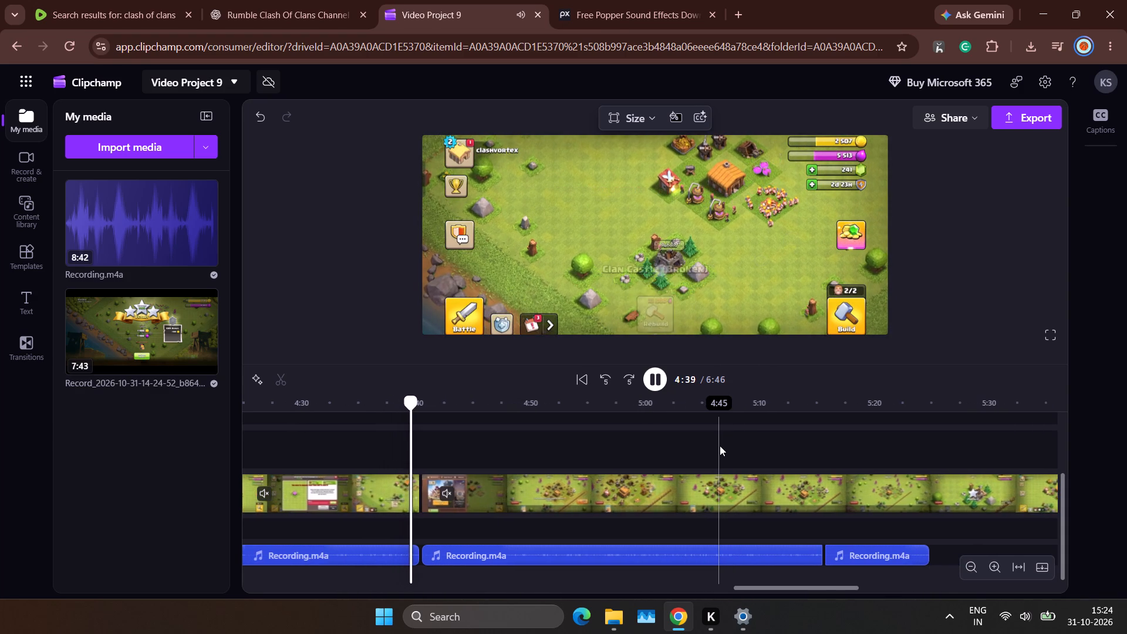
scroll(720, 446, left, 4)
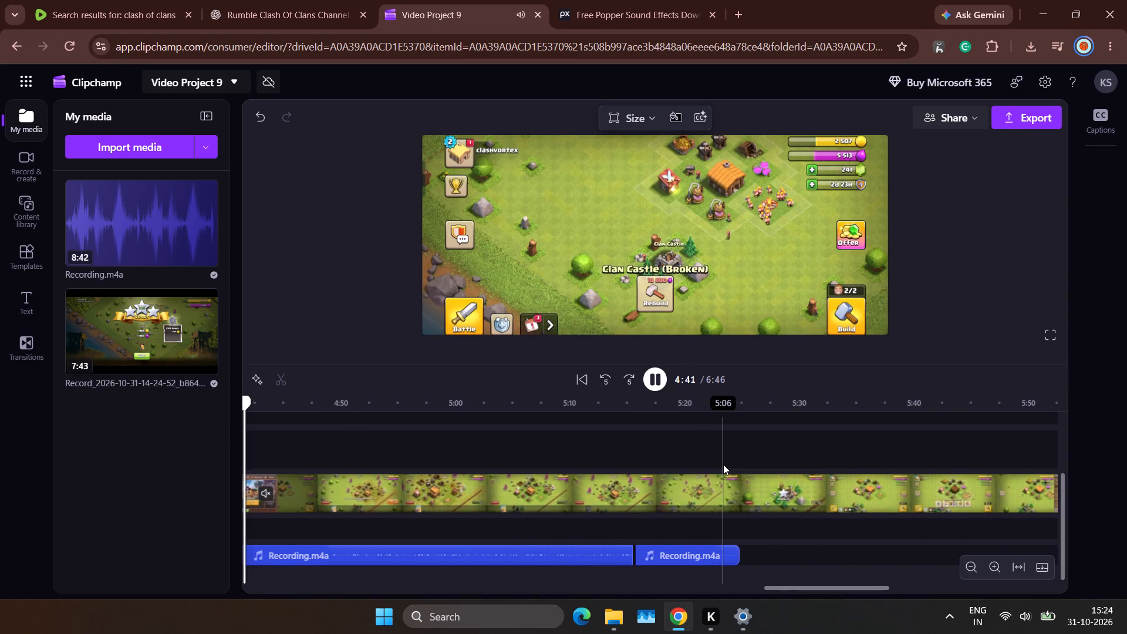
scroll(723, 464, left, 3)
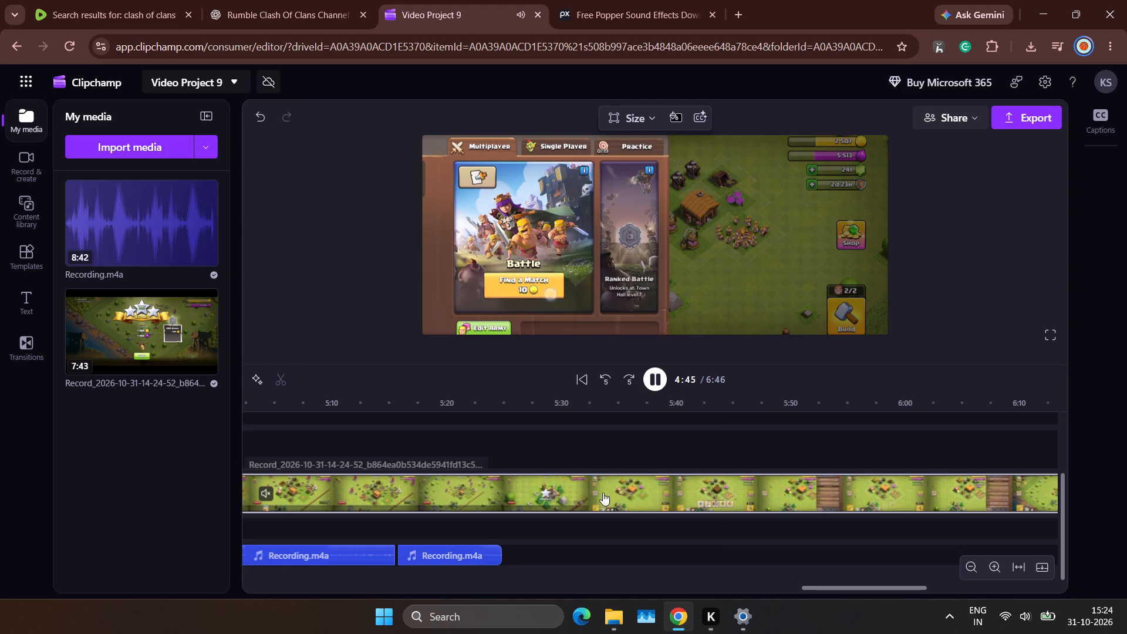
click(567, 450)
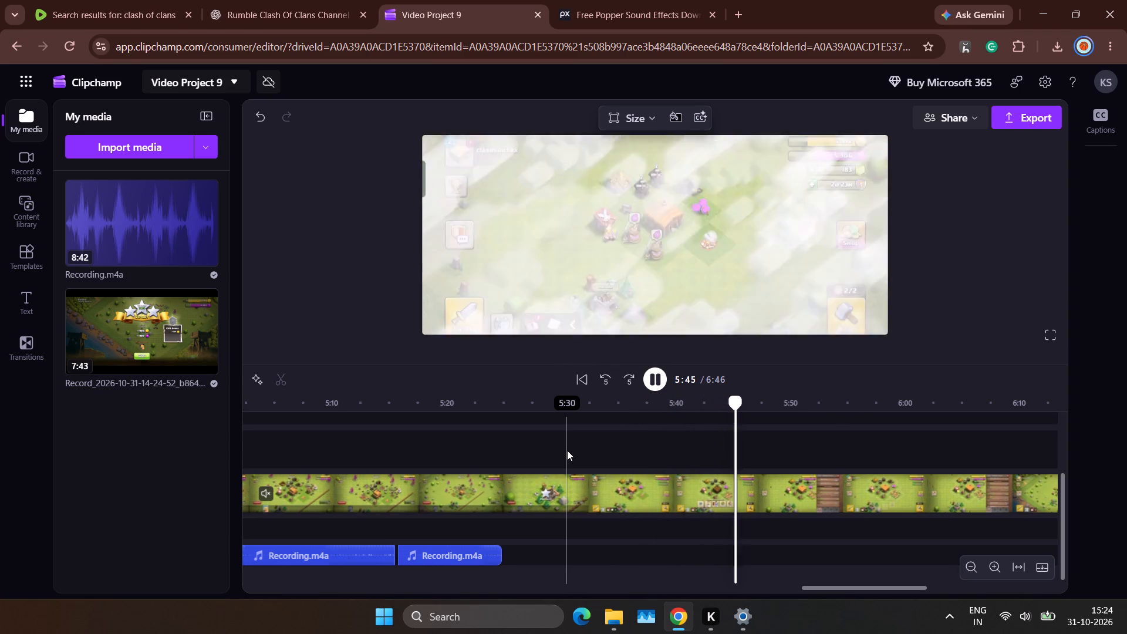
scroll(676, 482, left, 1)
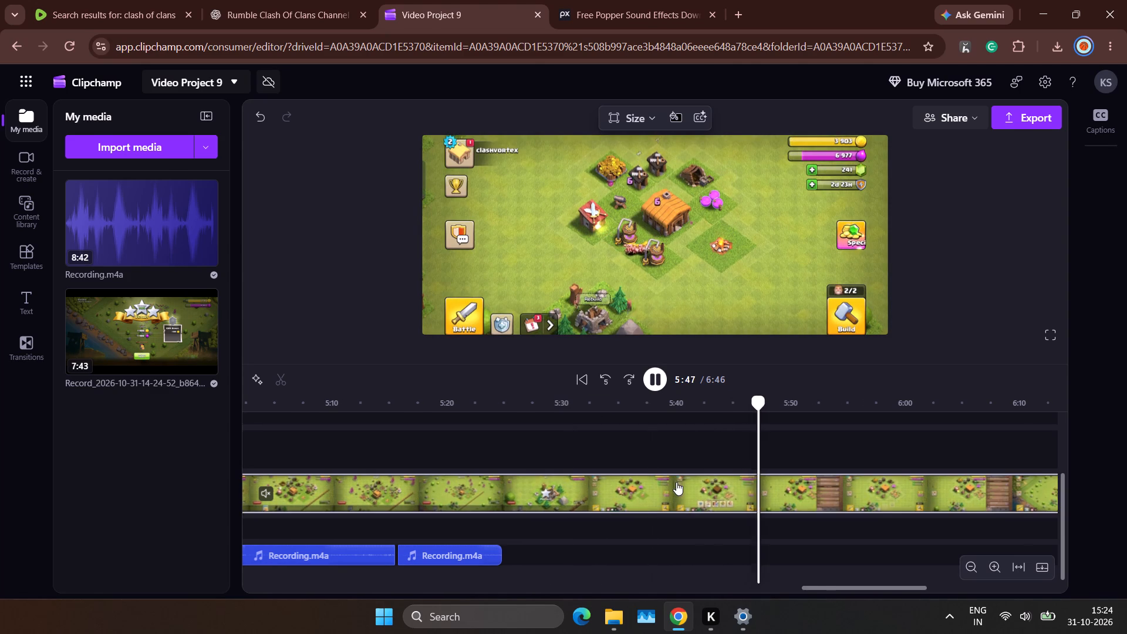
scroll(676, 482, left, 2)
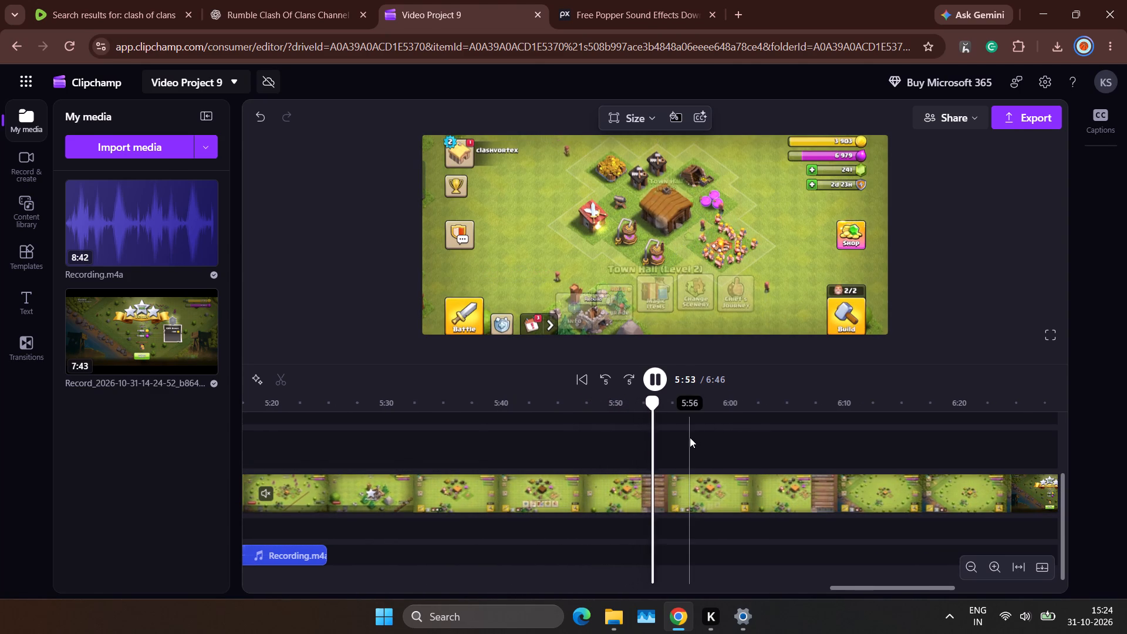
scroll(690, 437, left, 3)
scroll(690, 437, down, 1)
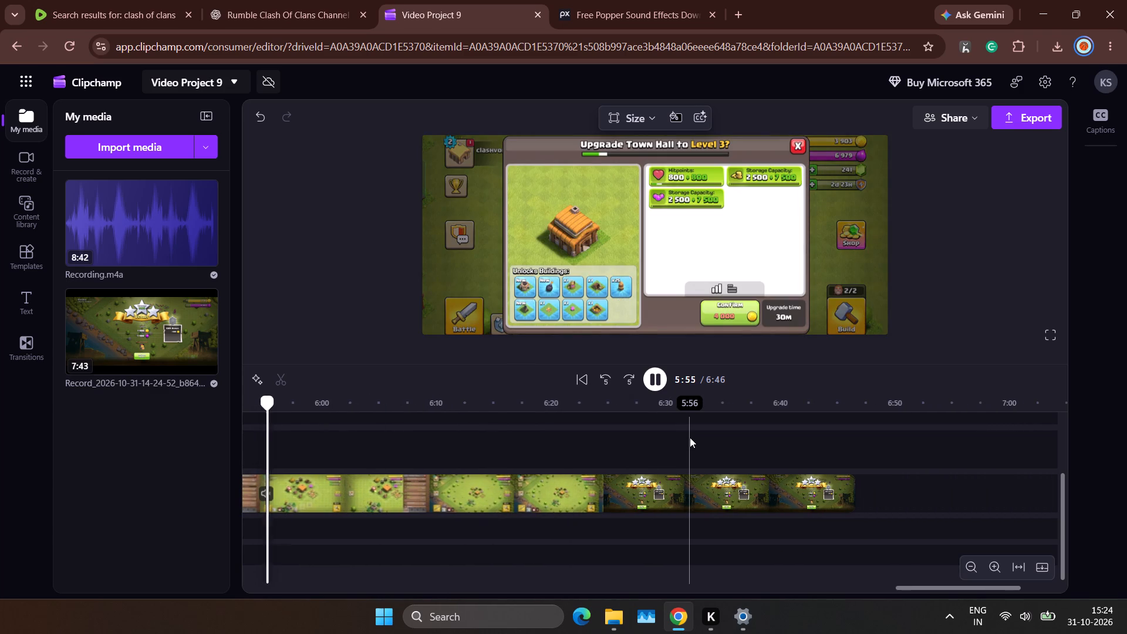
scroll(690, 437, down, 1)
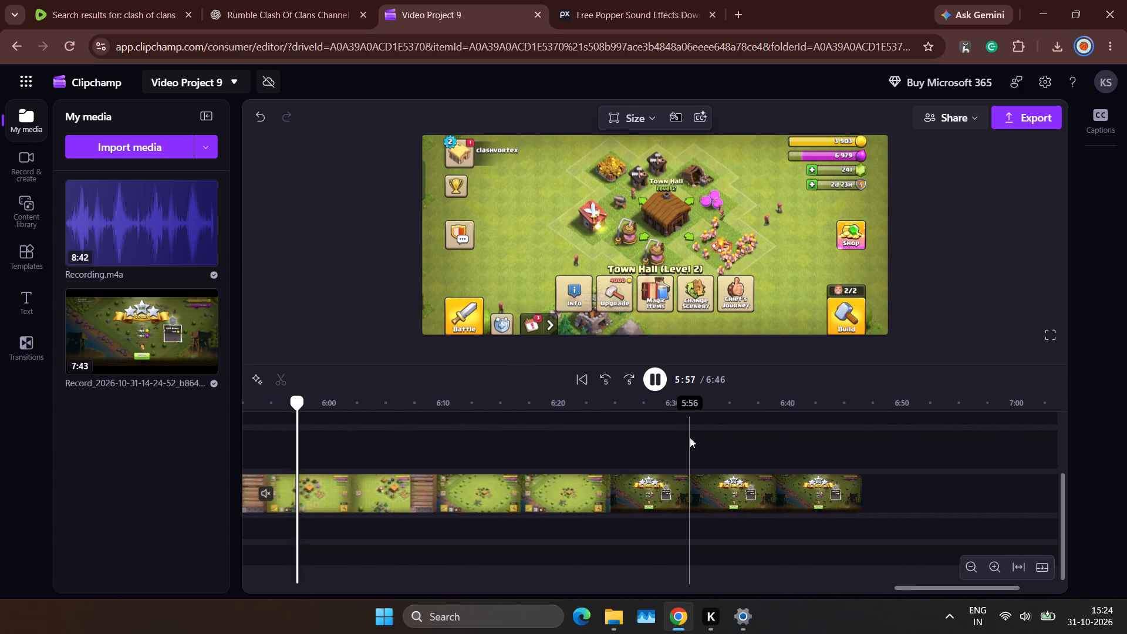
scroll(690, 437, down, 2)
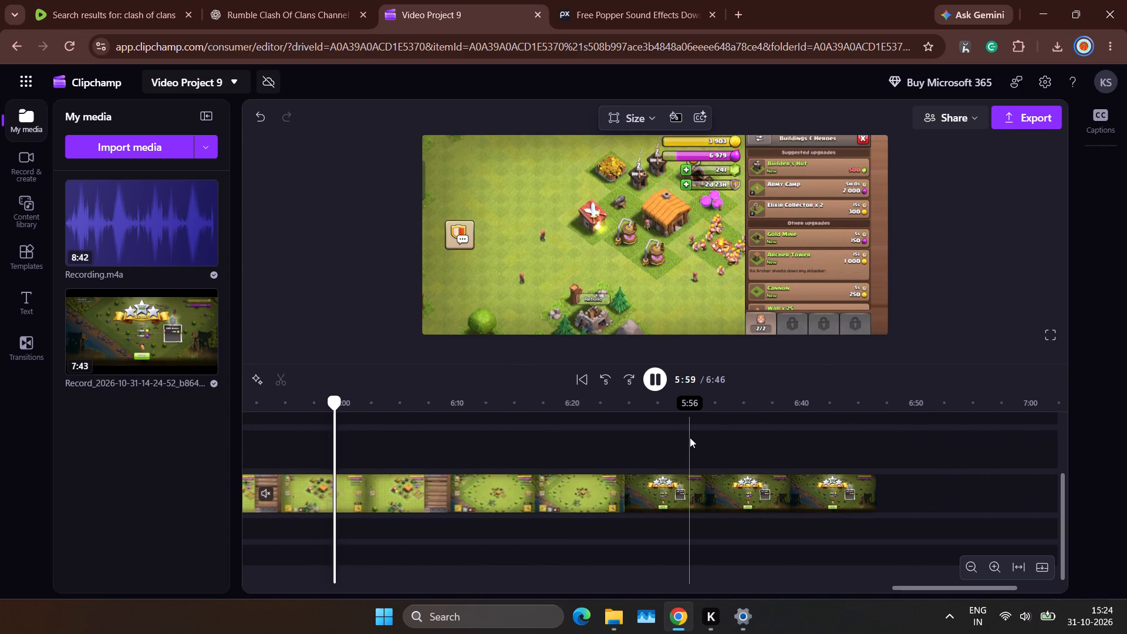
scroll(690, 437, down, 1)
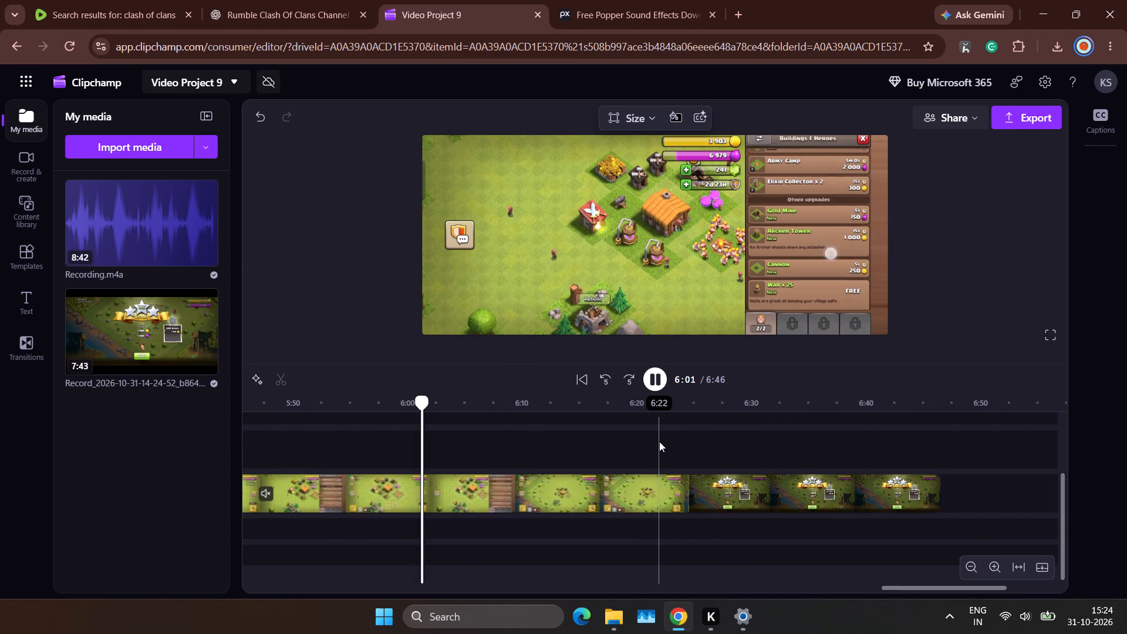
click(659, 441)
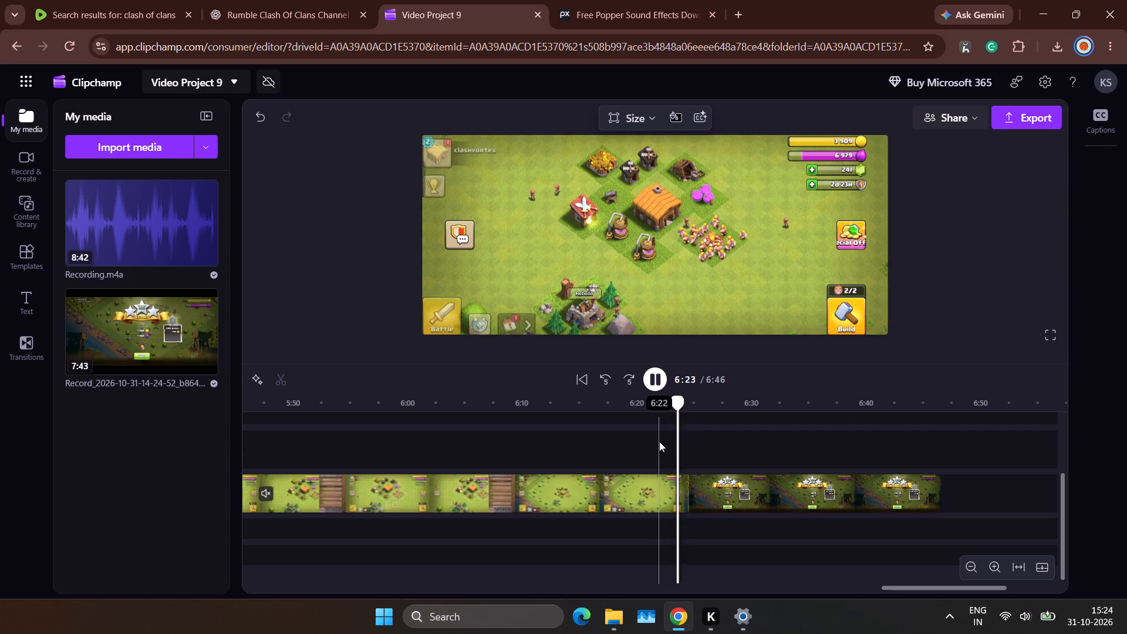
scroll(666, 446, right, 4)
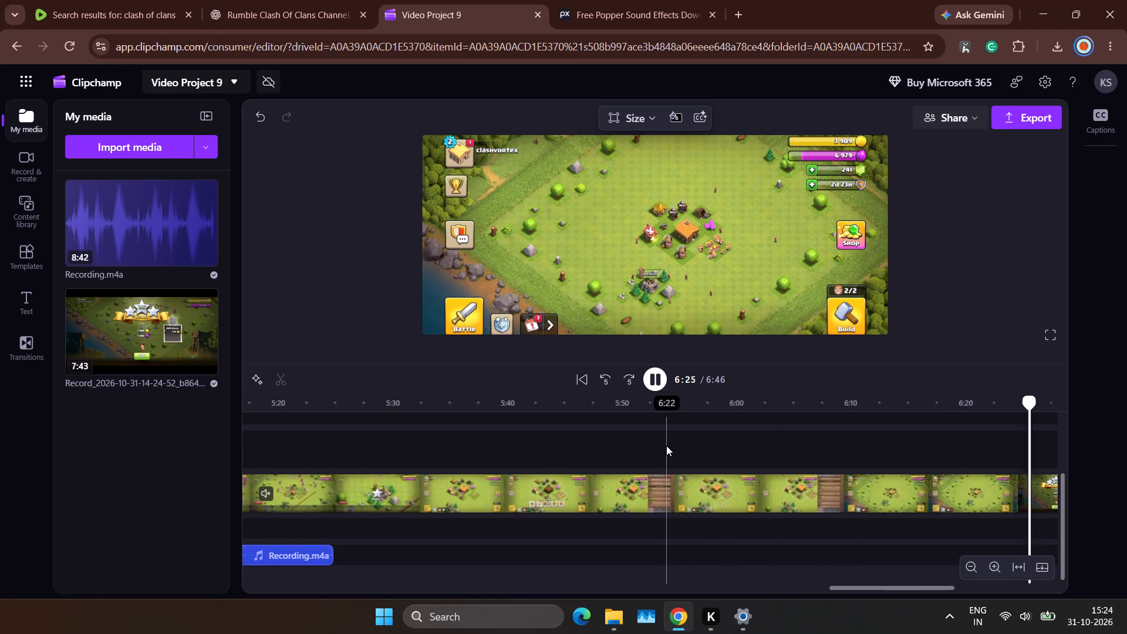
click(620, 431)
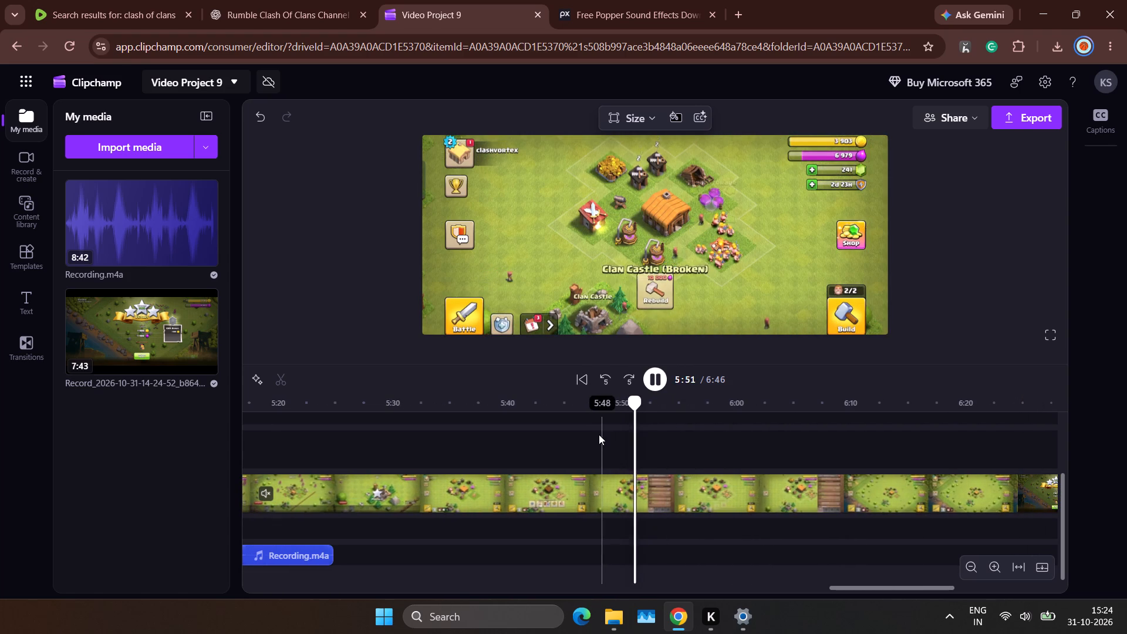
Split the gameplay at 5:42, on the victory screen, and delete the gameplay piece between 4:40 and 5:42.
click(570, 439)
scroll(570, 439, right, 1)
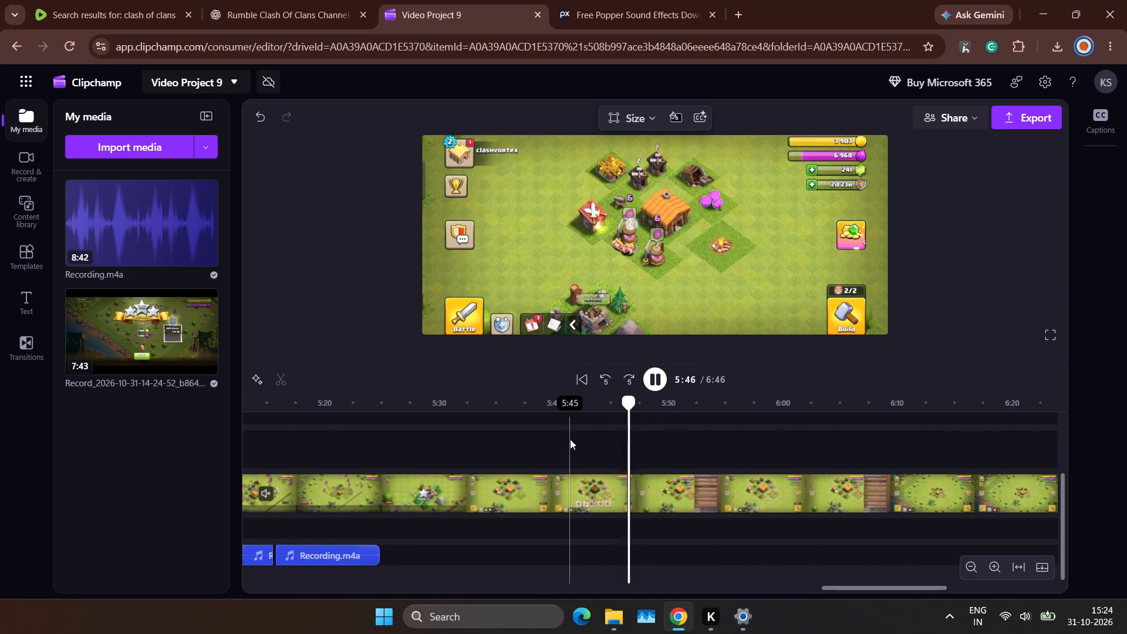
click(570, 439)
key(space)
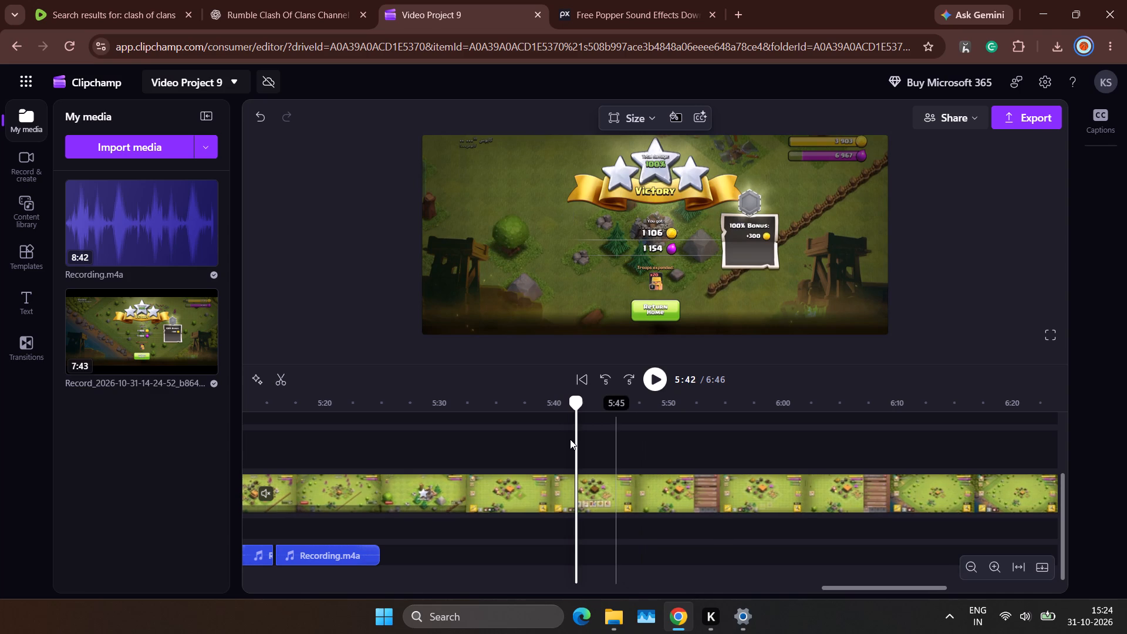
key(space)
key(space)
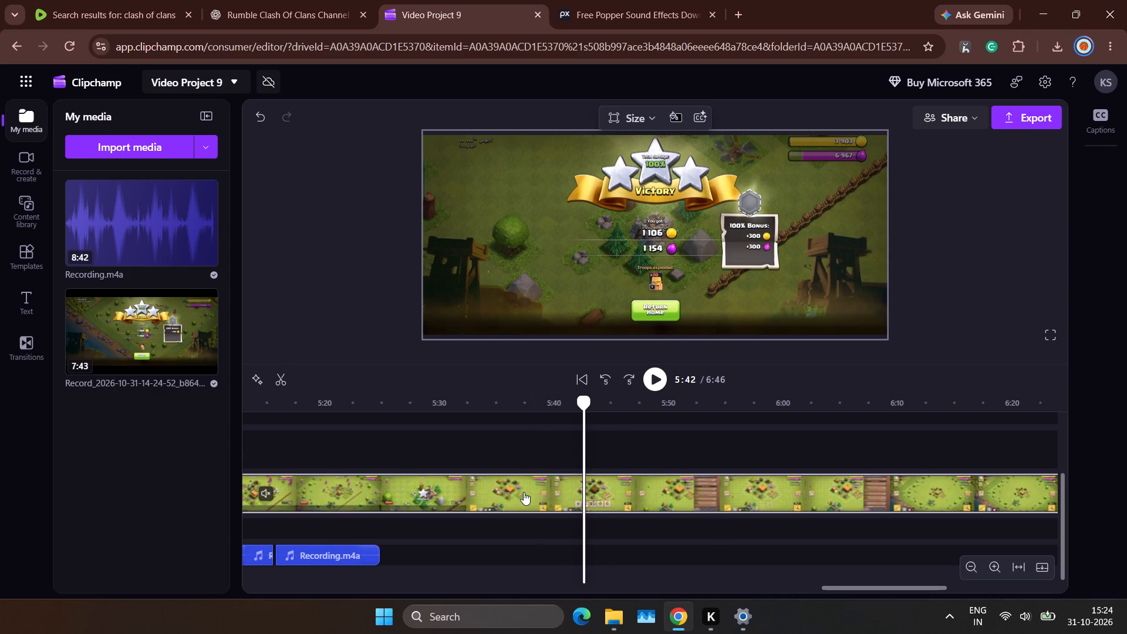
click(524, 492)
click(276, 384)
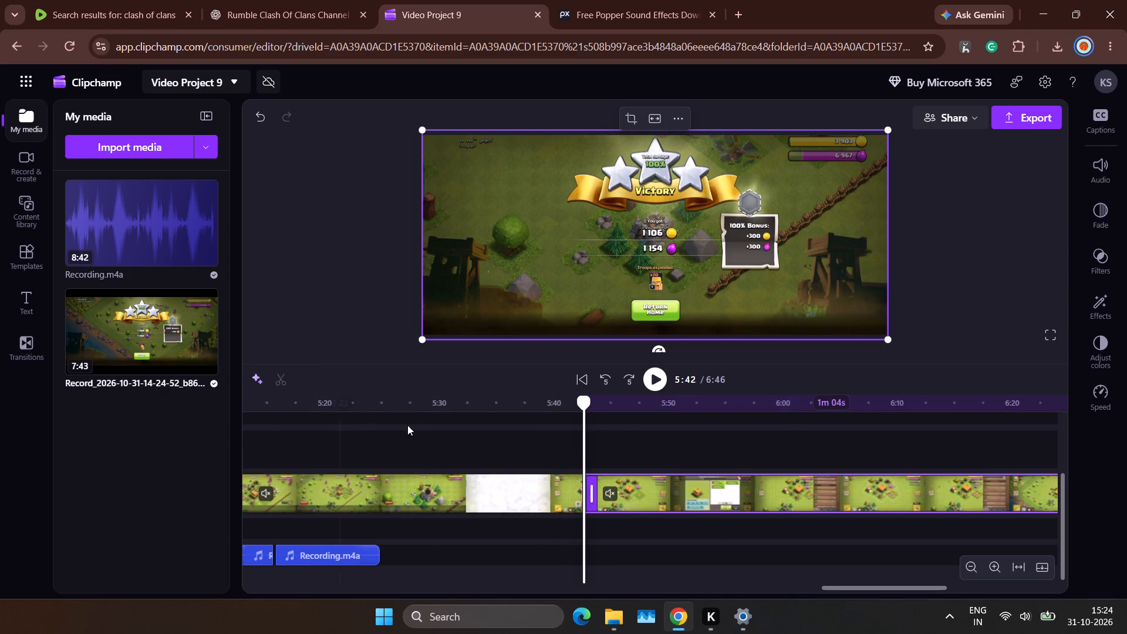
click(490, 490)
key(Delete)
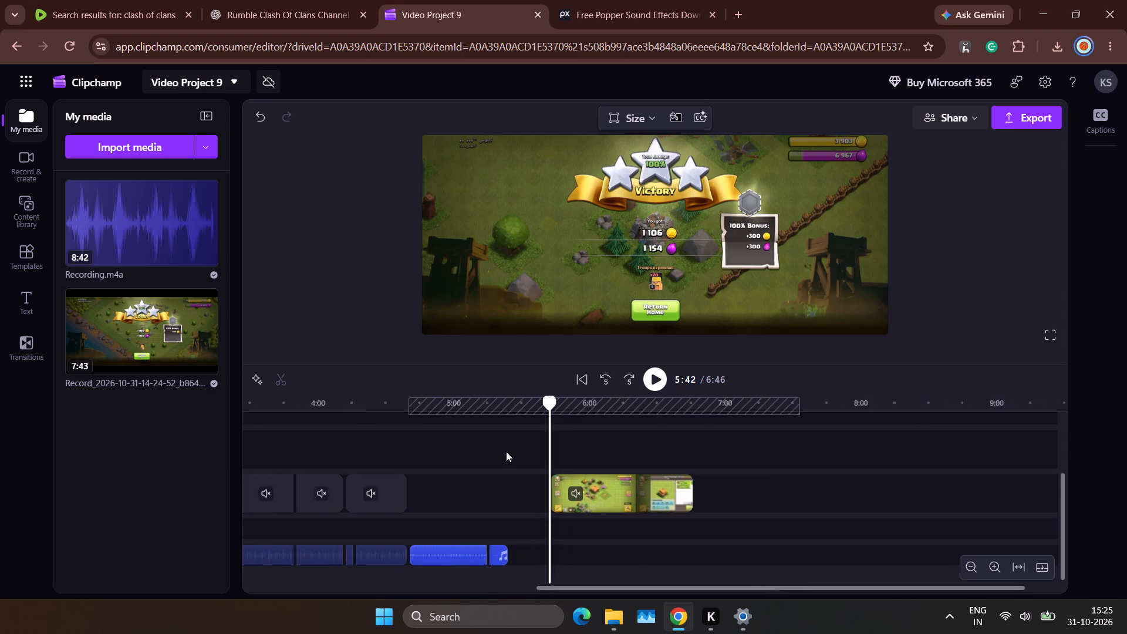
Move the remaining 1m 04s gameplay clip back to 4:40 to close the gap above the narration.
drag(602, 484, 546, 487)
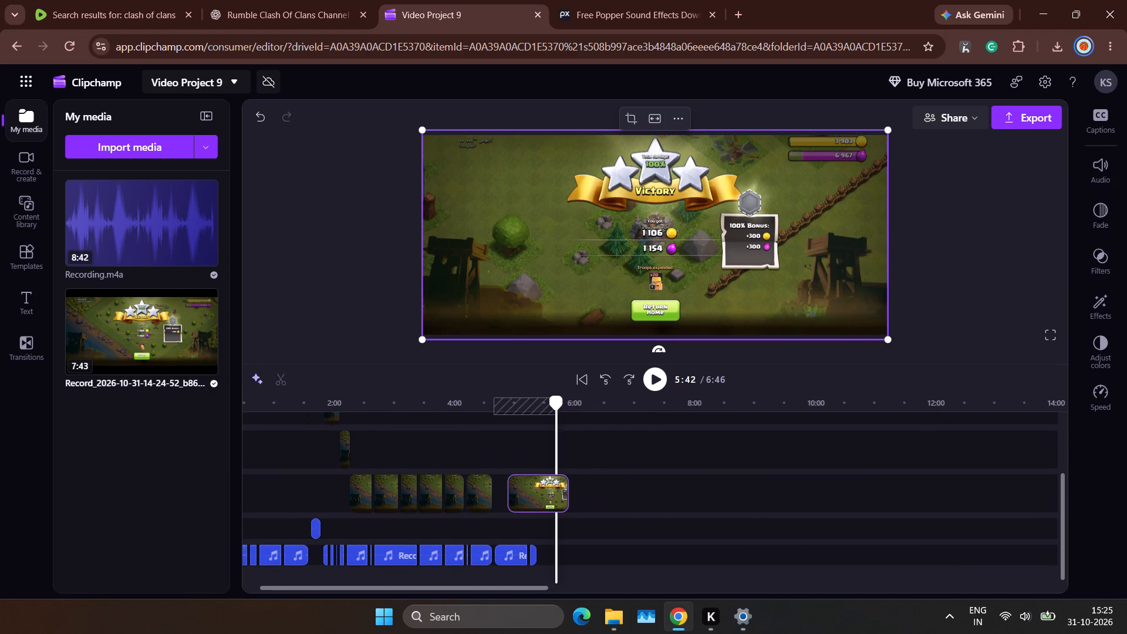
drag(546, 487, 535, 486)
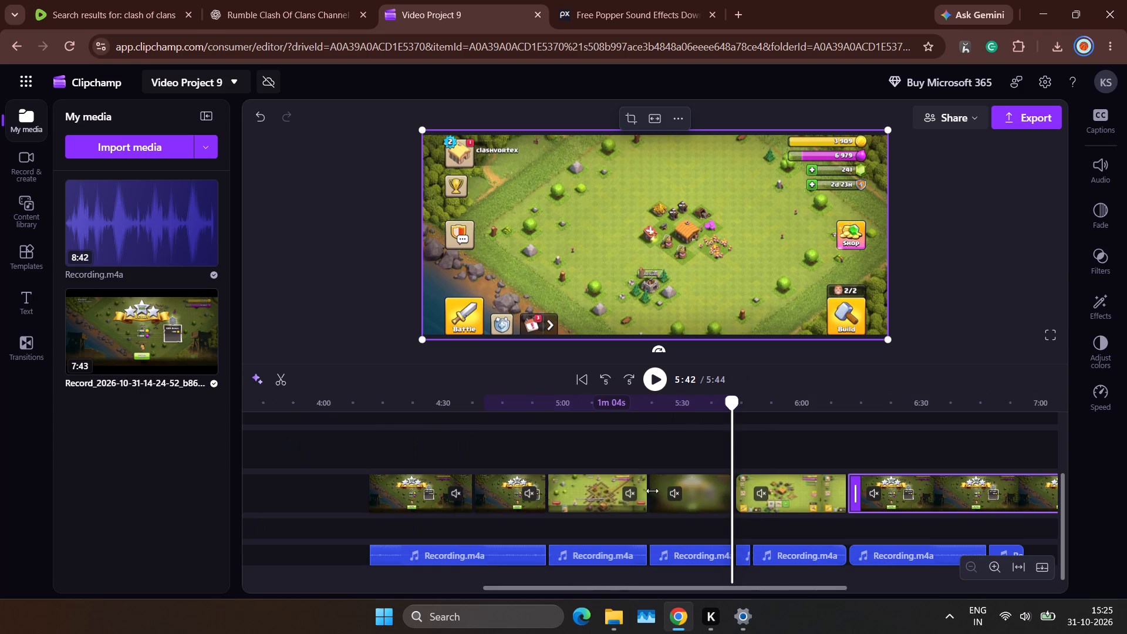
scroll(652, 491, left, 4)
scroll(652, 491, right, 1)
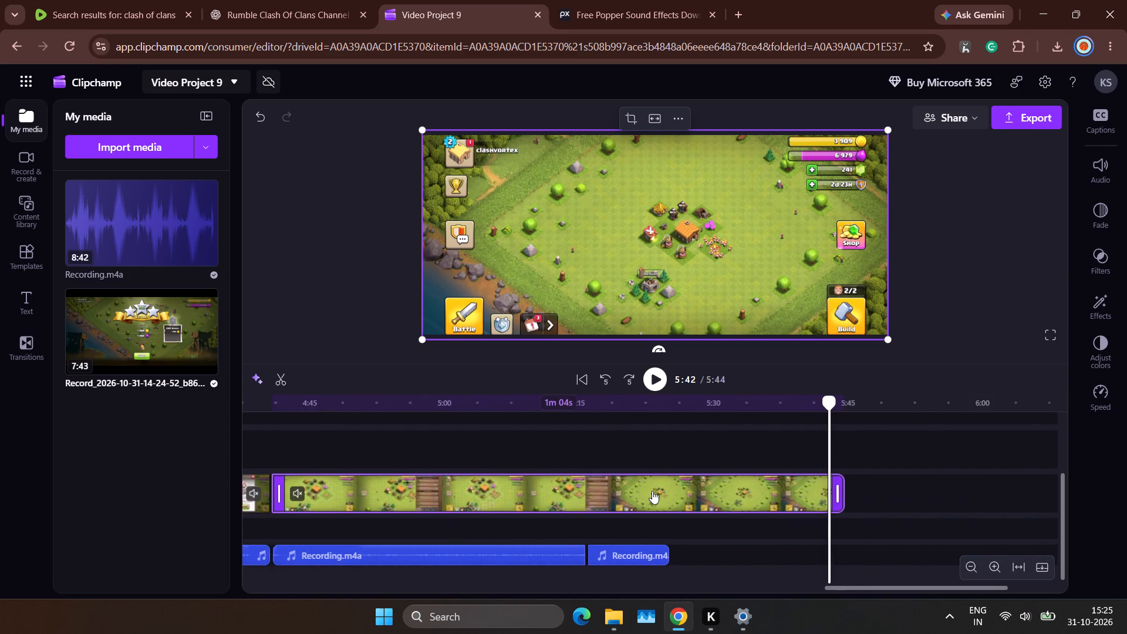
scroll(652, 491, right, 2)
Play across the 4:40 join several times to check the victory screen and return home against the narration.
click(393, 426)
key(space)
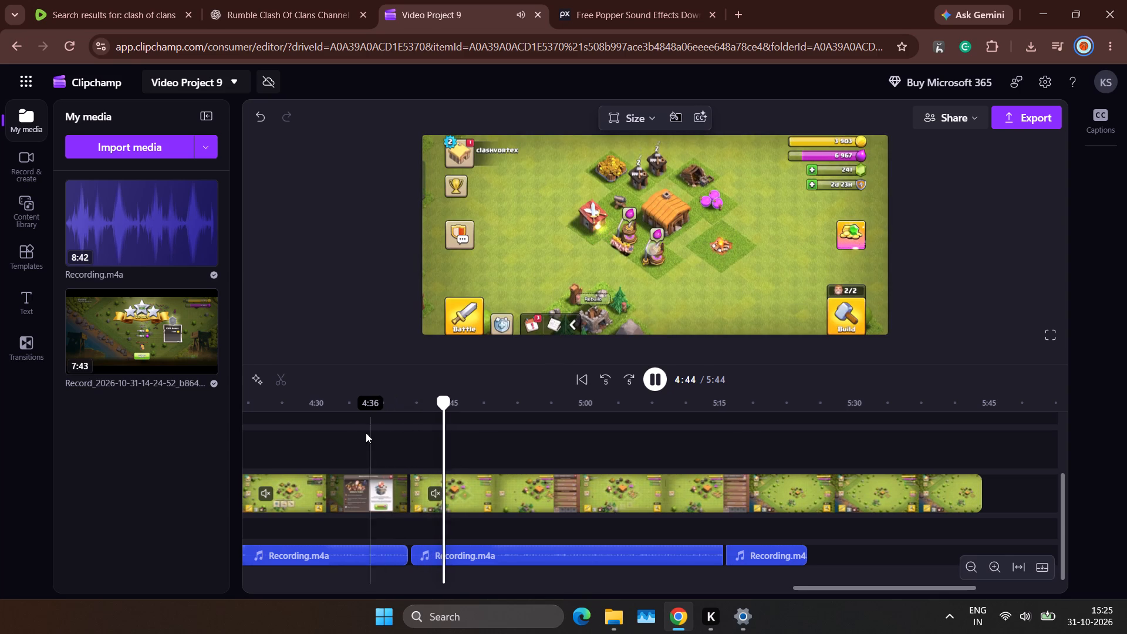
click(359, 433)
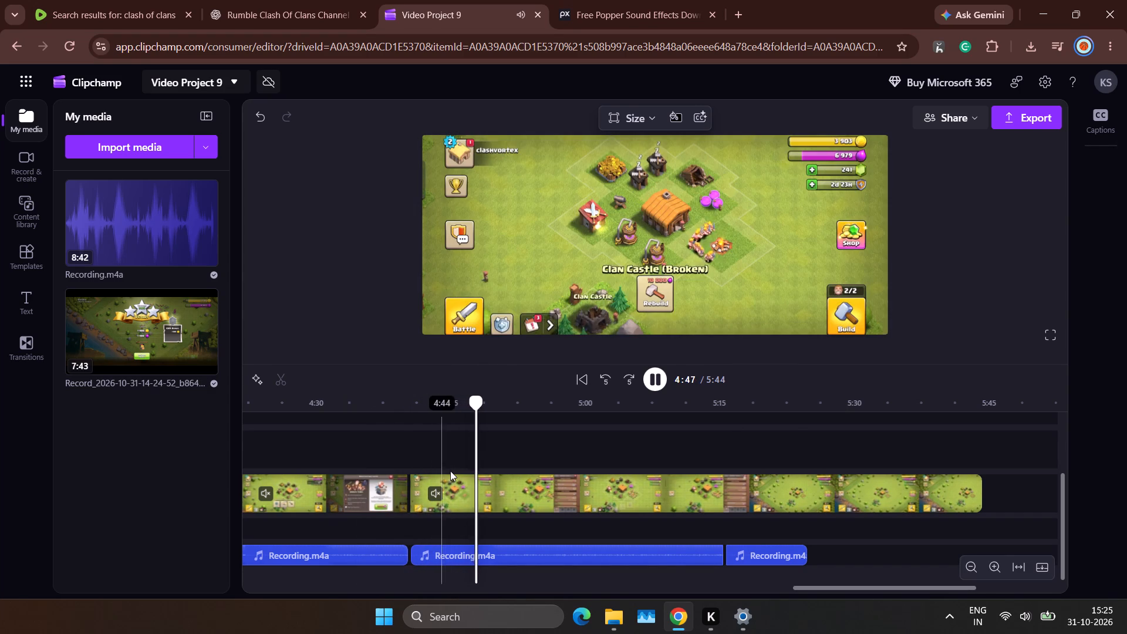
click(411, 439)
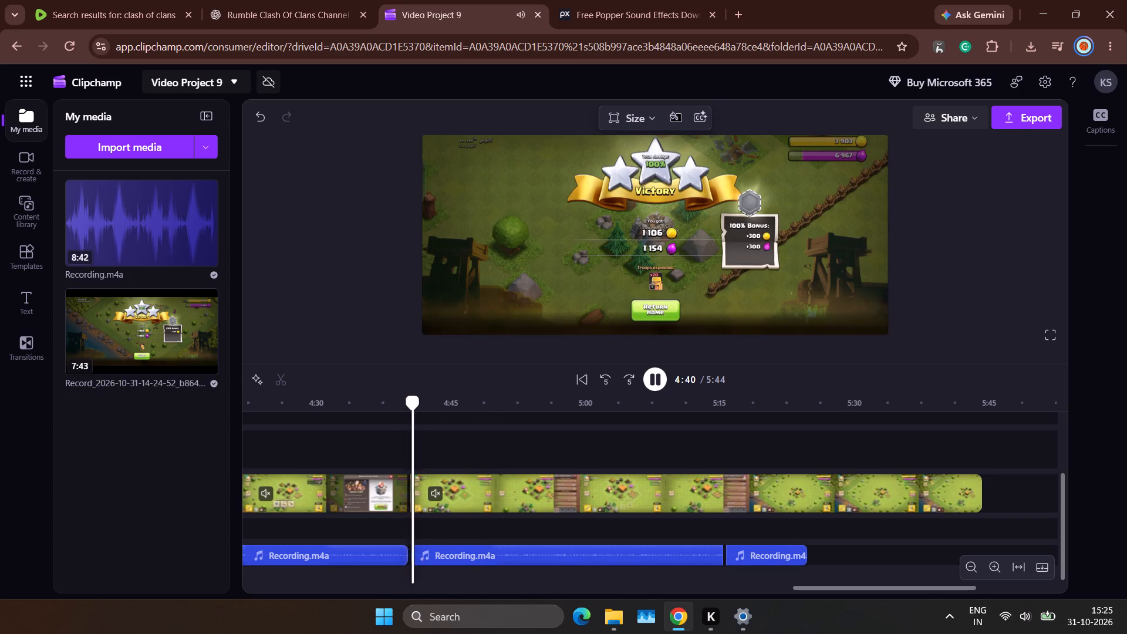
key(space)
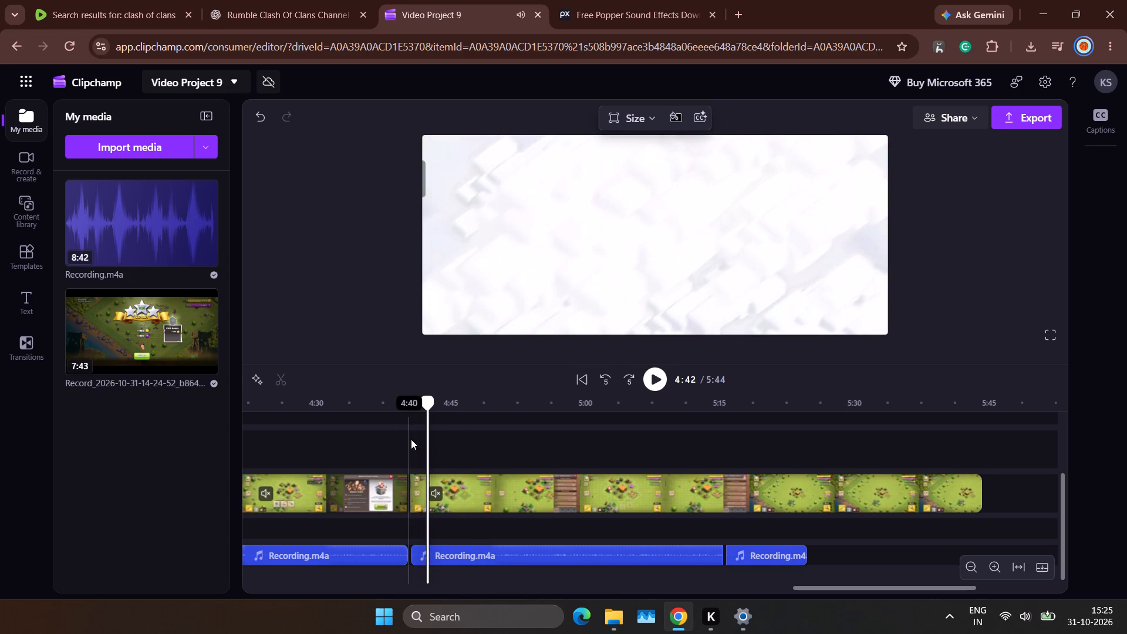
key(space)
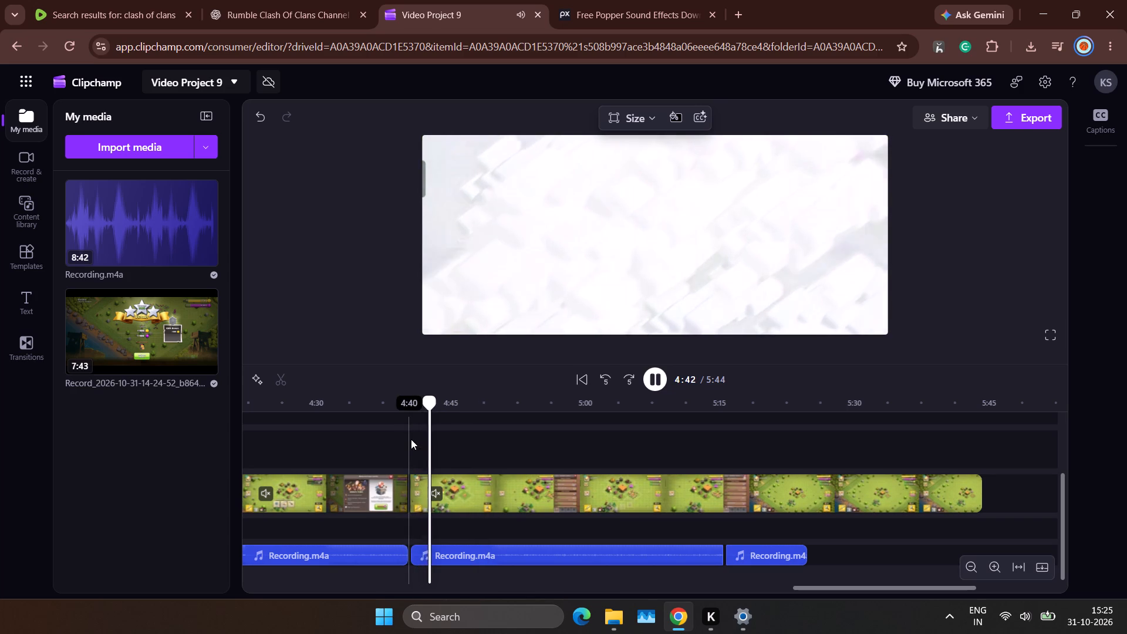
Split the gameplay at 4:44, once the village is back on screen, and delete the short piece between 4:40 and 4:44.
key(space)
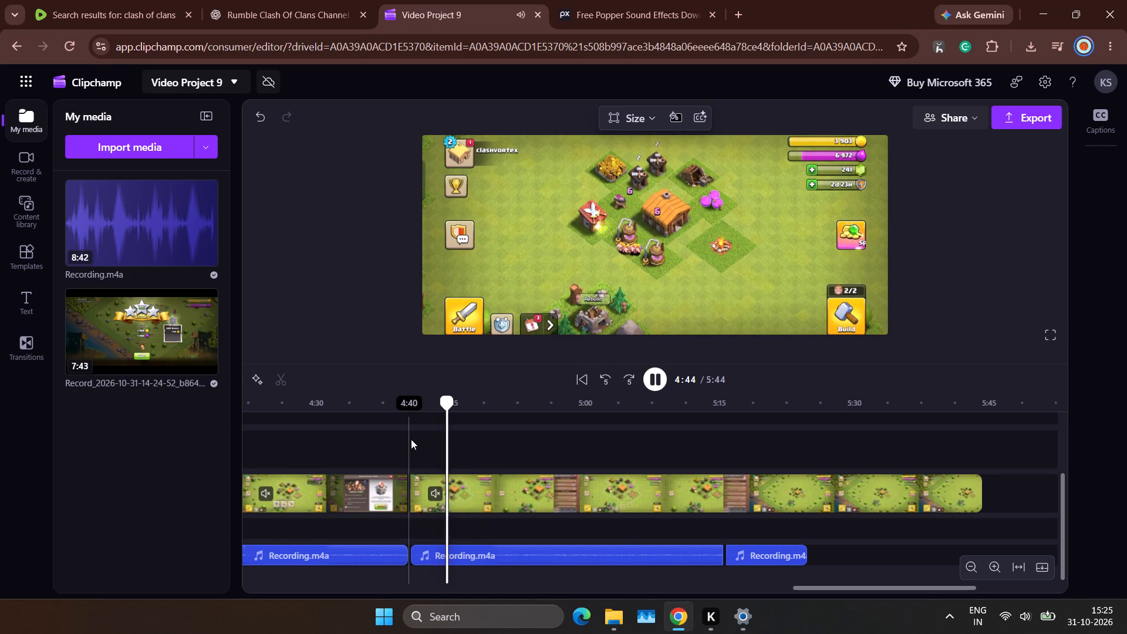
click(470, 487)
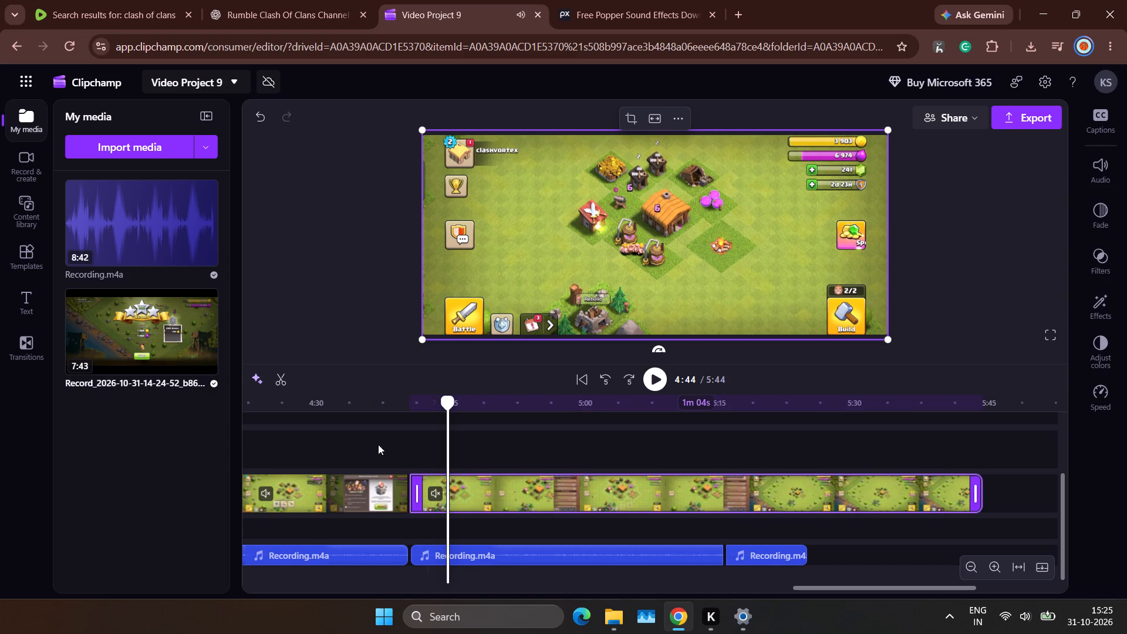
click(283, 372)
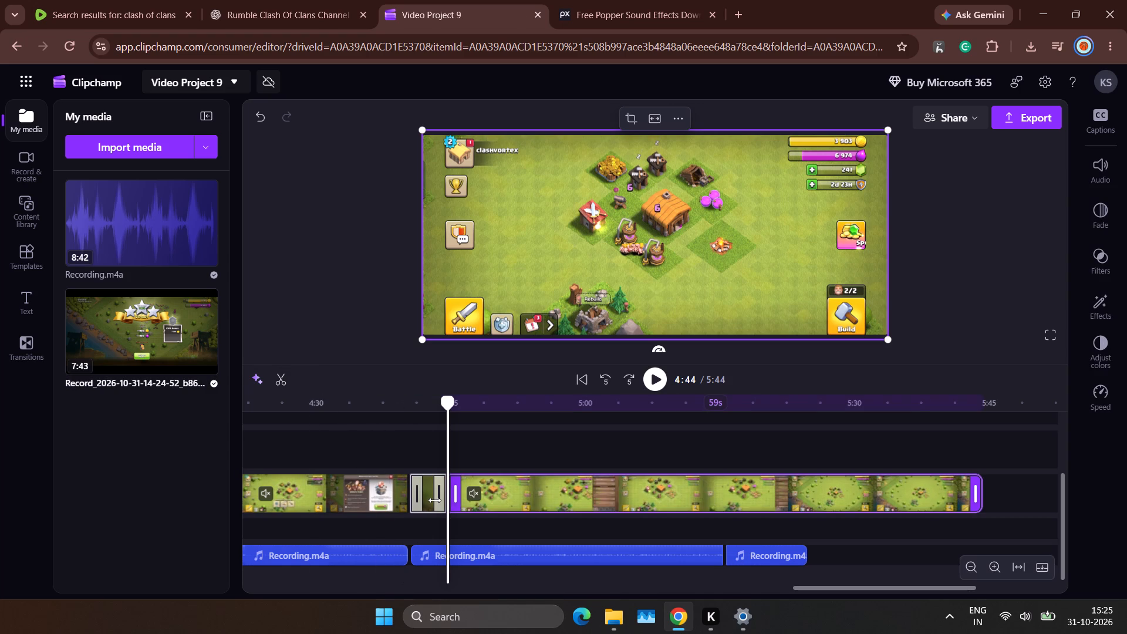
click(427, 503)
key(Delete)
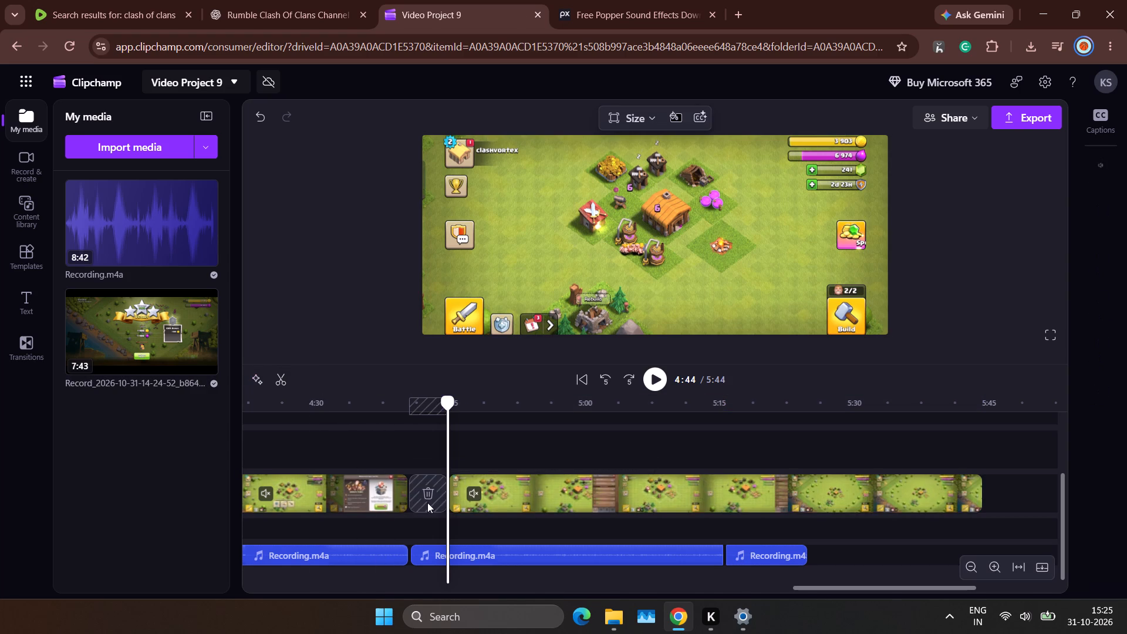
Move the remaining 59-second gameplay clip back to 4:40 to close the gap above the narration.
drag(547, 493, 503, 495)
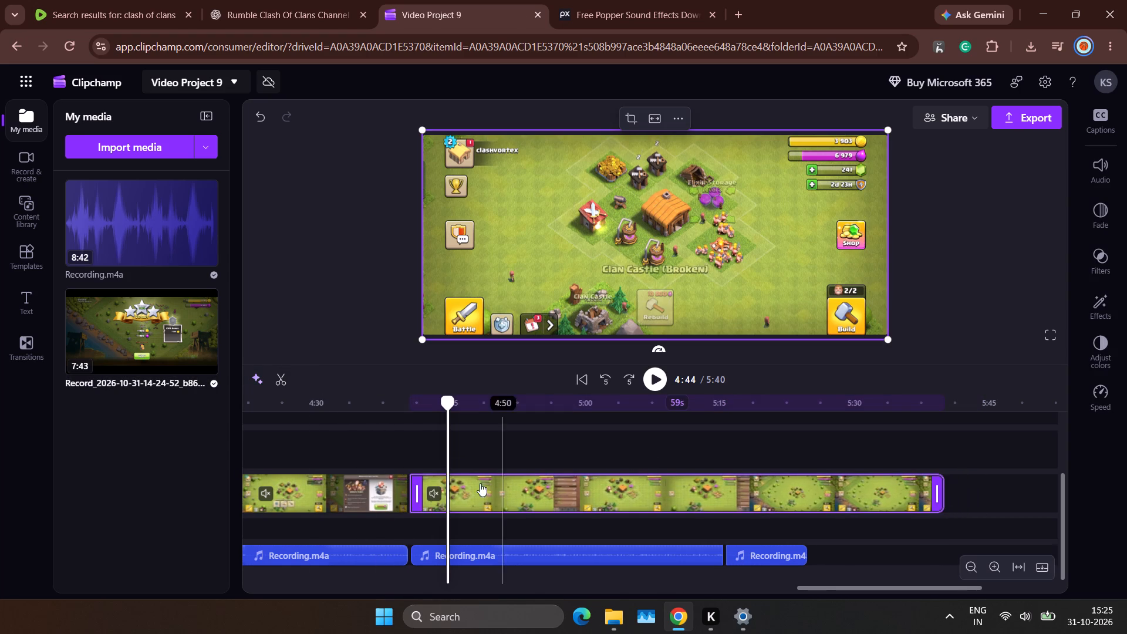
Play from 4:39 across the new gameplay join to check it against the narration.
click(400, 451)
key(space)
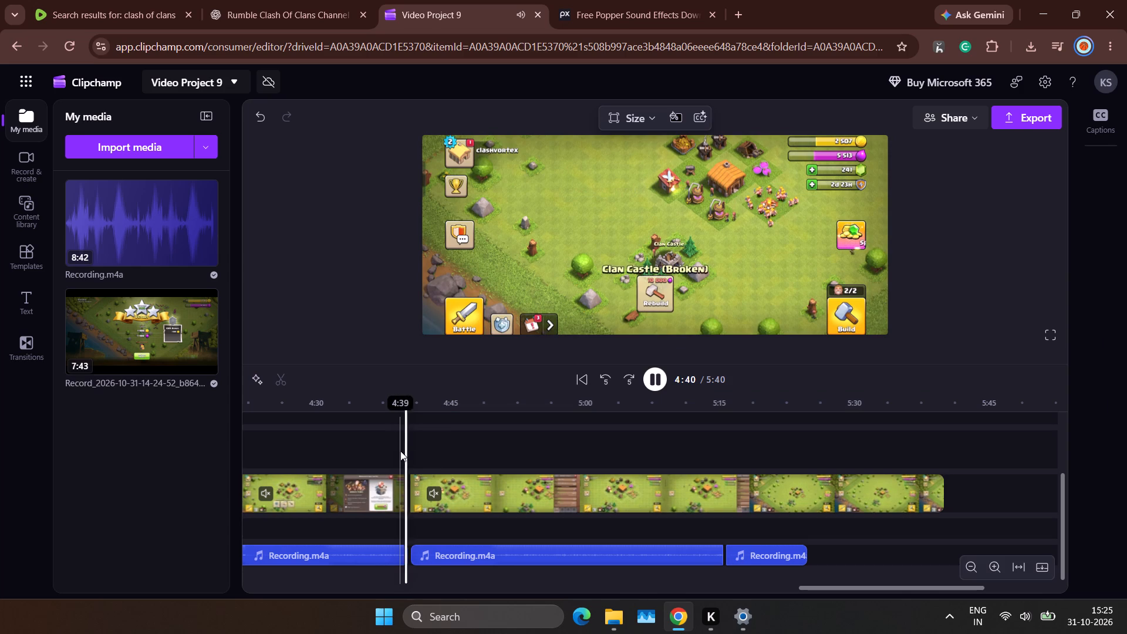
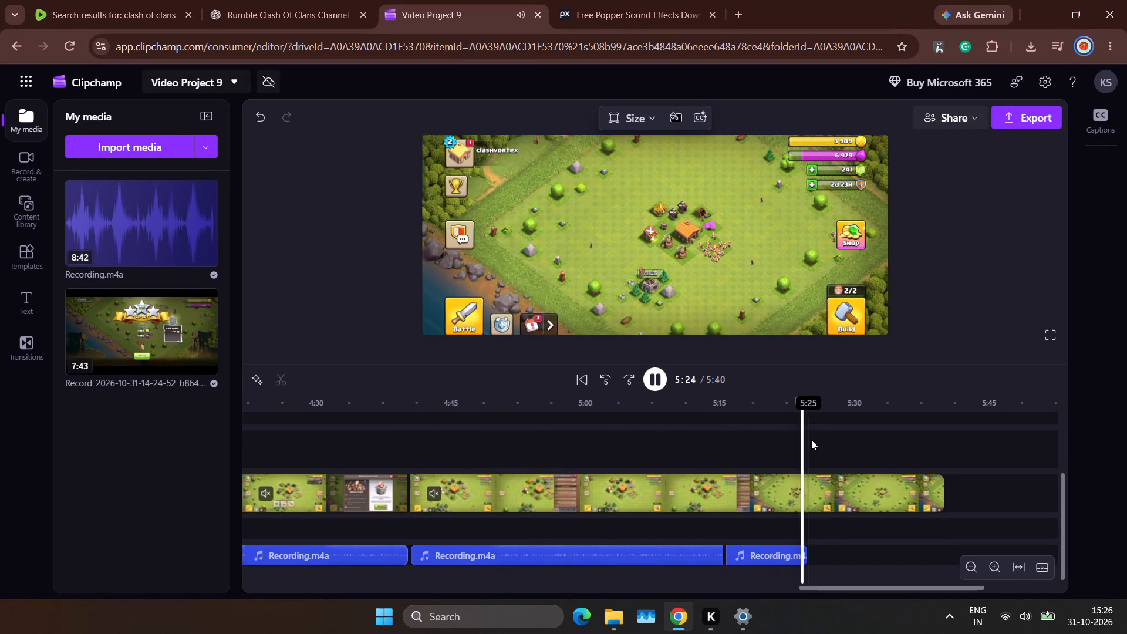
Split the gameplay video clip at 5:25, where the last audio clip ends, and delete the leftover footage after it.
key(space)
click(781, 484)
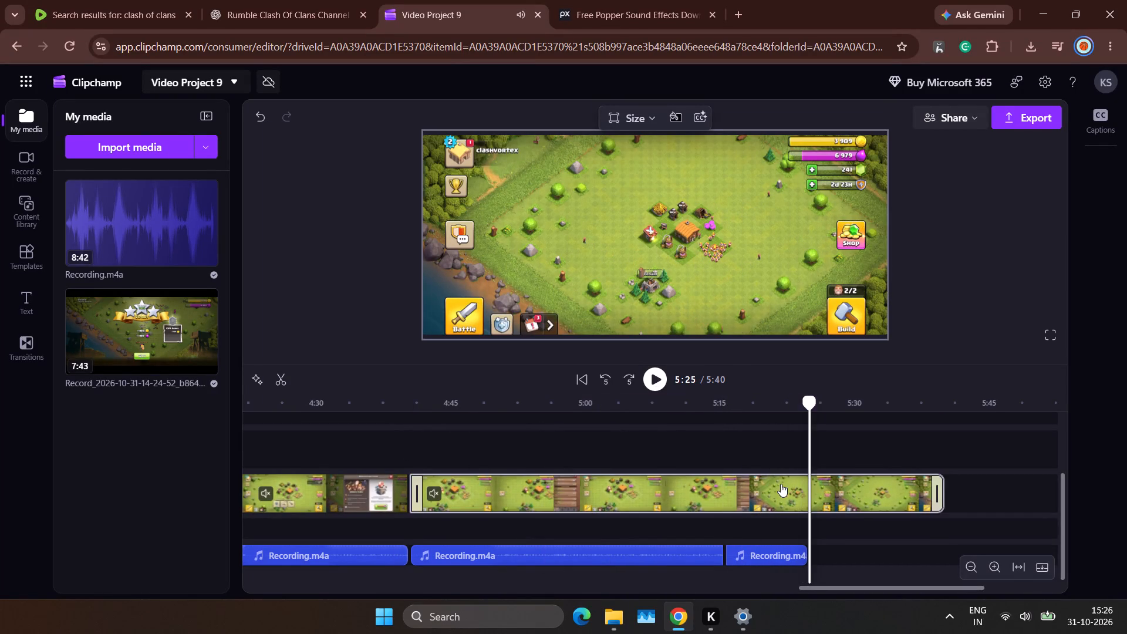
click(287, 370)
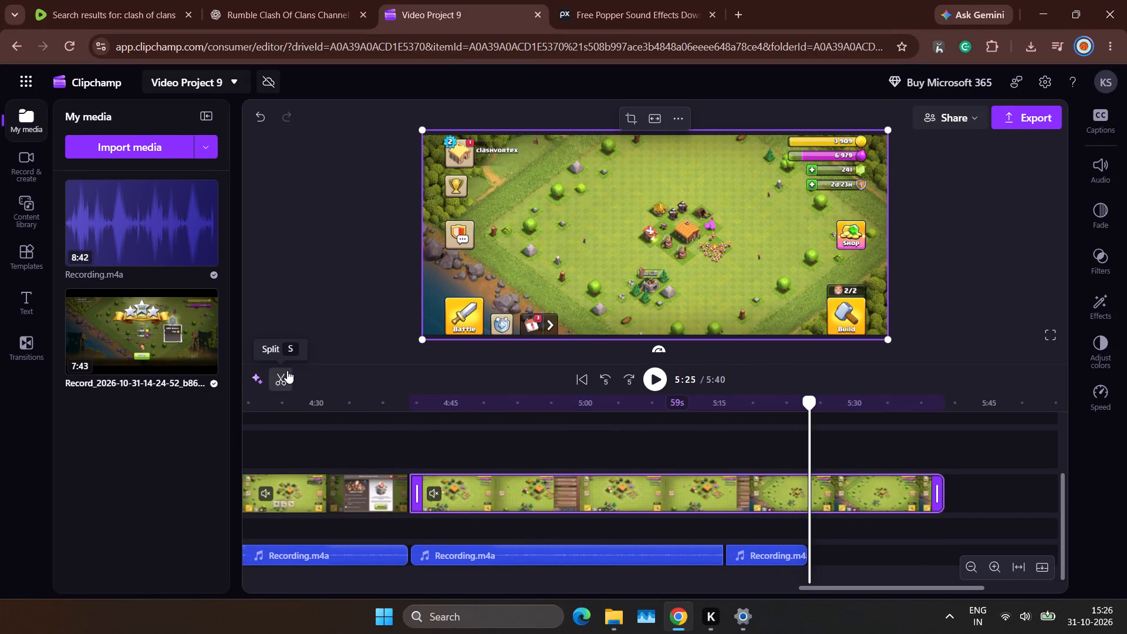
key(Delete)
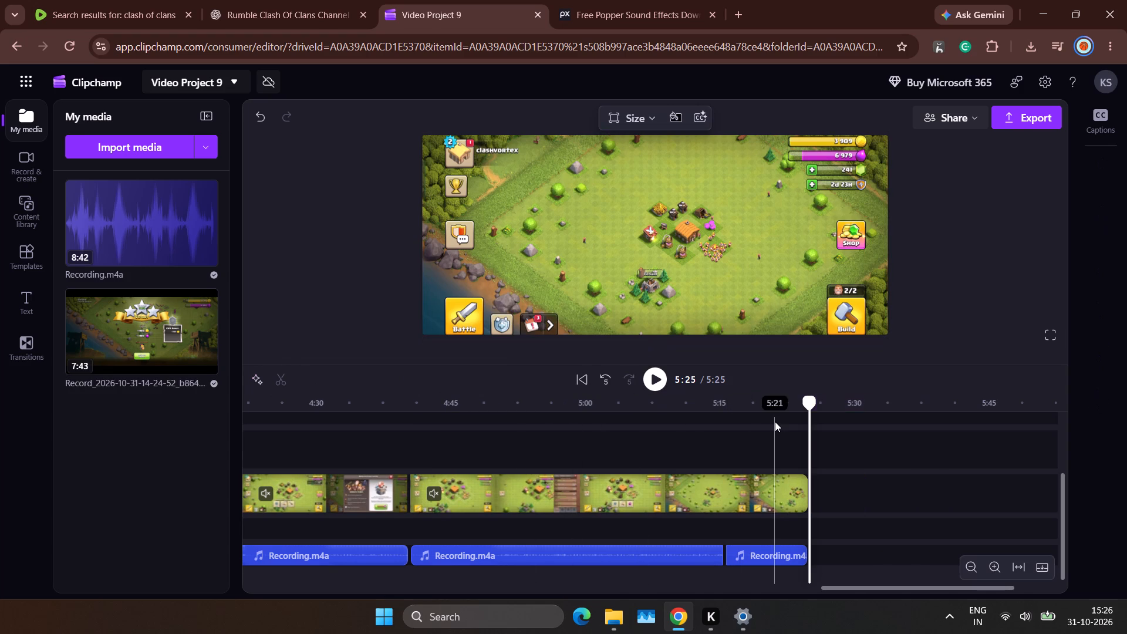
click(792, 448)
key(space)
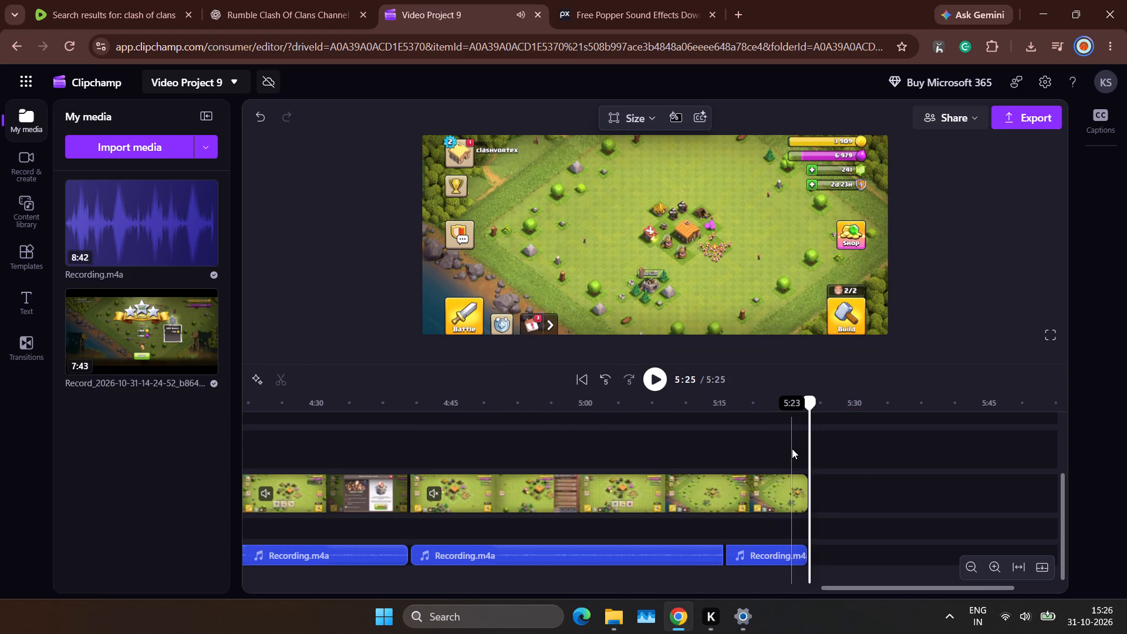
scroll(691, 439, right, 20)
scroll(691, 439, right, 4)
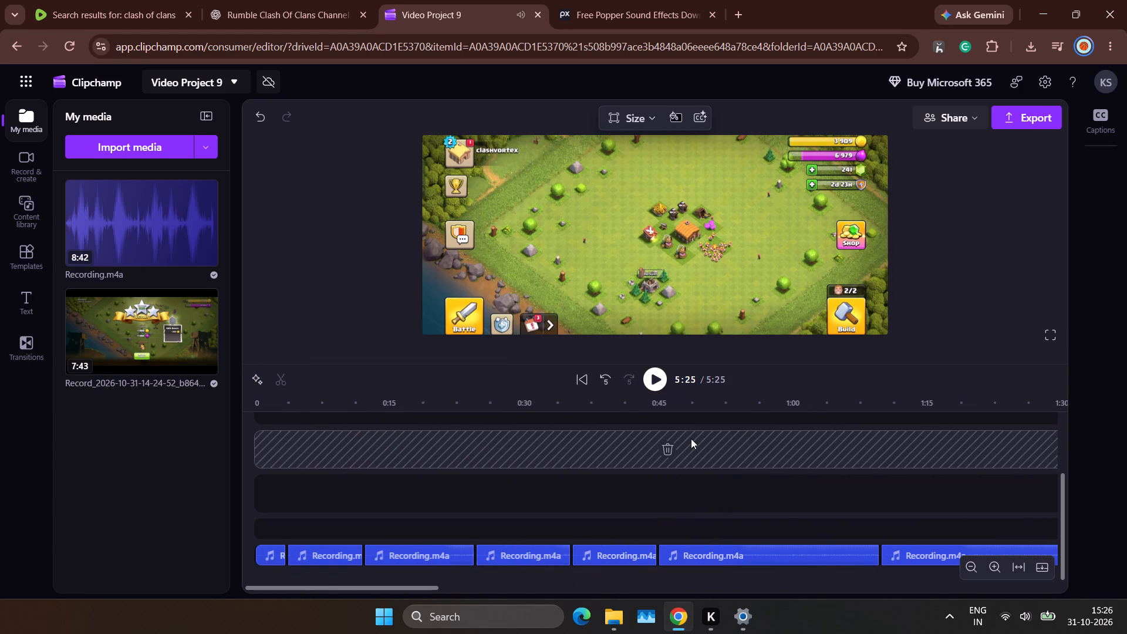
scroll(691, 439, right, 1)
Switch to Pixabay, listen to the popper sound effects and download "Party popper - light pop".
click(639, 0)
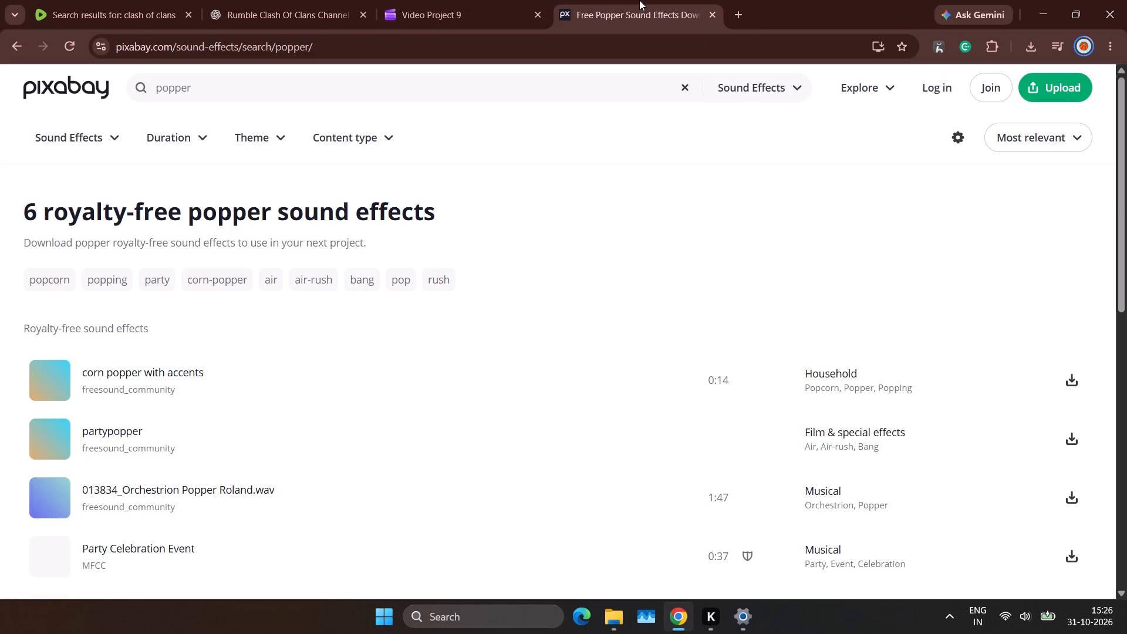
scroll(305, 316, down, 1)
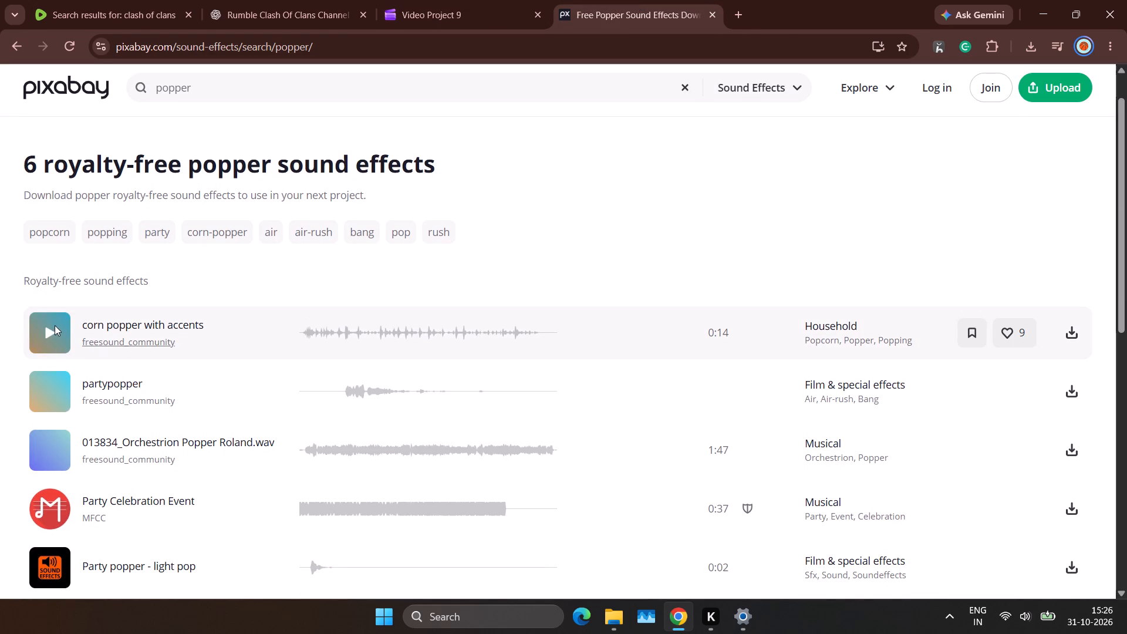
click(46, 329)
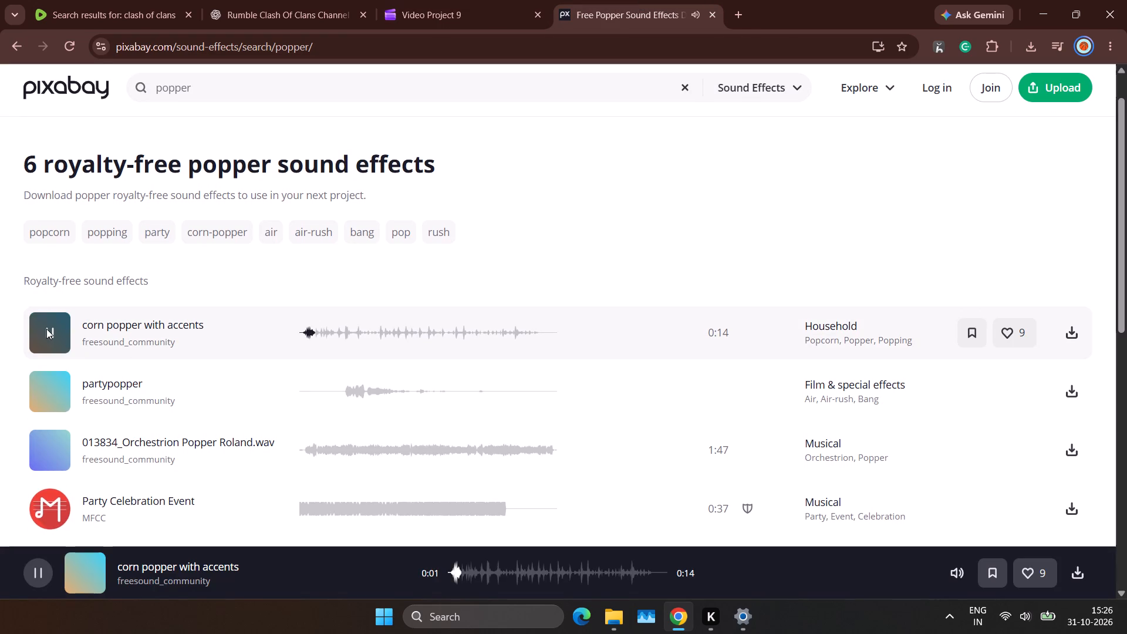
click(50, 392)
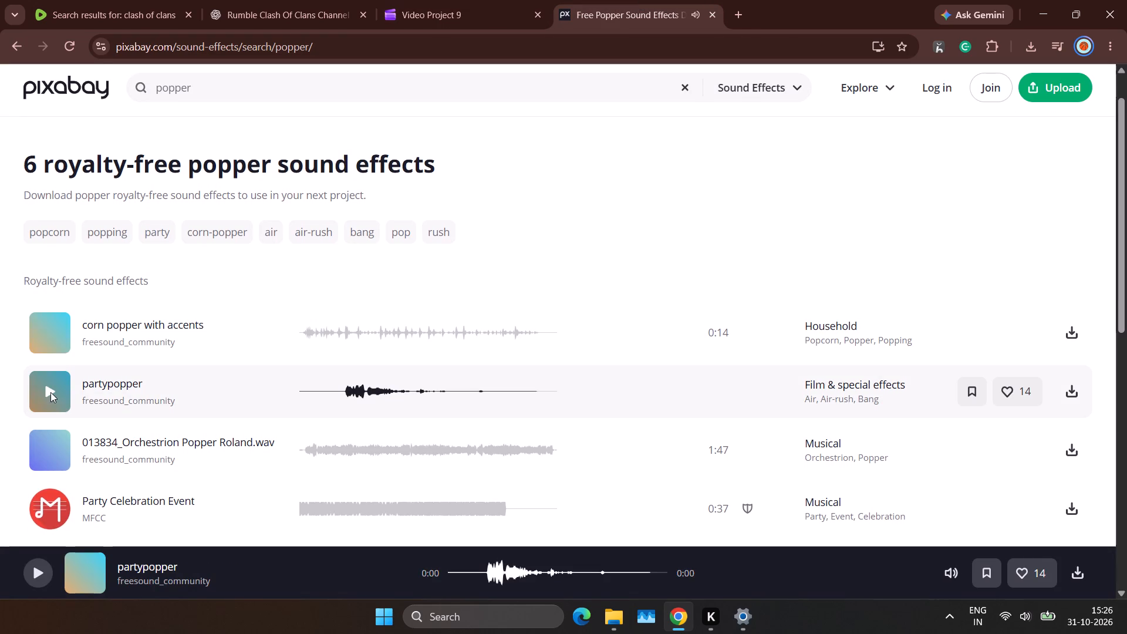
scroll(456, 398, down, 1)
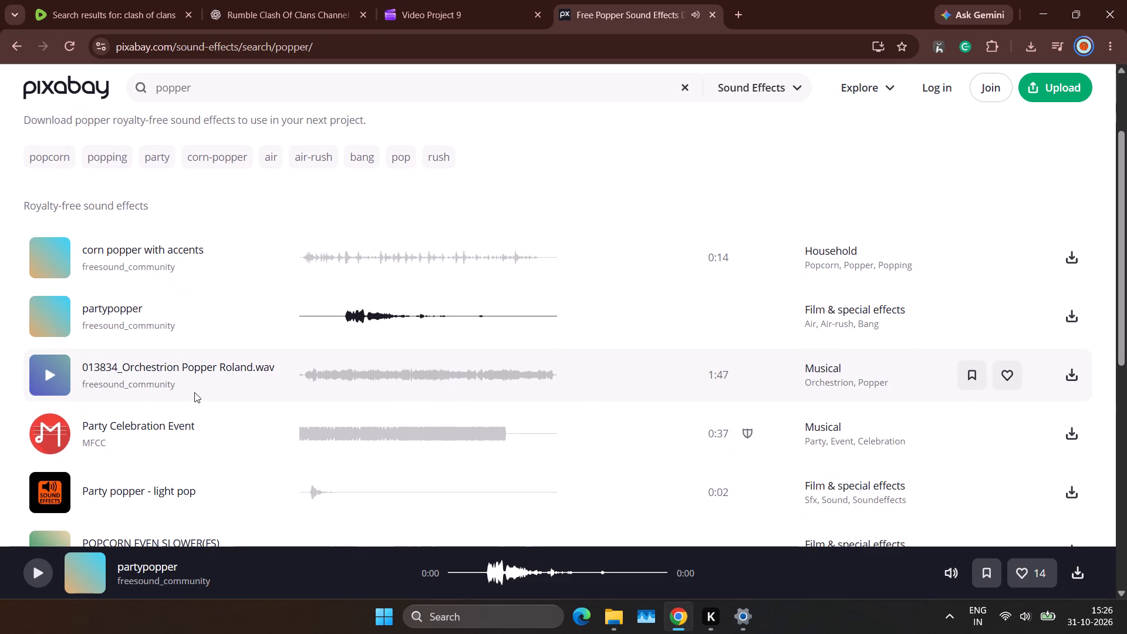
click(56, 373)
scroll(56, 373, down, 1)
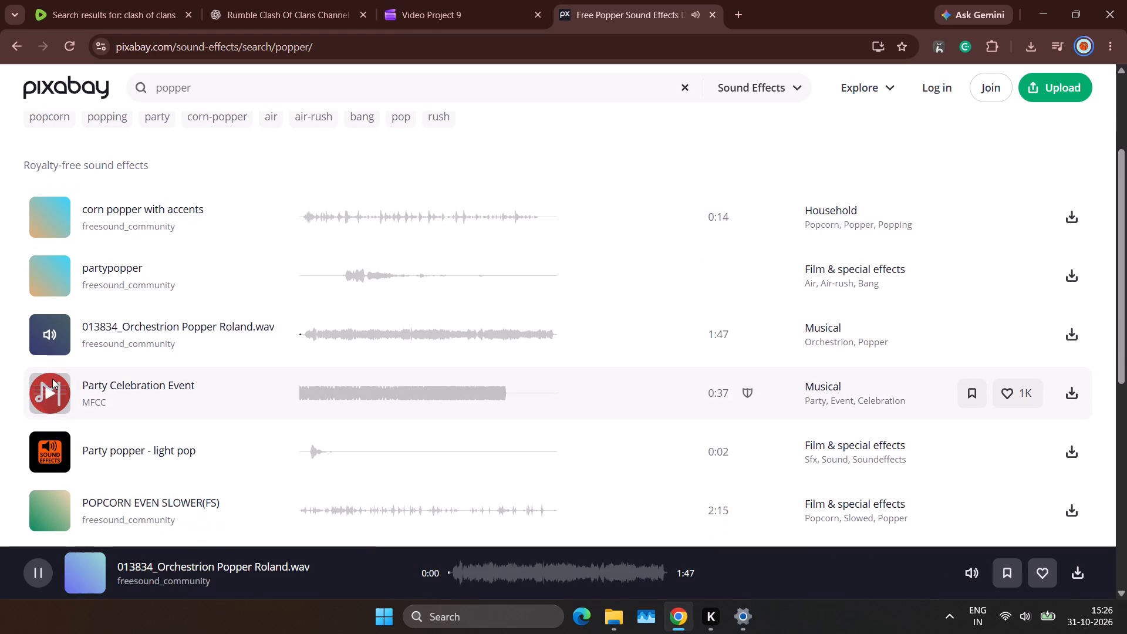
click(46, 387)
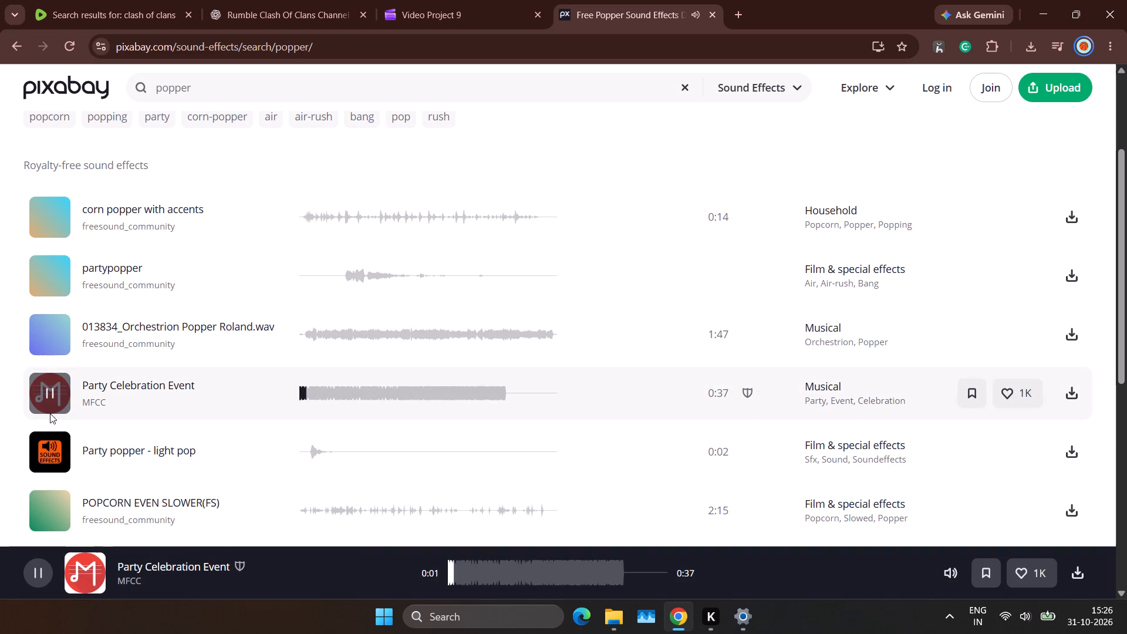
click(49, 447)
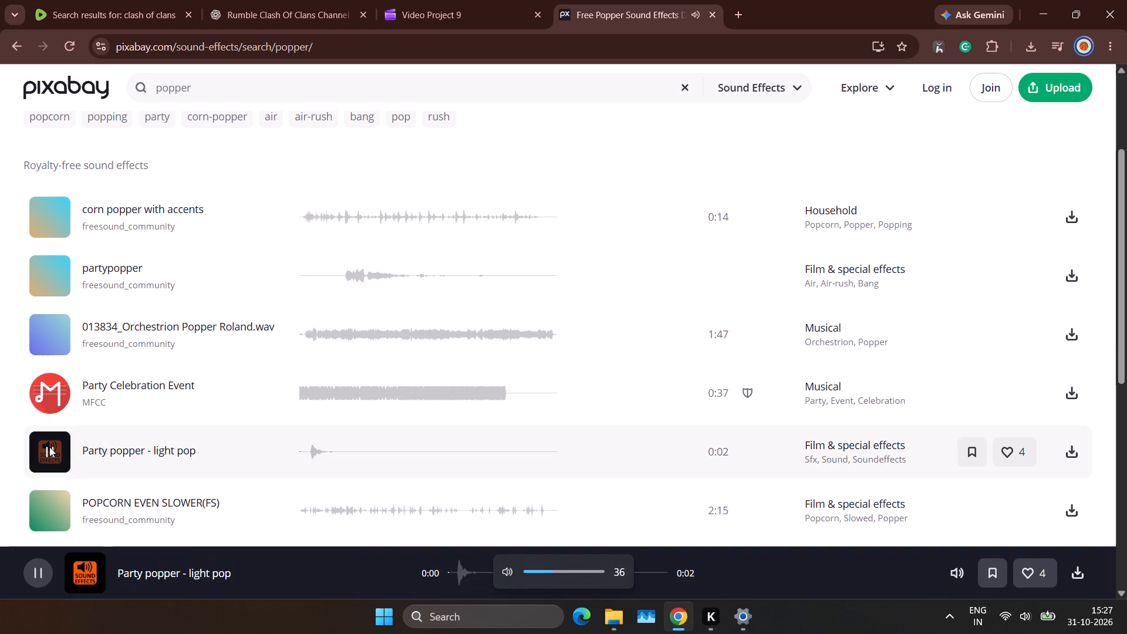
scroll(49, 447, down, 1)
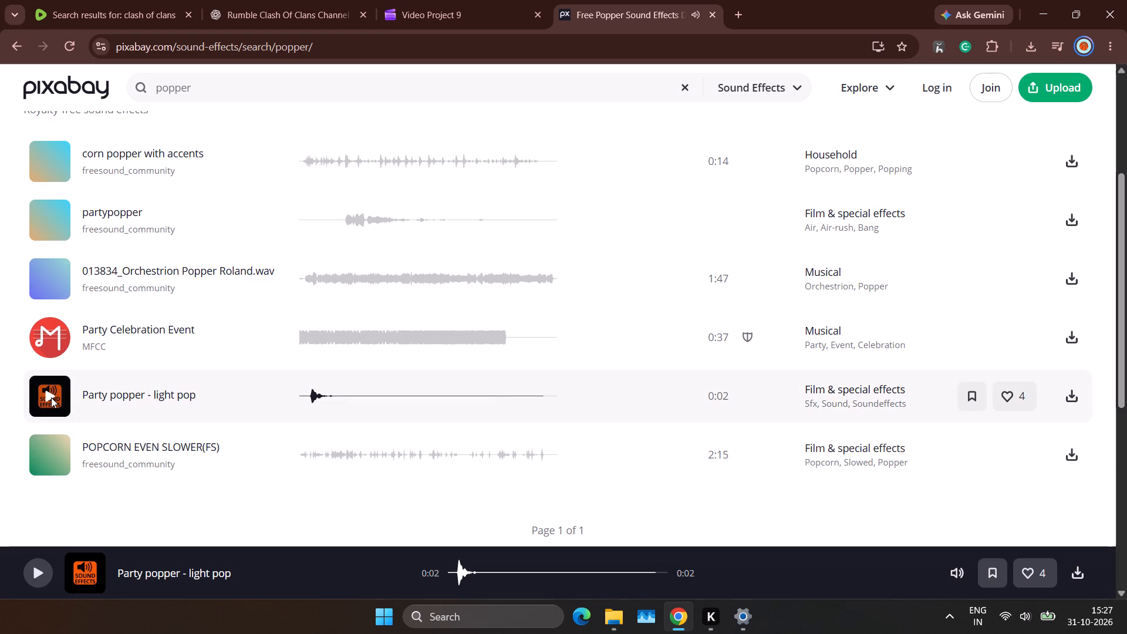
click(51, 397)
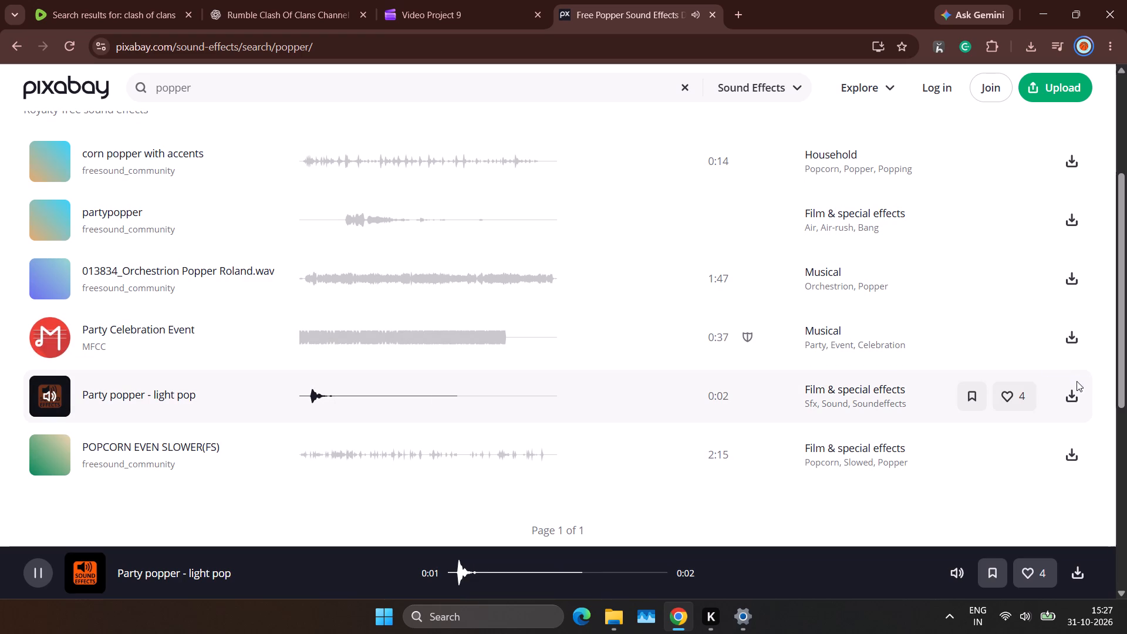
click(1074, 392)
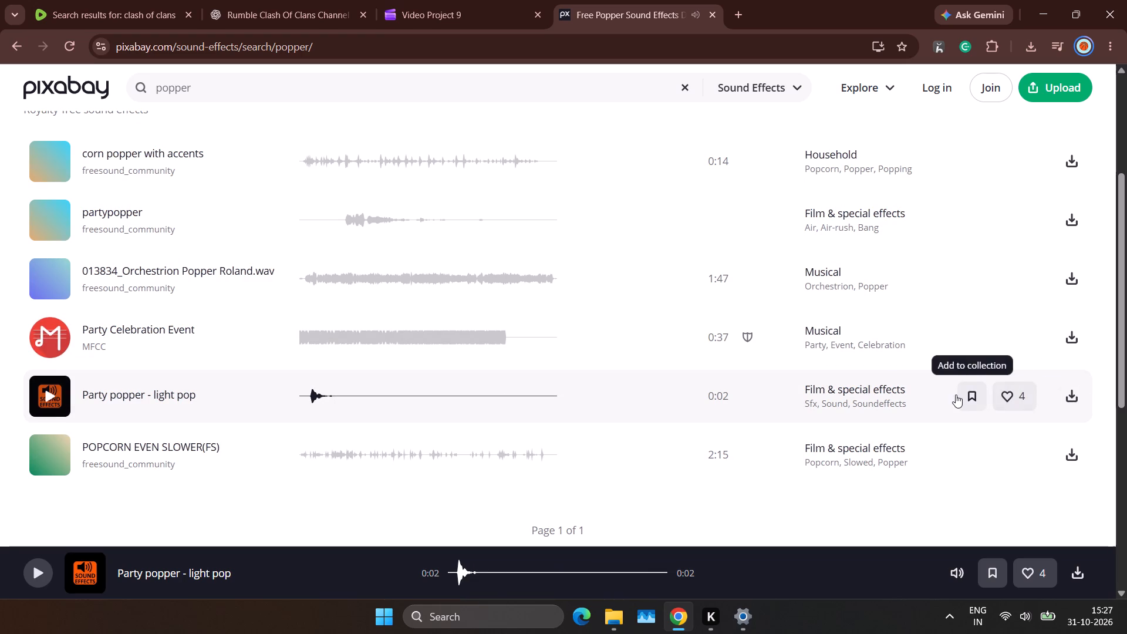
Search the Pixabay sound effects for "Yay" and listen to several of the results.
scroll(606, 301, up, 5)
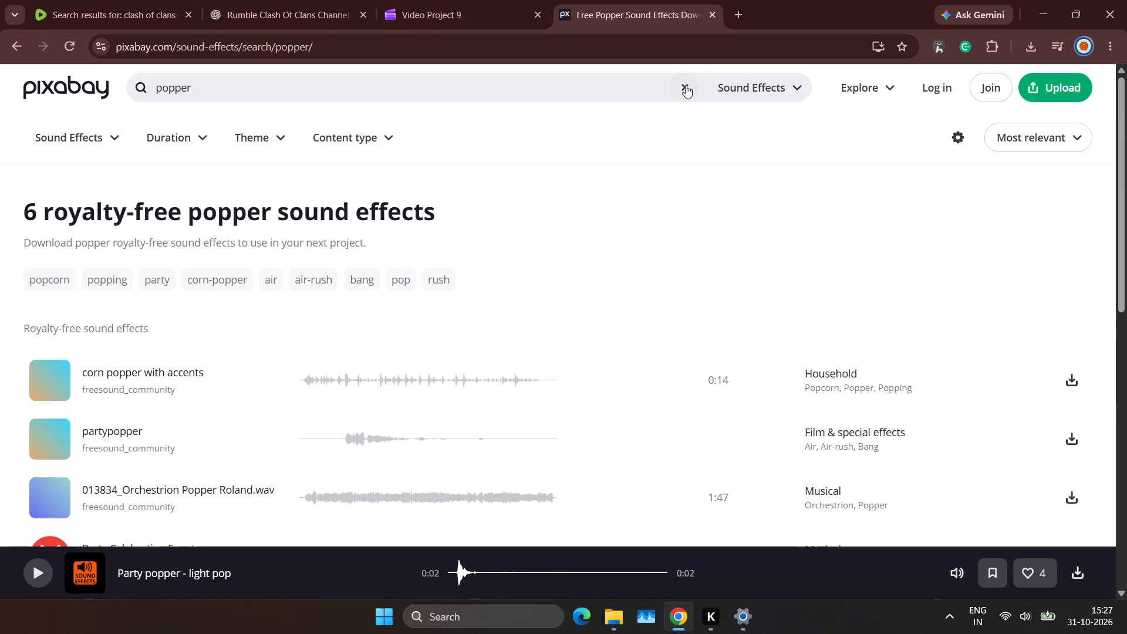
click(686, 85)
text(Yay)
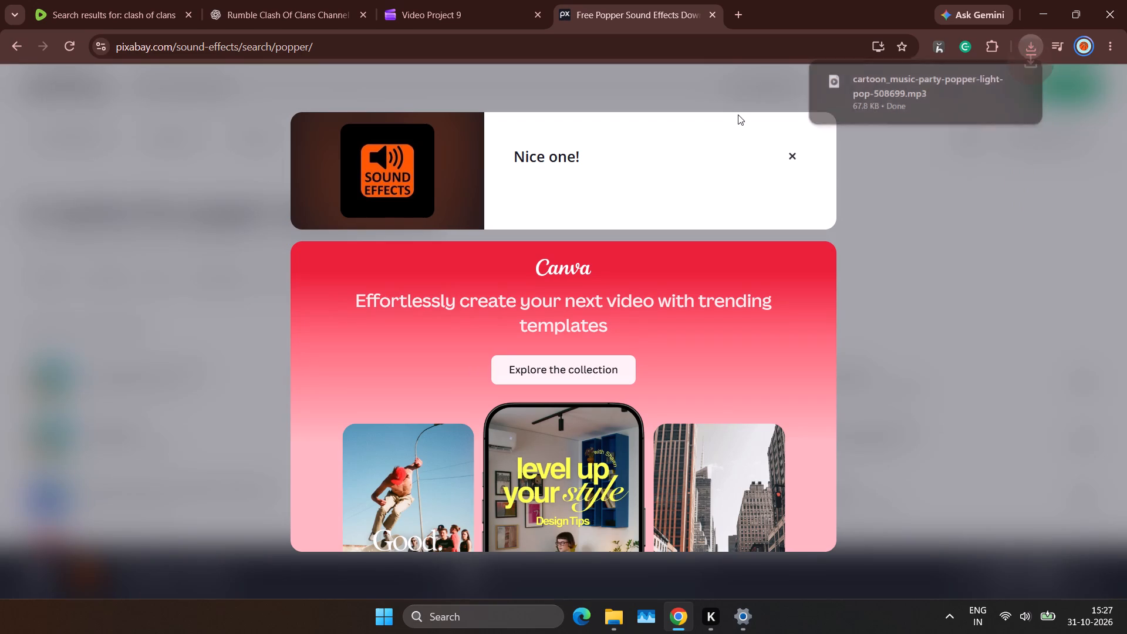
click(787, 164)
click(394, 93)
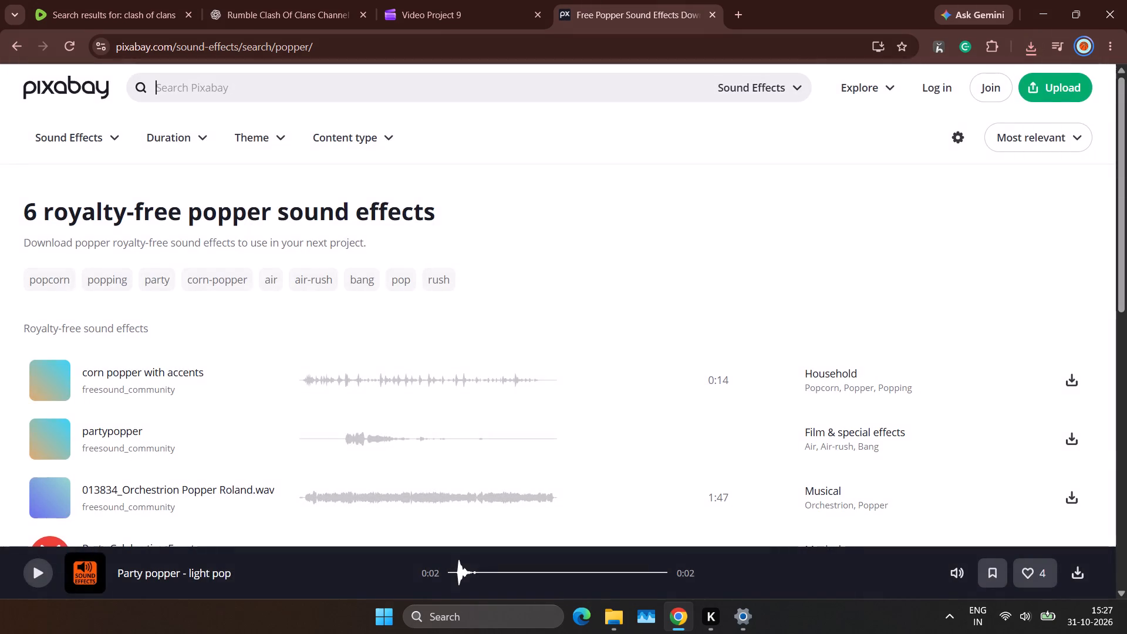
text(Yay)
key(Return)
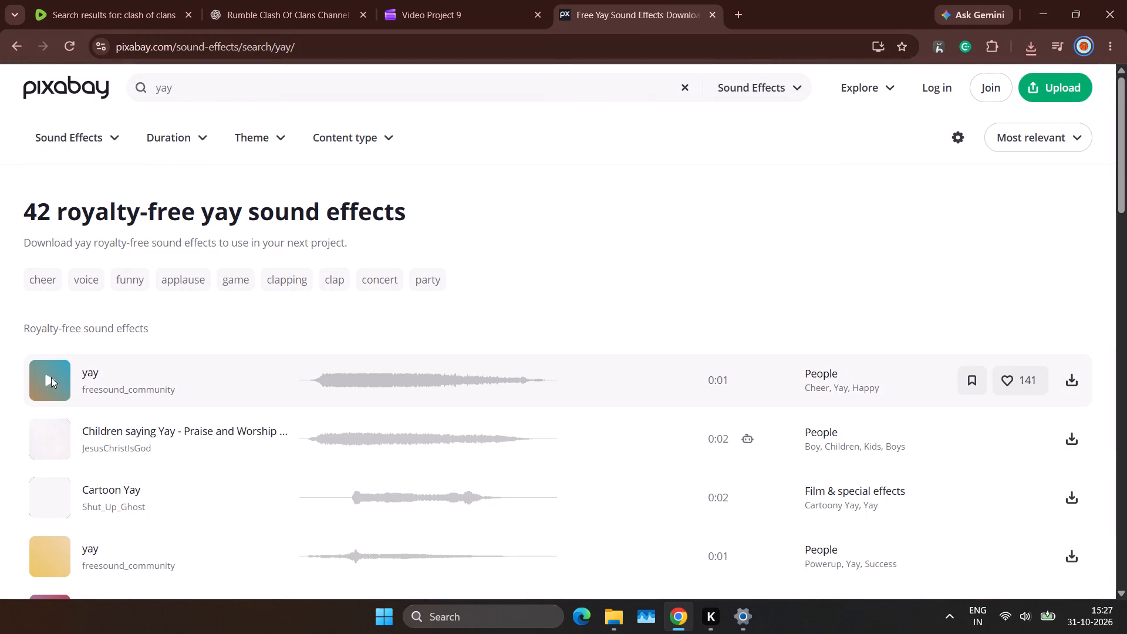
click(51, 377)
scroll(51, 377, down, 1)
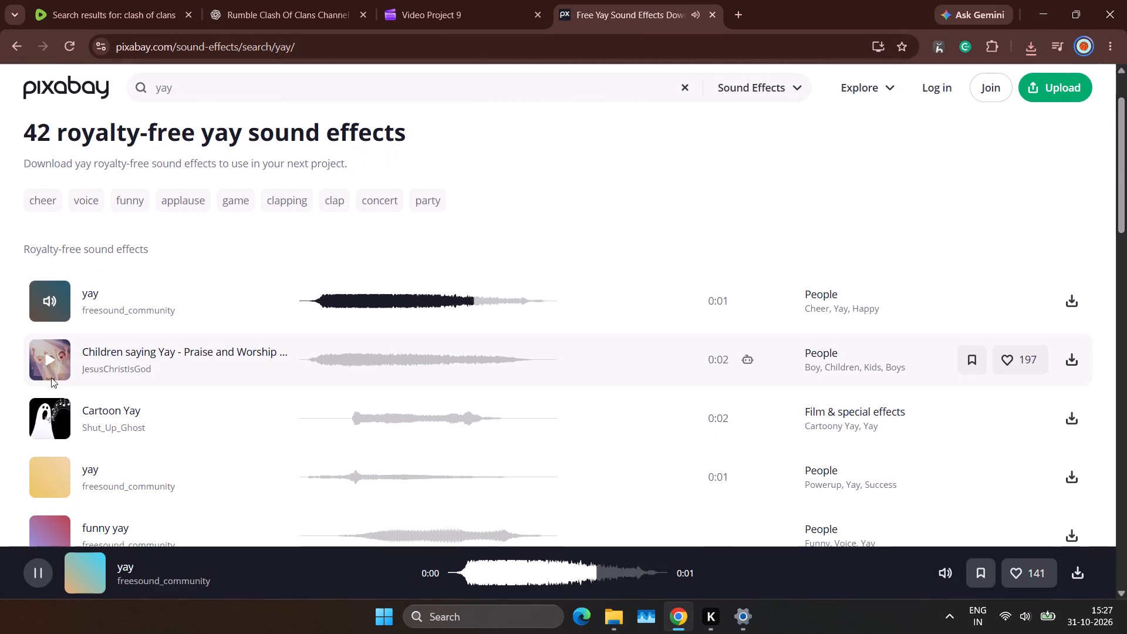
click(46, 469)
scroll(46, 469, down, 1)
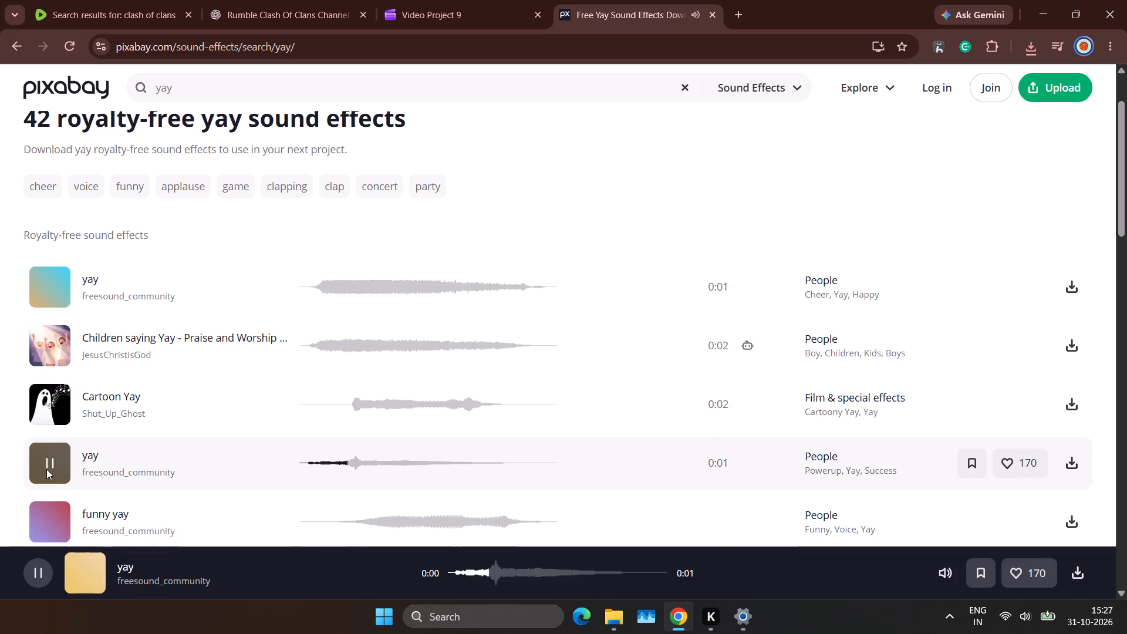
scroll(46, 469, down, 2)
click(48, 406)
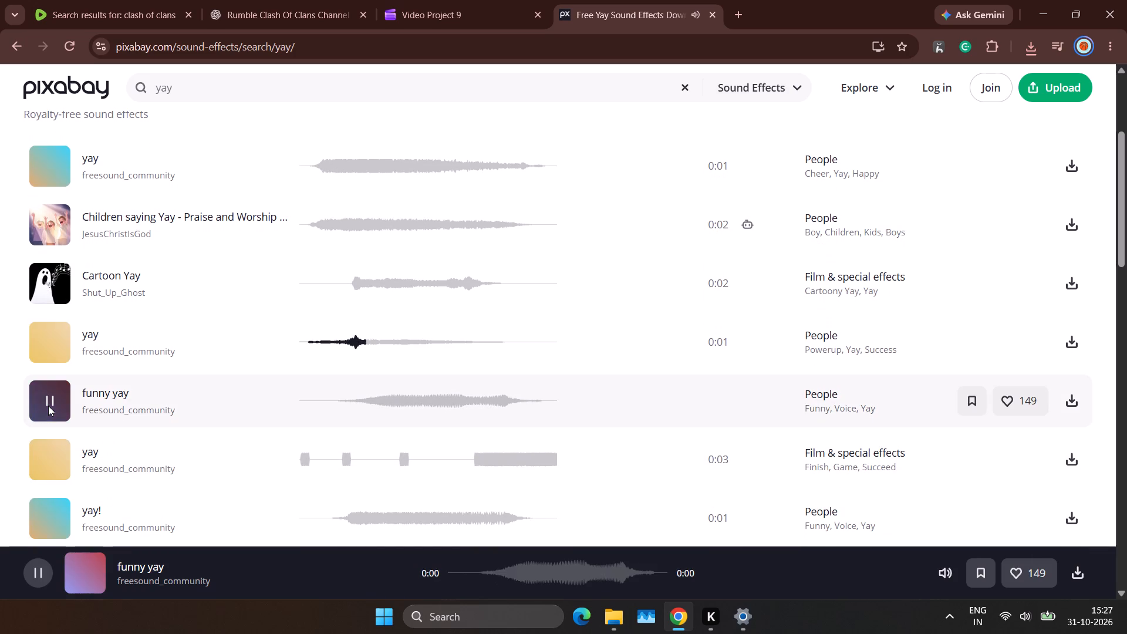
click(46, 454)
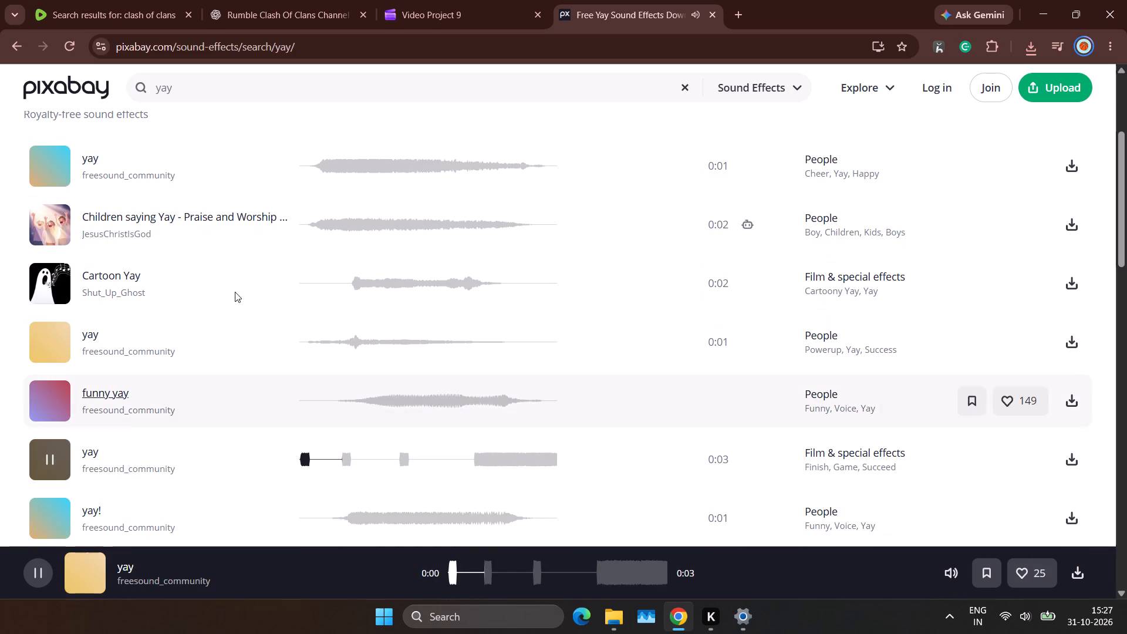
Search sound effects for "yay children", listen to "Children saying Yay - Praise and Worship Jesus" and download it.
click(269, 96)
key(Down)
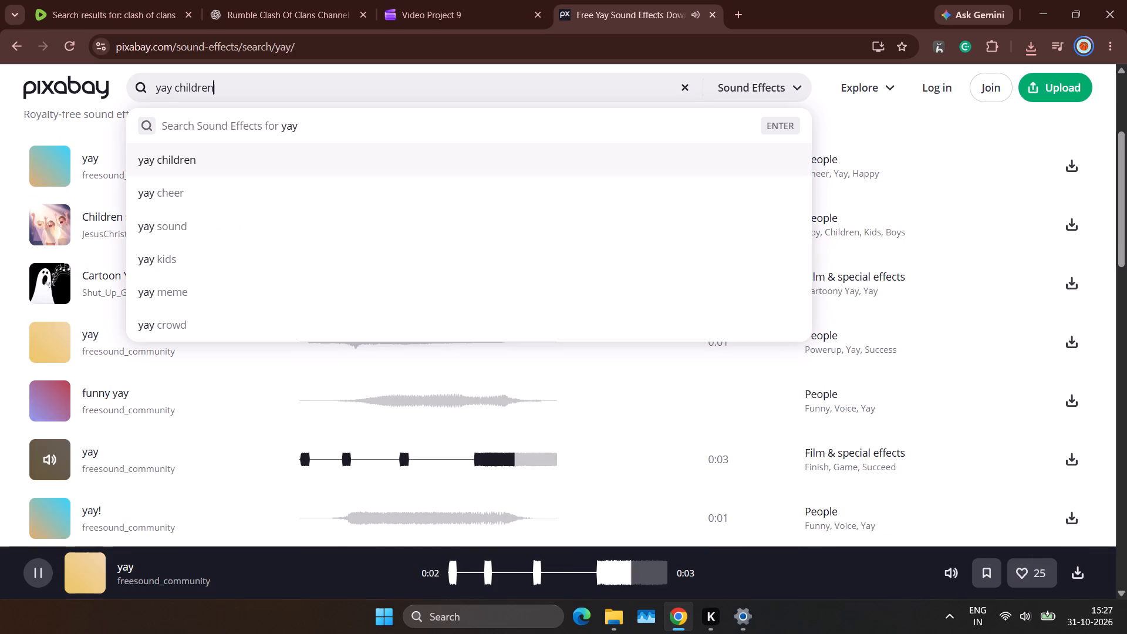
key(Return)
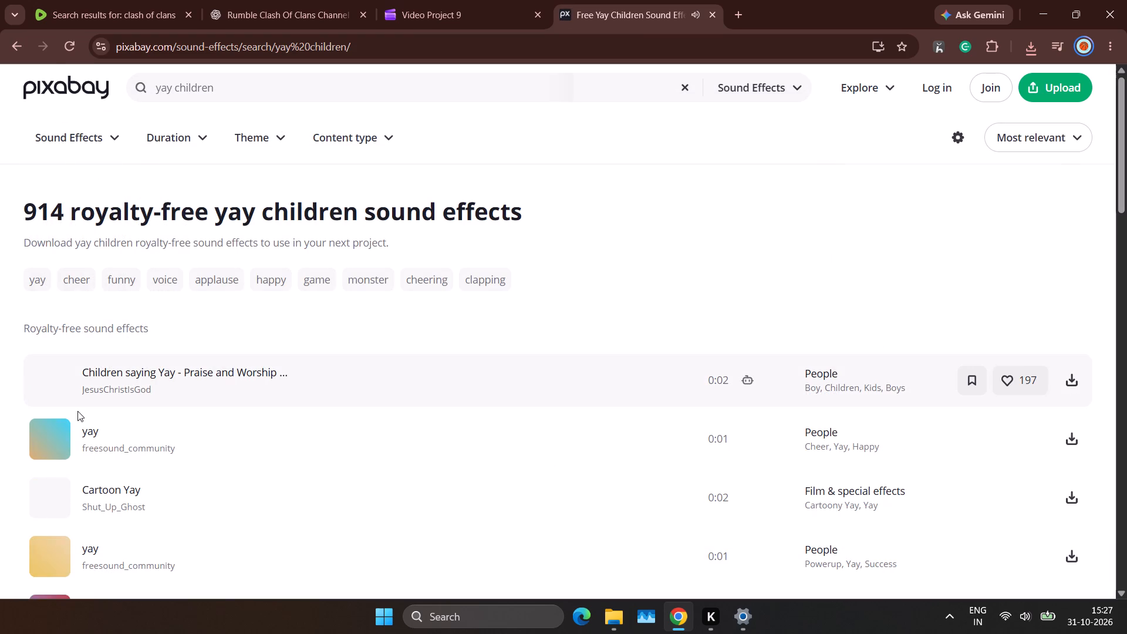
click(55, 380)
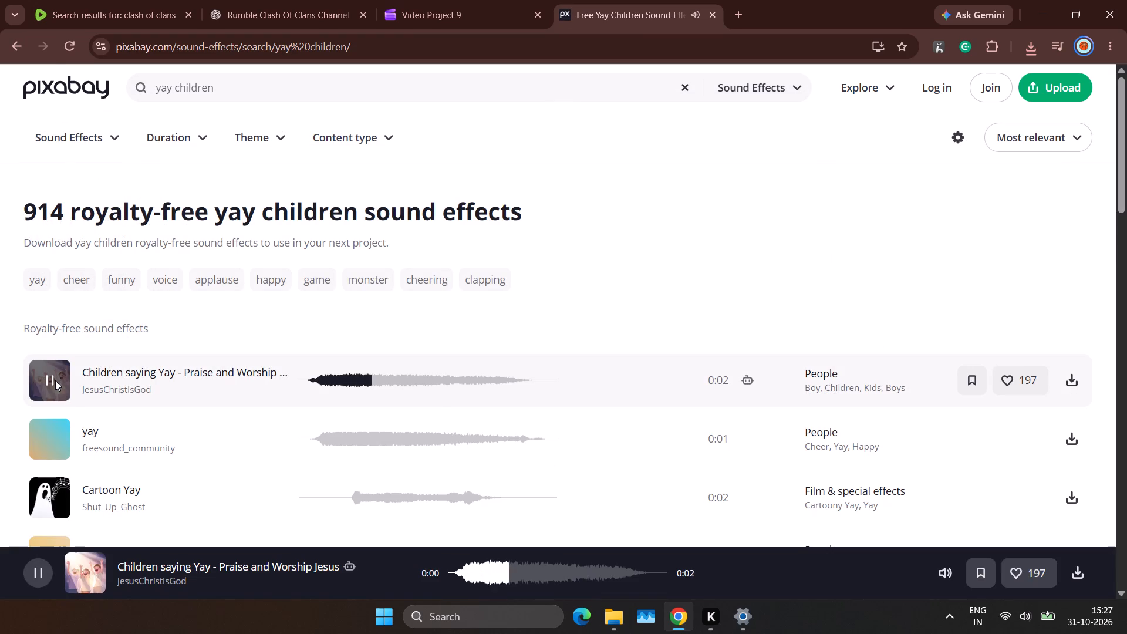
click(1073, 379)
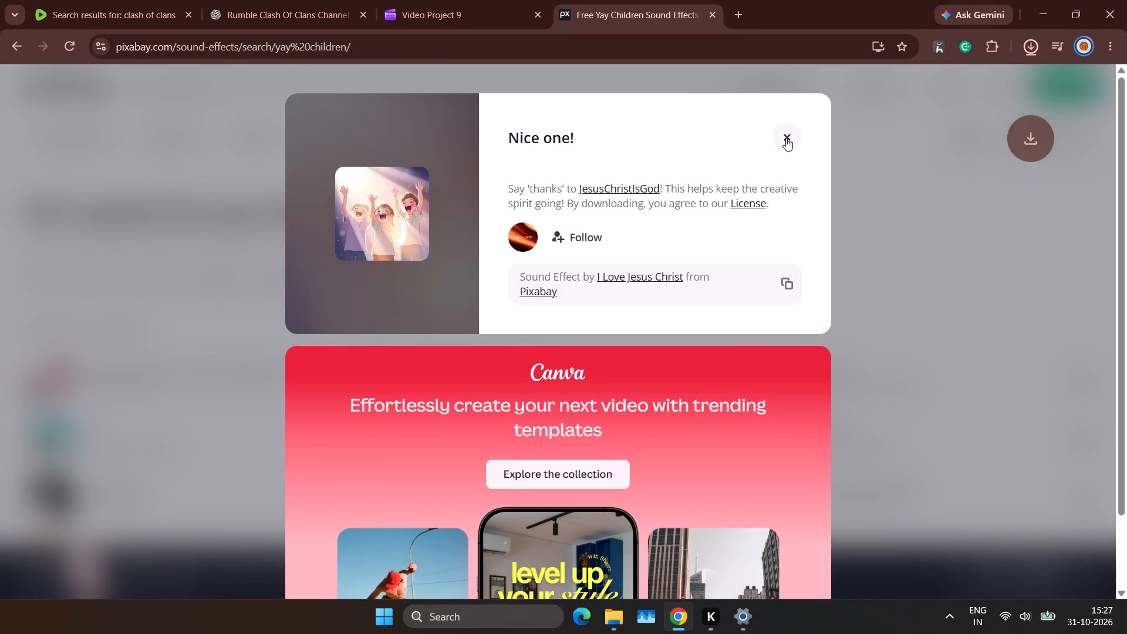
click(786, 138)
Return to Clipchamp and import the downloaded party popper and children saying yay MP3 files into the project's media.
click(437, 0)
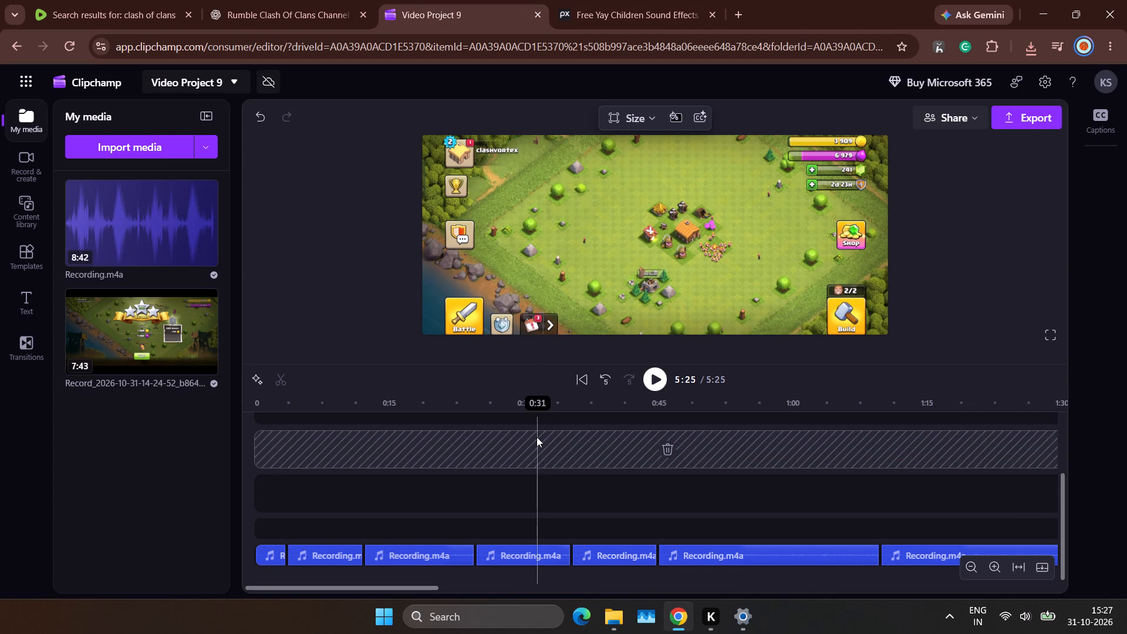
scroll(536, 437, down, 1)
click(1037, 45)
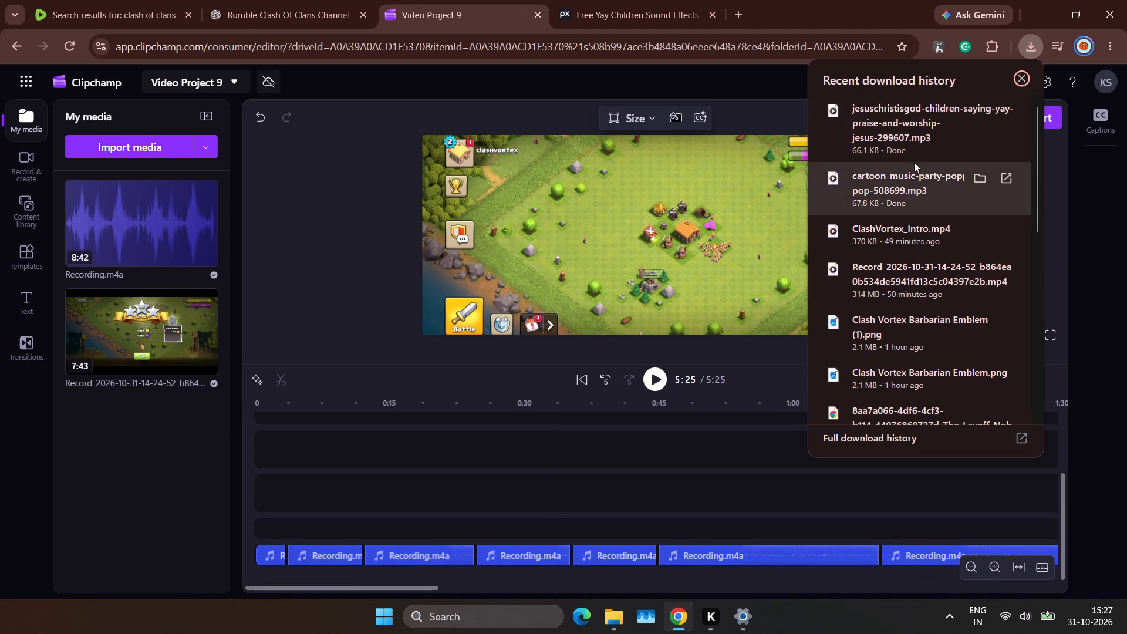
drag(904, 188, 387, 452)
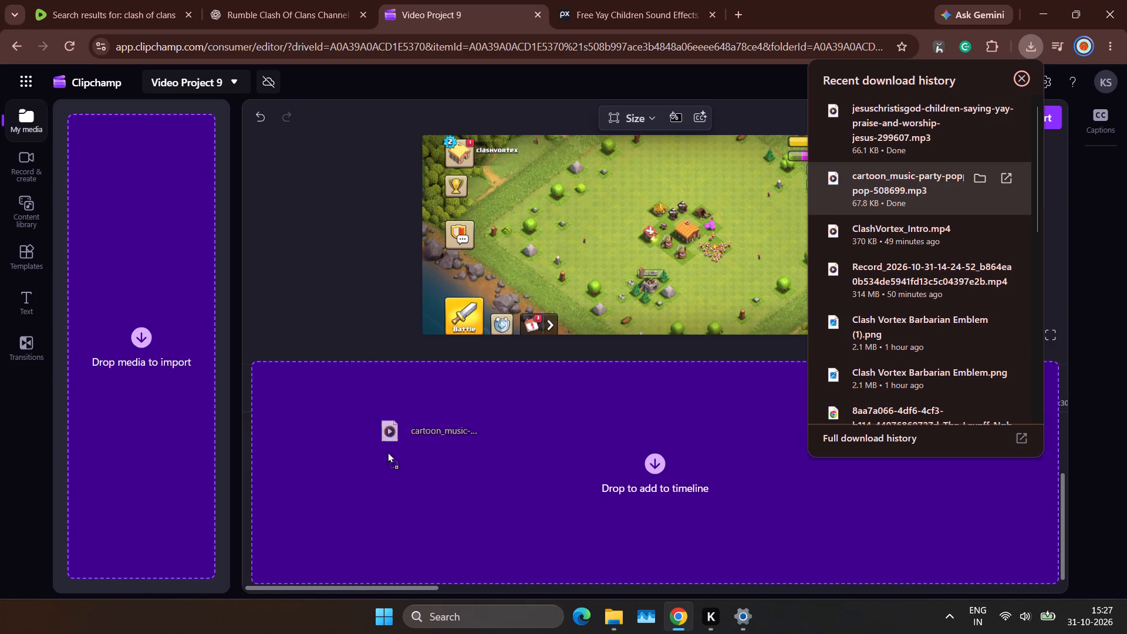
drag(387, 452, 167, 437)
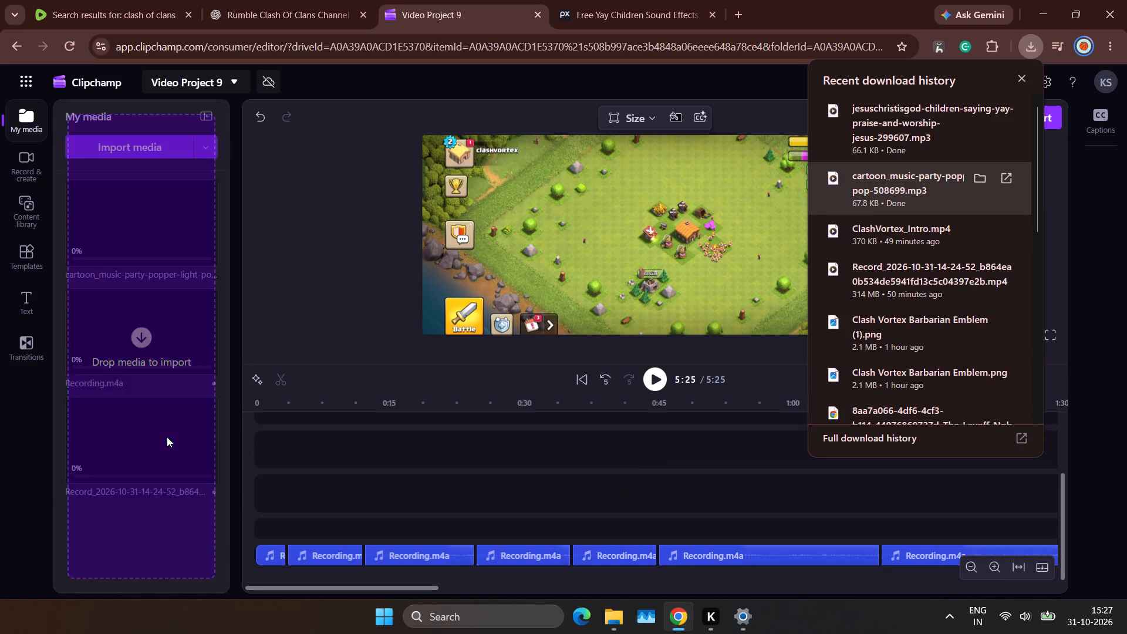
drag(926, 124, 891, 128)
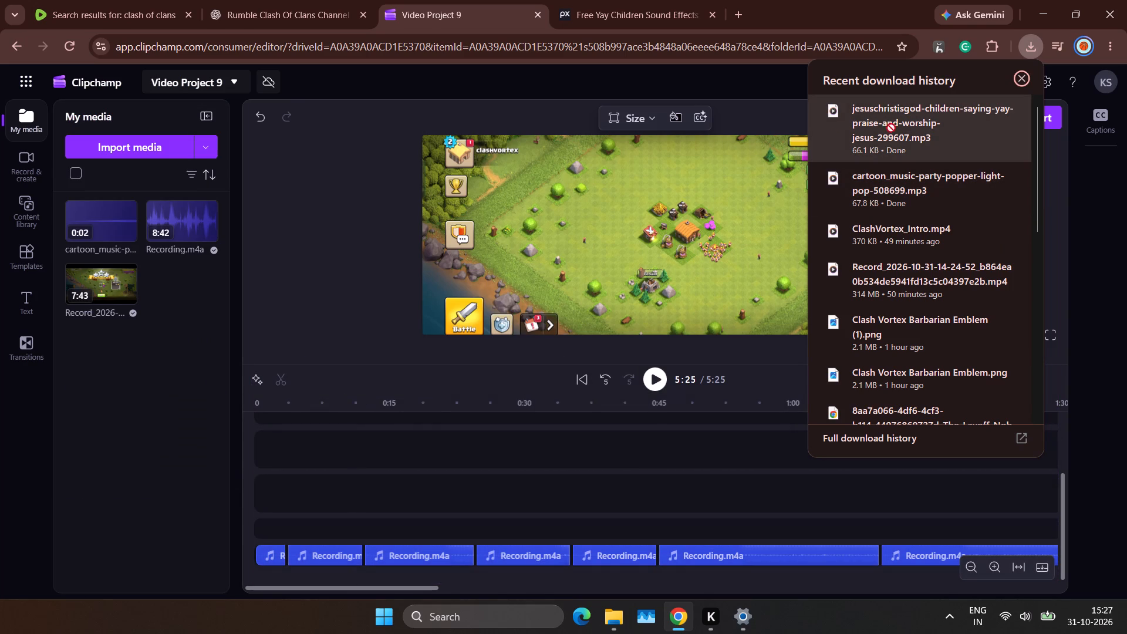
drag(891, 128, 190, 317)
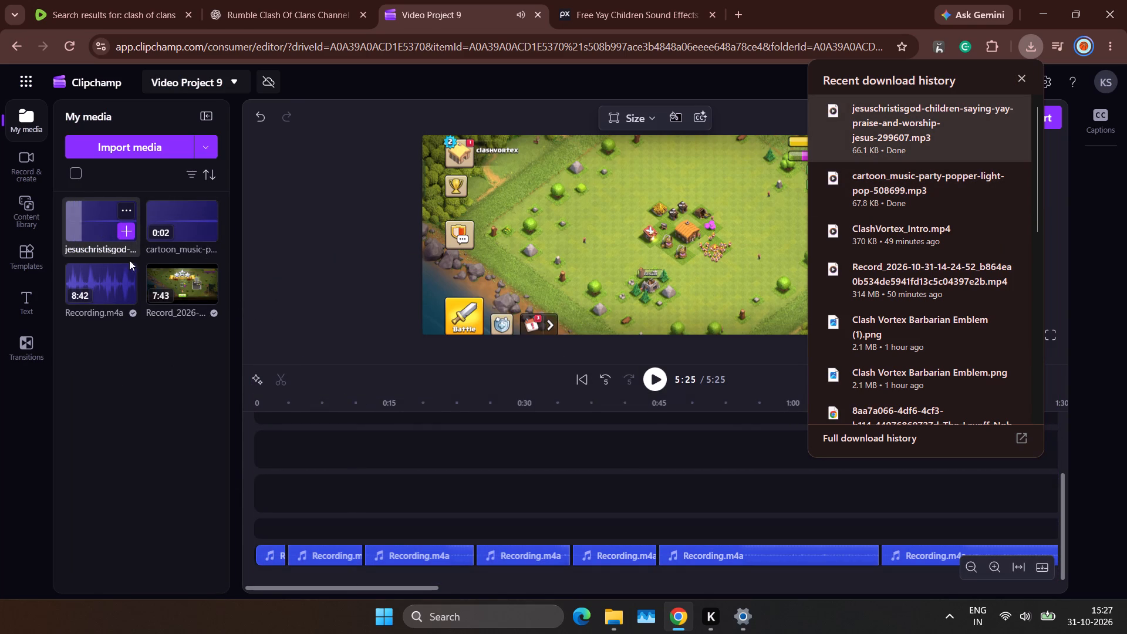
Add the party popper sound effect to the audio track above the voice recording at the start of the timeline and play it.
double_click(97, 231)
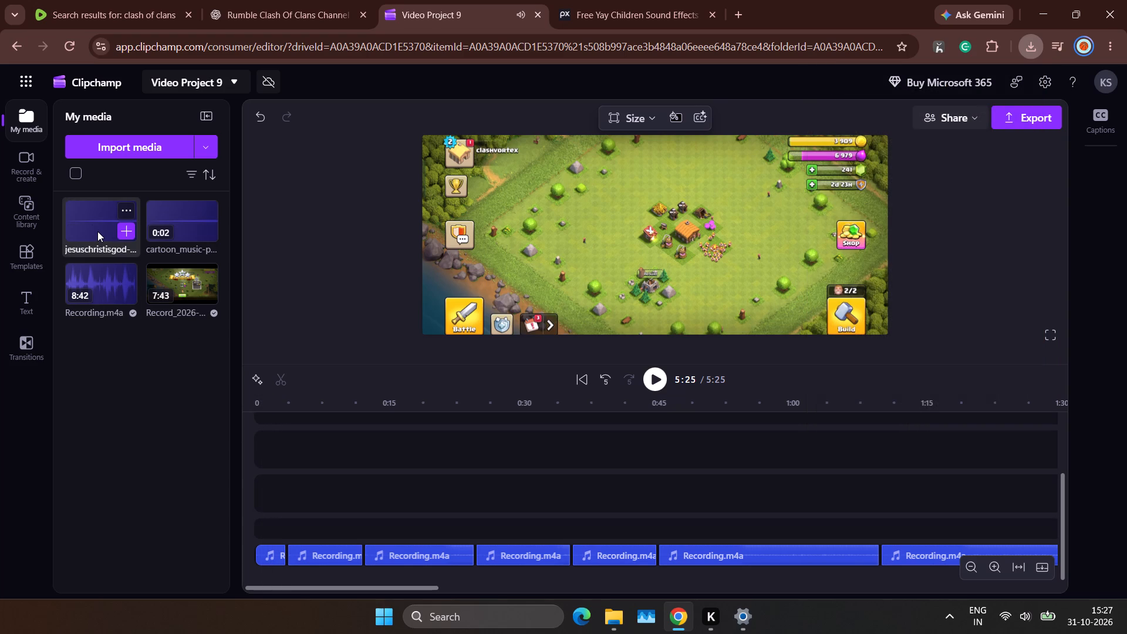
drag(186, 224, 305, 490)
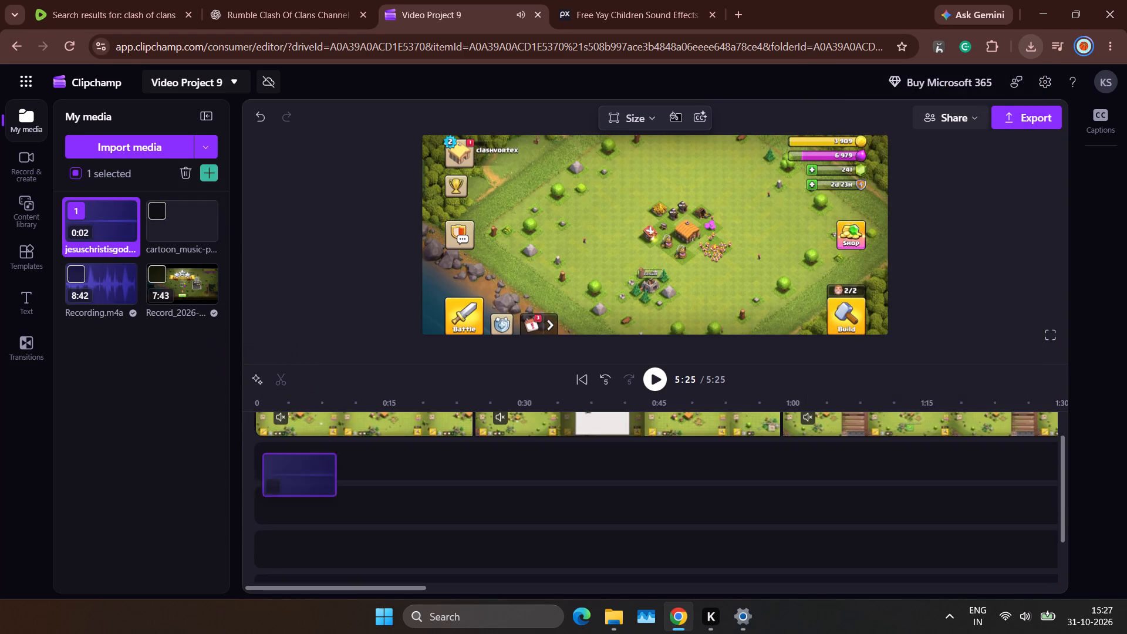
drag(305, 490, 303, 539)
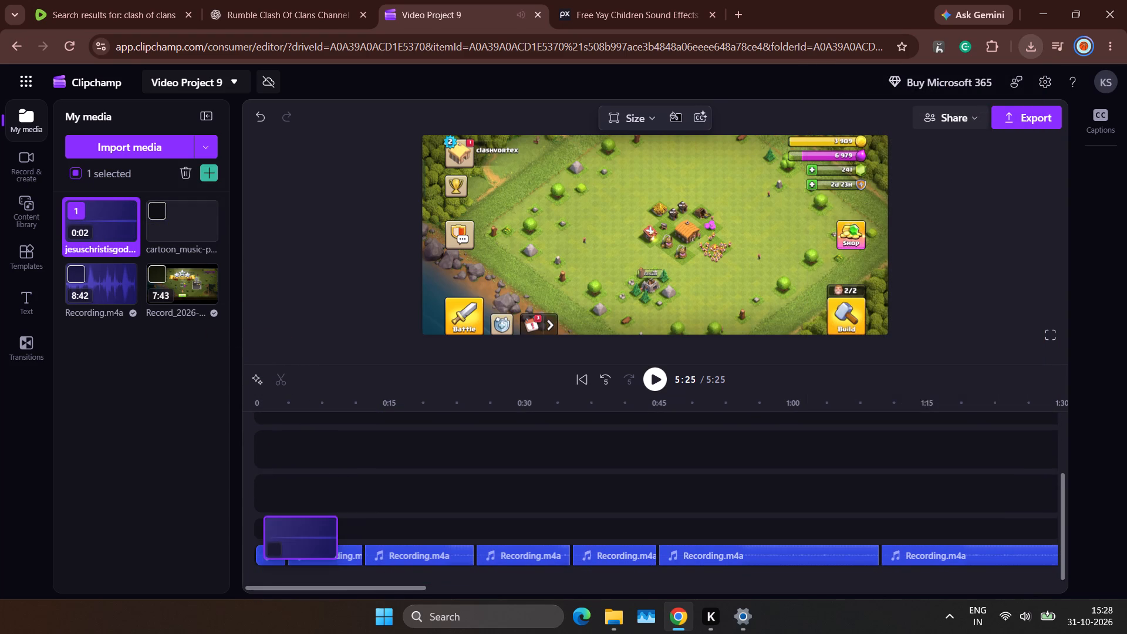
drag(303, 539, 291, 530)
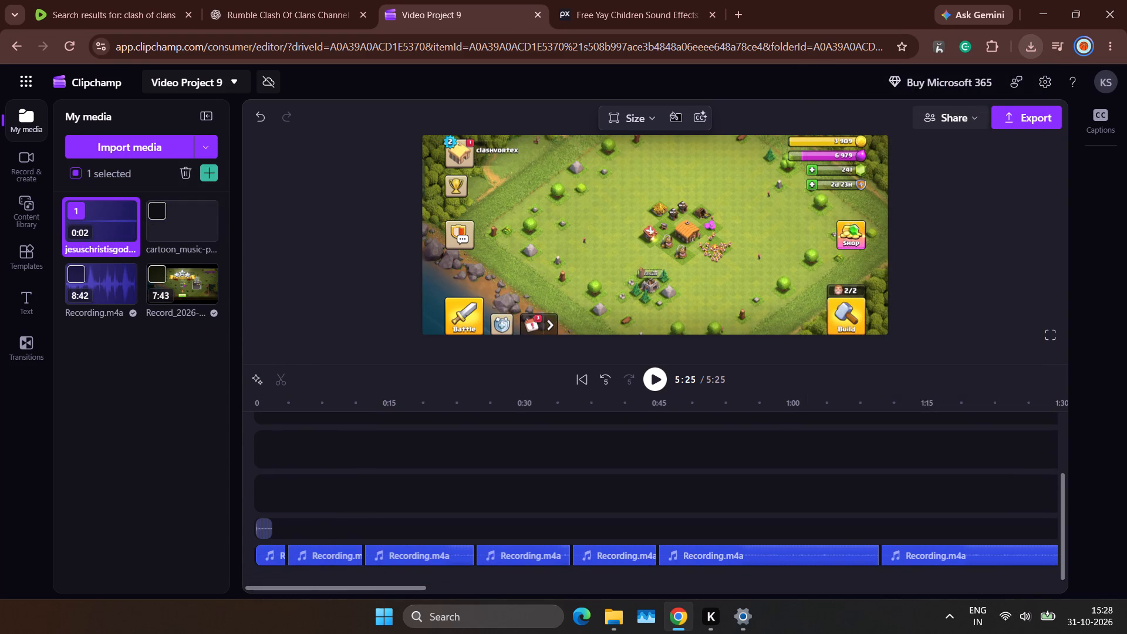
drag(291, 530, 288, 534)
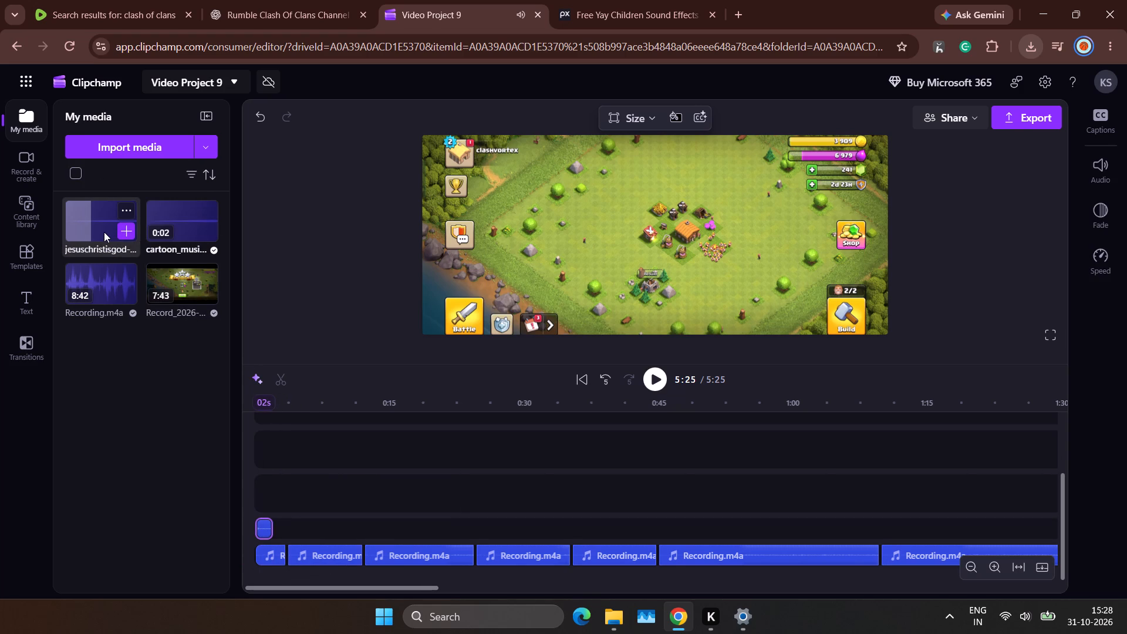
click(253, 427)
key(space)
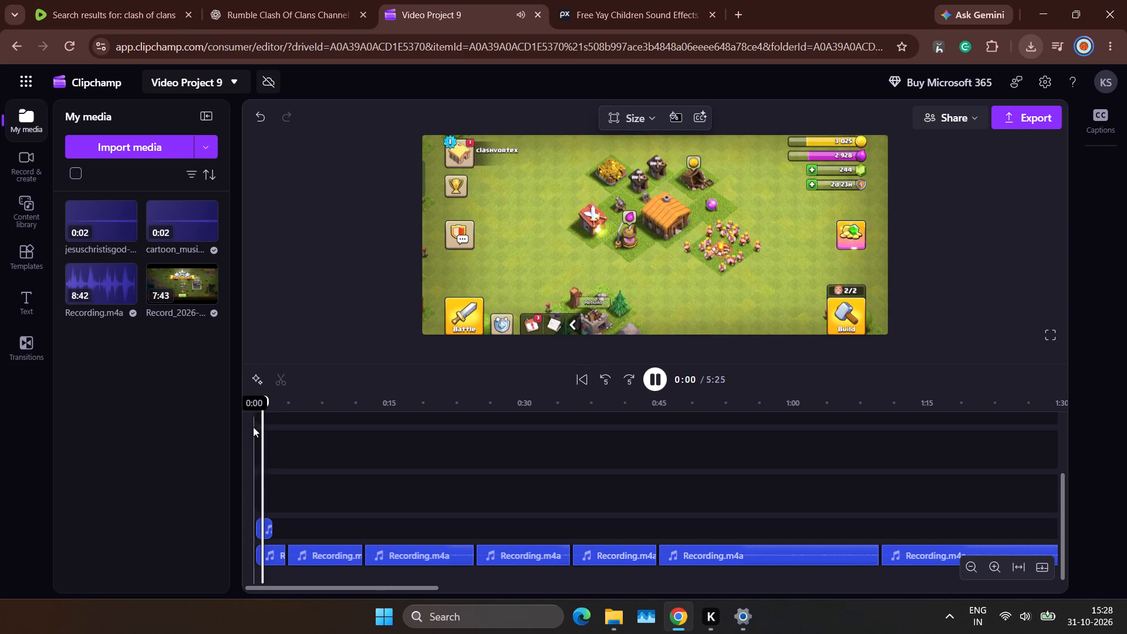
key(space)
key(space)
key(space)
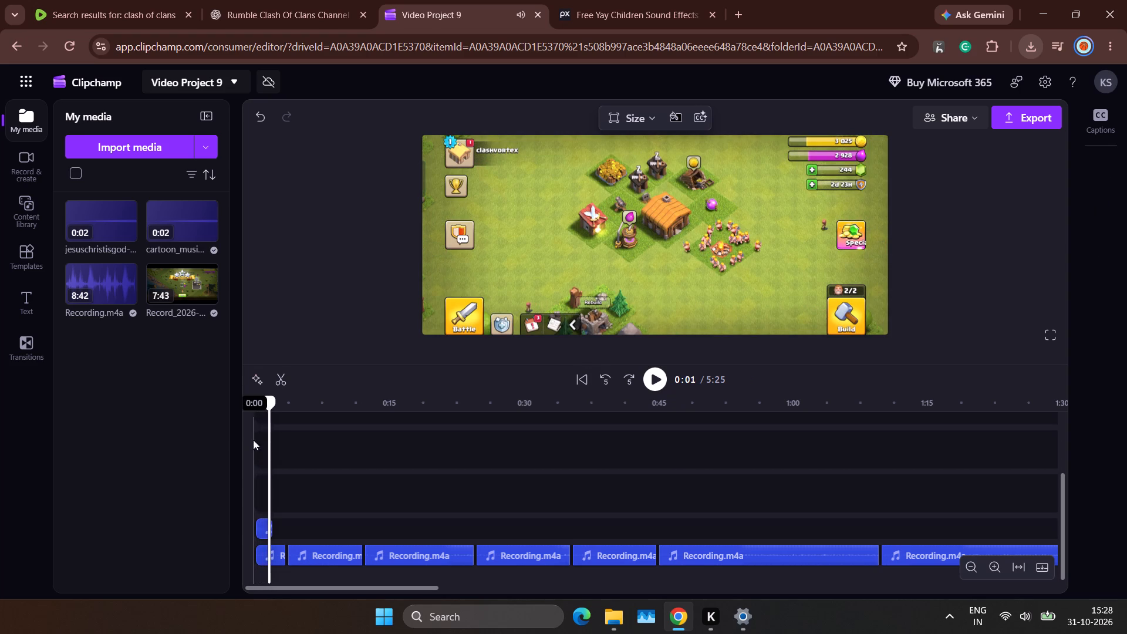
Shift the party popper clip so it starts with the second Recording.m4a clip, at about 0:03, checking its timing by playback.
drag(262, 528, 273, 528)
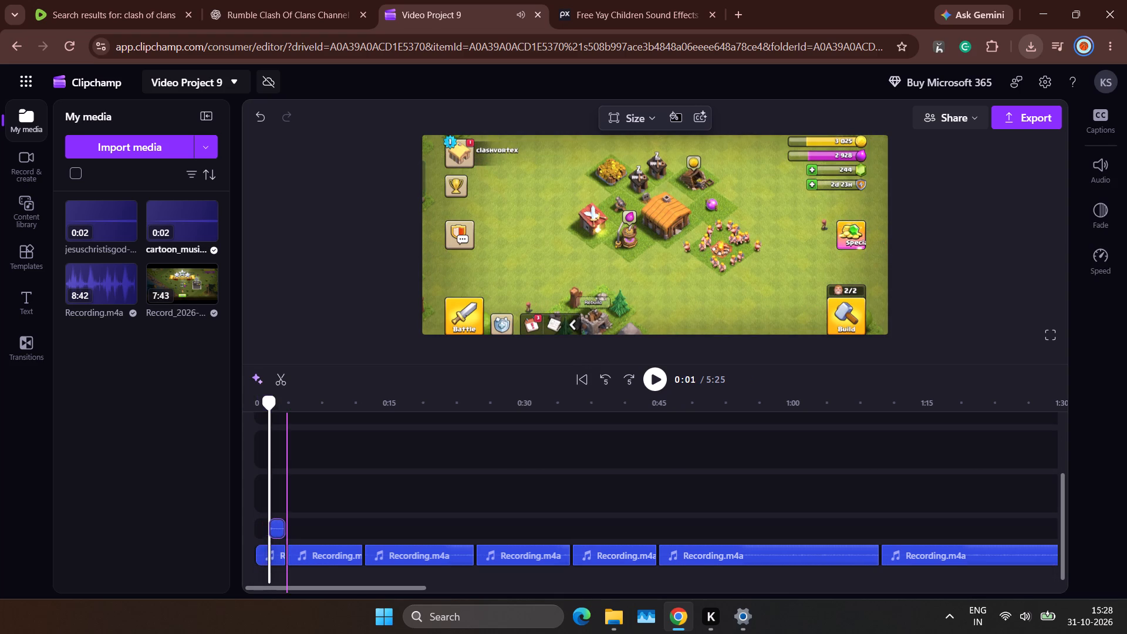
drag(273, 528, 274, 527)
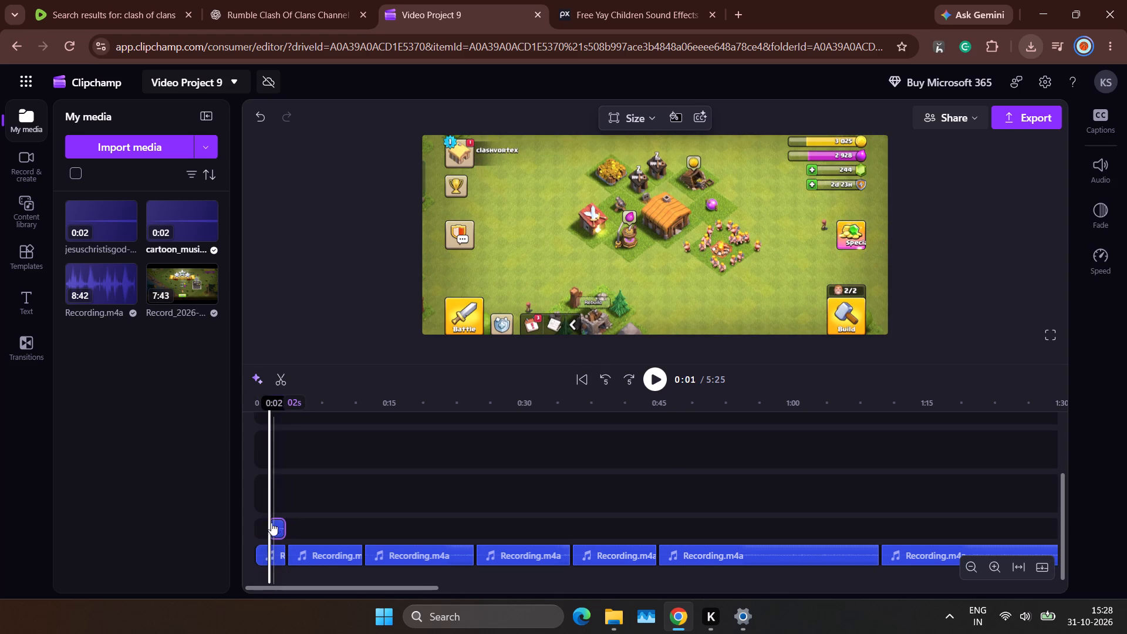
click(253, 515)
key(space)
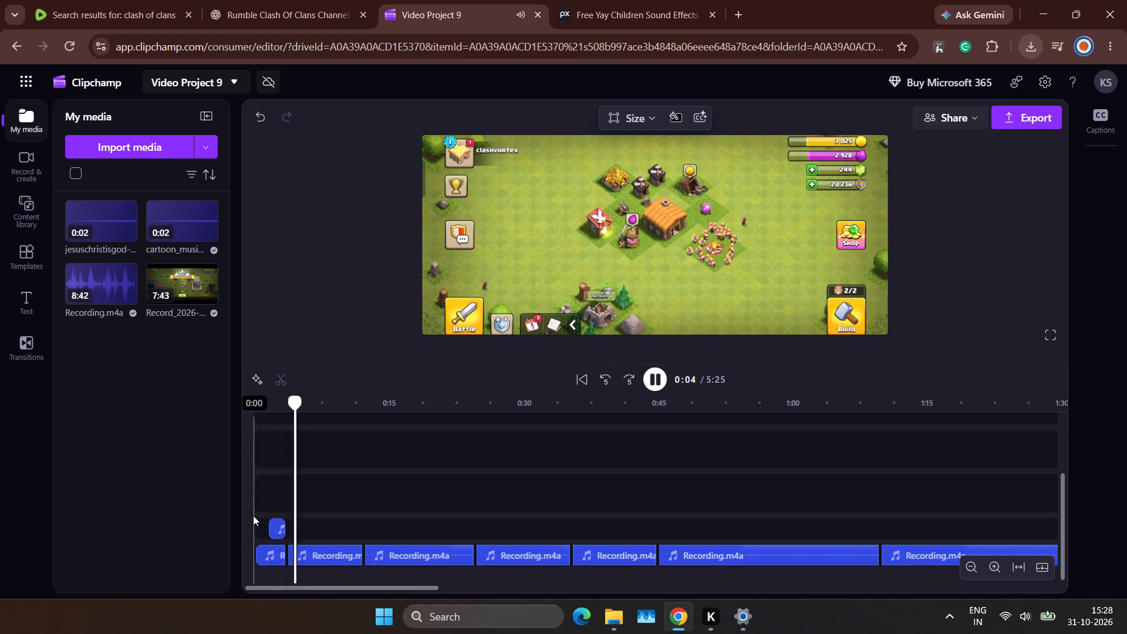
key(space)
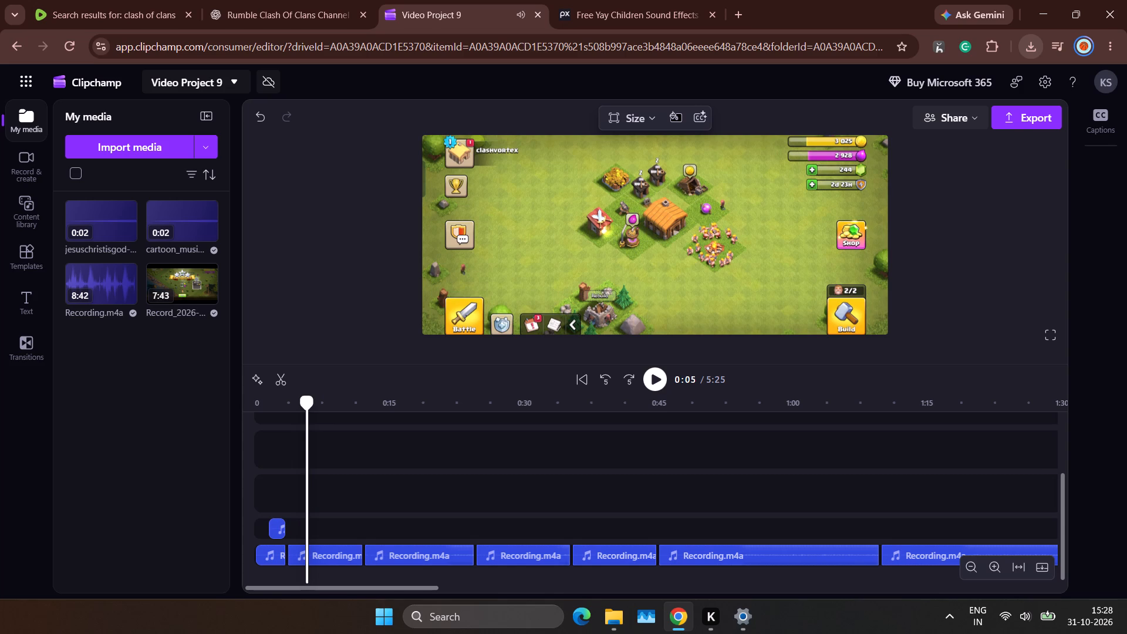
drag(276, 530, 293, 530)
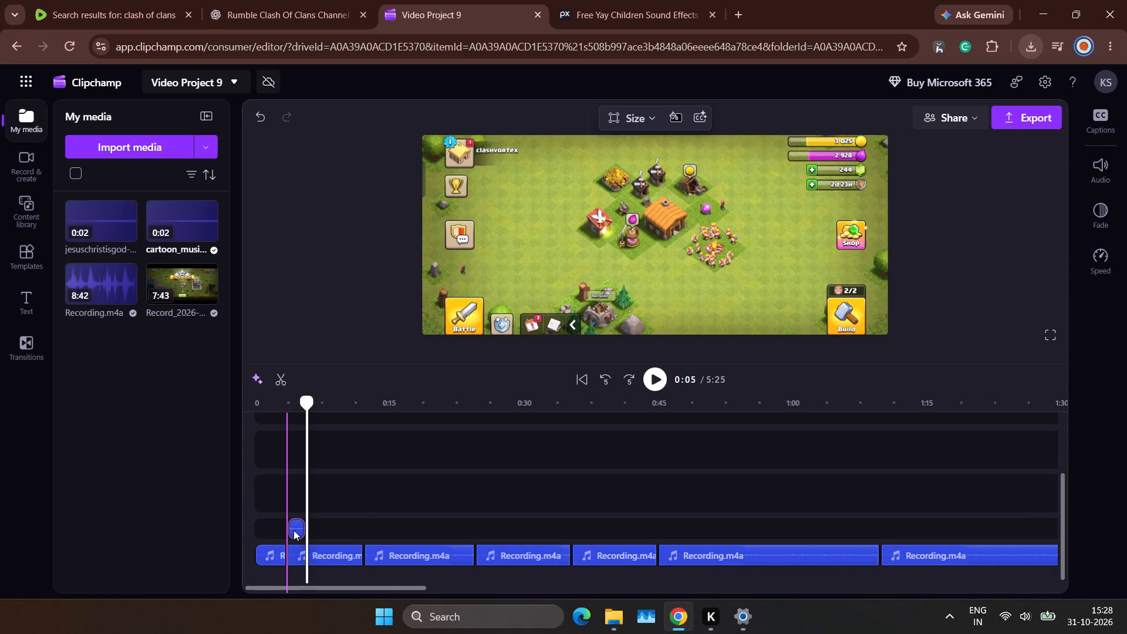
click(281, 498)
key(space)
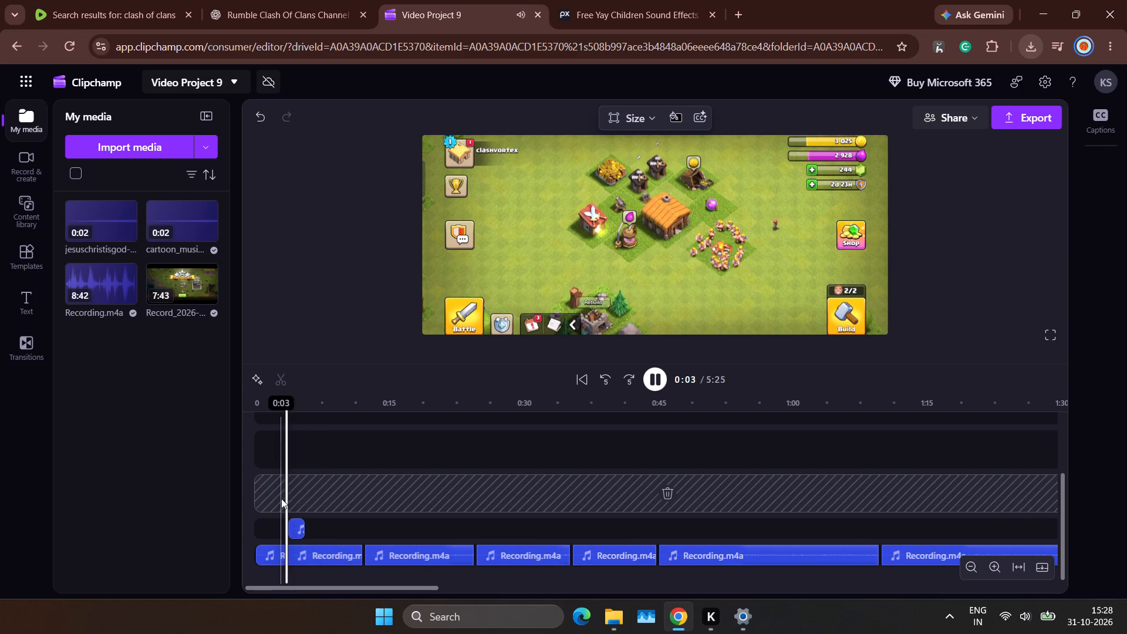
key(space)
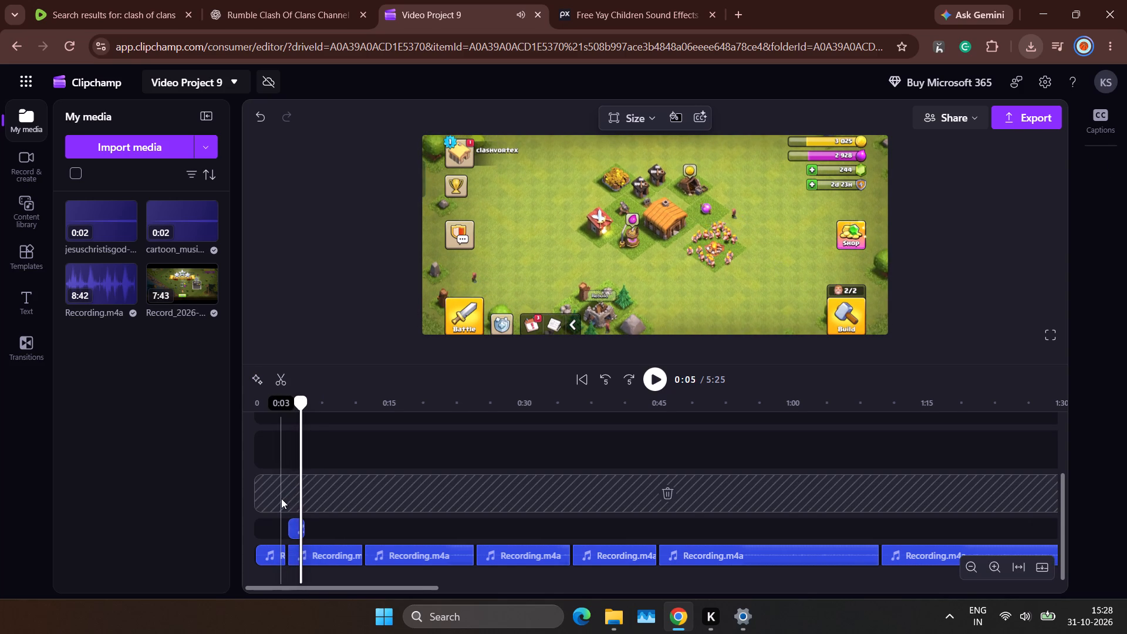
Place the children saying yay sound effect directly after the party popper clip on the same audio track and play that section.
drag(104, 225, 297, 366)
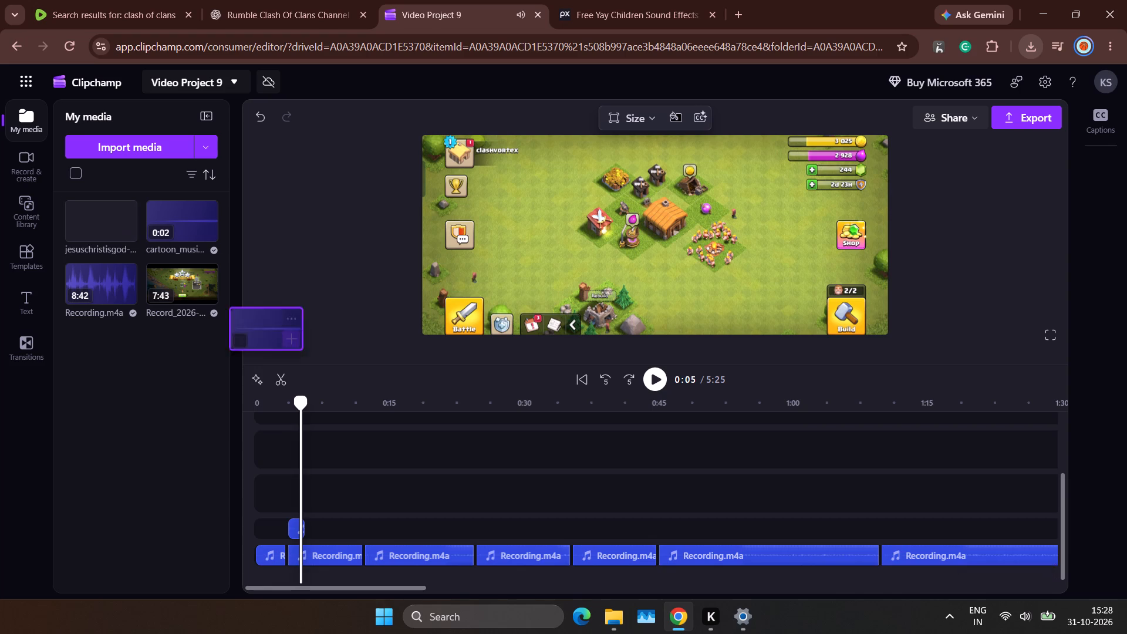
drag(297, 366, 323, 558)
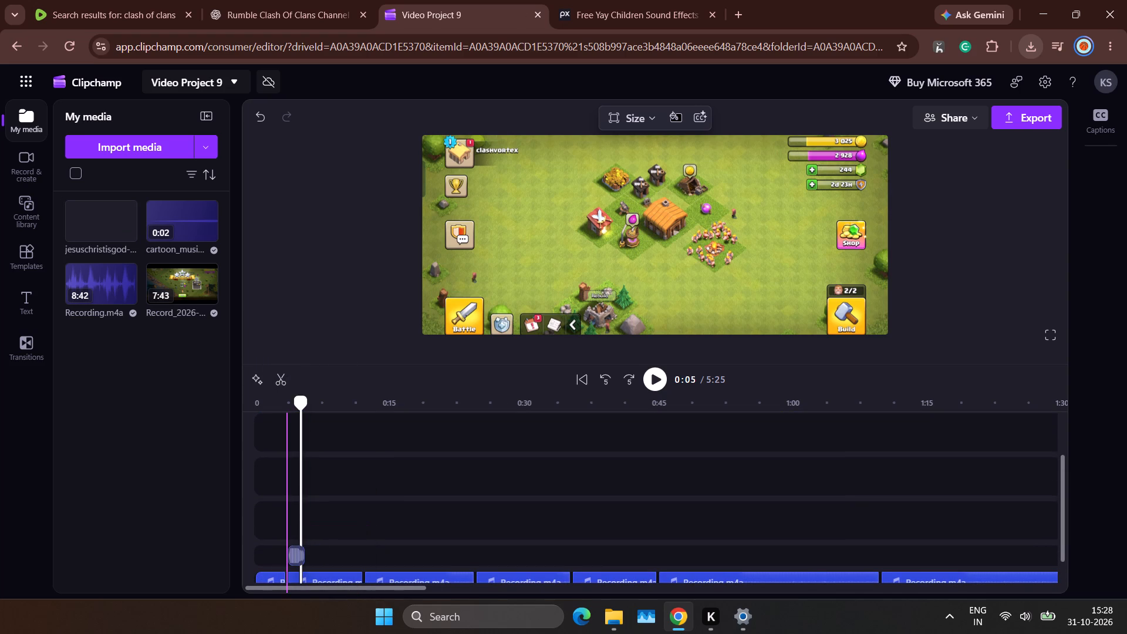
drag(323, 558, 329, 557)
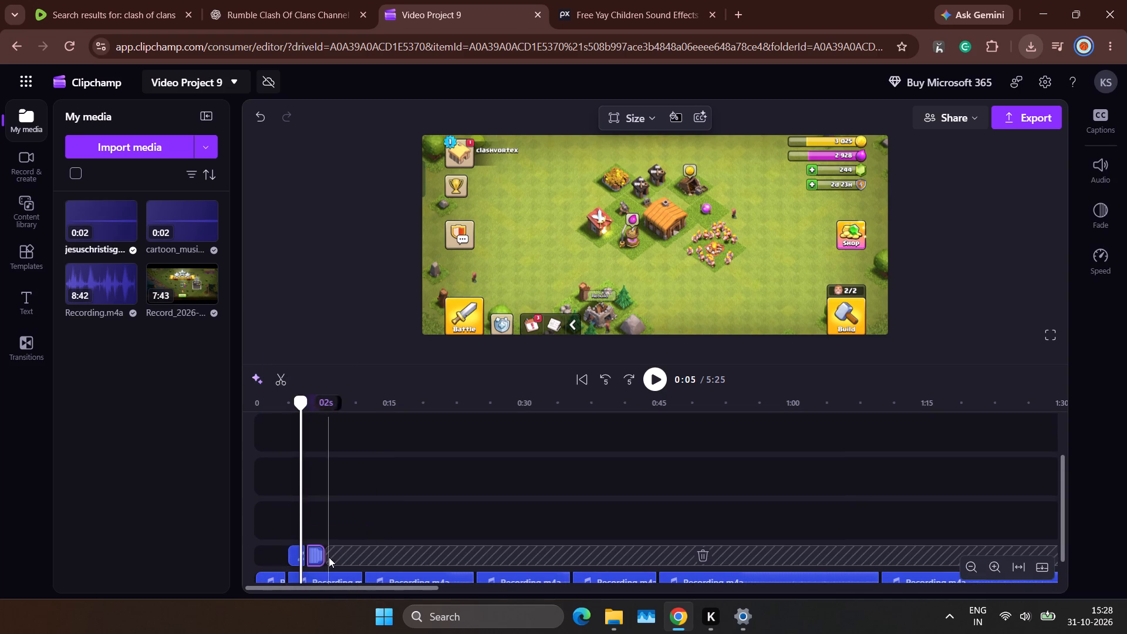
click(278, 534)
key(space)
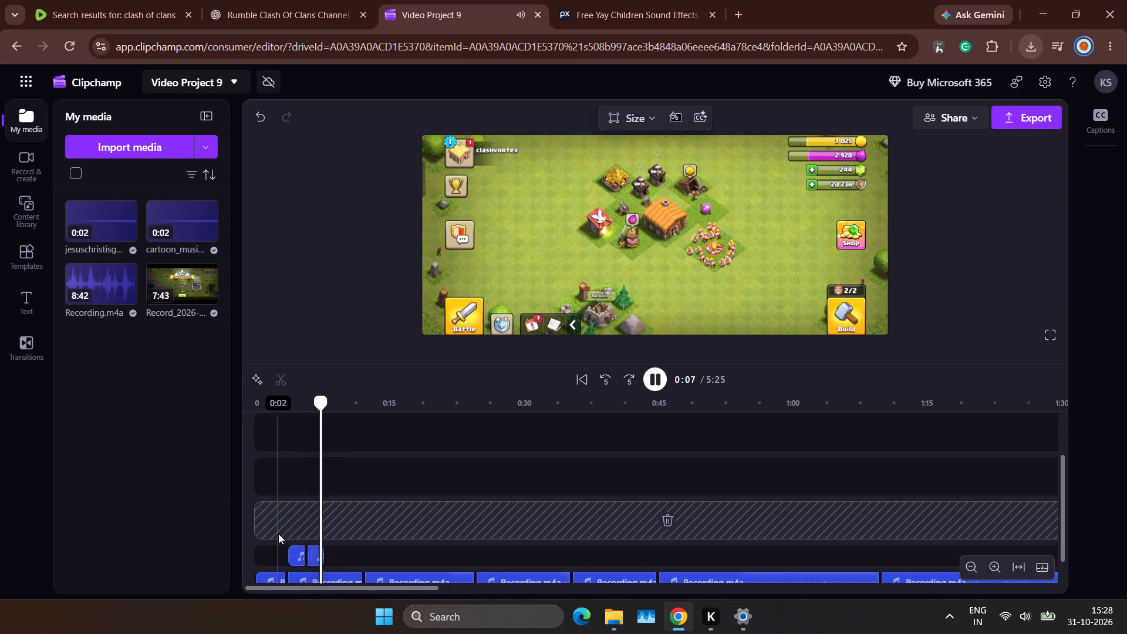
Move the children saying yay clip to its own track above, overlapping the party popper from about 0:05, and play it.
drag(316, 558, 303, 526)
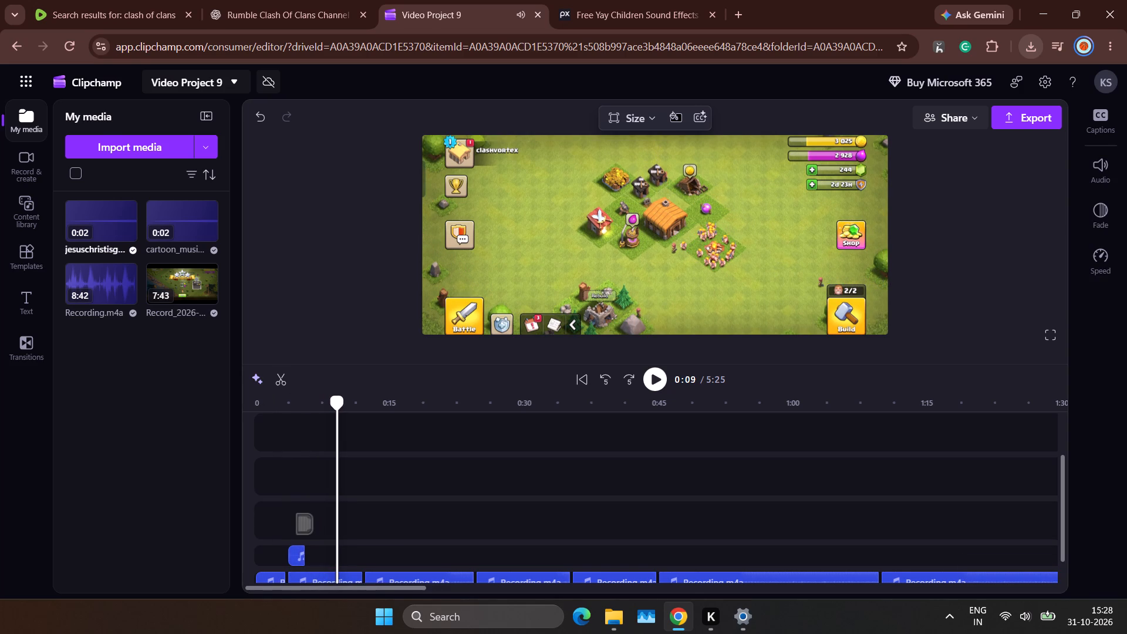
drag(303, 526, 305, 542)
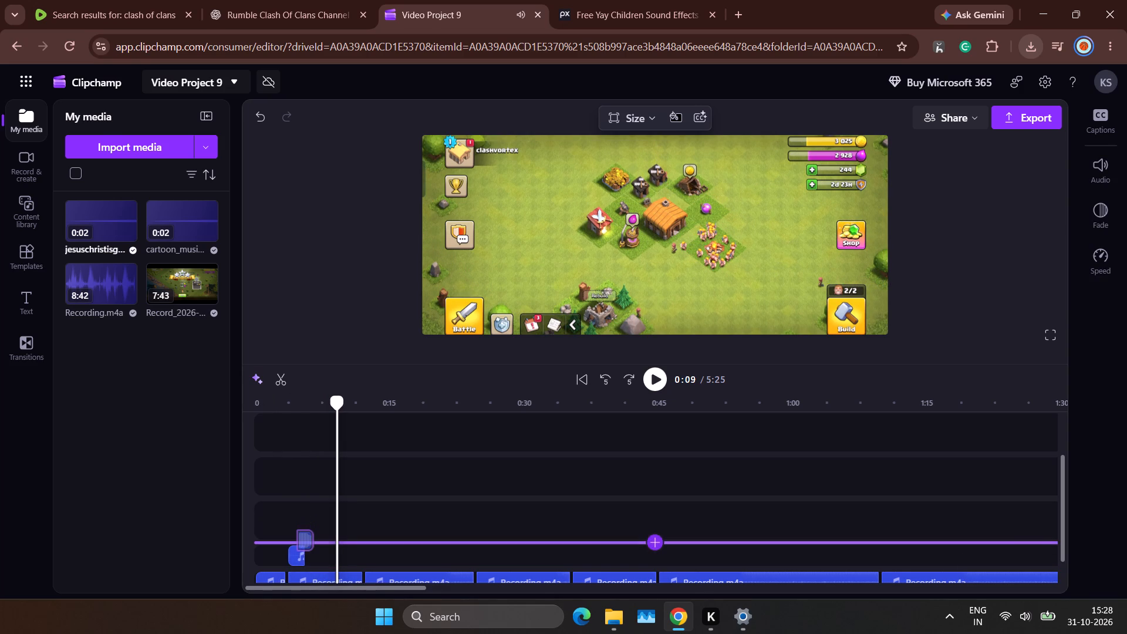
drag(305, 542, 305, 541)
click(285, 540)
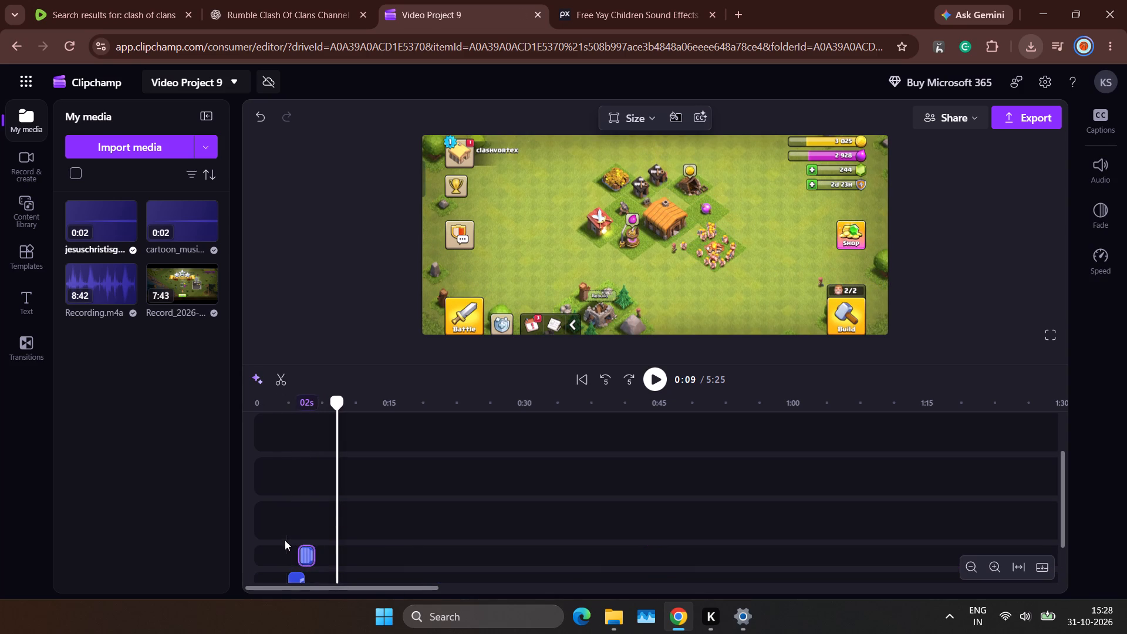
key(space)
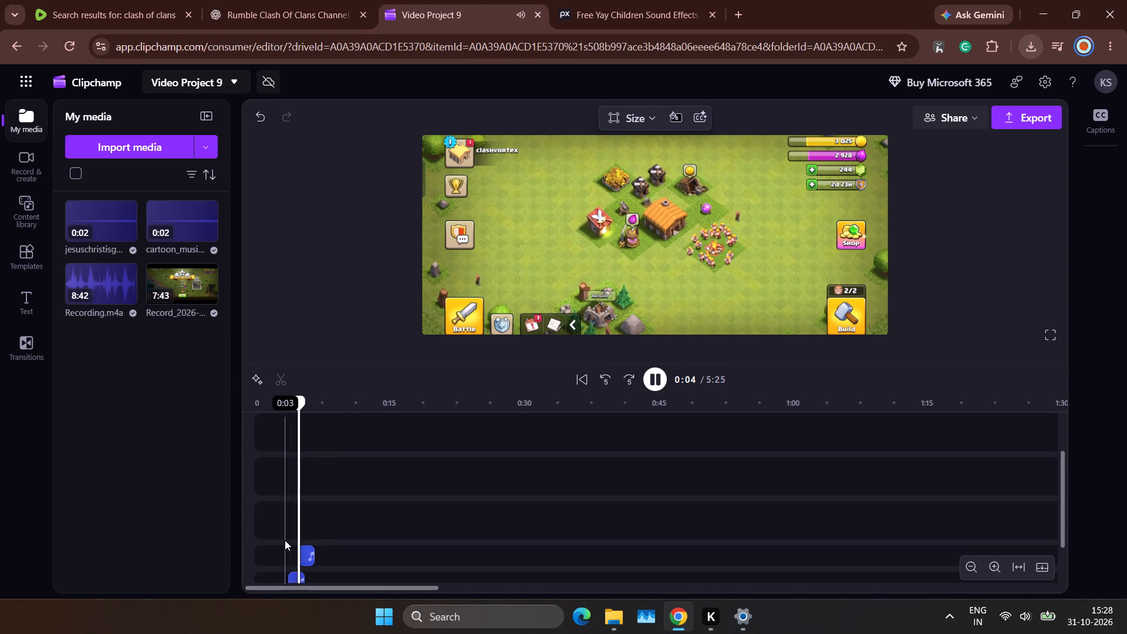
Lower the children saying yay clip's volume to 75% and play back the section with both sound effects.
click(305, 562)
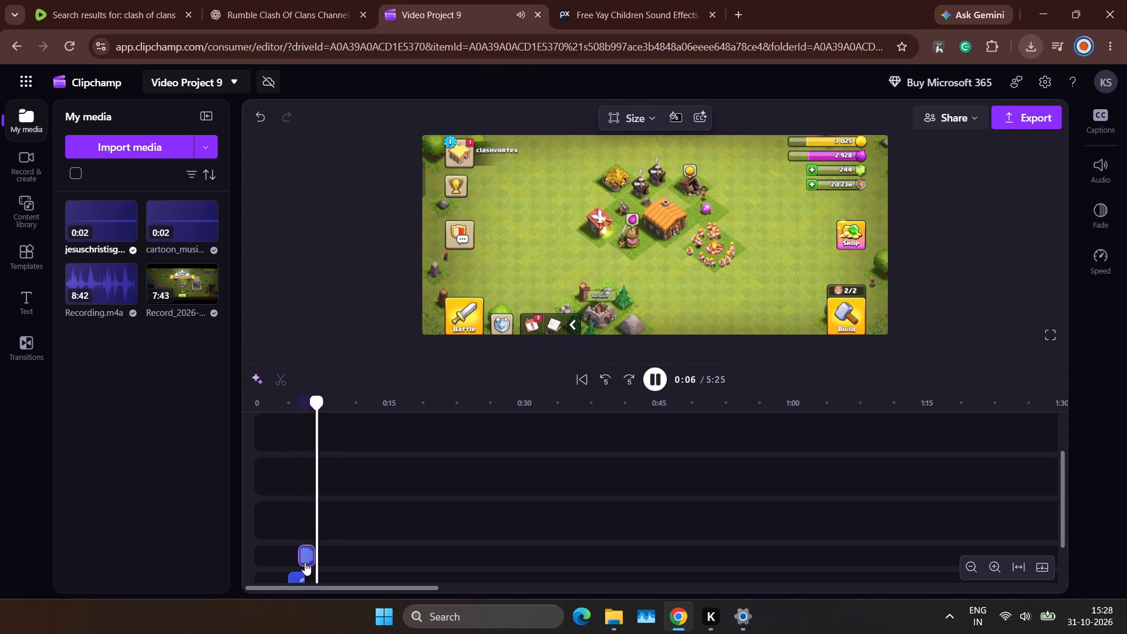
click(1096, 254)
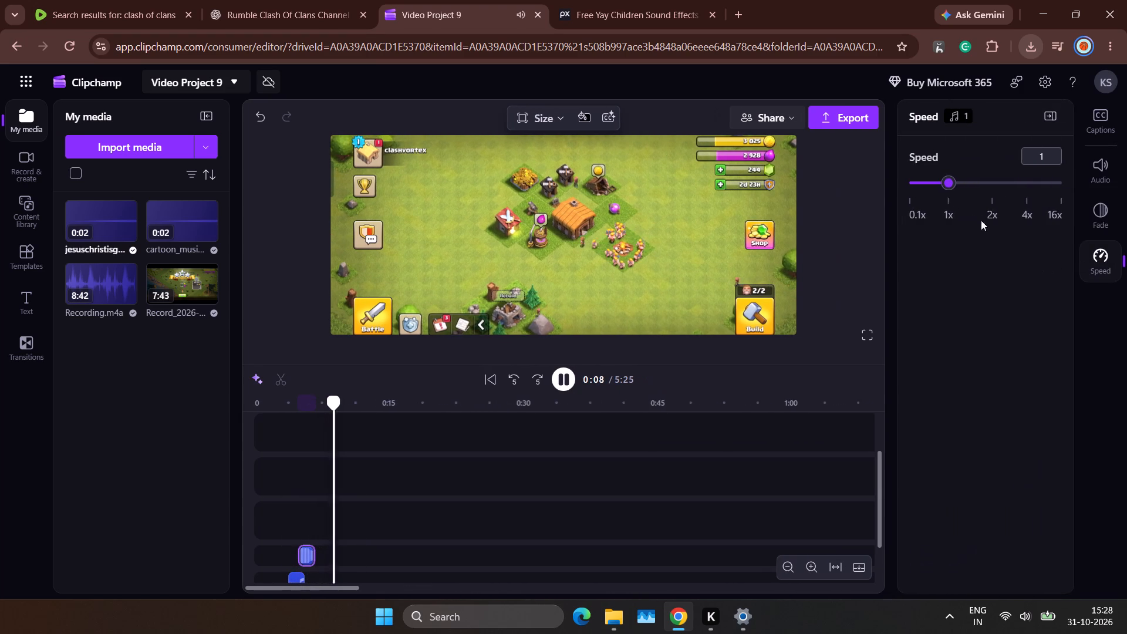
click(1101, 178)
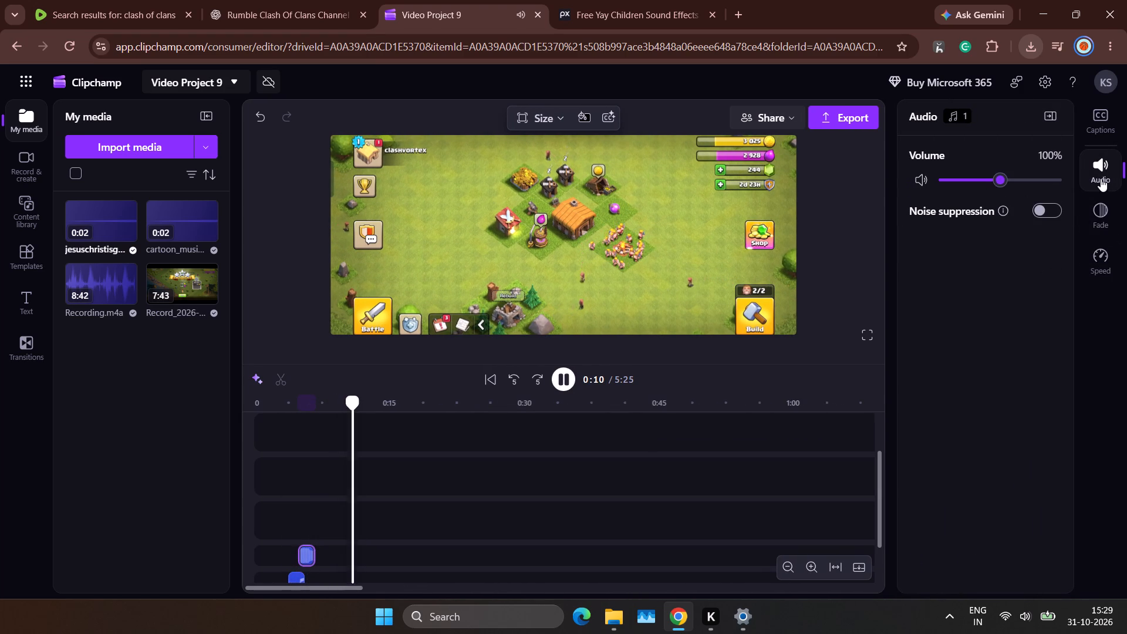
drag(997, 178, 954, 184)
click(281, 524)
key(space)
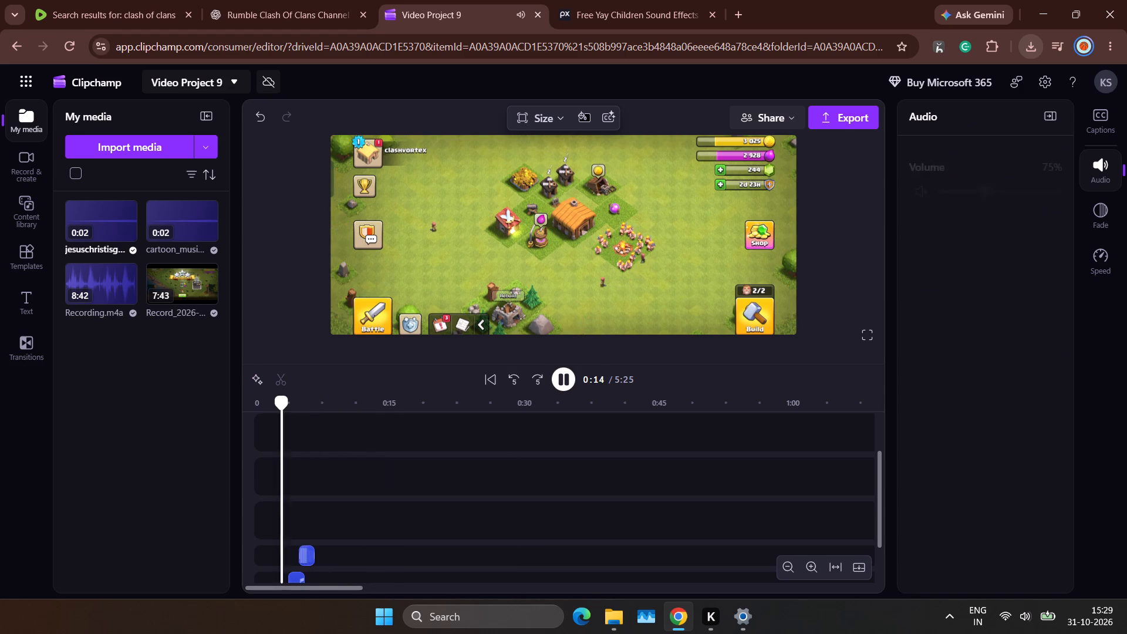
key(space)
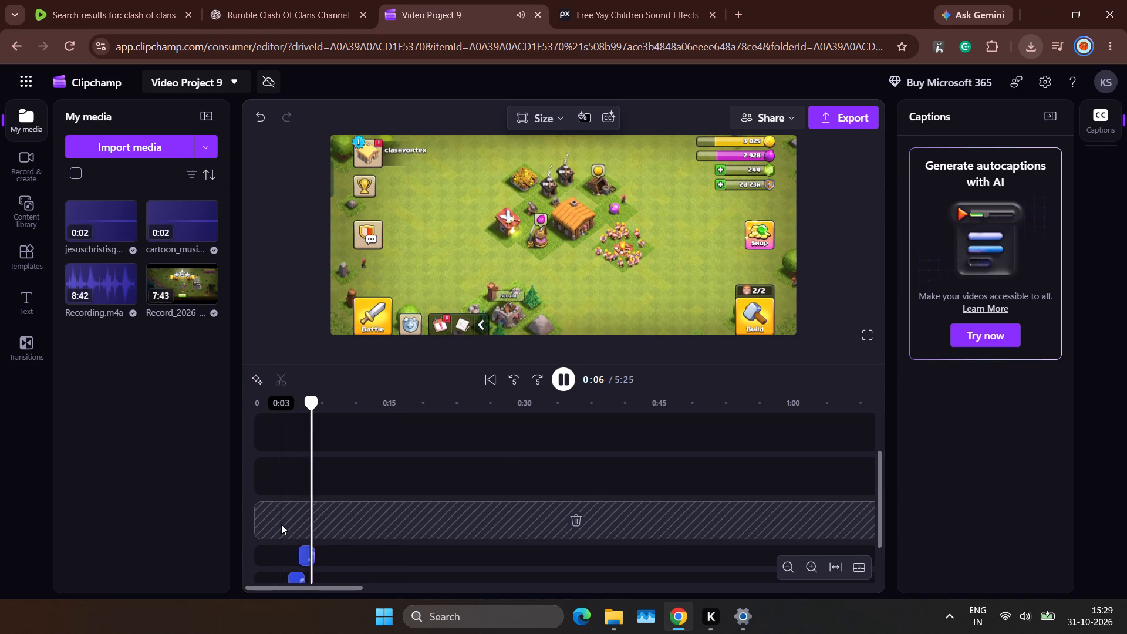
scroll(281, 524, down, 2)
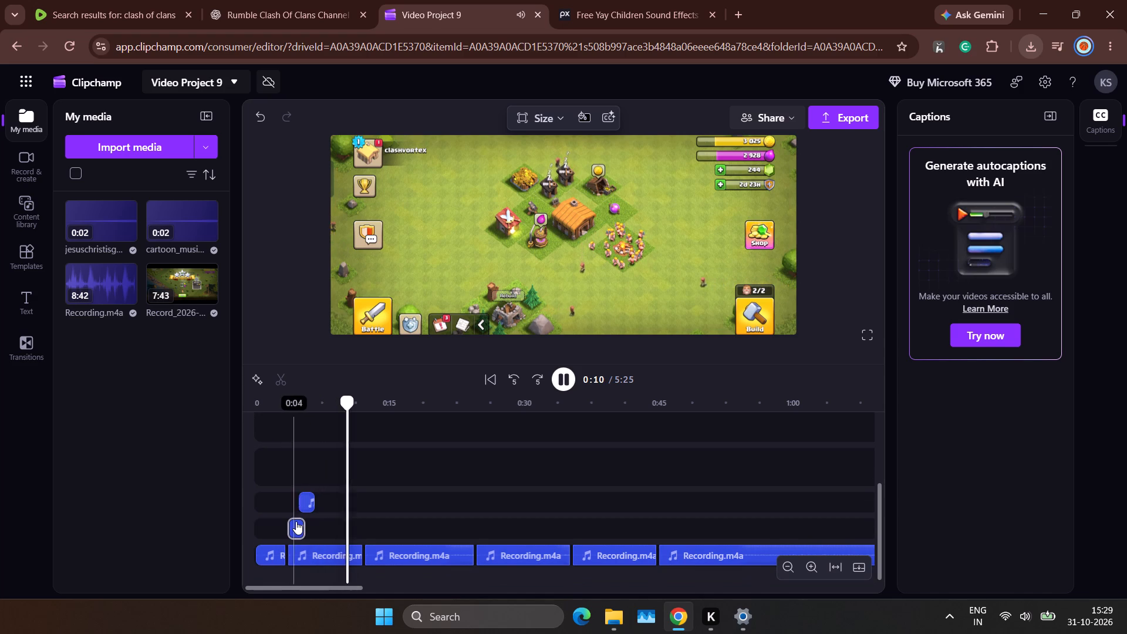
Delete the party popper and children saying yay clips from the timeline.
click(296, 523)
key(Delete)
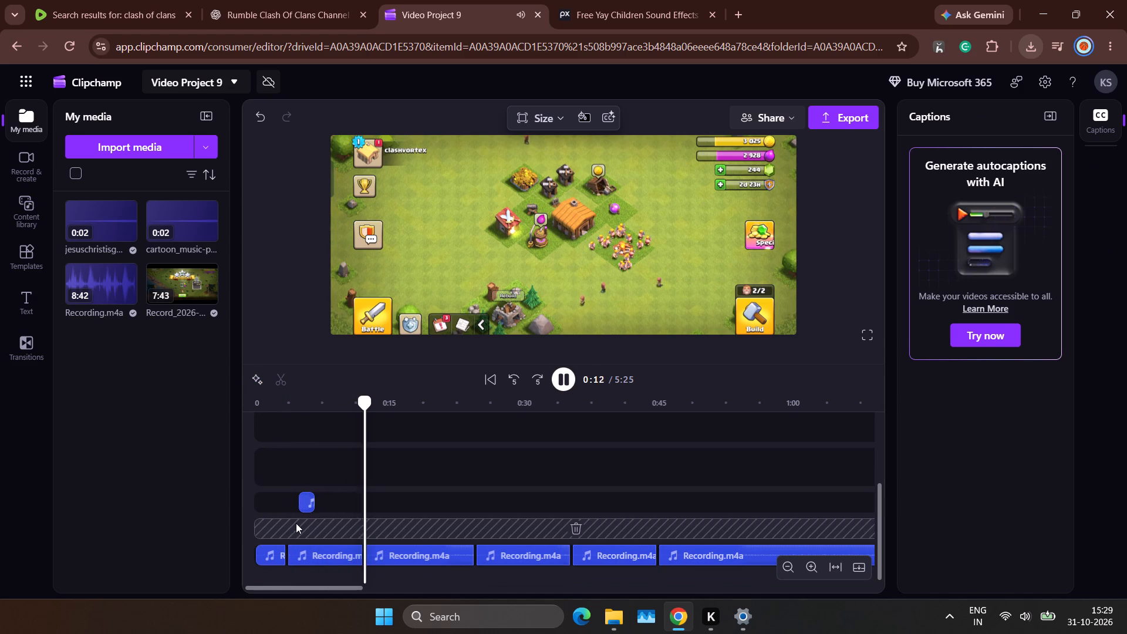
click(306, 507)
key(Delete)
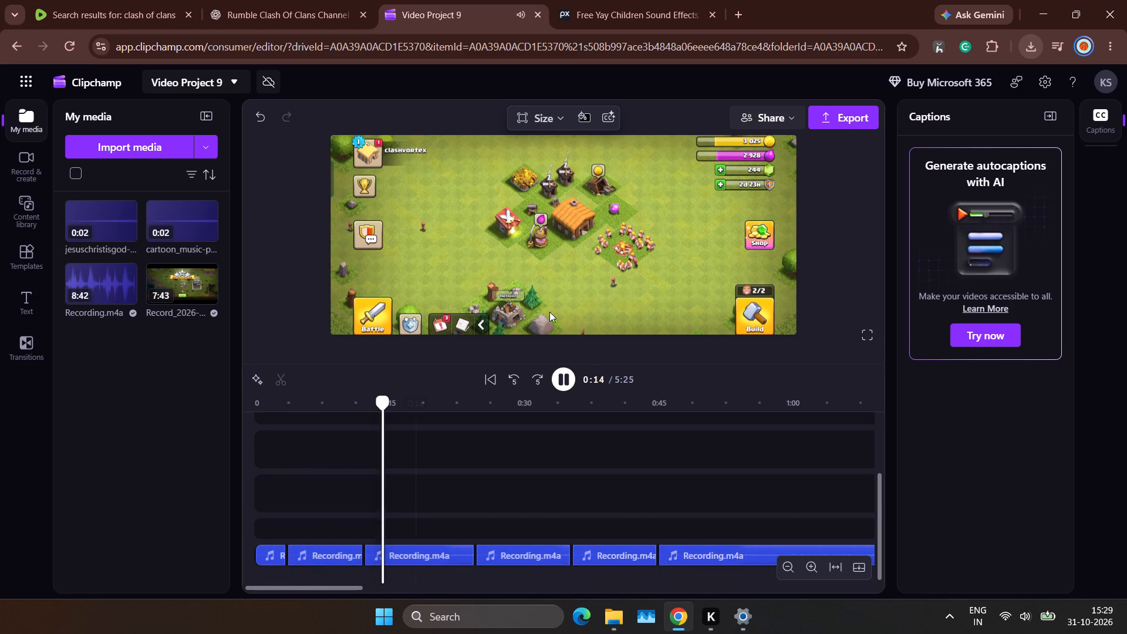
Export the video in 1080p quality with the file name "Video 1".
click(849, 109)
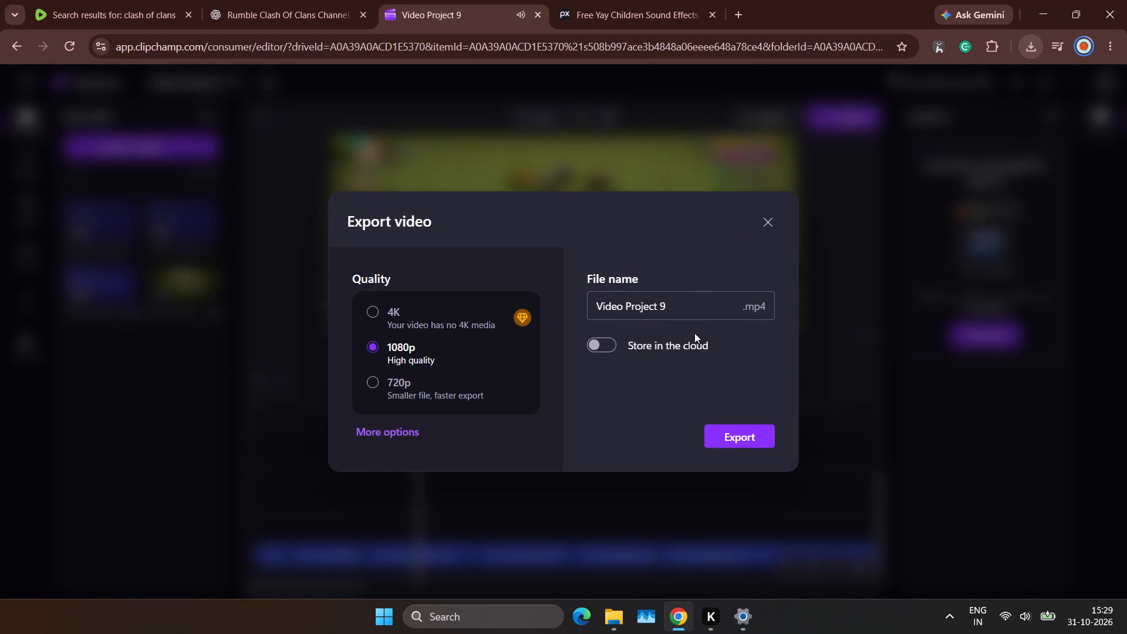
click(682, 306)
key(ctrl+a)
key(BackSpace)
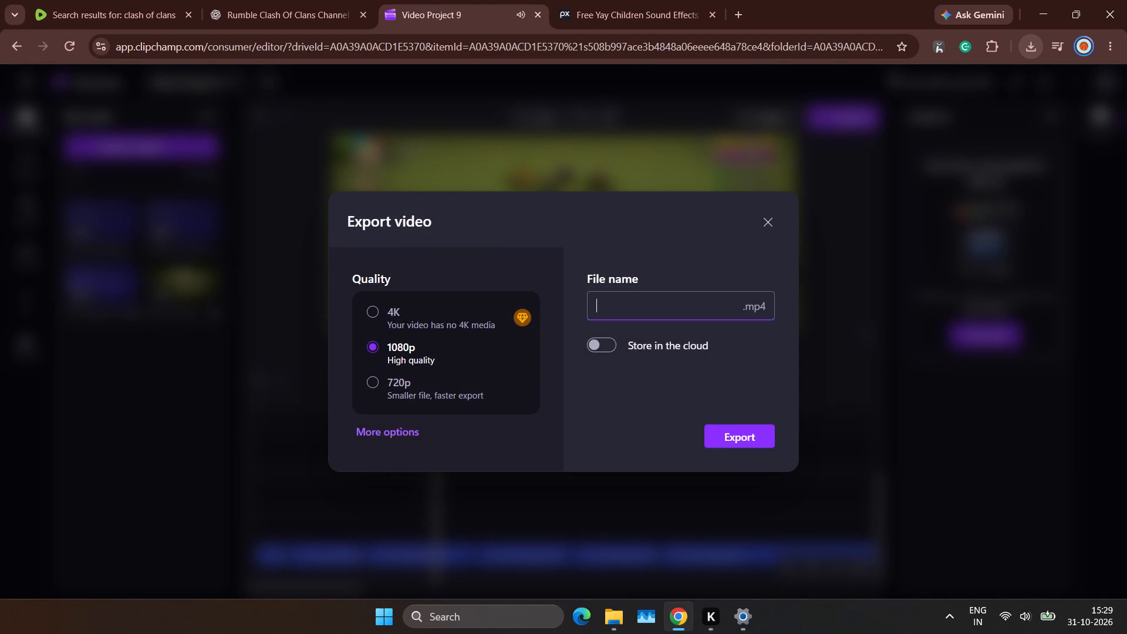
text(Video 1)
click(738, 440)
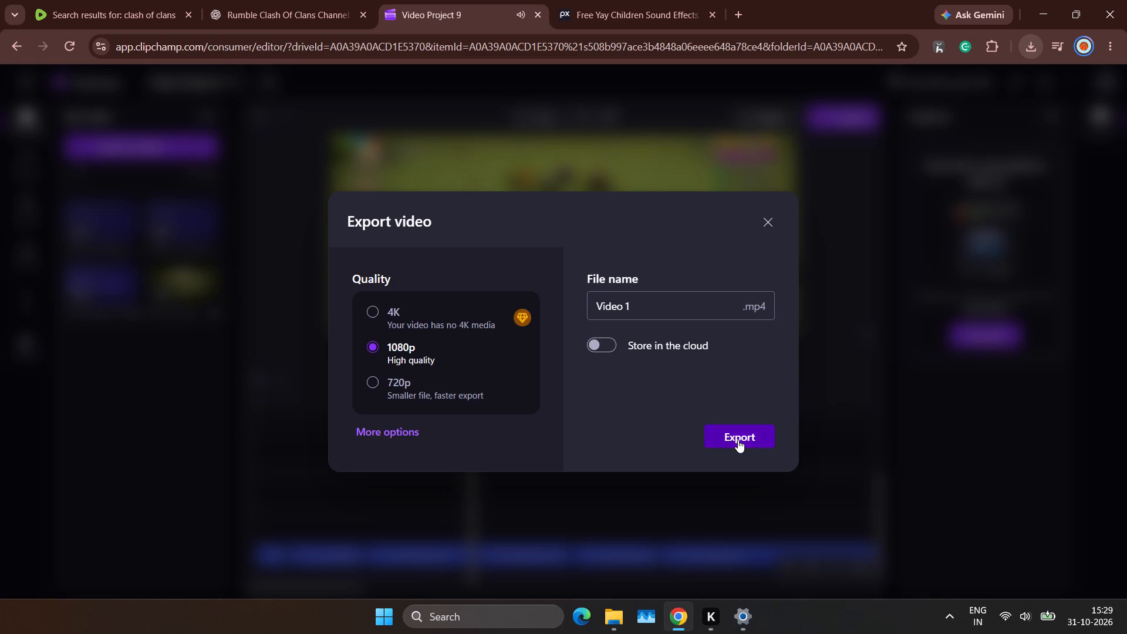
Switch to Rumble and open its standard video upload form, continuing without Studio.
click(87, 0)
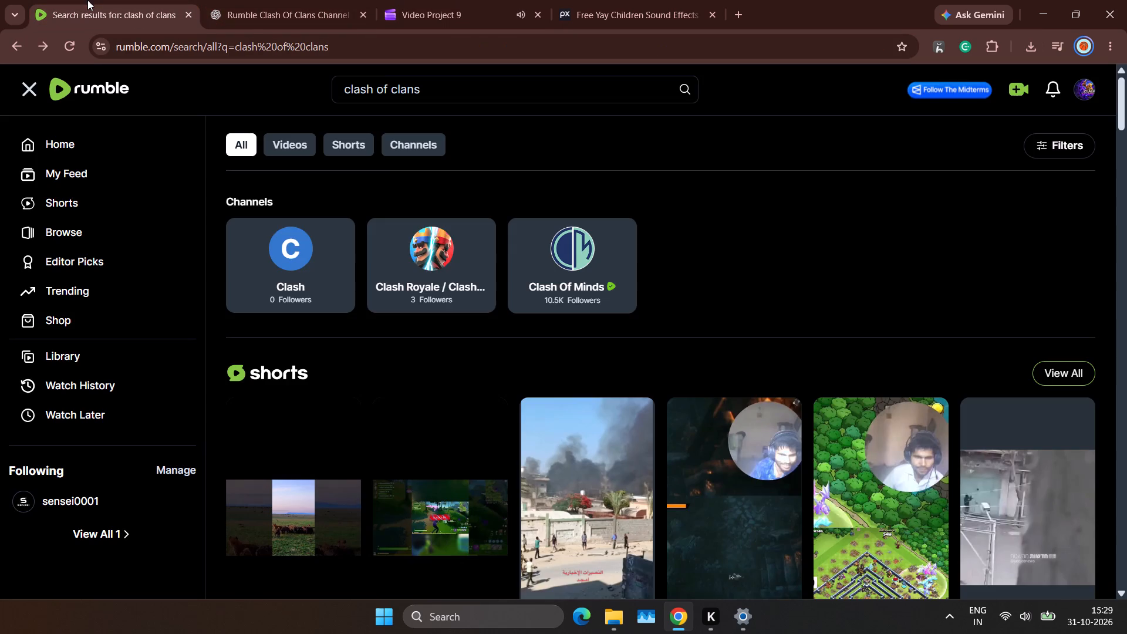
click(1023, 86)
click(978, 133)
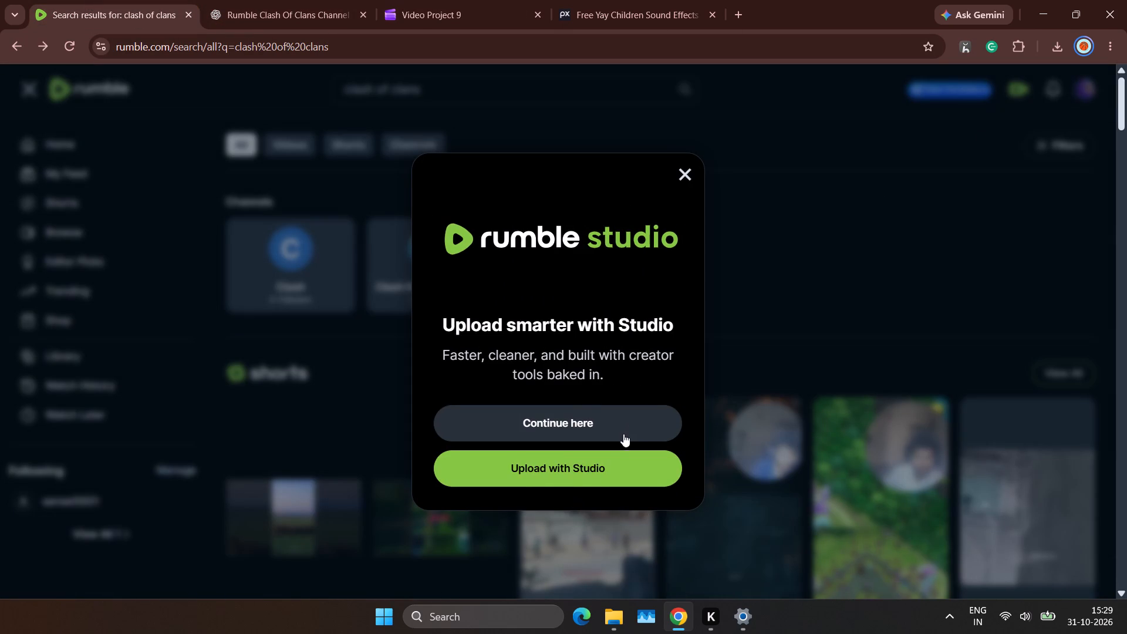
click(606, 430)
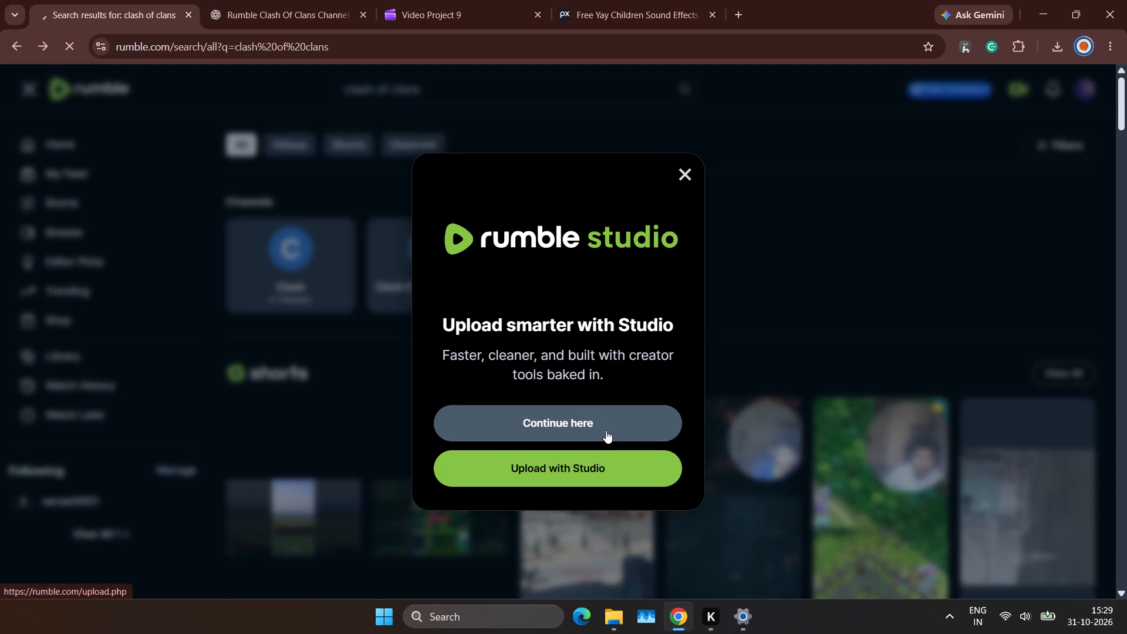
scroll(520, 349, down, 1)
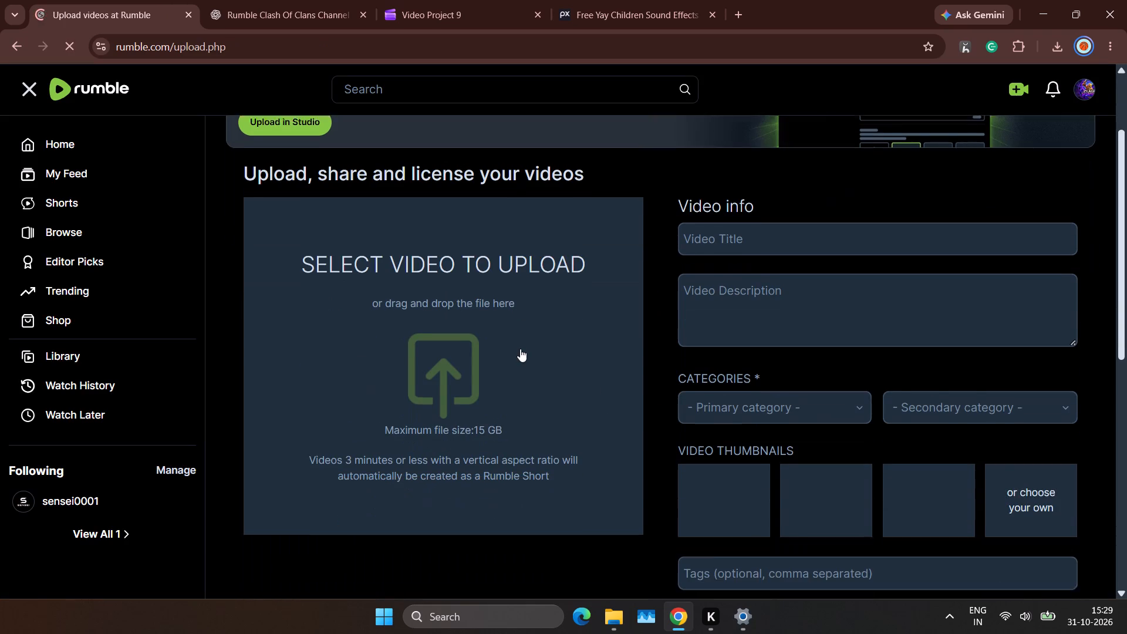
scroll(520, 349, down, 1)
Switch to the ChatGPT channel plan chat and send the request "1st video title and video description".
click(311, 0)
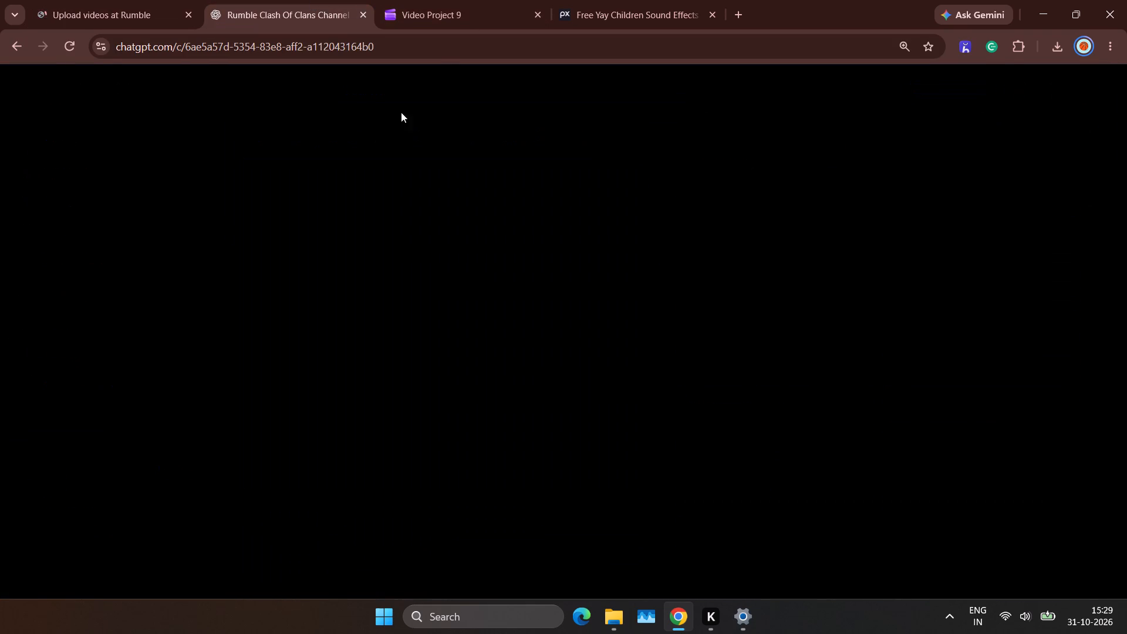
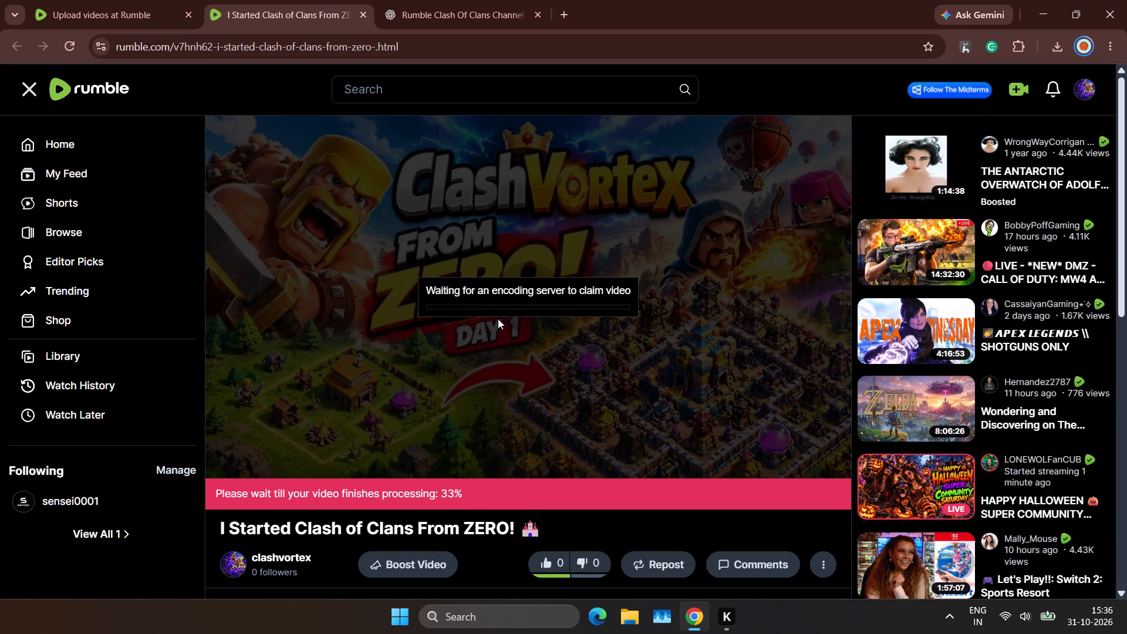
Check the tags, description and comments area on the published video's page, and try to play the video.
scroll(498, 319, down, 2)
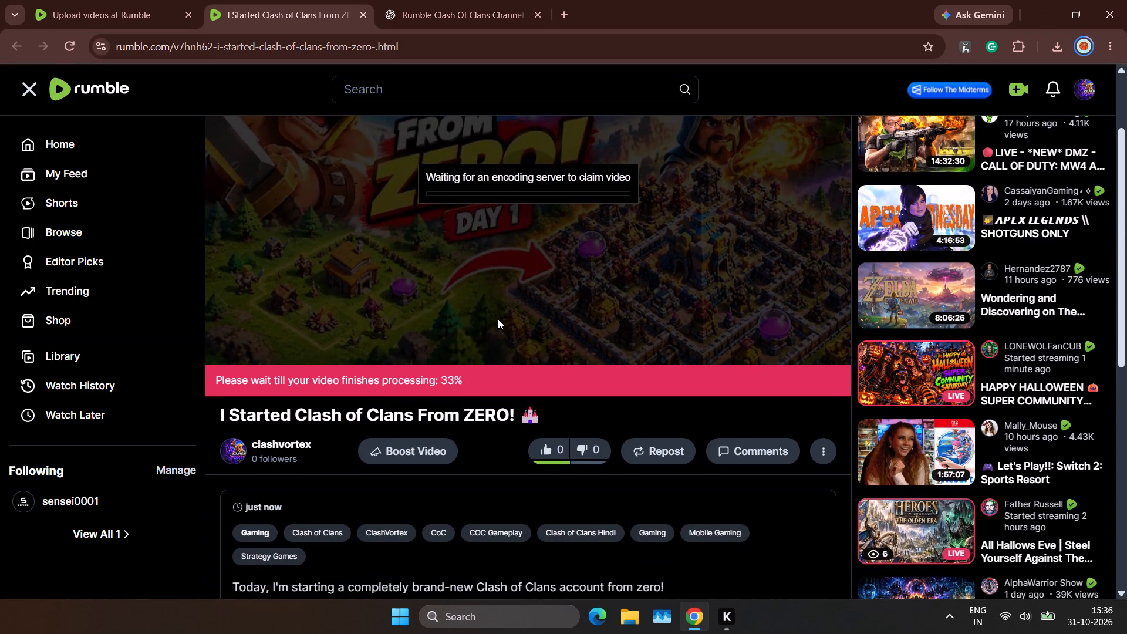
scroll(498, 319, down, 2)
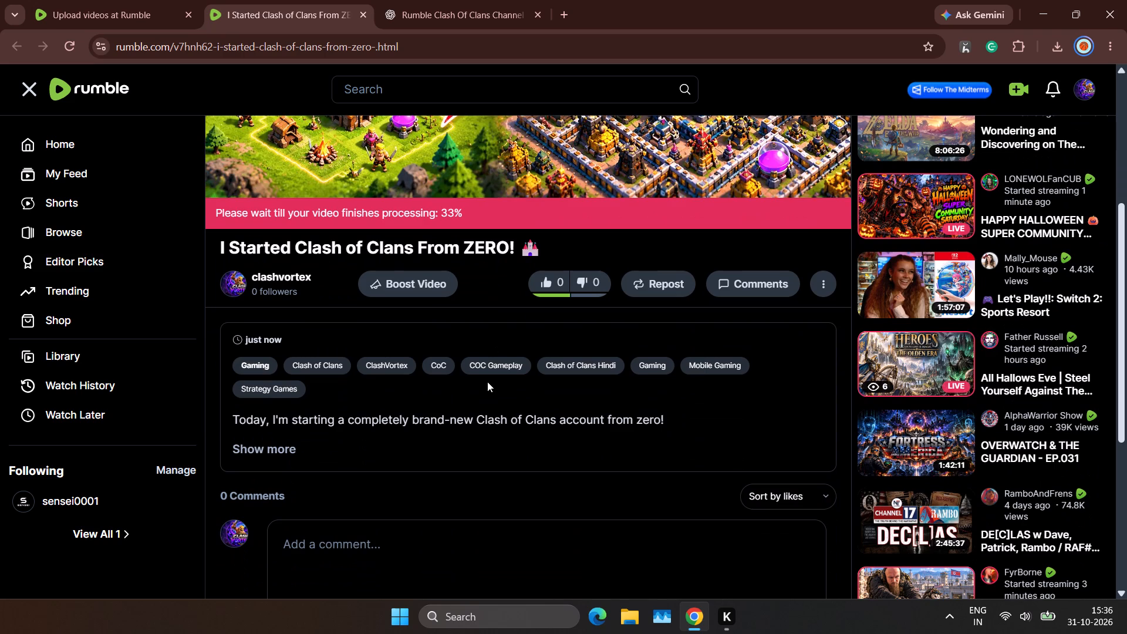
scroll(487, 382, down, 4)
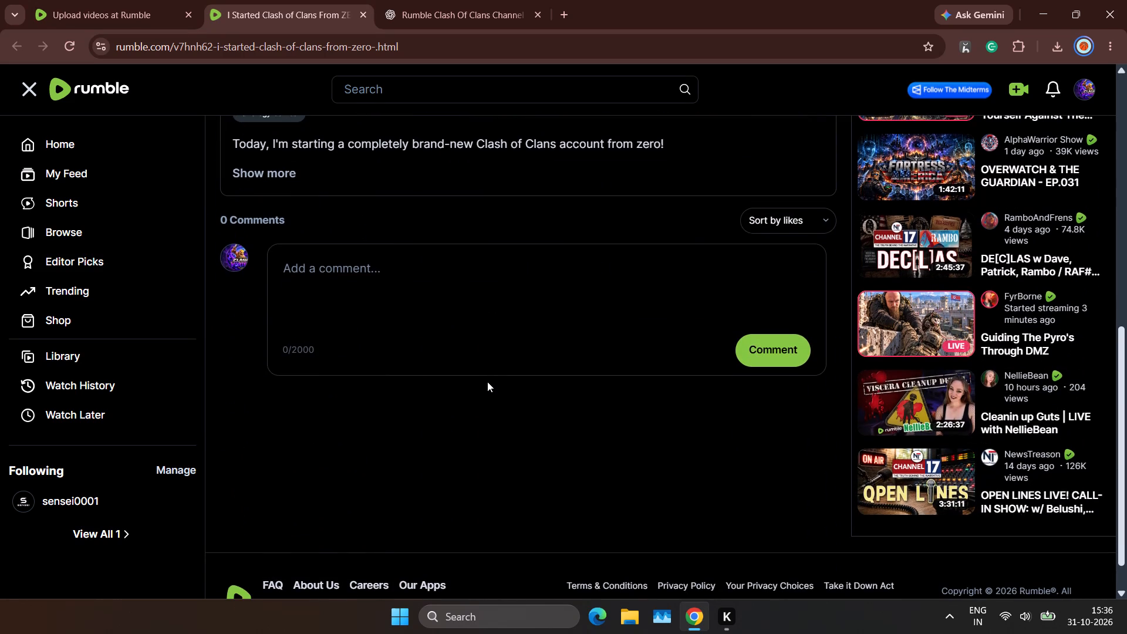
scroll(487, 382, up, 2)
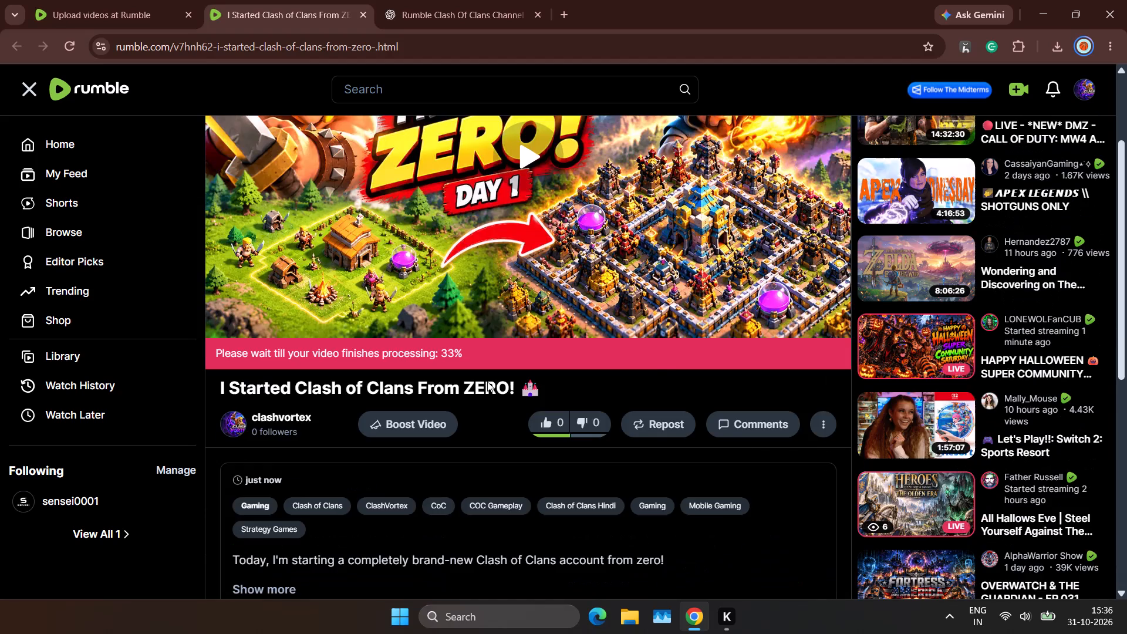
click(546, 309)
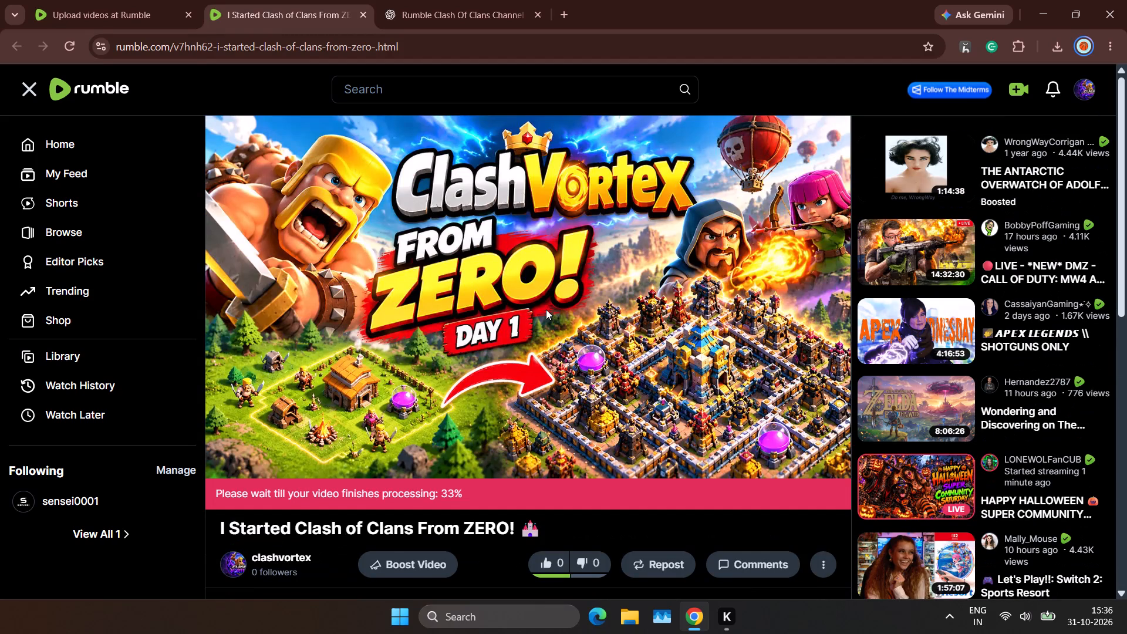
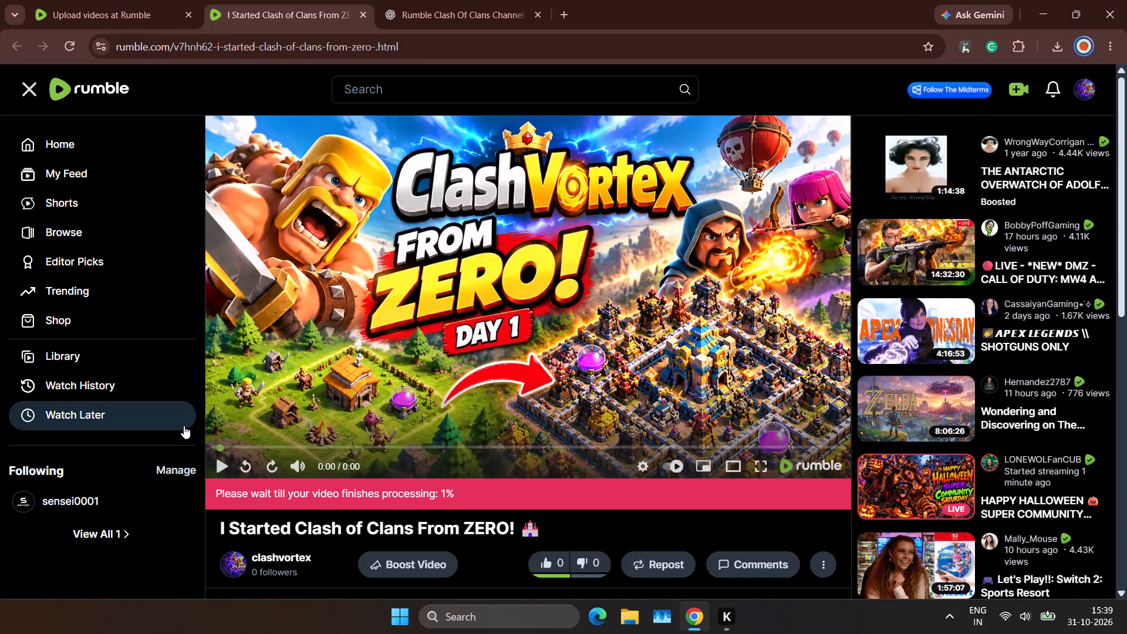
Try to play the published video "I Started Clash of Clans From ZERO!" on its page.
click(217, 455)
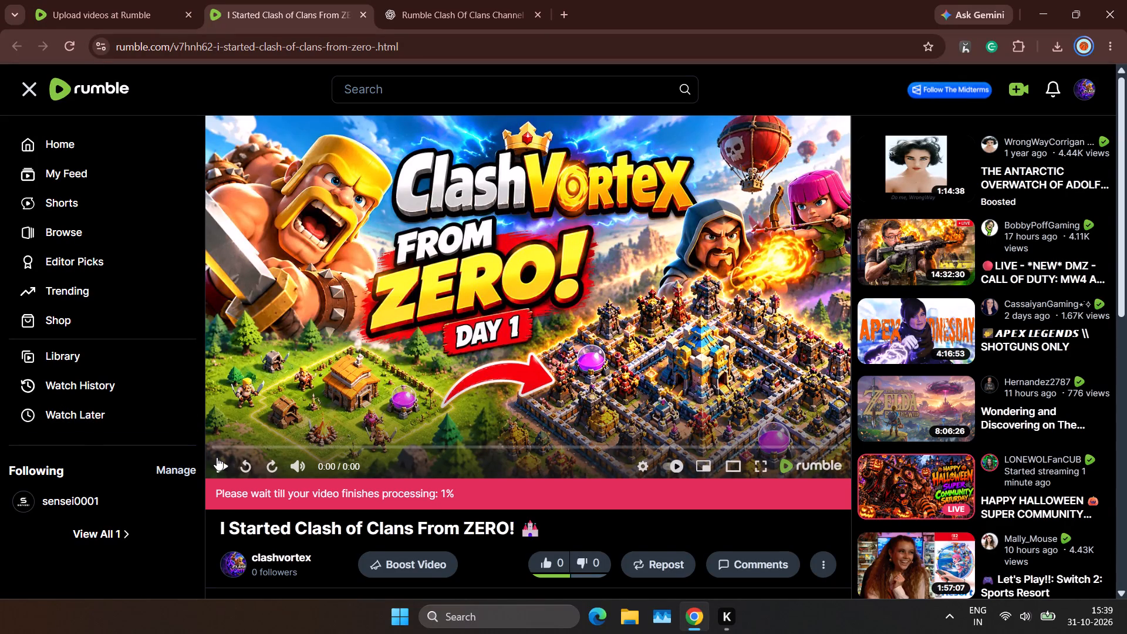
click(217, 457)
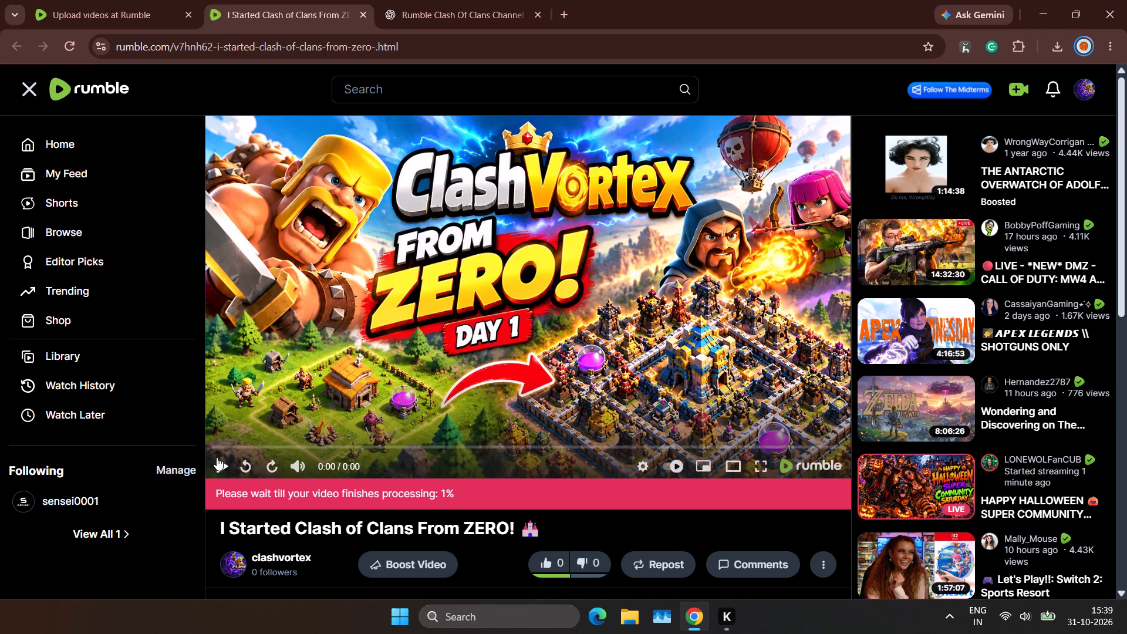
click(217, 457)
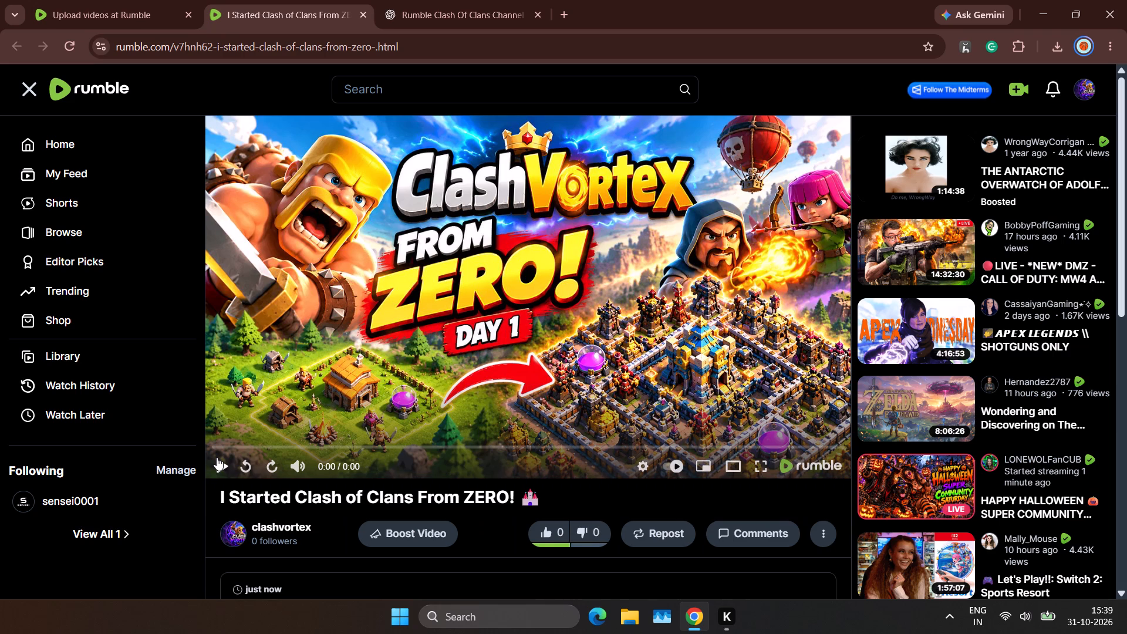
click(221, 460)
click(221, 460)
Reload the video's page, play the video and watch its opening in full screen before returning to the normal view.
click(70, 59)
click(63, 36)
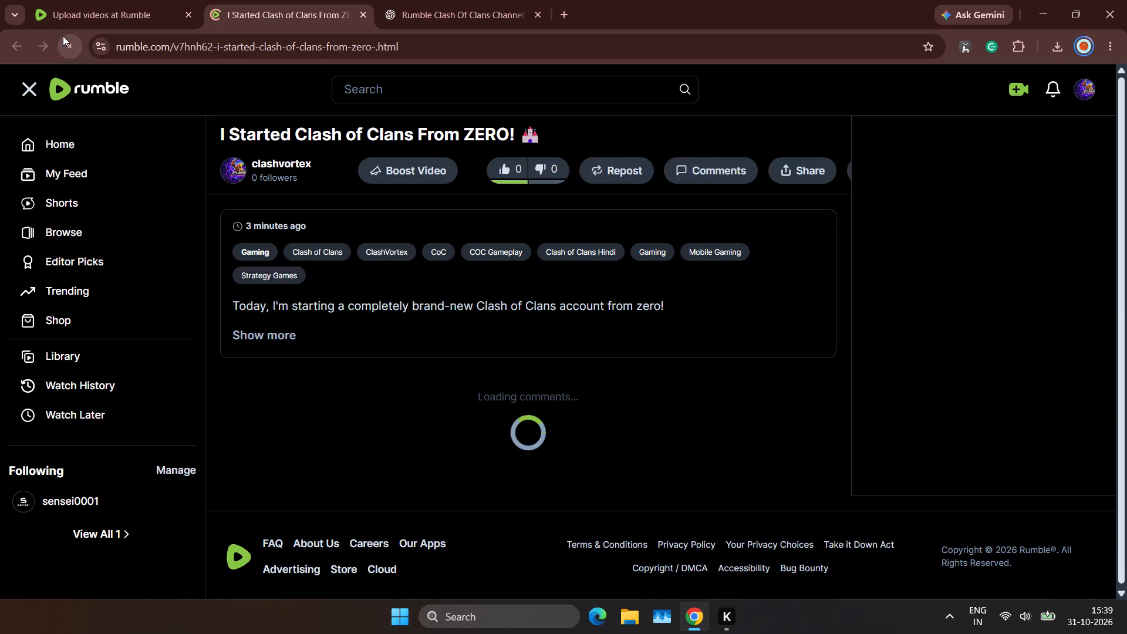
scroll(284, 274, up, 2)
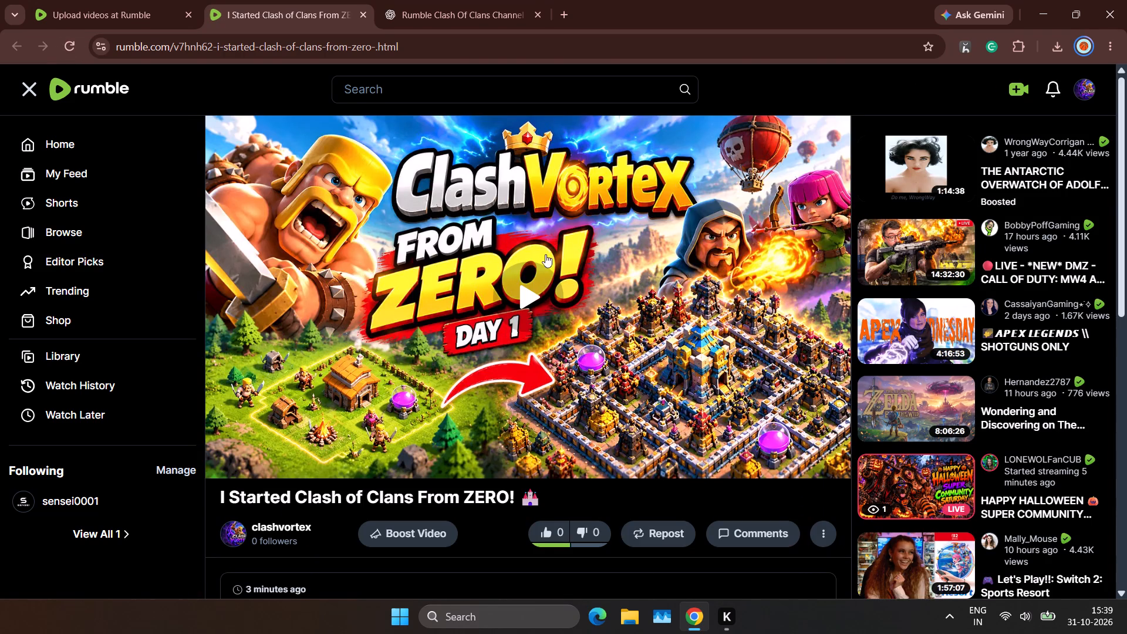
click(528, 297)
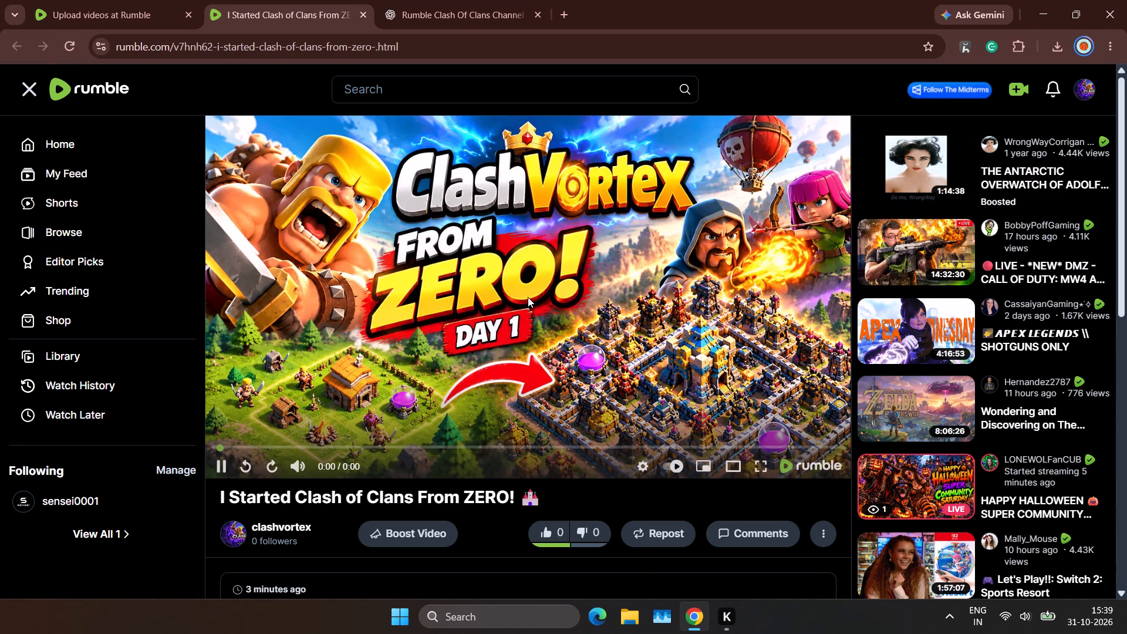
key(Right)
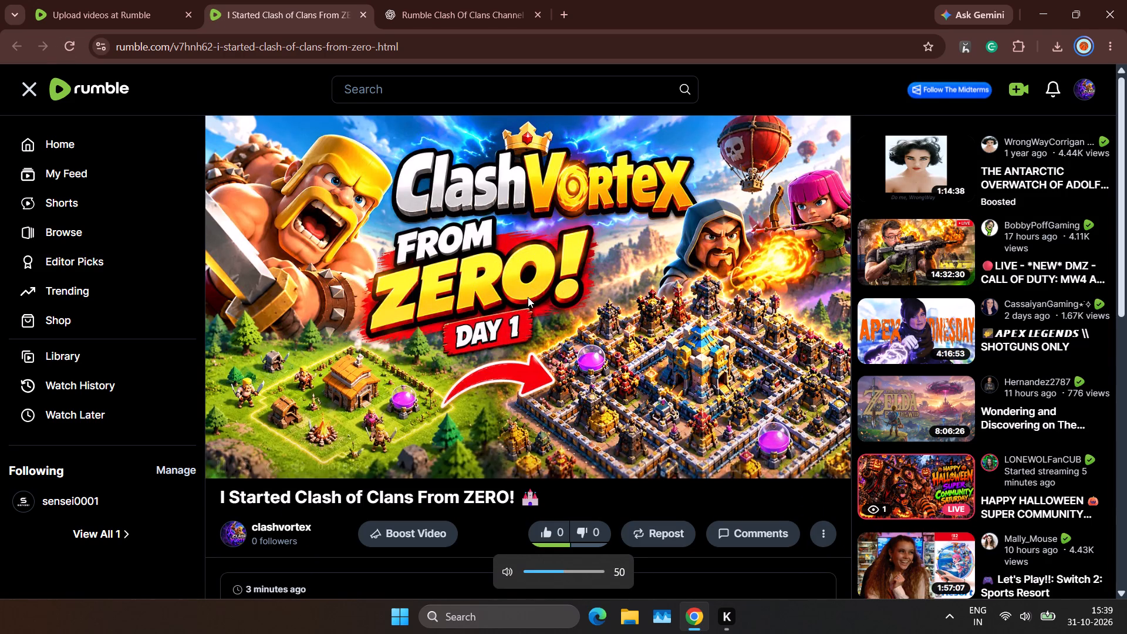
key(Left)
key(Left)
key(Left)
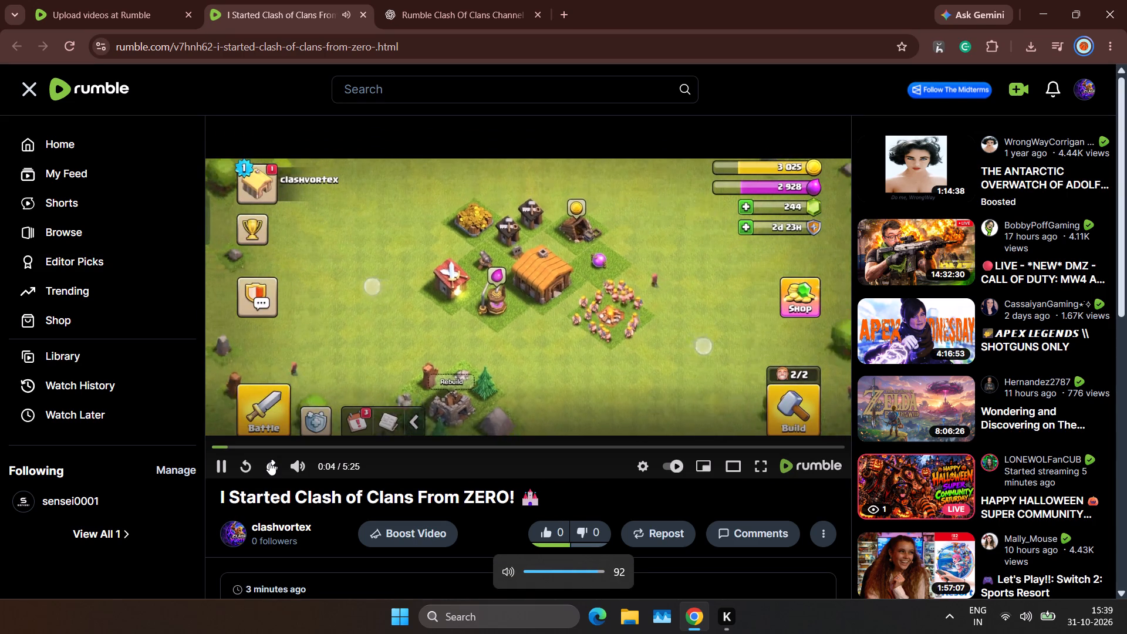
click(759, 476)
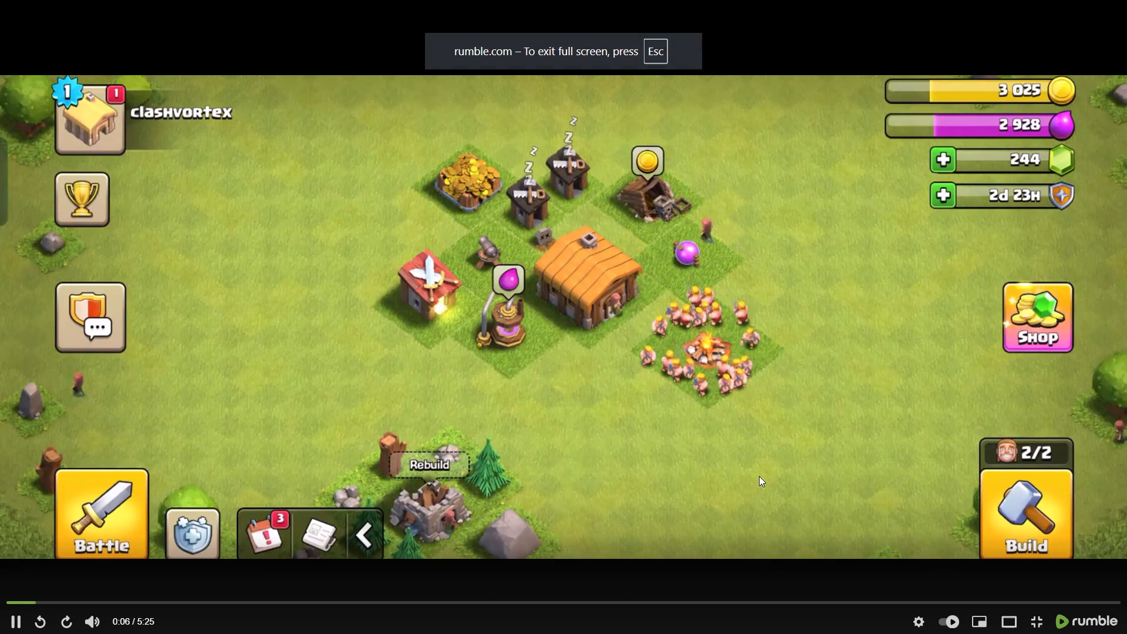
key(Escape)
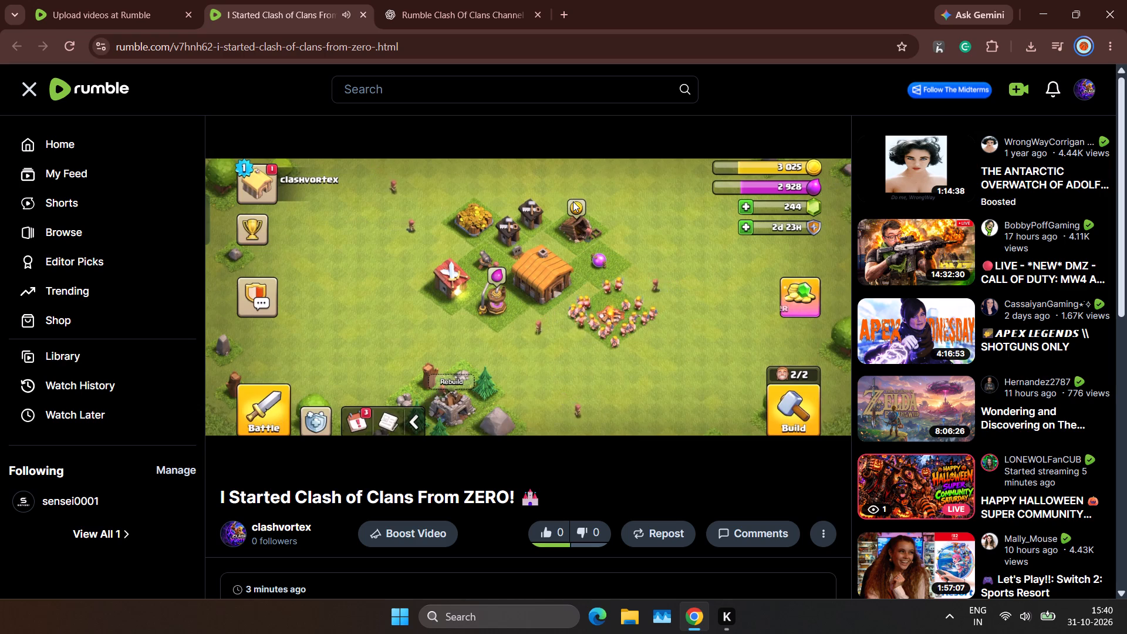
Look over the title, tags, description and comments area below the playing video, and pause playback.
scroll(609, 259, down, 3)
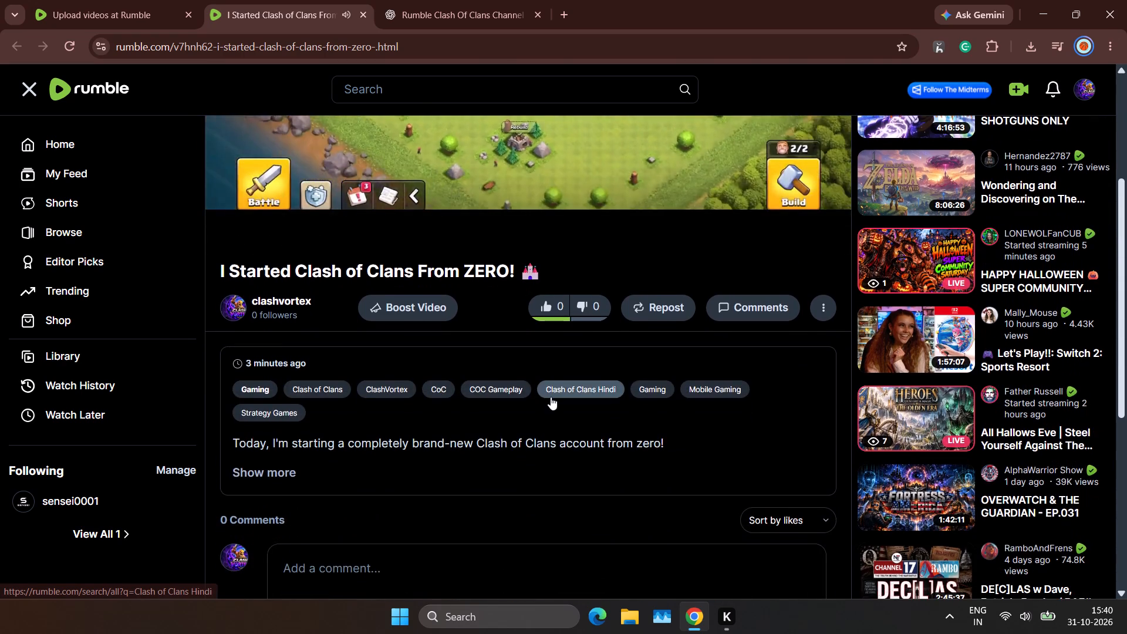
scroll(551, 397, up, 2)
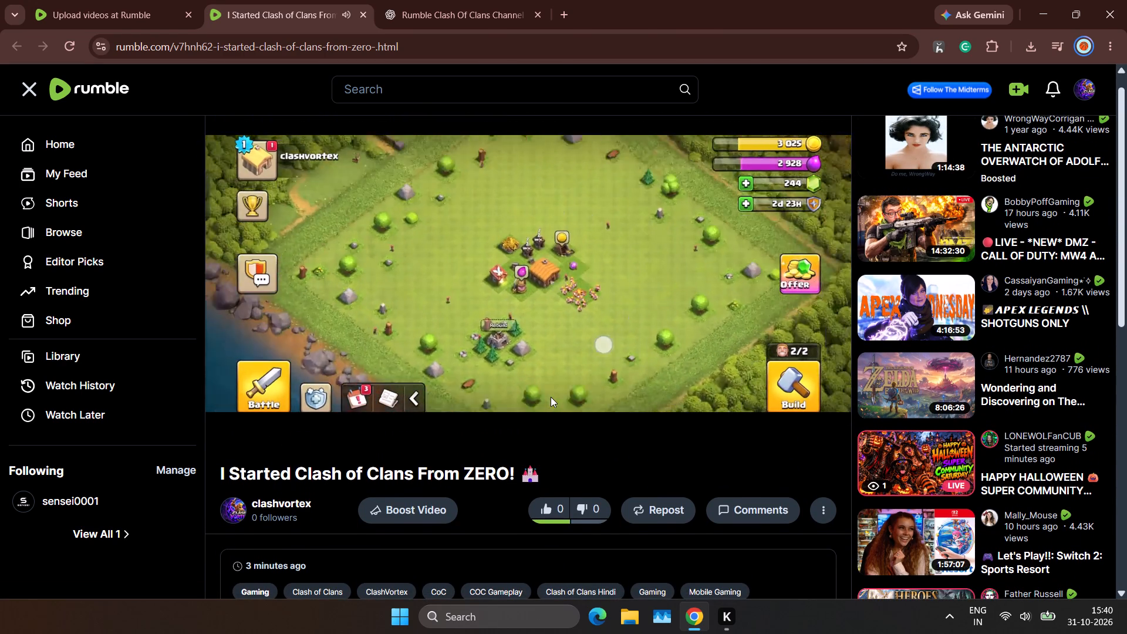
scroll(551, 397, down, 1)
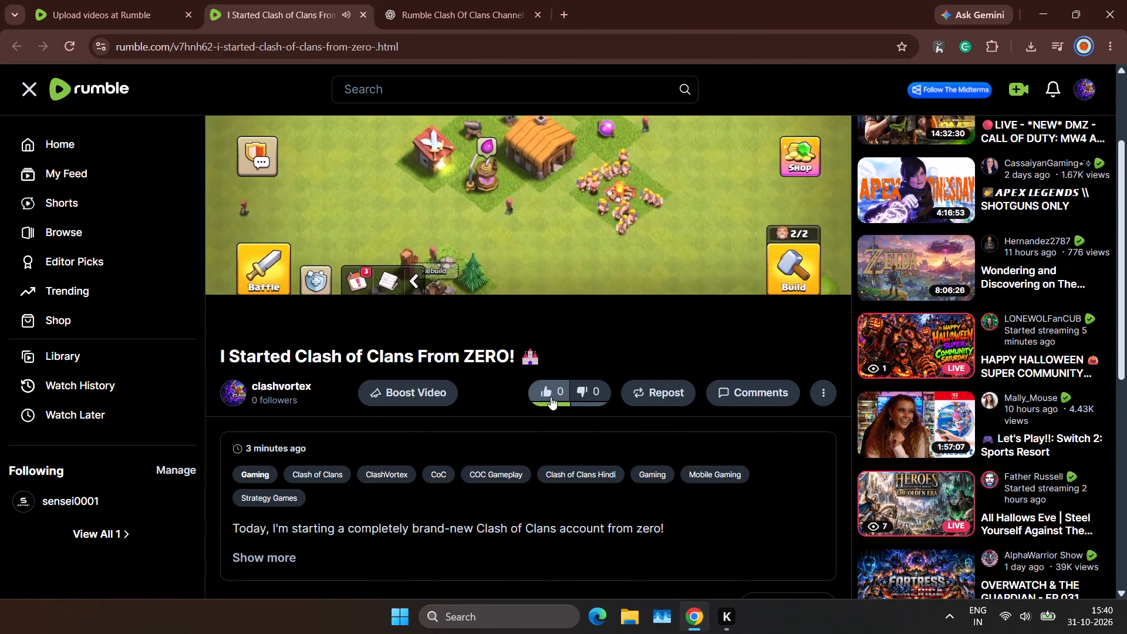
scroll(551, 397, down, 4)
scroll(551, 397, up, 11)
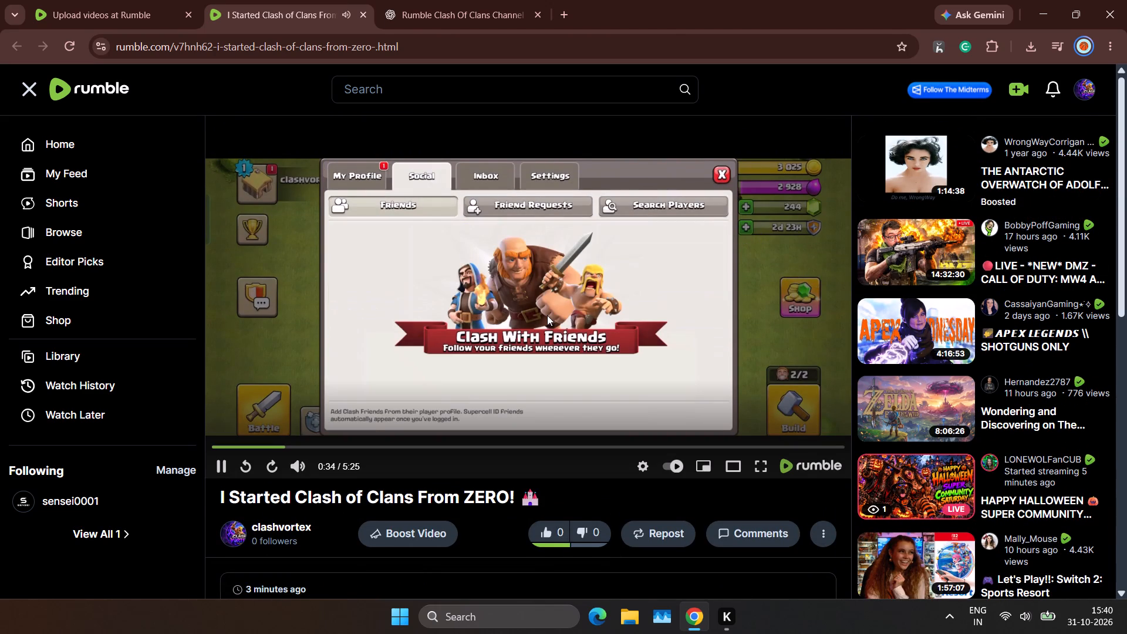
click(547, 315)
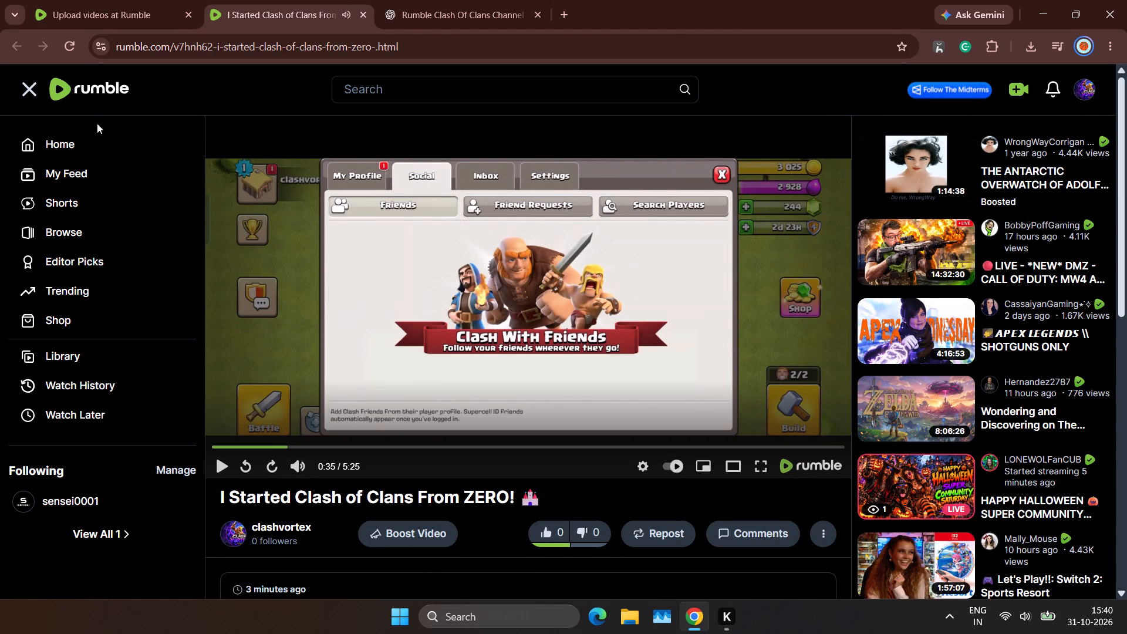